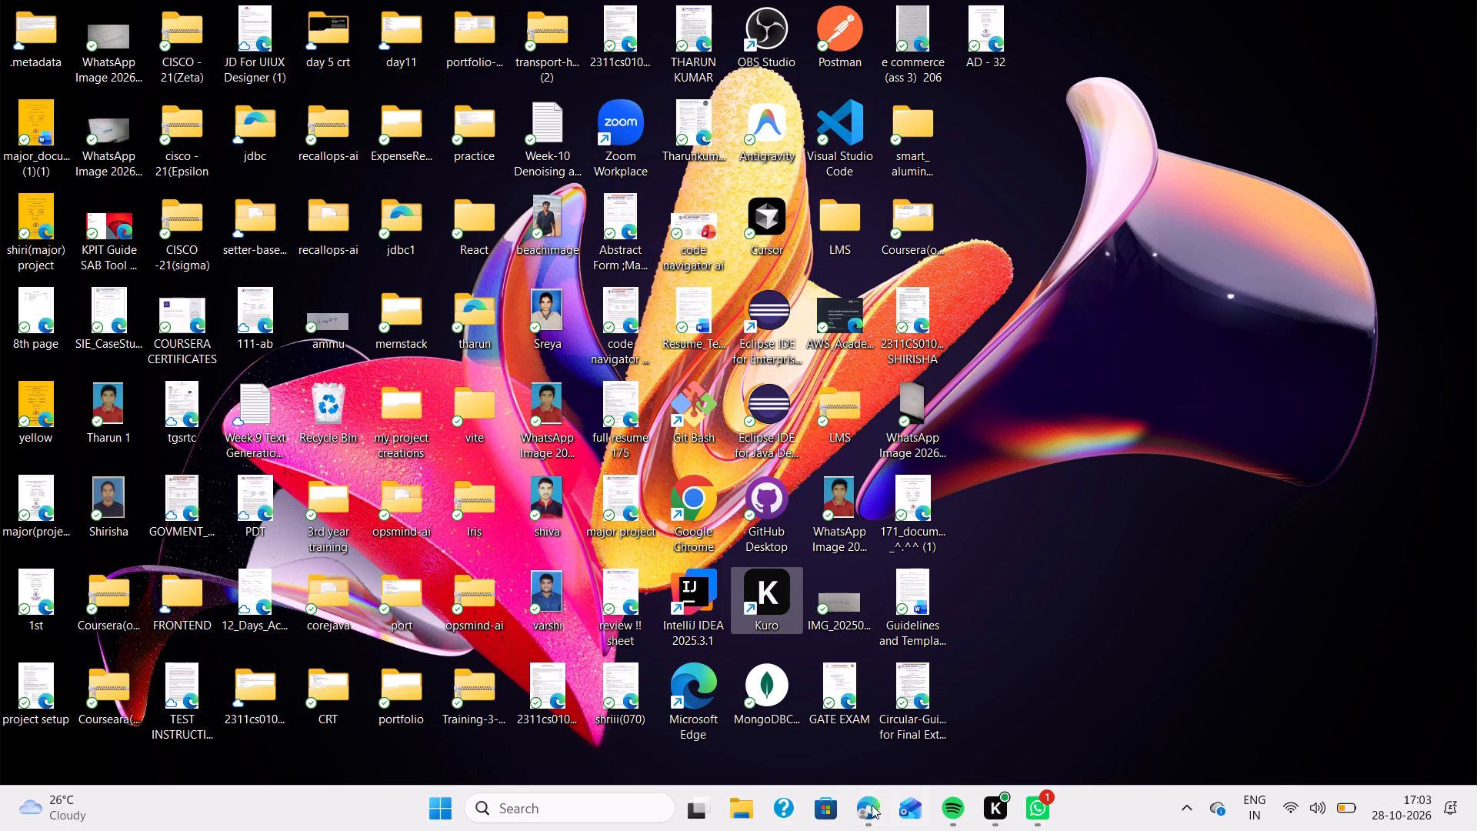
Open the major(project)_merged PDF from the Downloads folder in File Explorer.
left_click(742, 806)
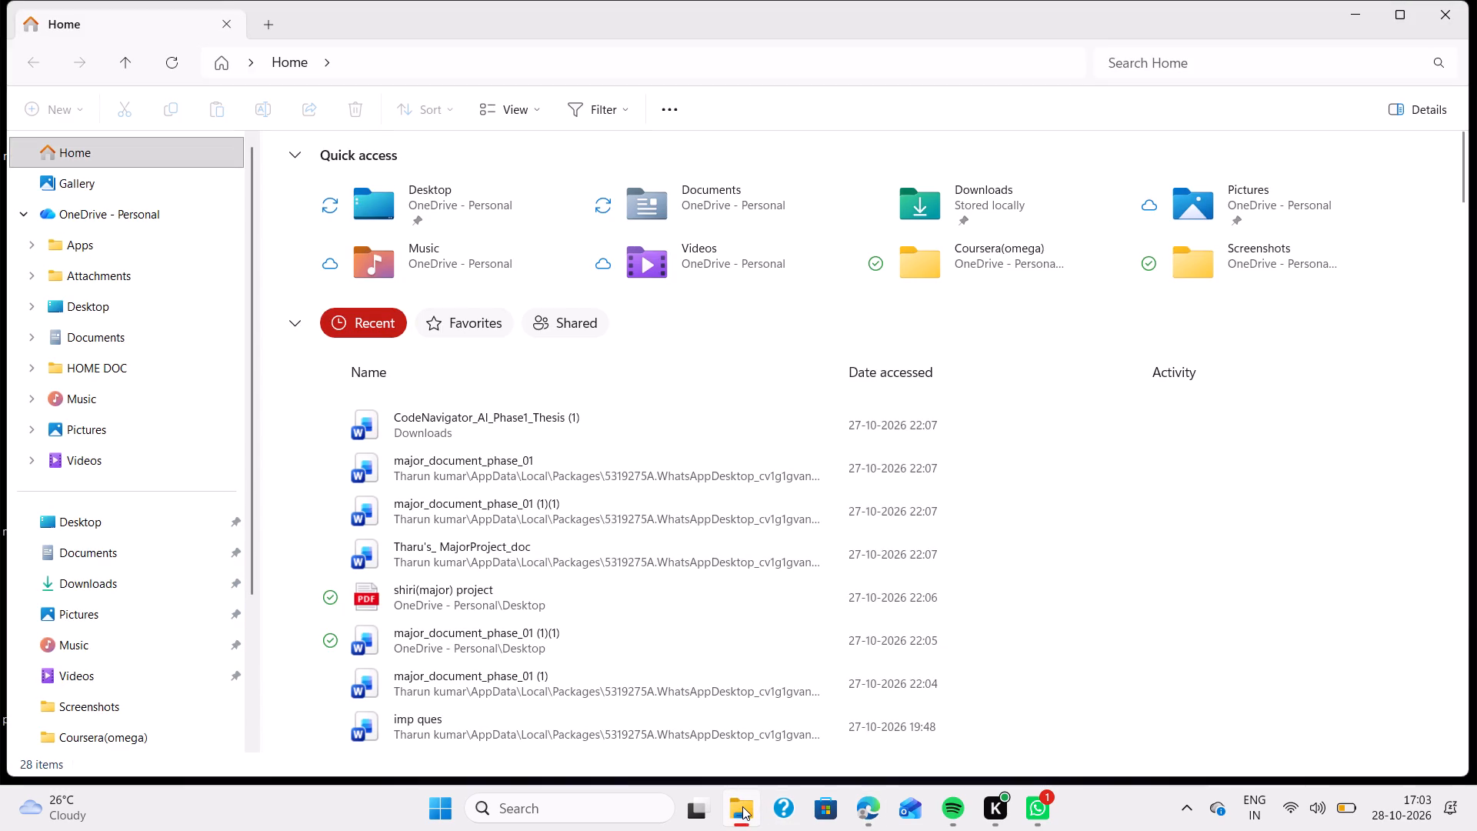
left_click(108, 589)
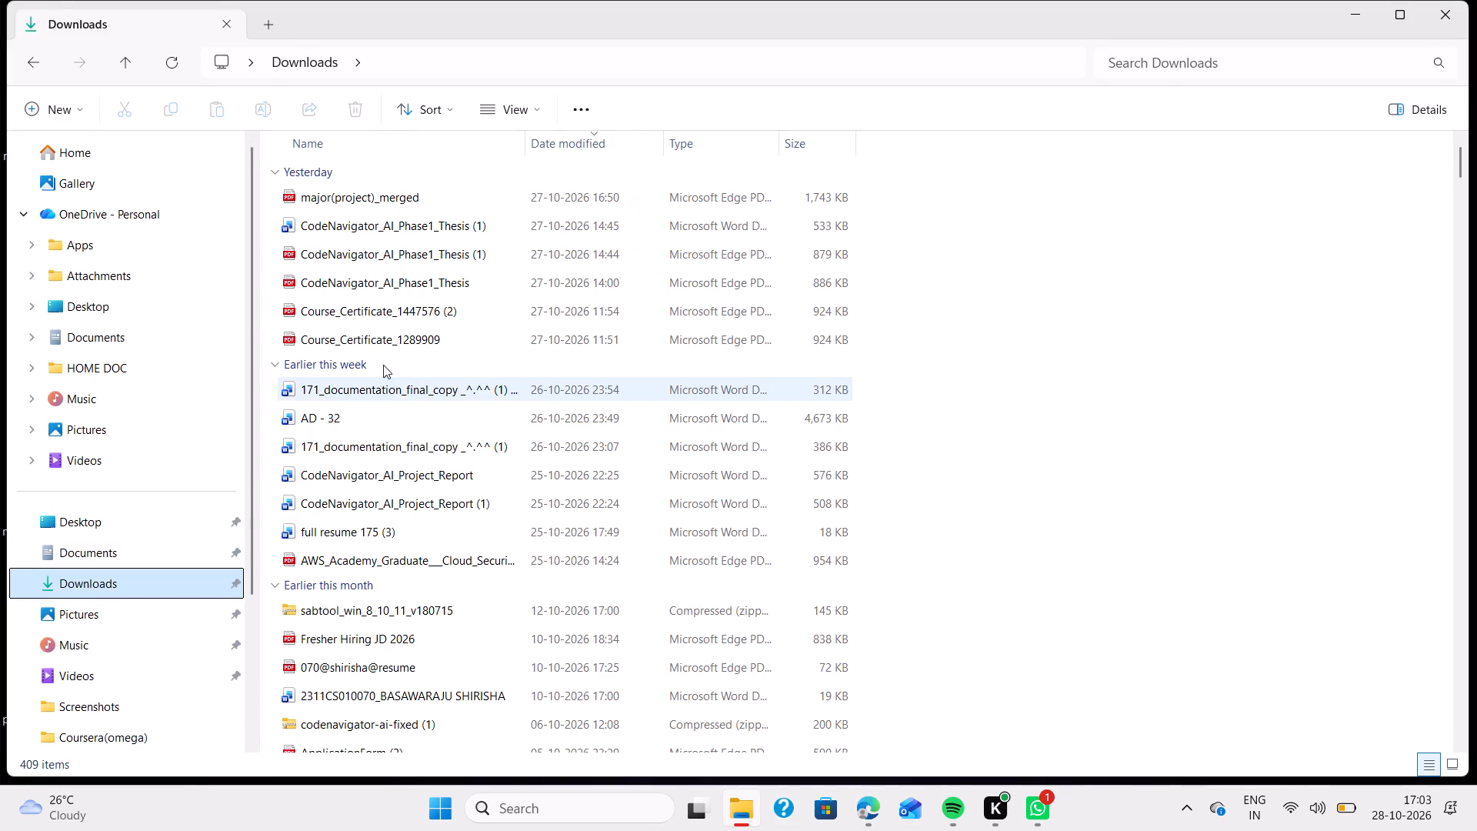
double_click(394, 198)
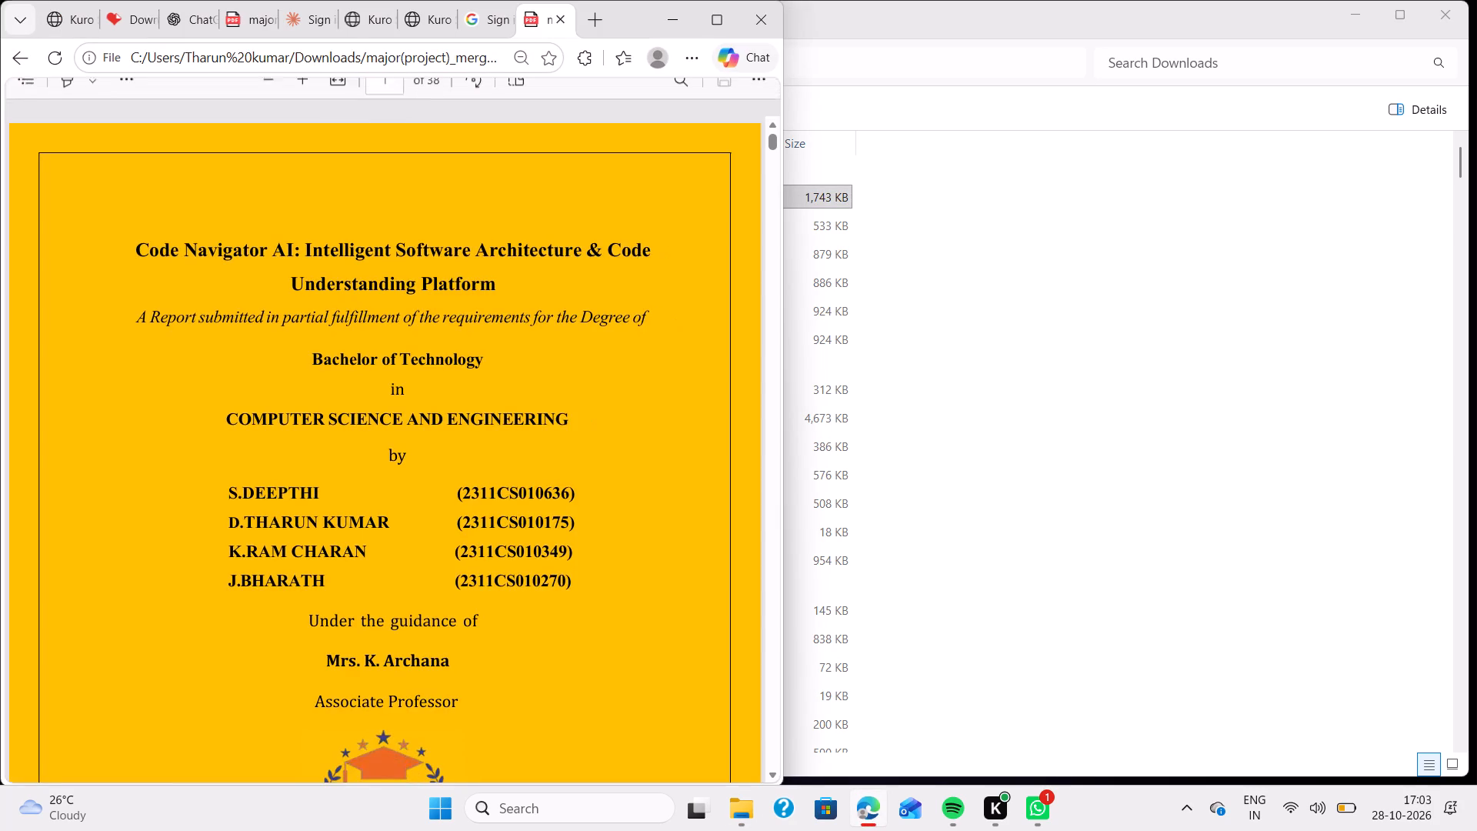
Examine the report's opening pages, from the cover and title page to the department certificate on page 3.
scroll(454, 538, "down", 6)
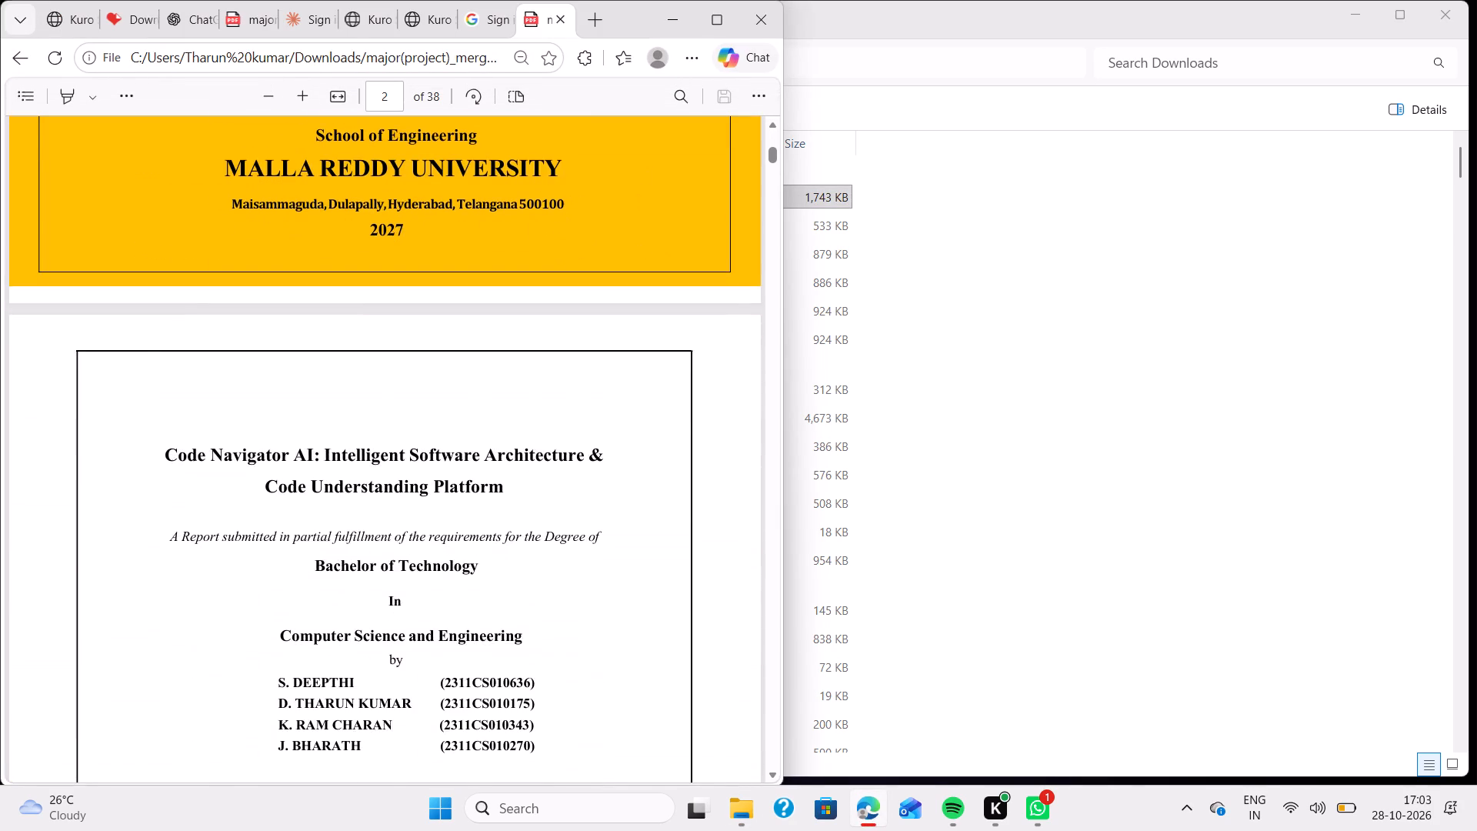
scroll(454, 538, "down", 5)
scroll(454, 538, "up", 2)
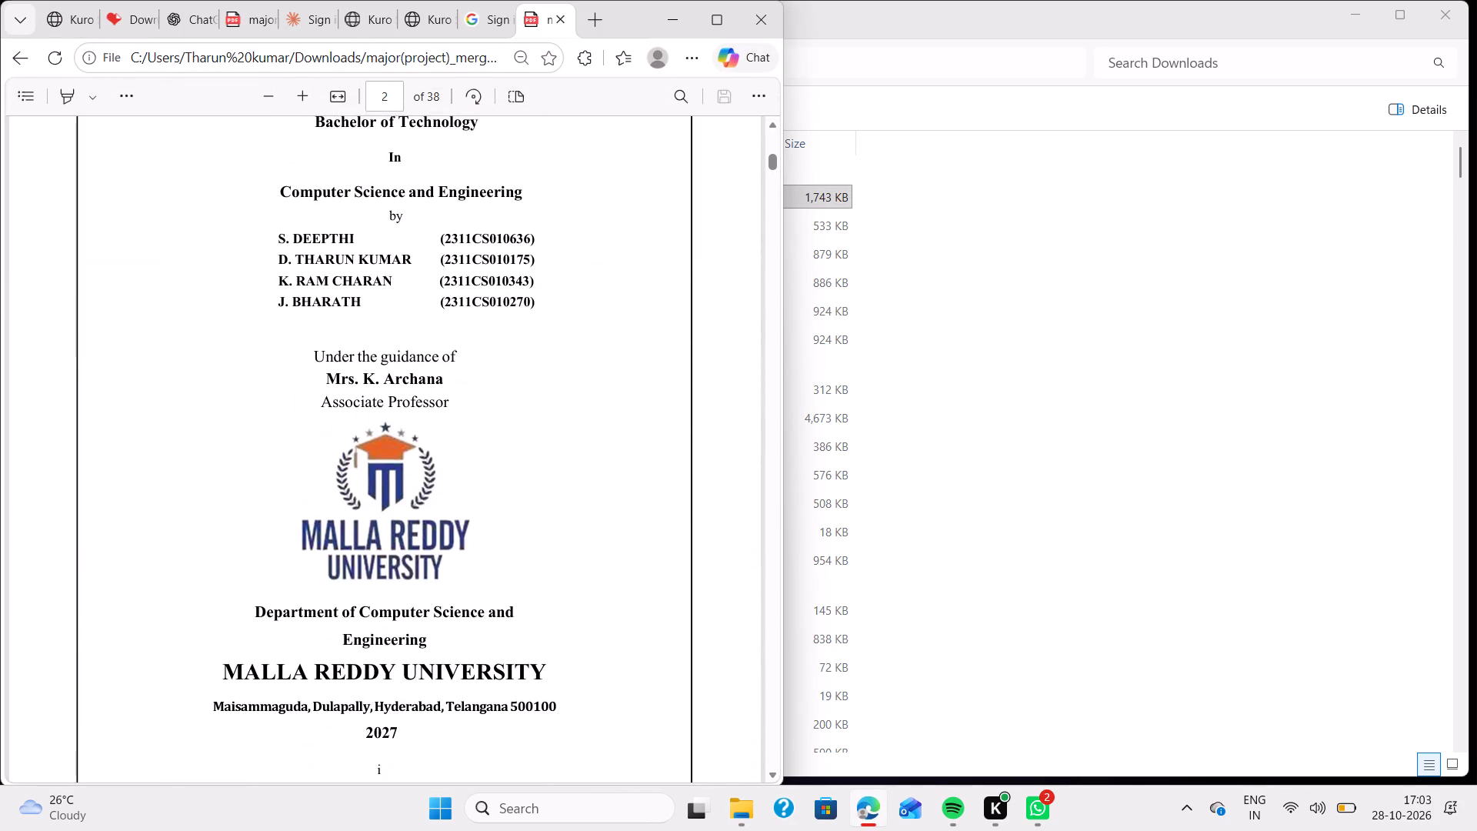
scroll(454, 538, "down", 8)
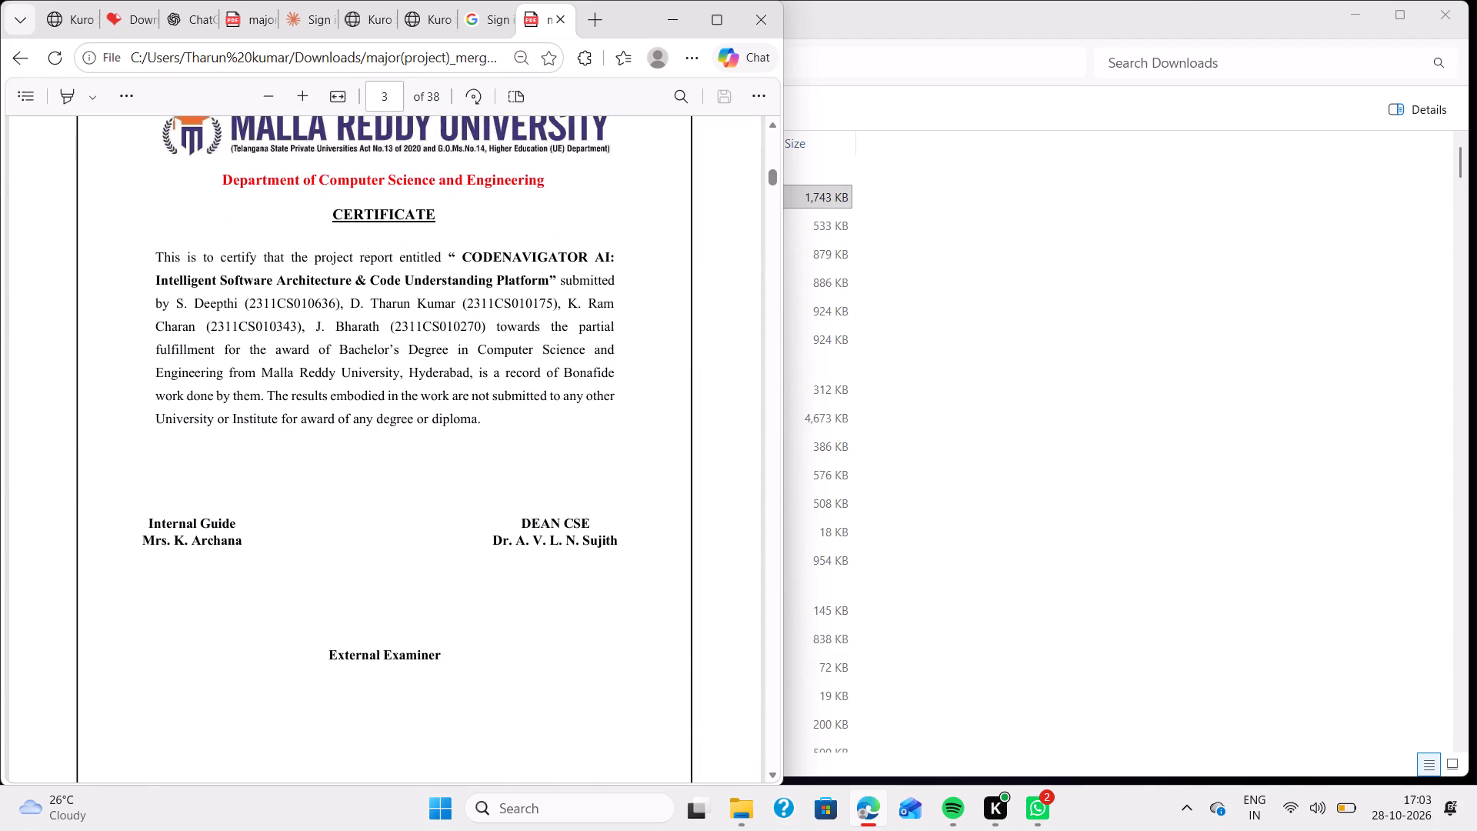
scroll(454, 538, "down", 1)
scroll(454, 538, "up", 3)
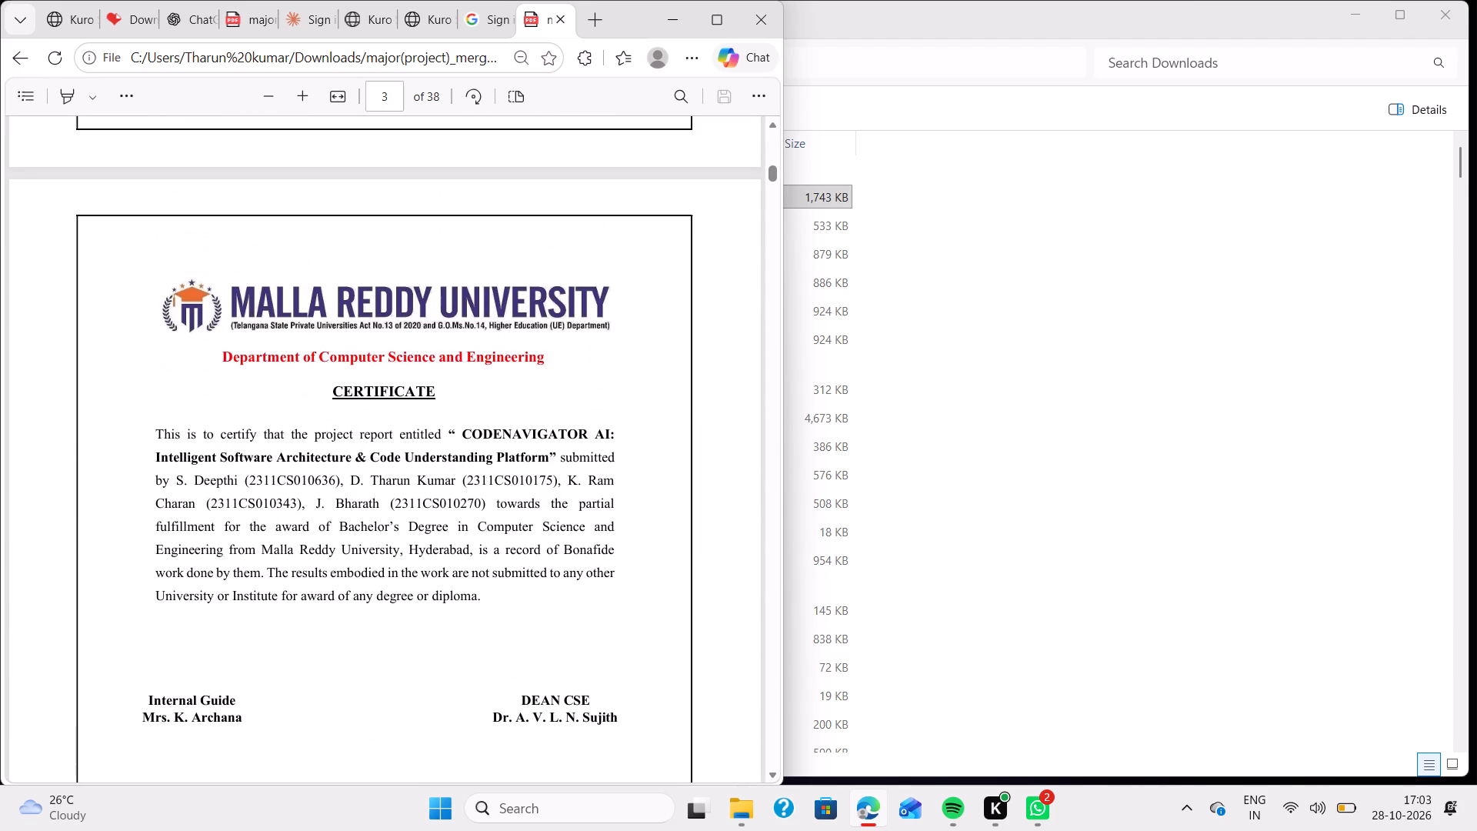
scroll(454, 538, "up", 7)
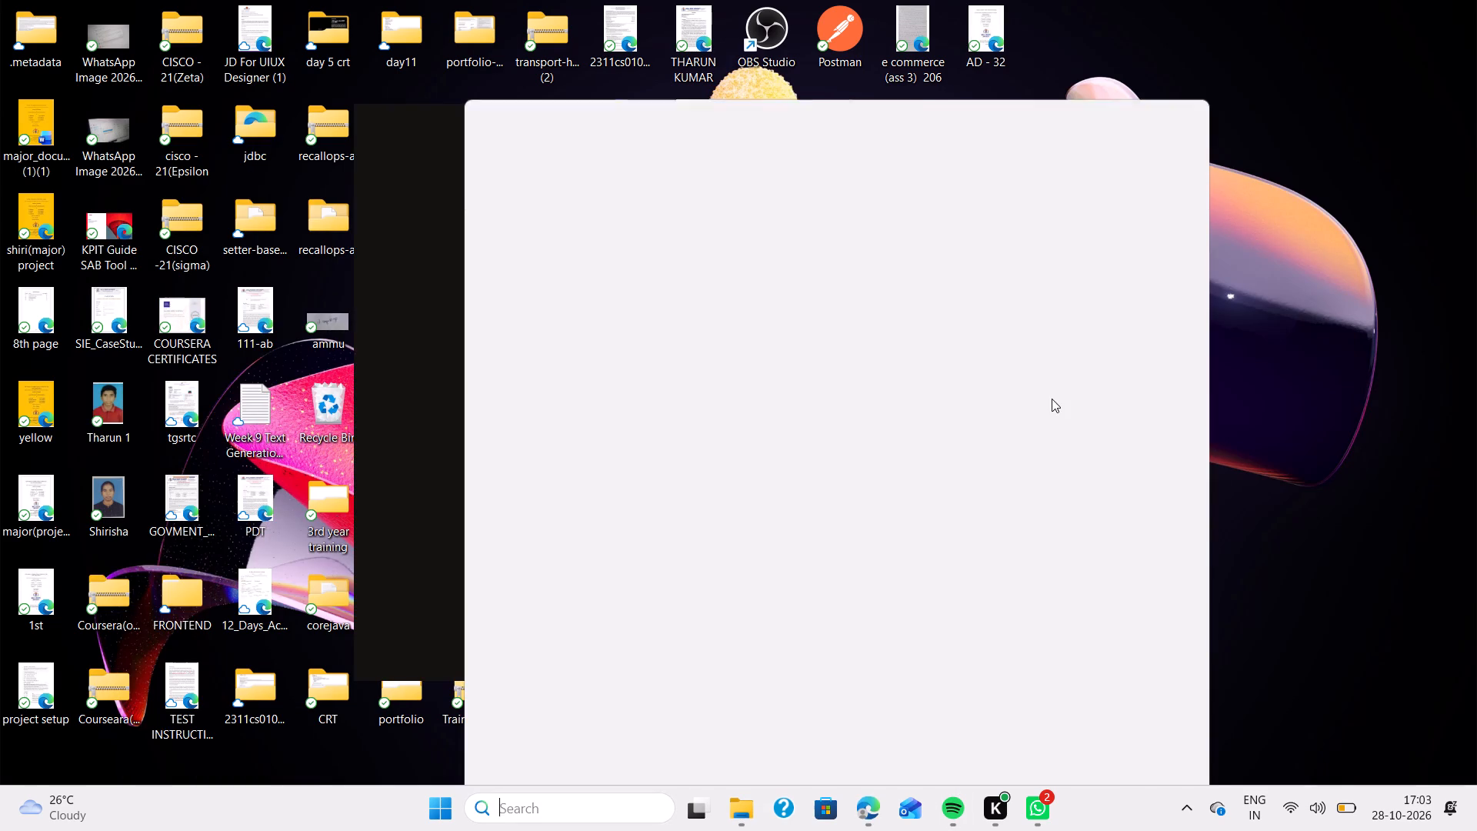
Switch to Google Chrome and open it with the first Malla Reddy University profile, marked with the letter D.
left_click(673, 172)
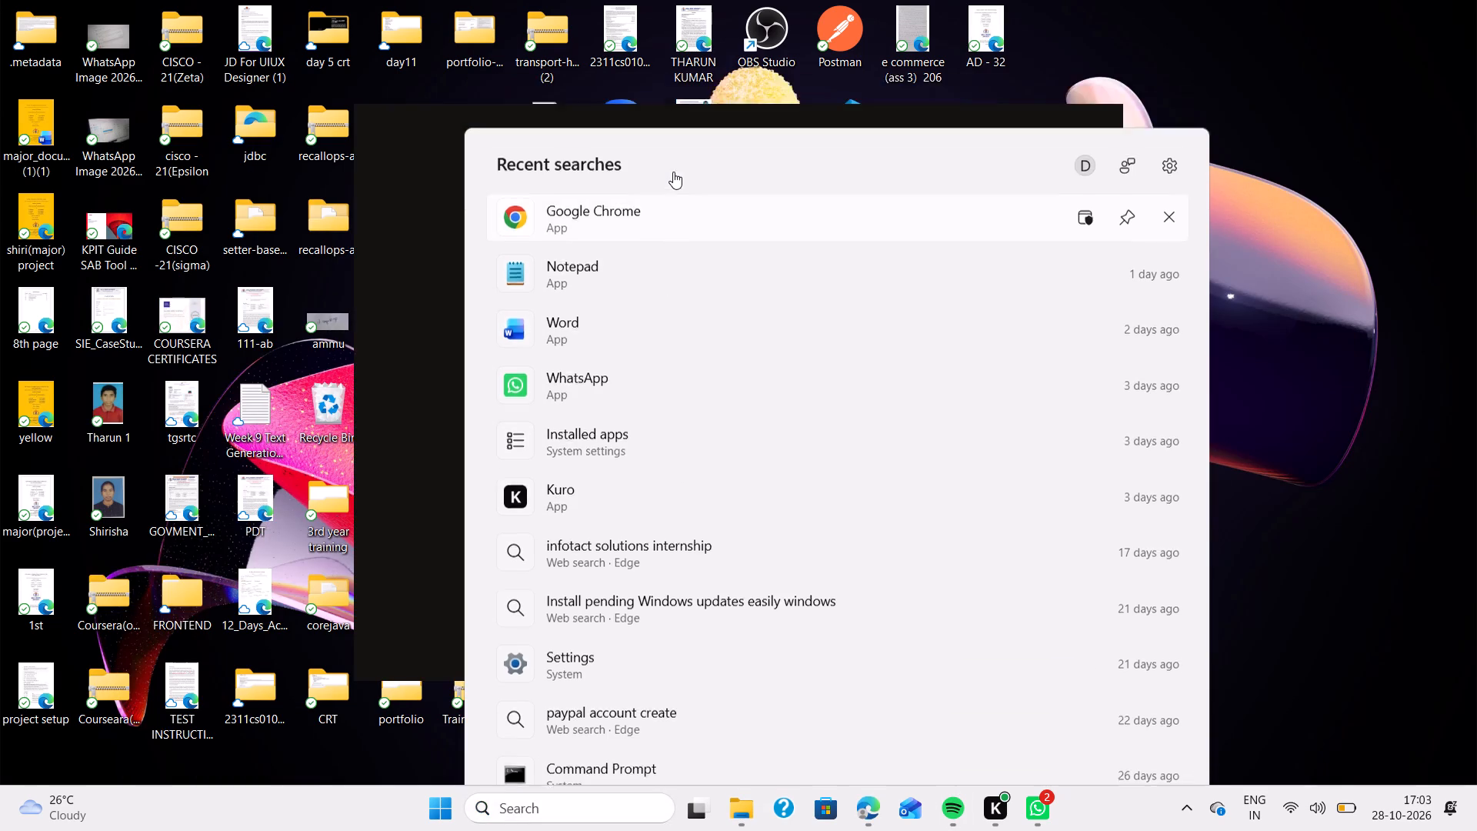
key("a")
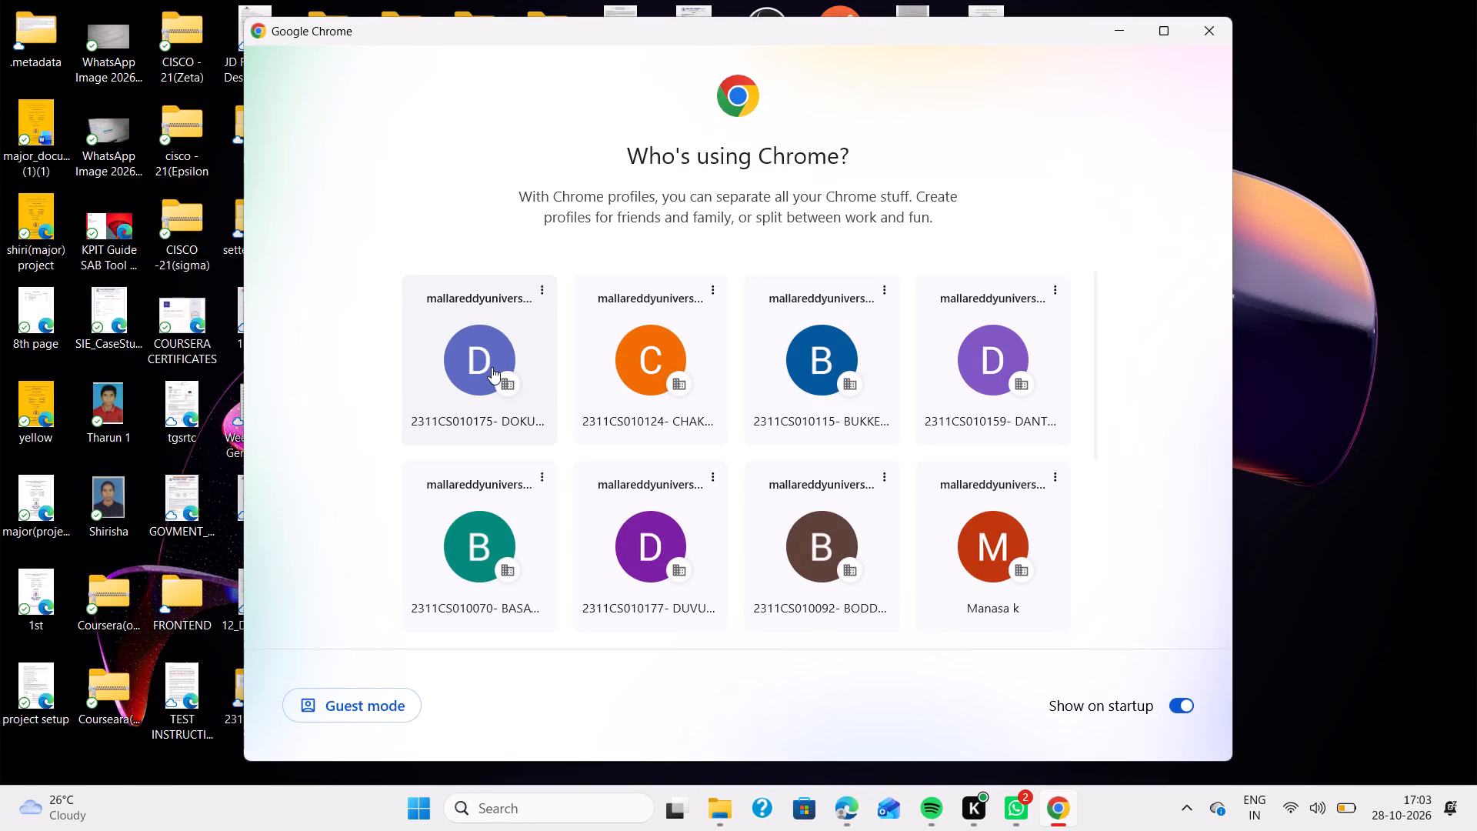
left_click(492, 367)
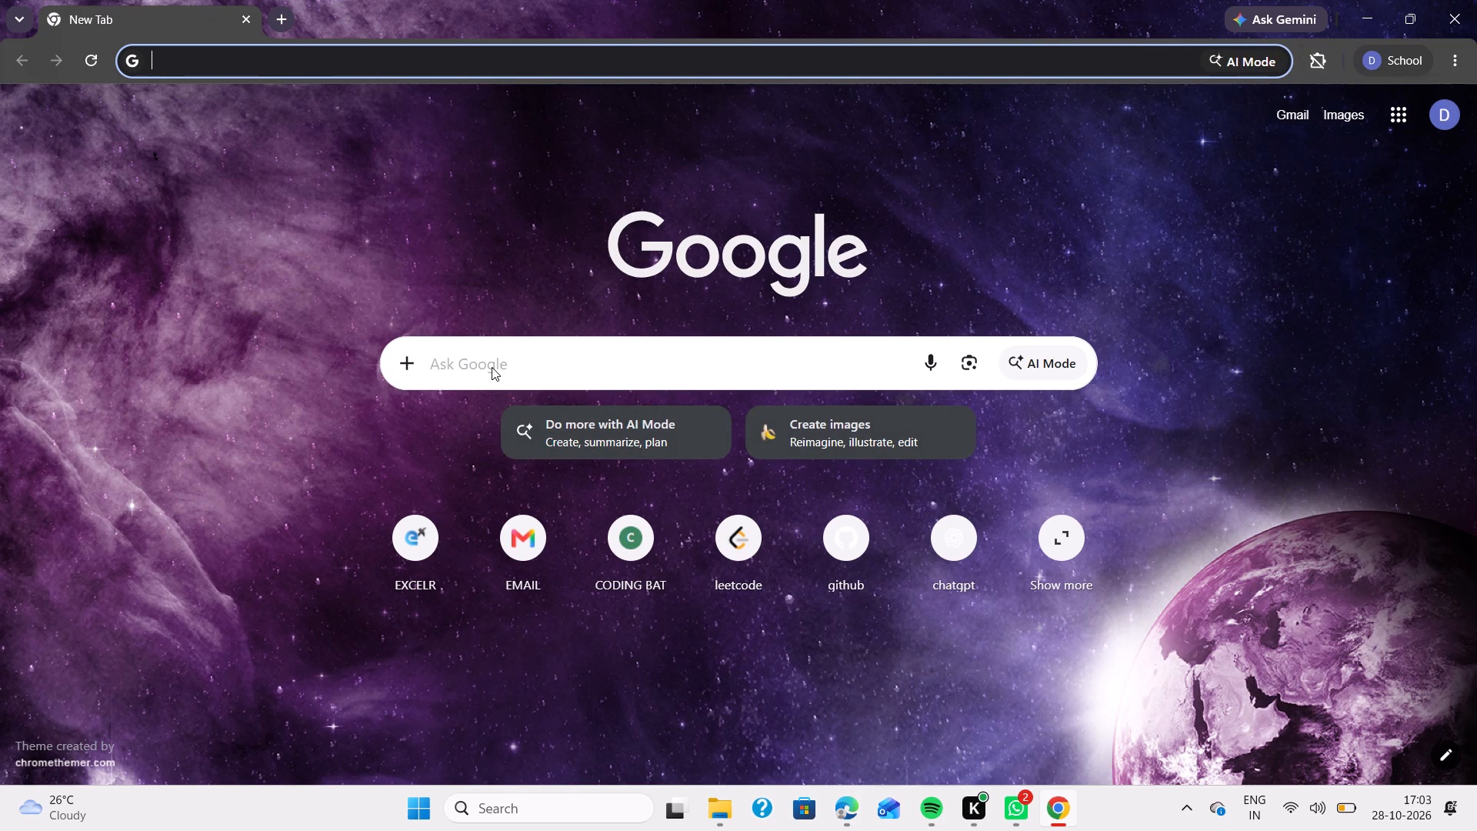
Enter "assis" as the start of a web search in the new tab.
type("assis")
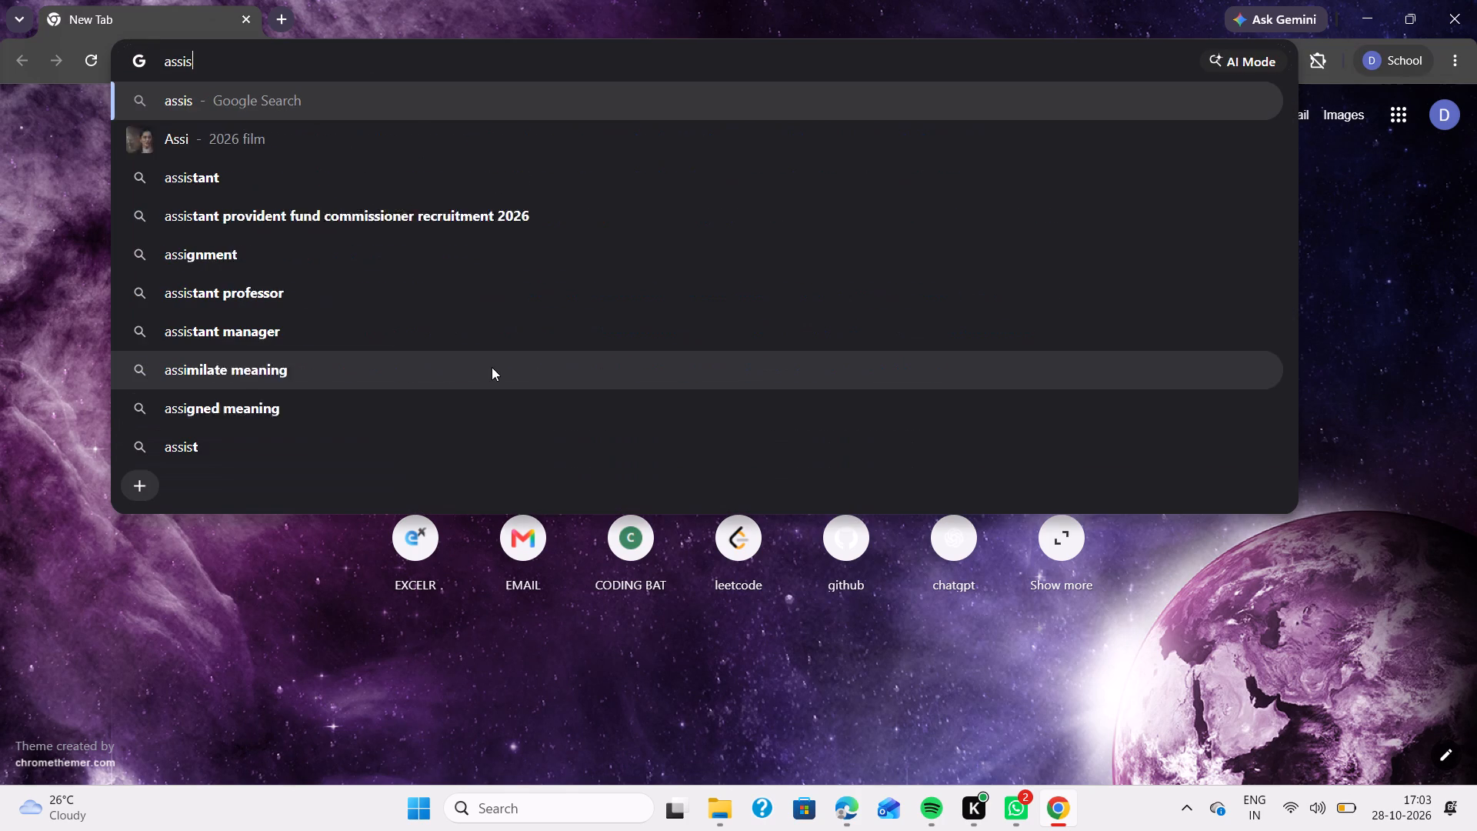
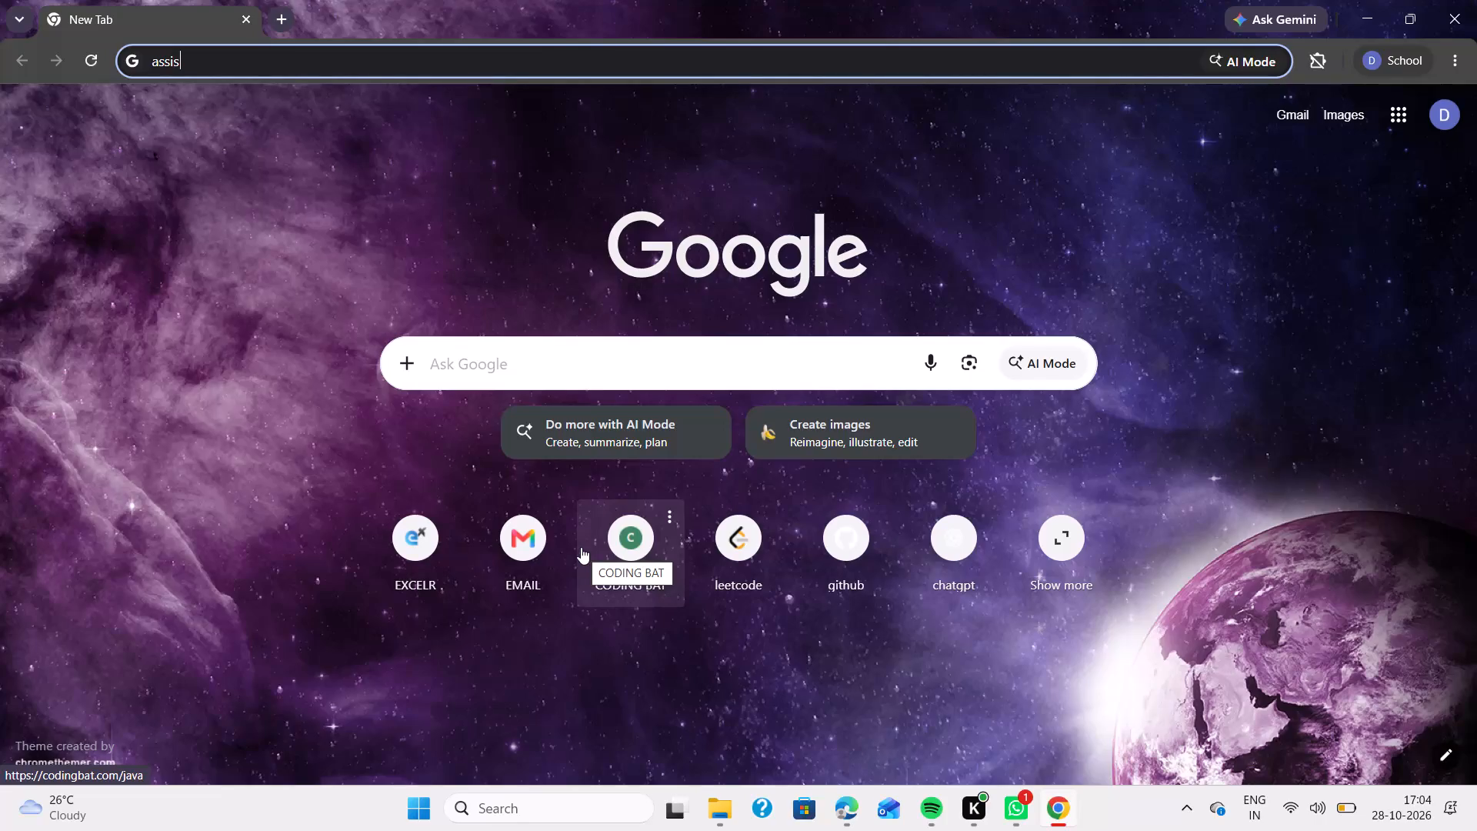
Bring up the available actions for the running Spotify app.
right_click(922, 814)
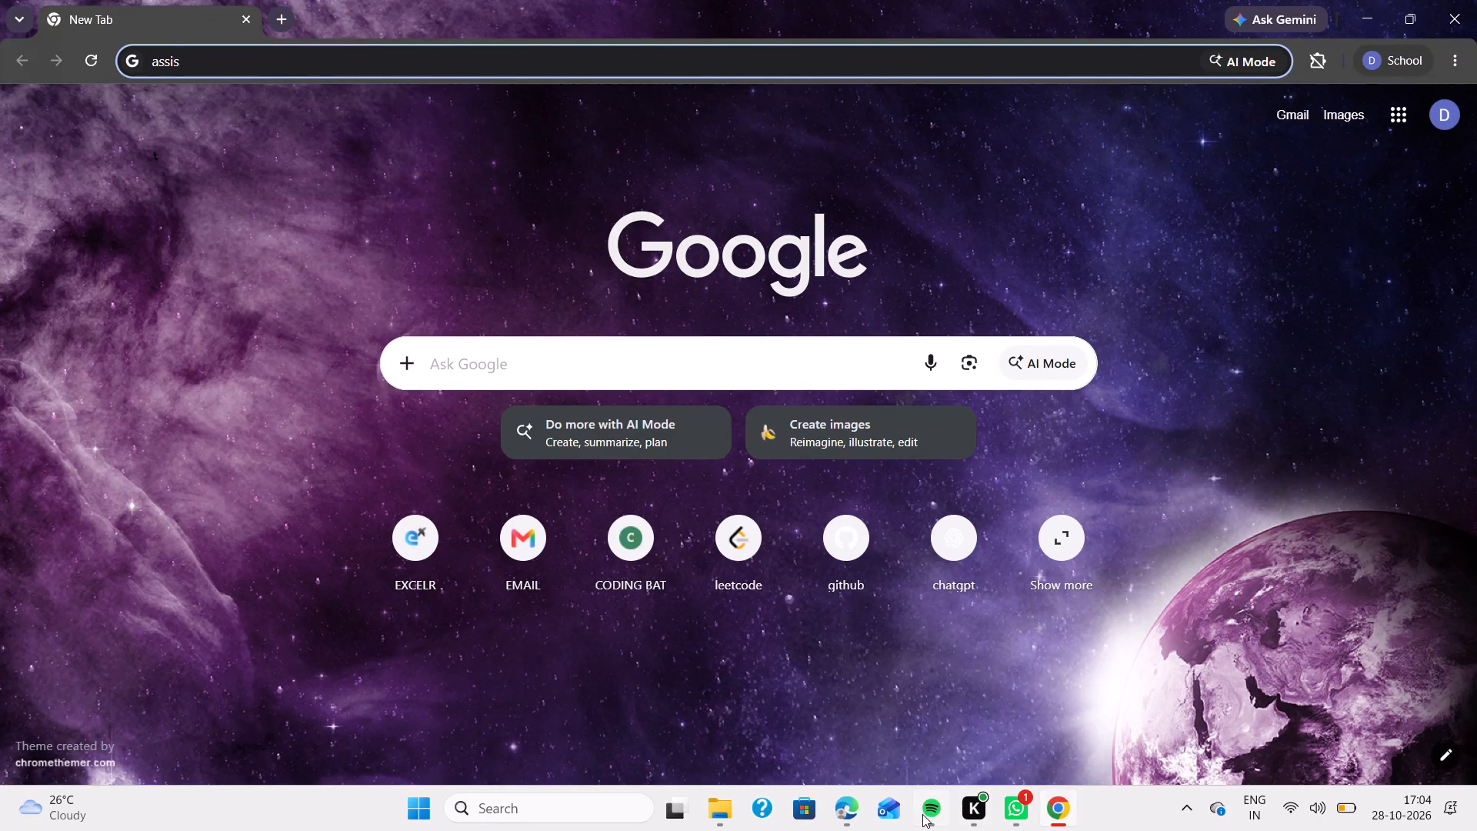
Remove Spotify from the taskbar.
left_click(914, 762)
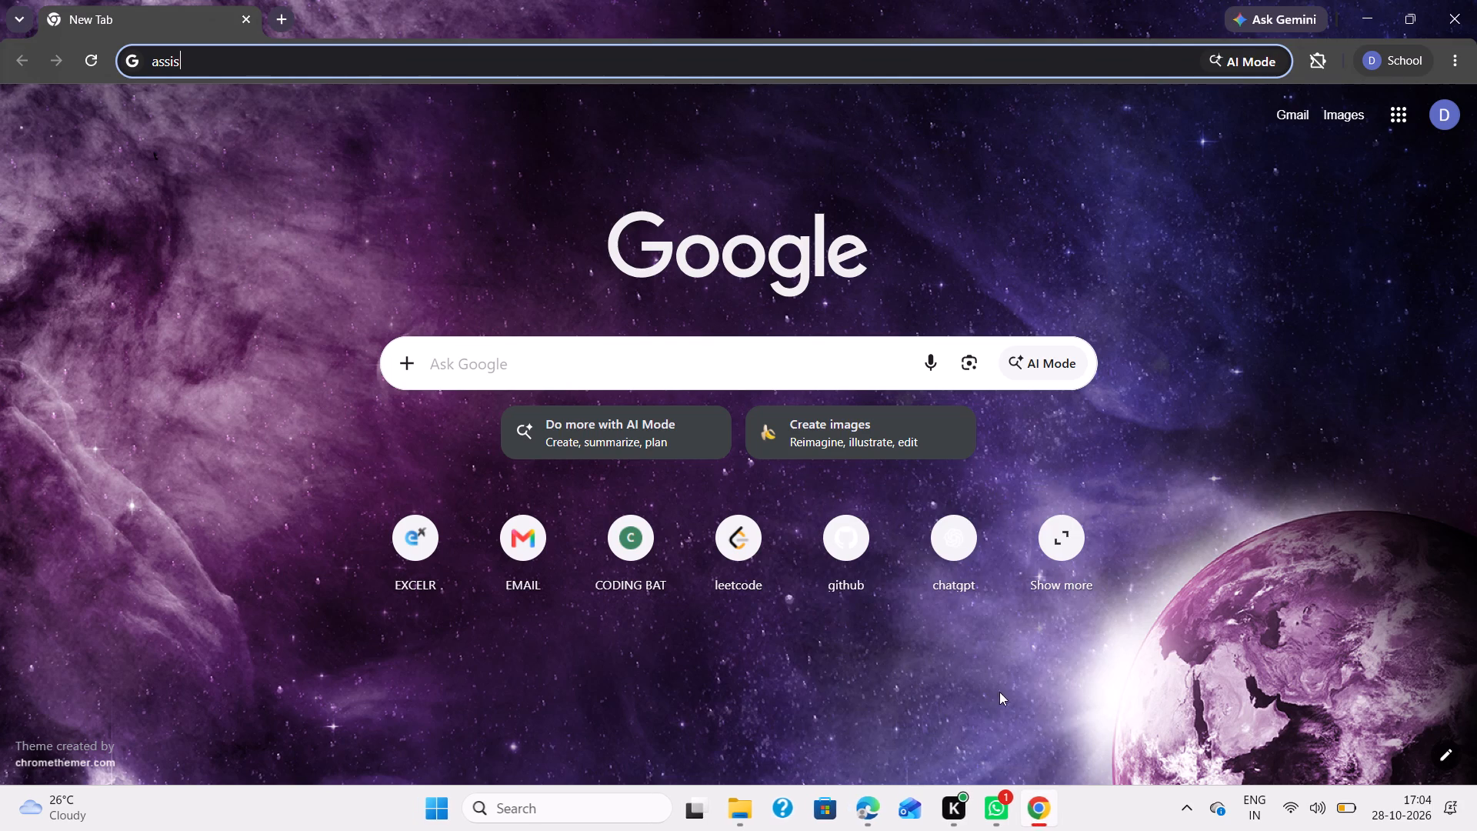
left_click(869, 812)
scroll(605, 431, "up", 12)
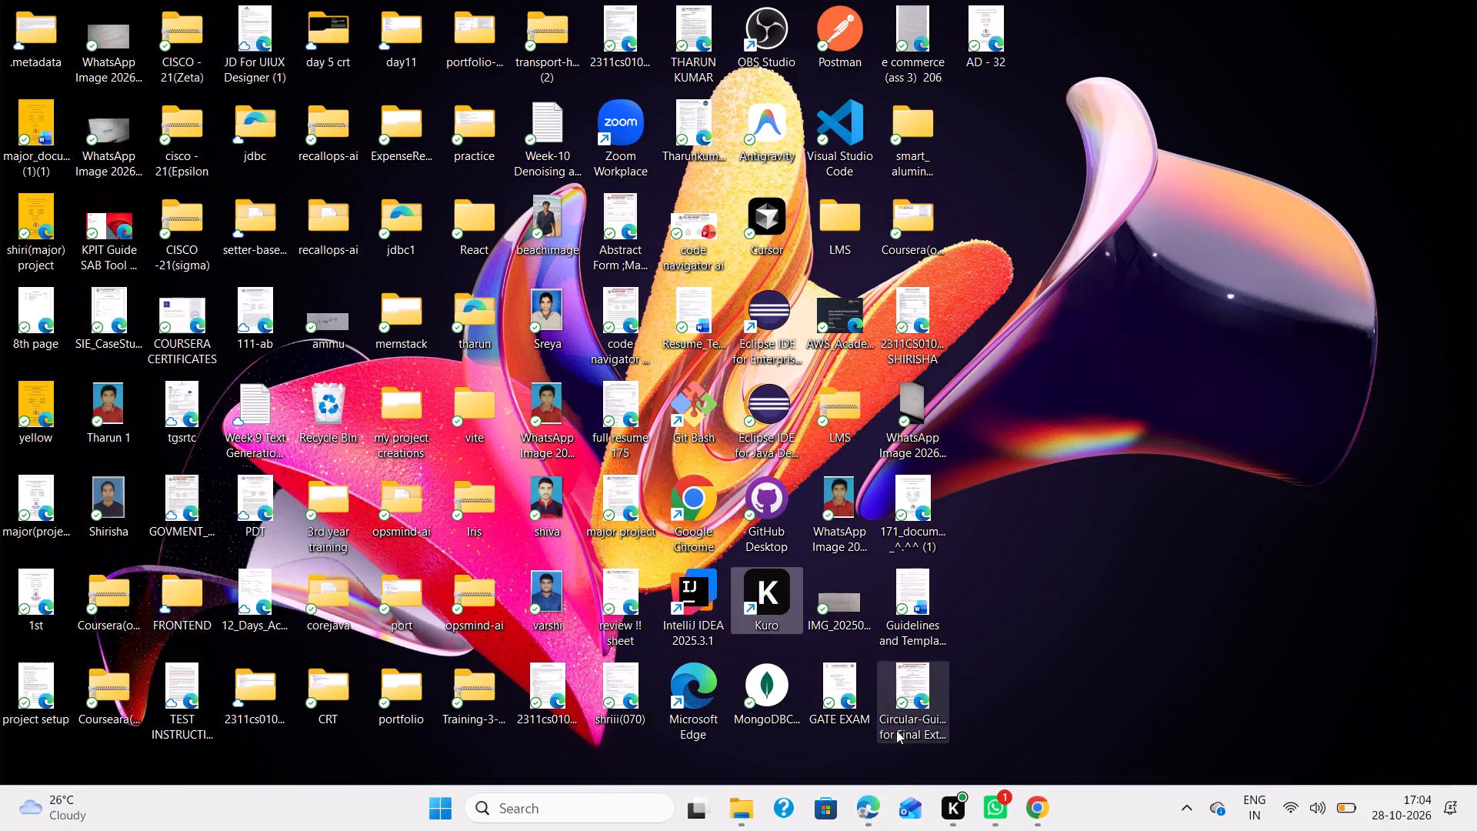
Switch to Google Chrome, search the web for "i love pdf" and open the iLovePDF website.
left_click(1020, 827)
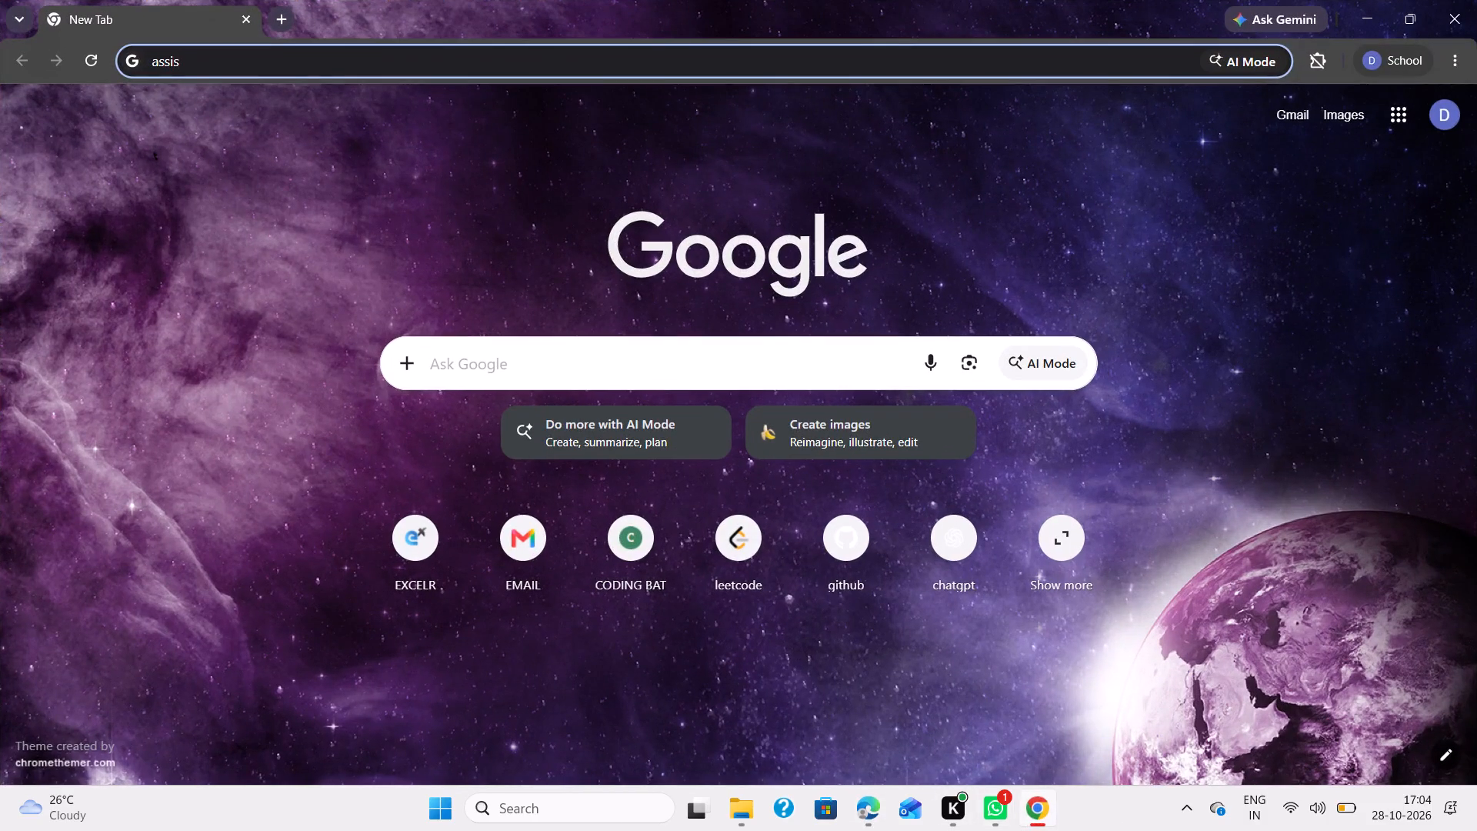
left_click(634, 354)
type("i love")
key("Return")
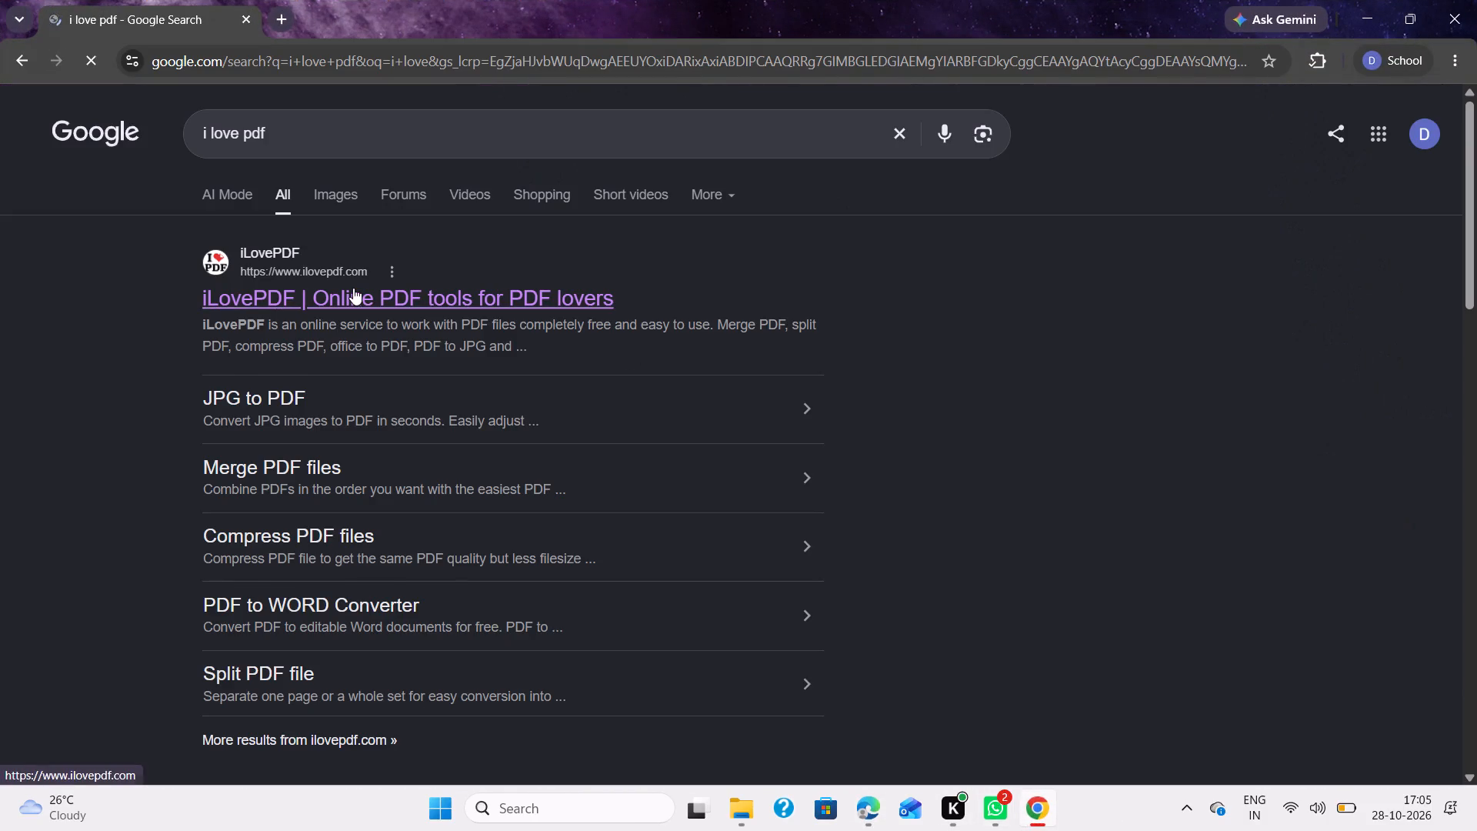
left_click(353, 288)
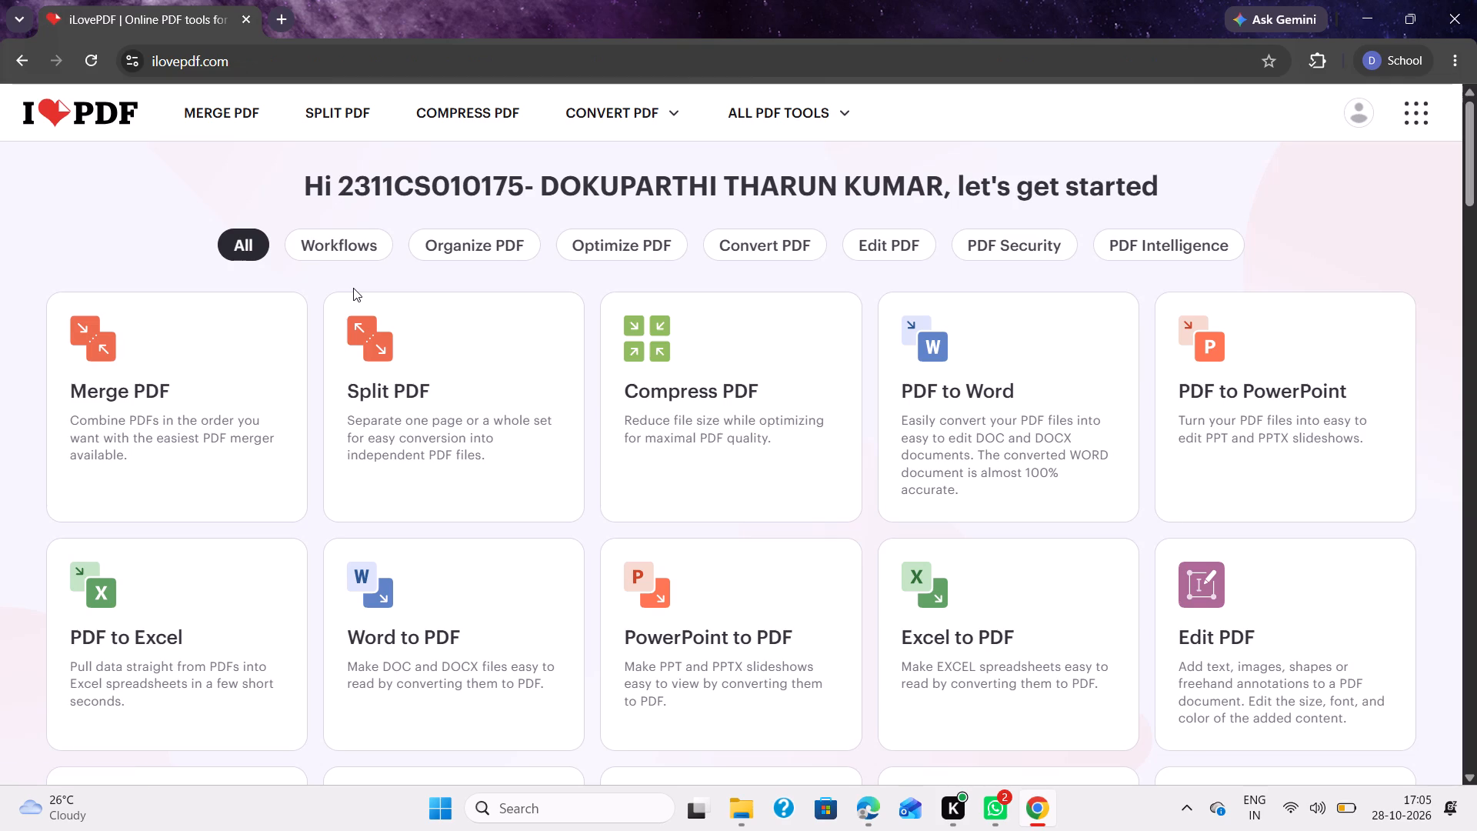
Load the major(project)_merged PDF from the Downloads folder into iLovePDF's PDF to Word converter.
left_click(988, 395)
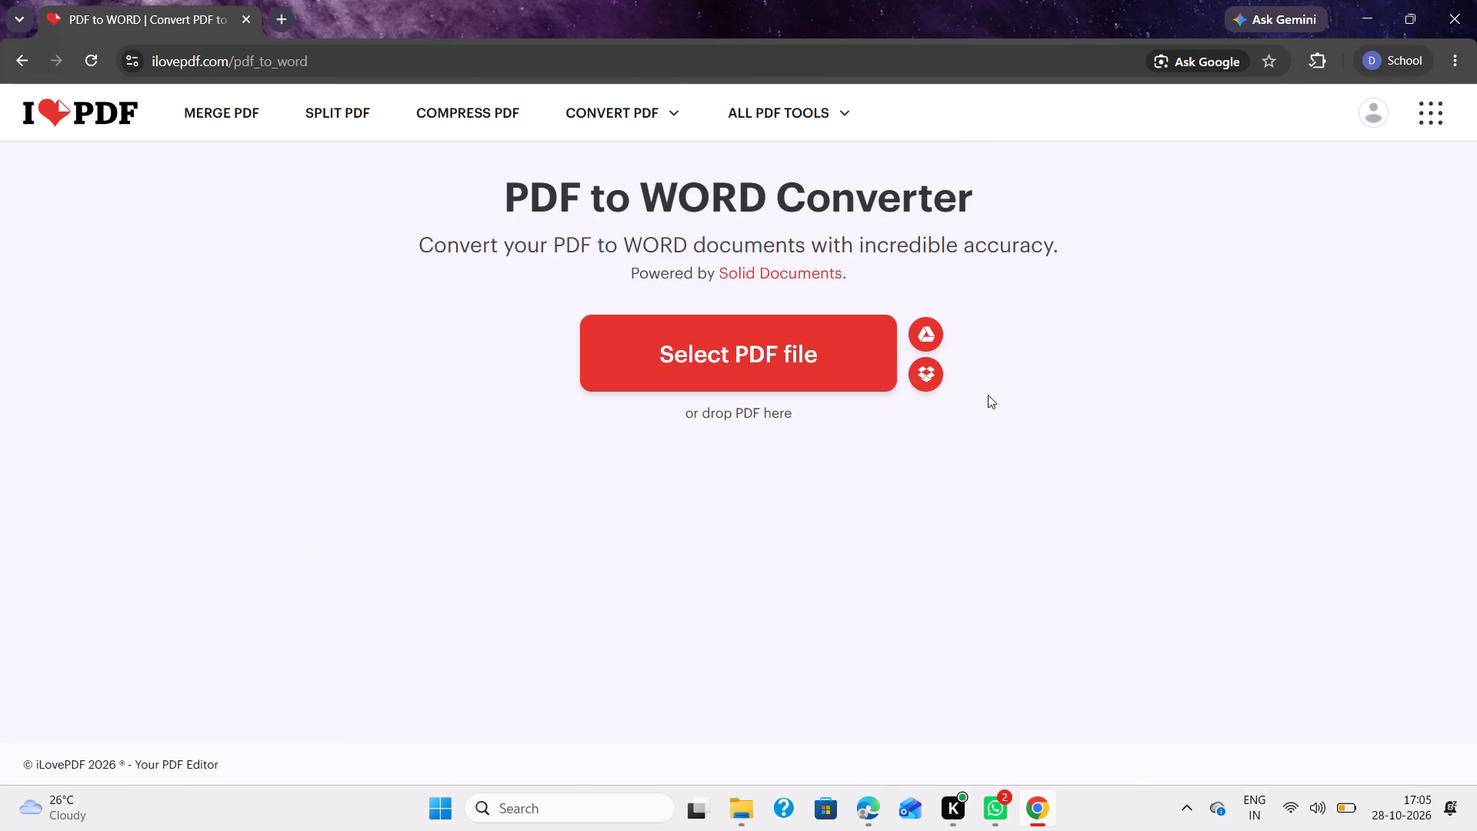
left_click(801, 372)
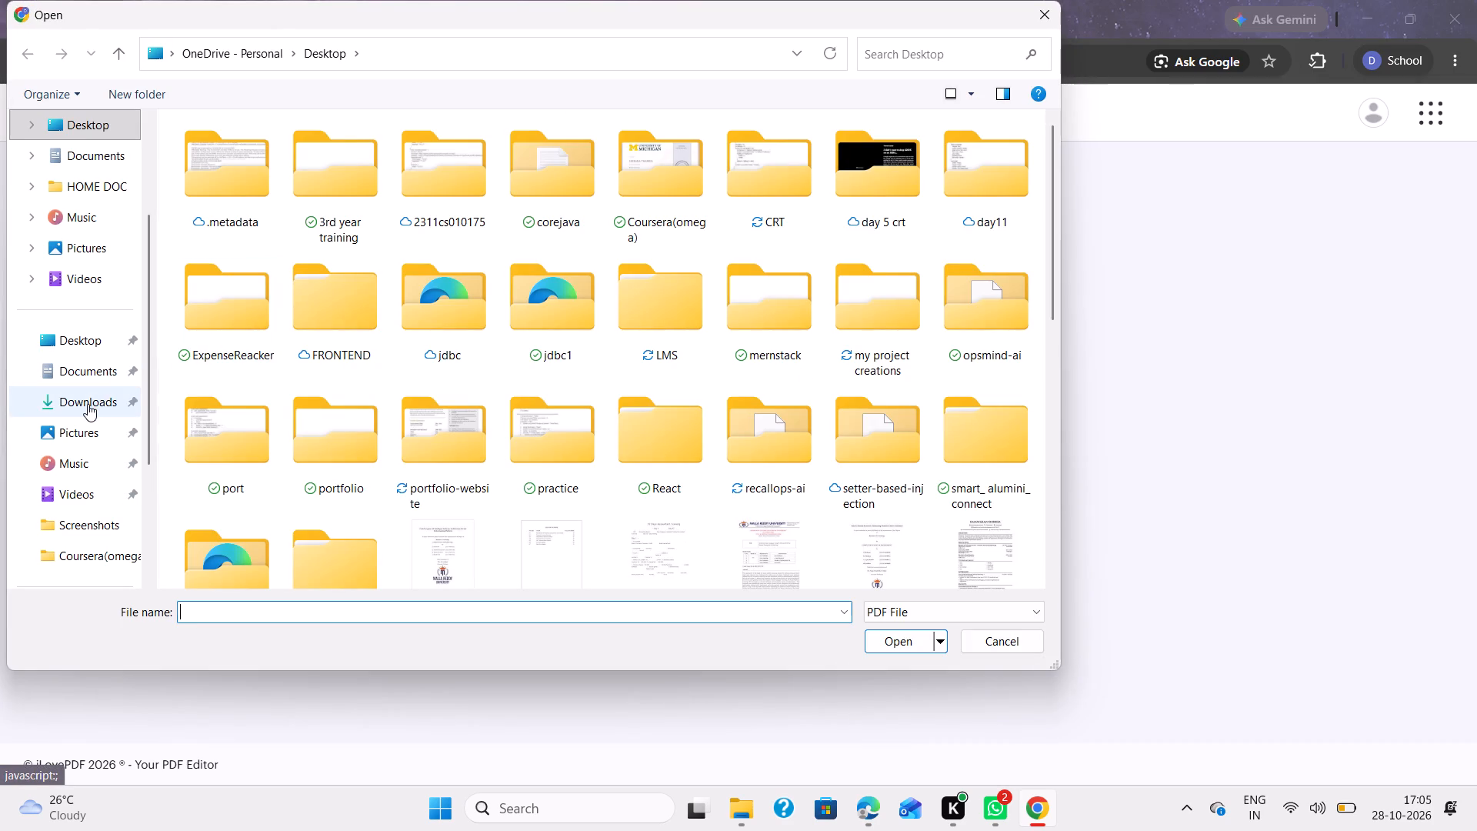
left_click(88, 404)
left_click(218, 180)
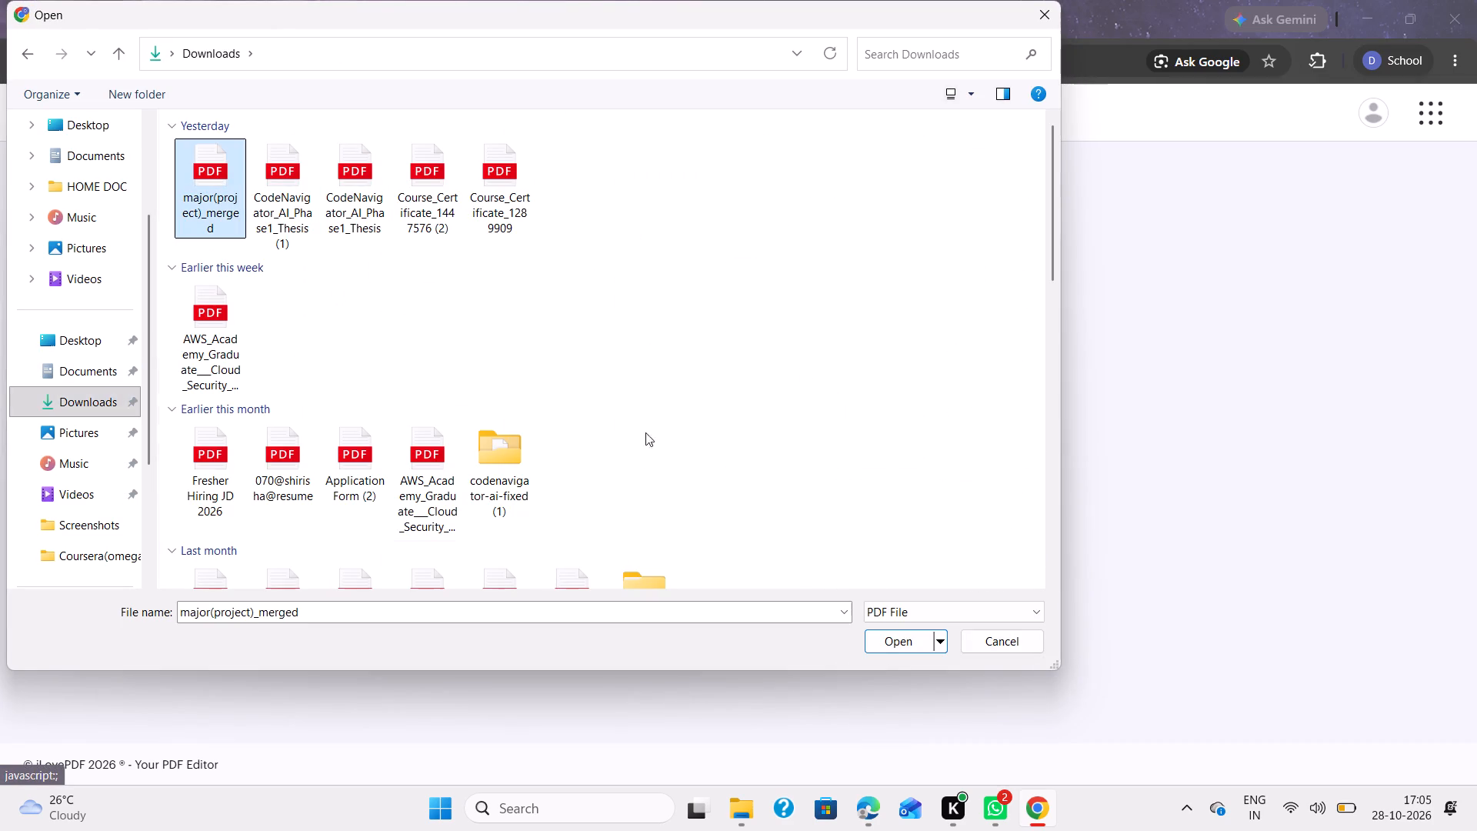
left_click(900, 641)
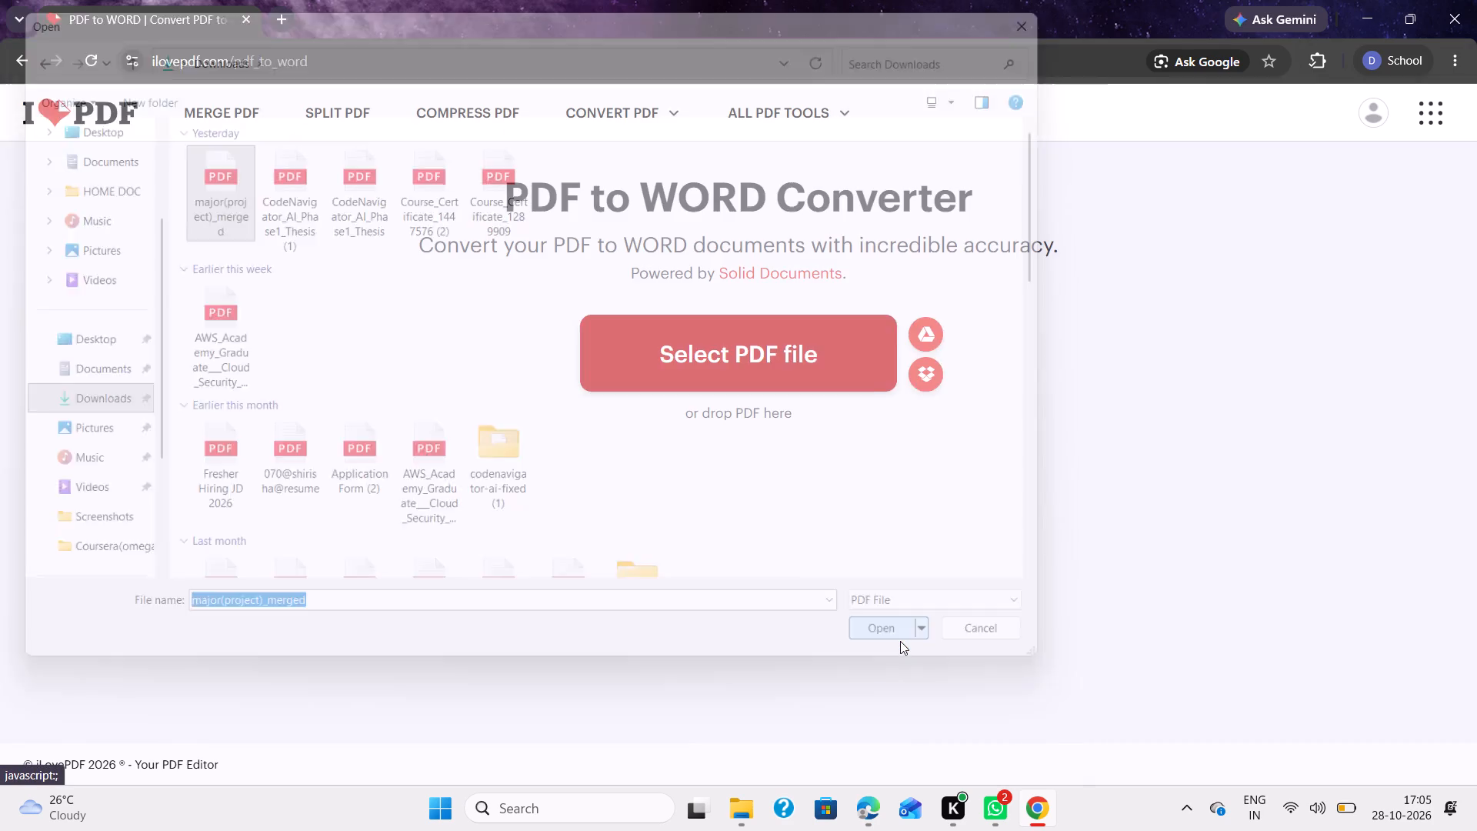
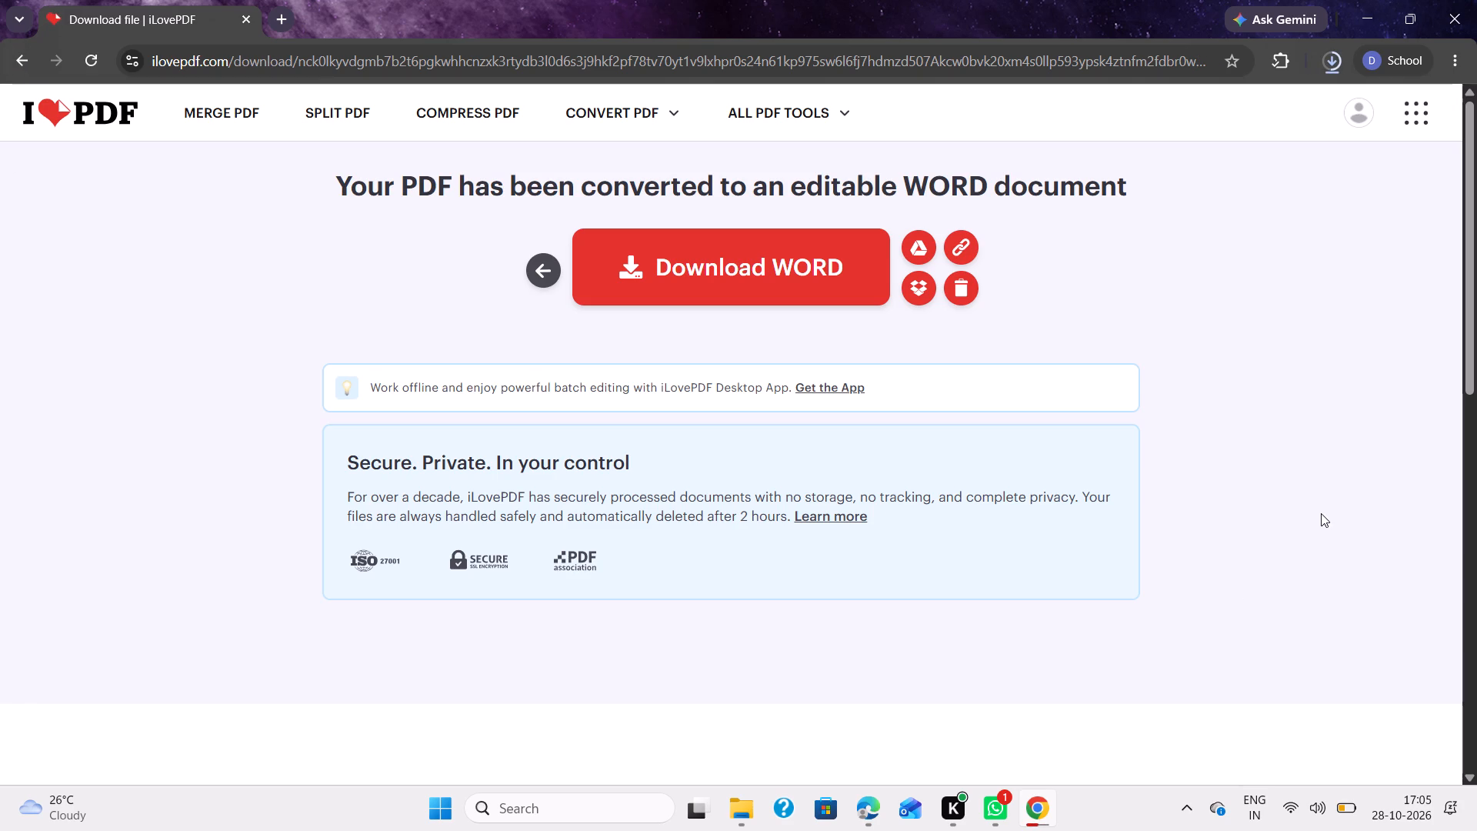
Open the downloaded major(project)_merged.docx in Word and enable editing.
key("super+Left")
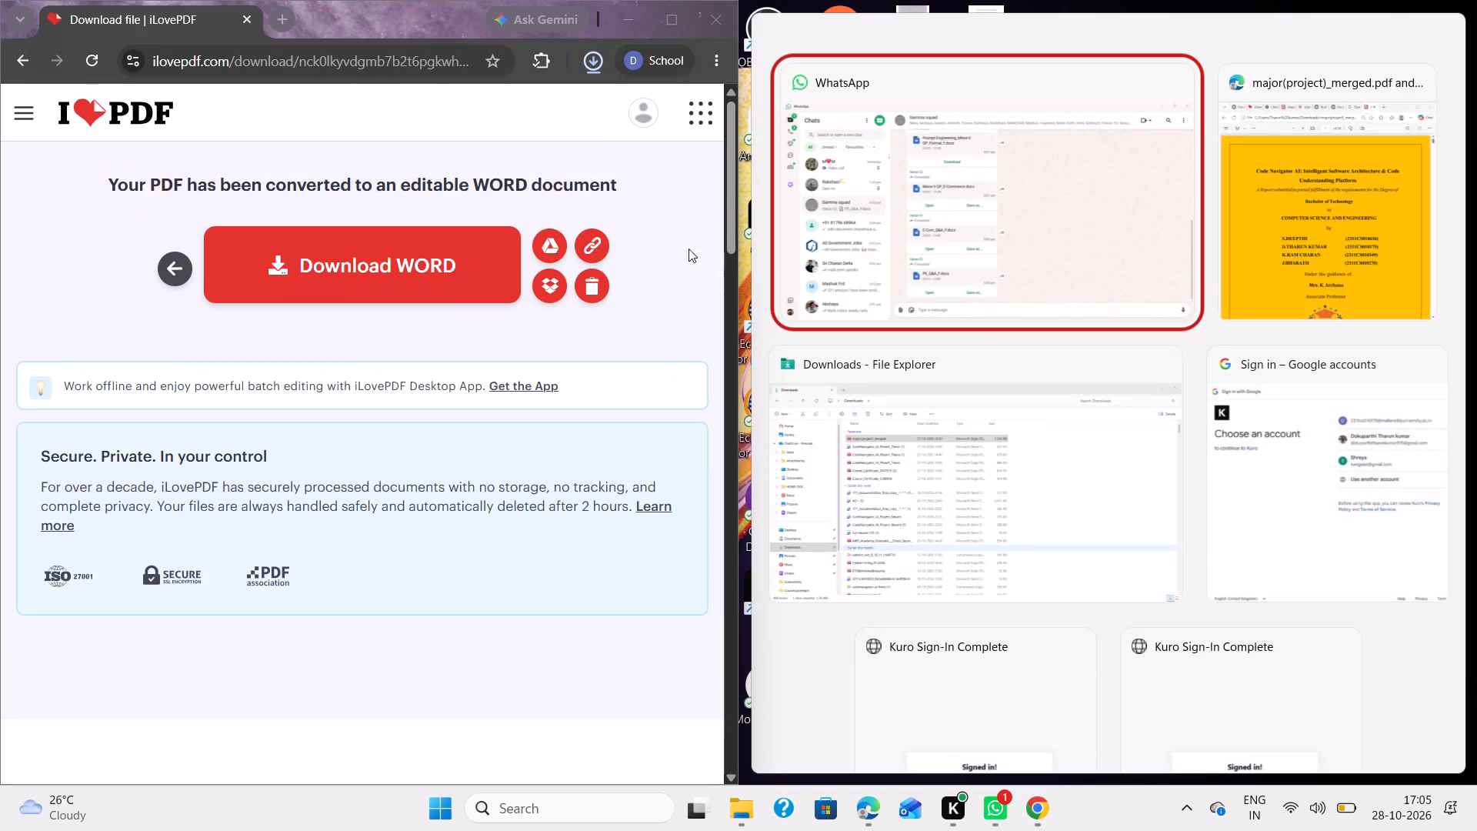
left_click(586, 66)
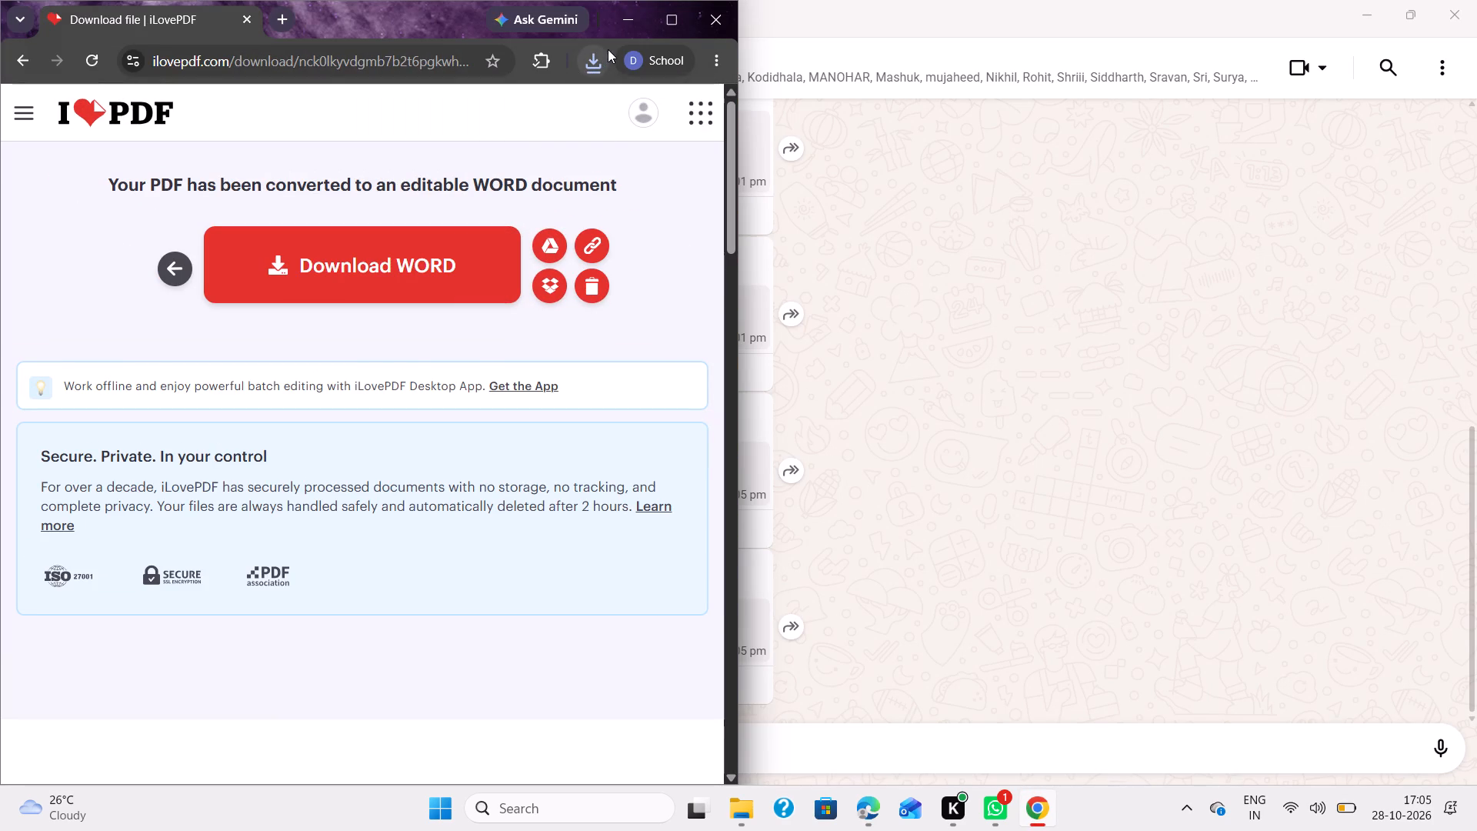
left_click(586, 60)
double_click(410, 155)
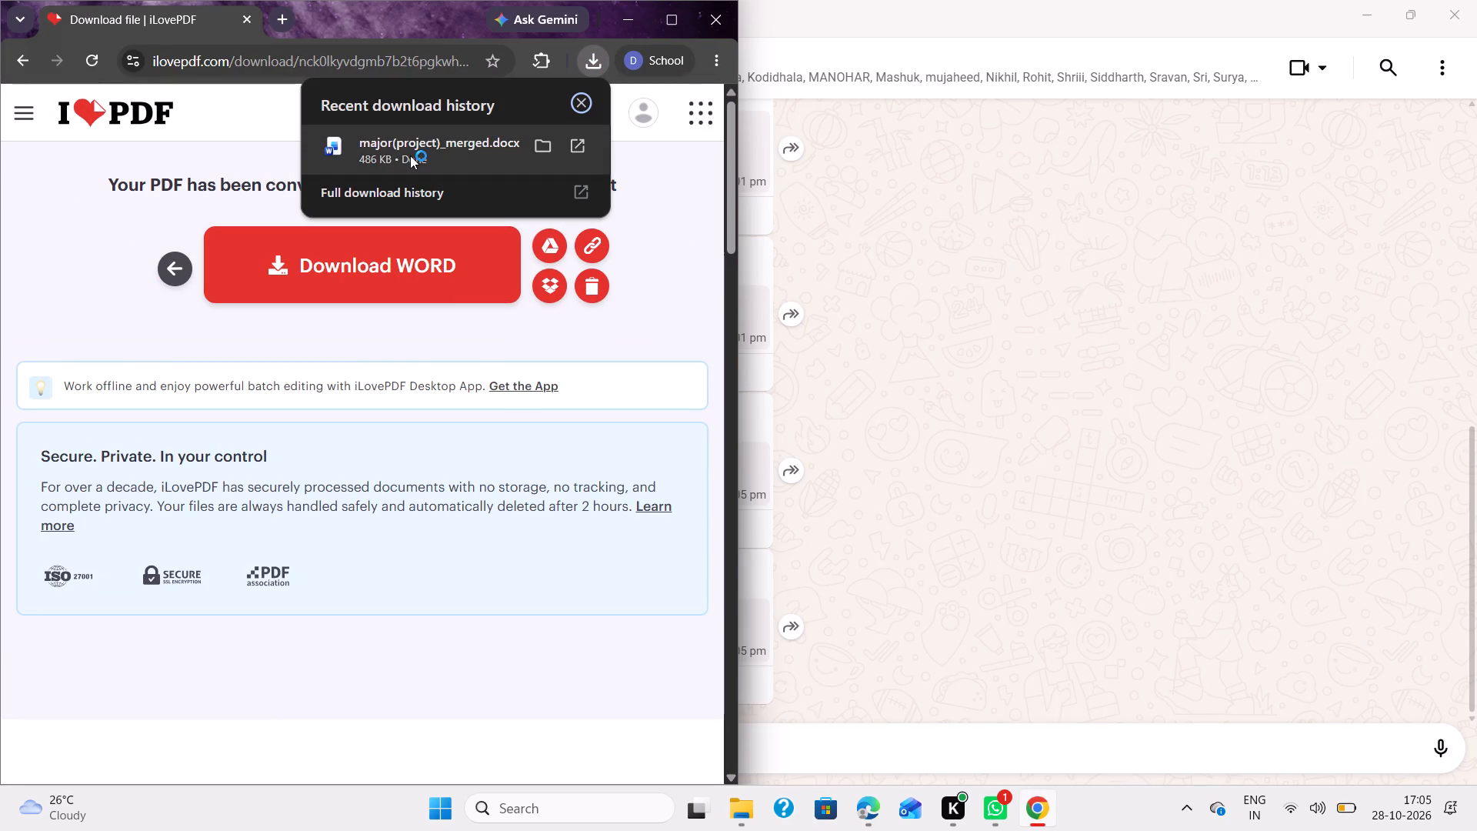
left_click(681, 28)
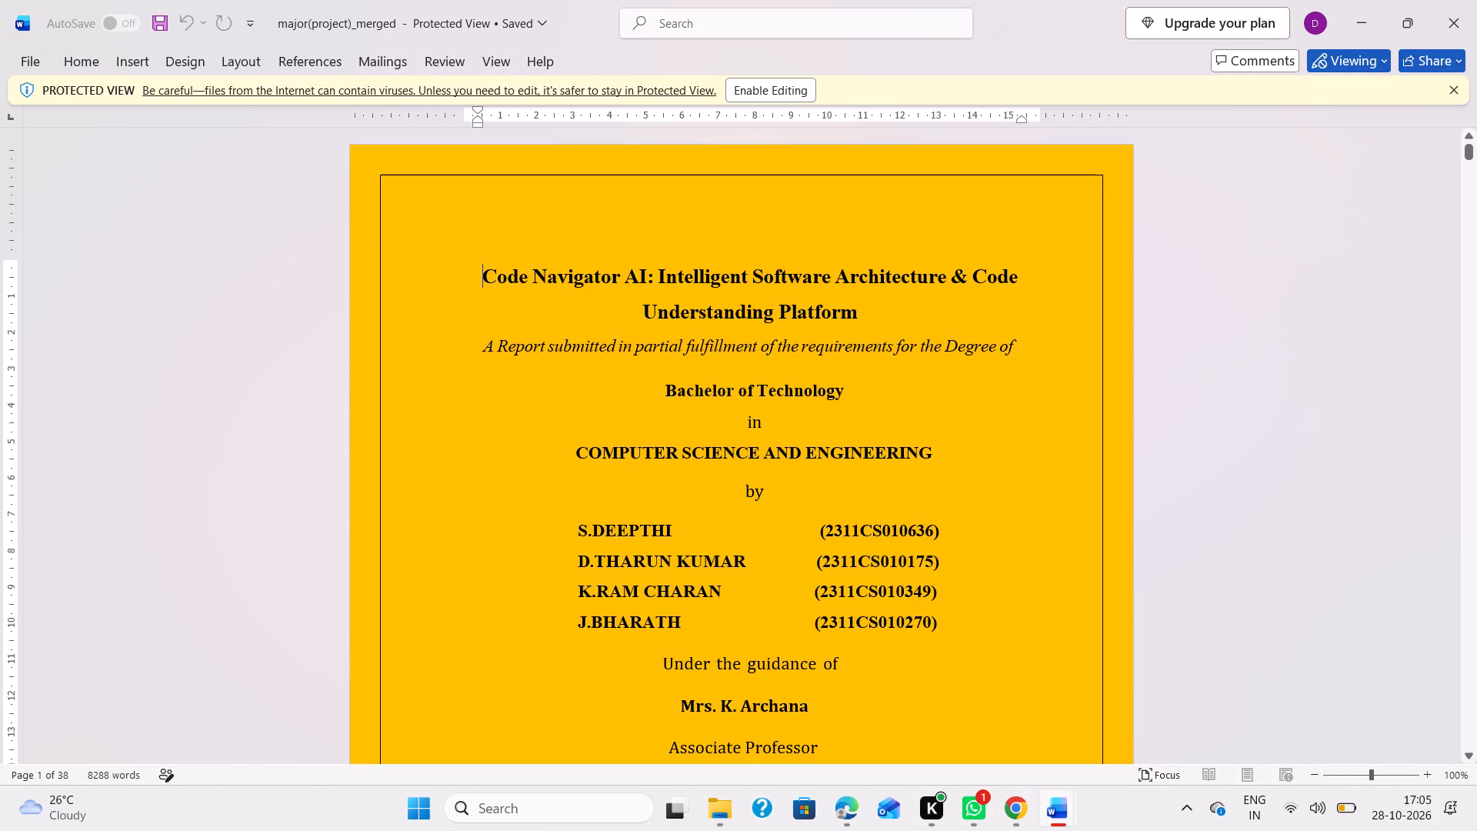
left_click(775, 94)
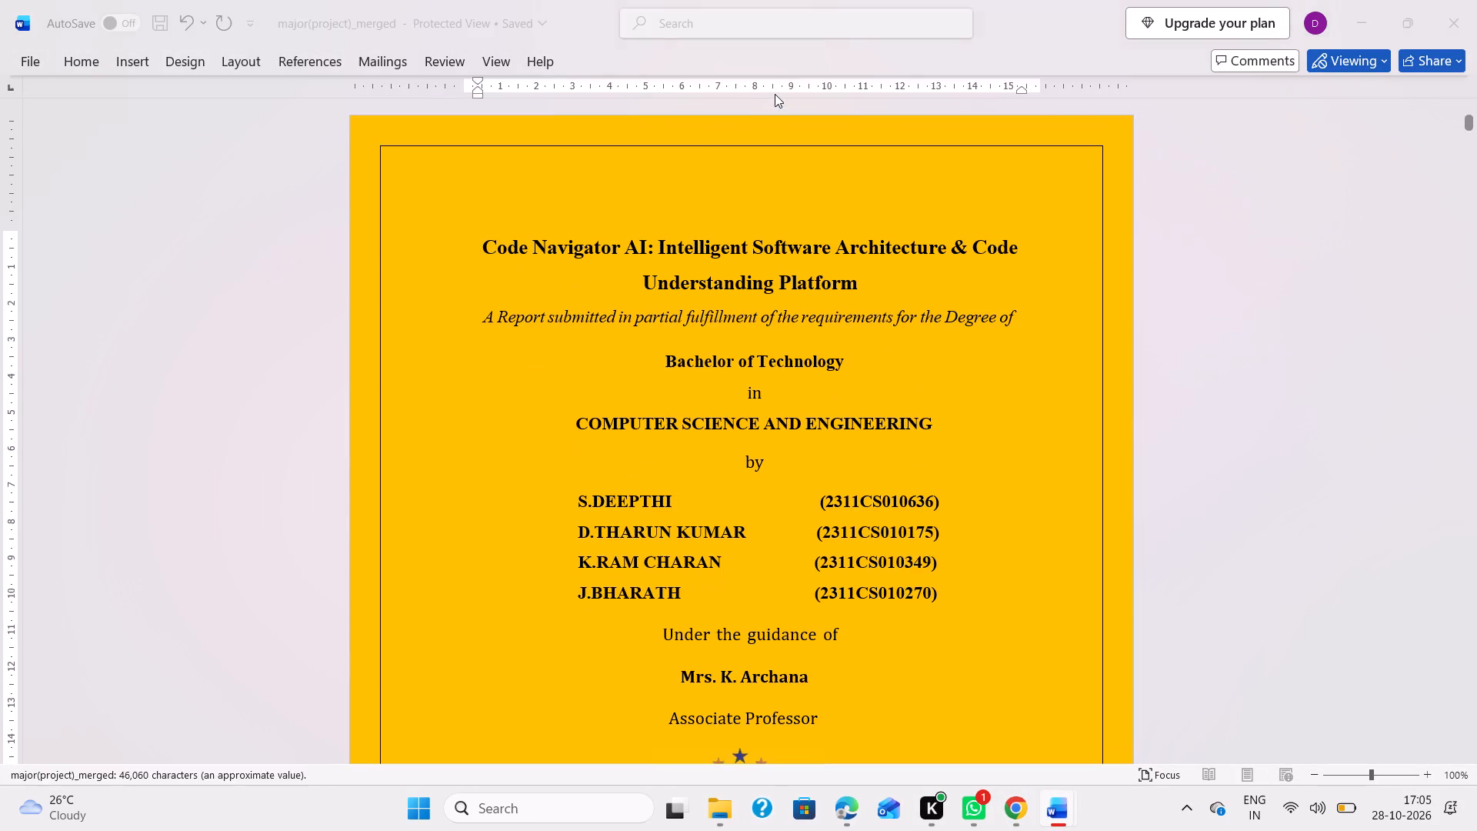
Change the guide's first name on the yellow cover page to Aparna.
scroll(776, 476, "down", 2)
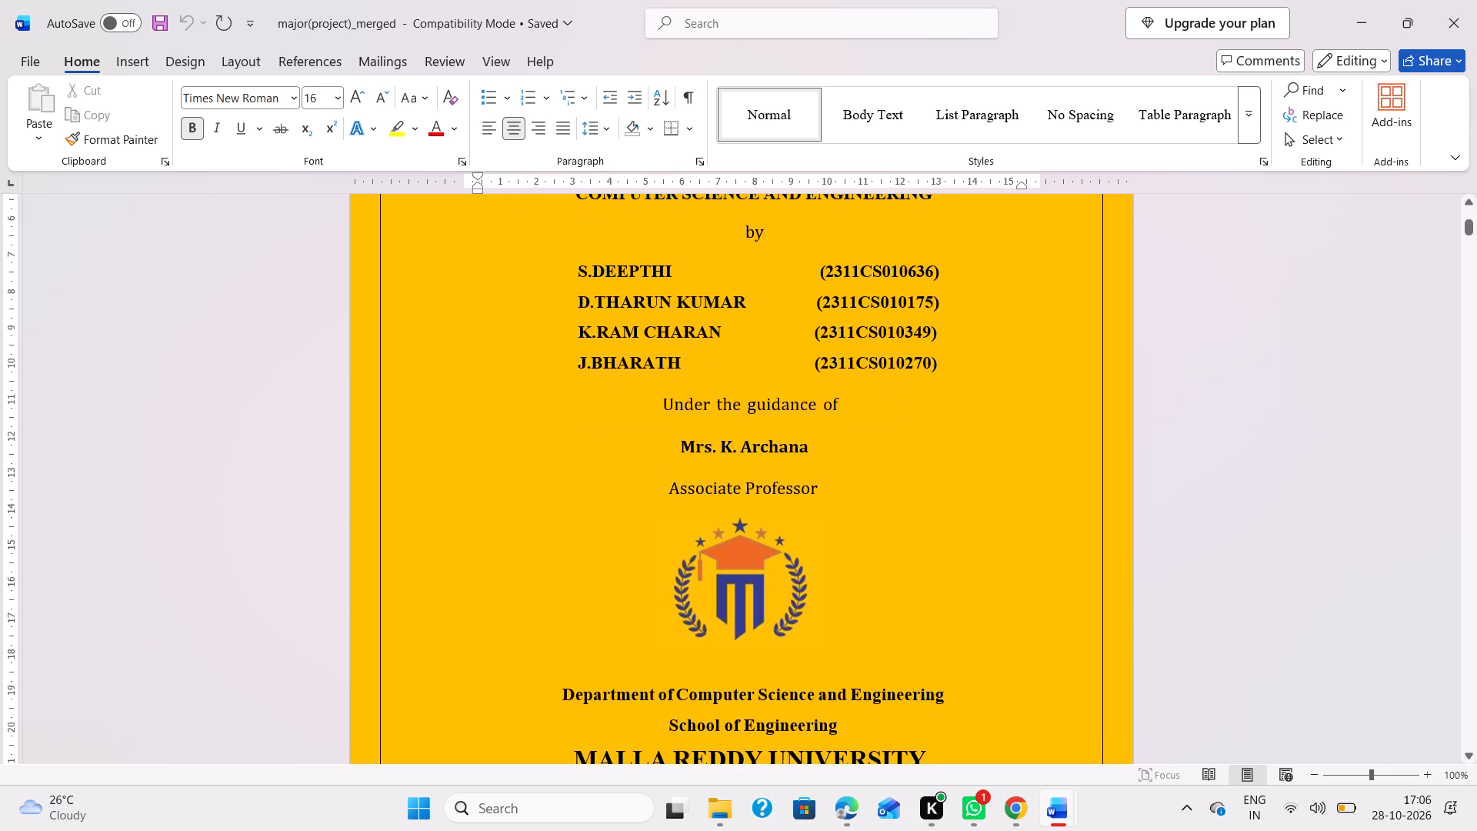
left_click(811, 447)
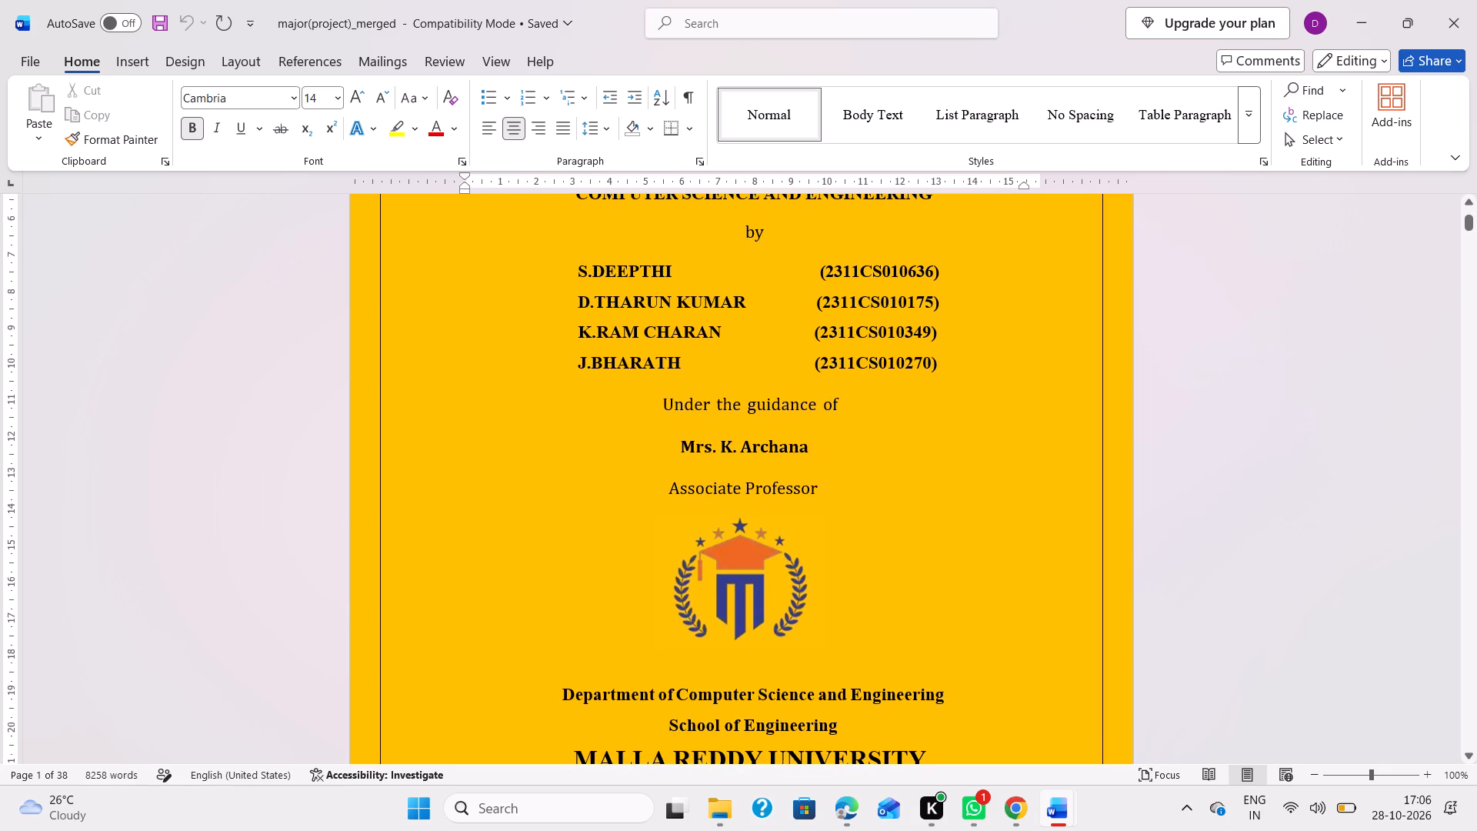
key("BackSpace")
key("BackSpace")
key("BackSpace")
key("BackSpace")
key("BackSpace")
key("BackSpace")
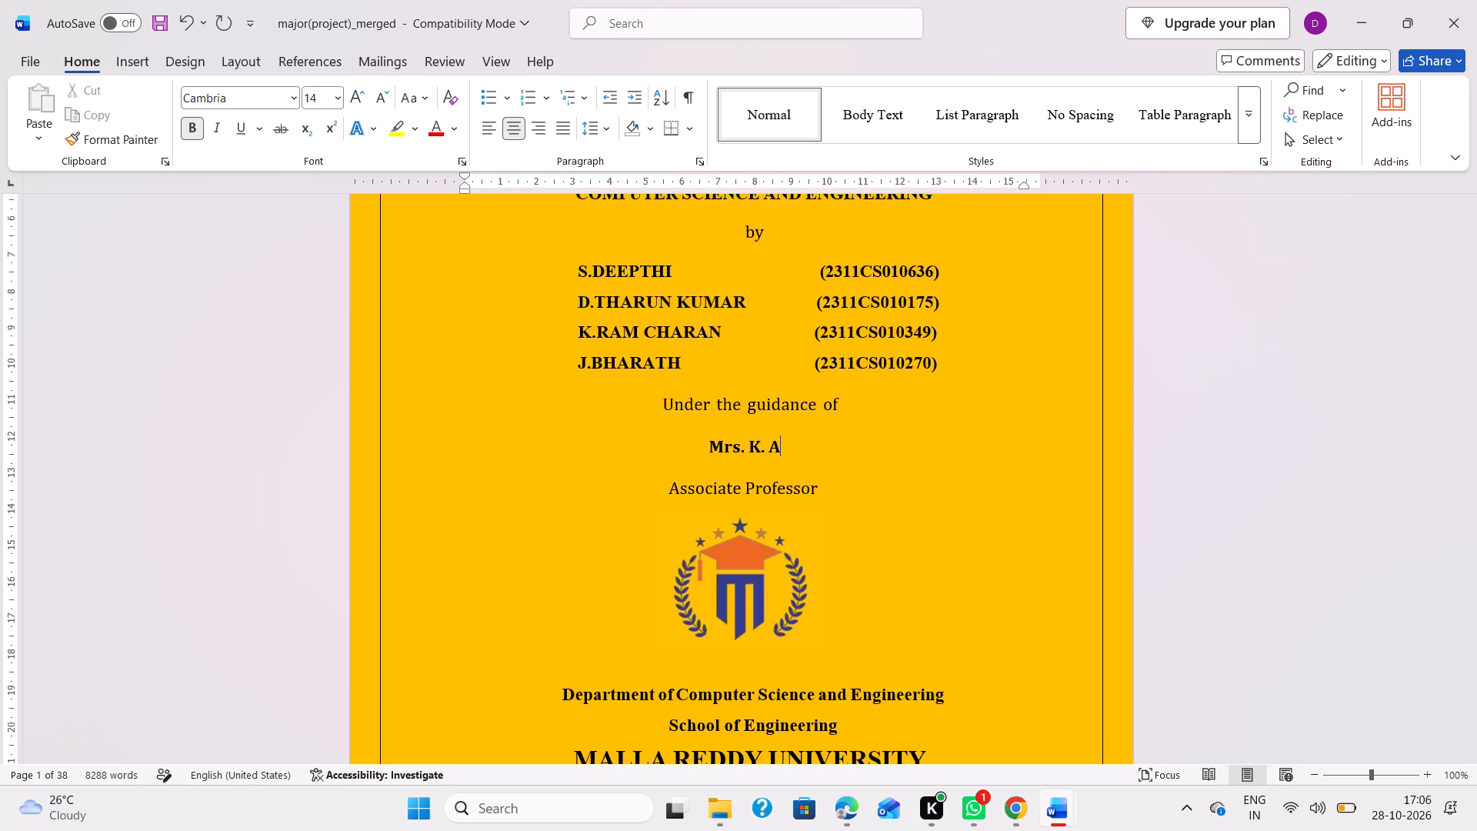
type("parna")
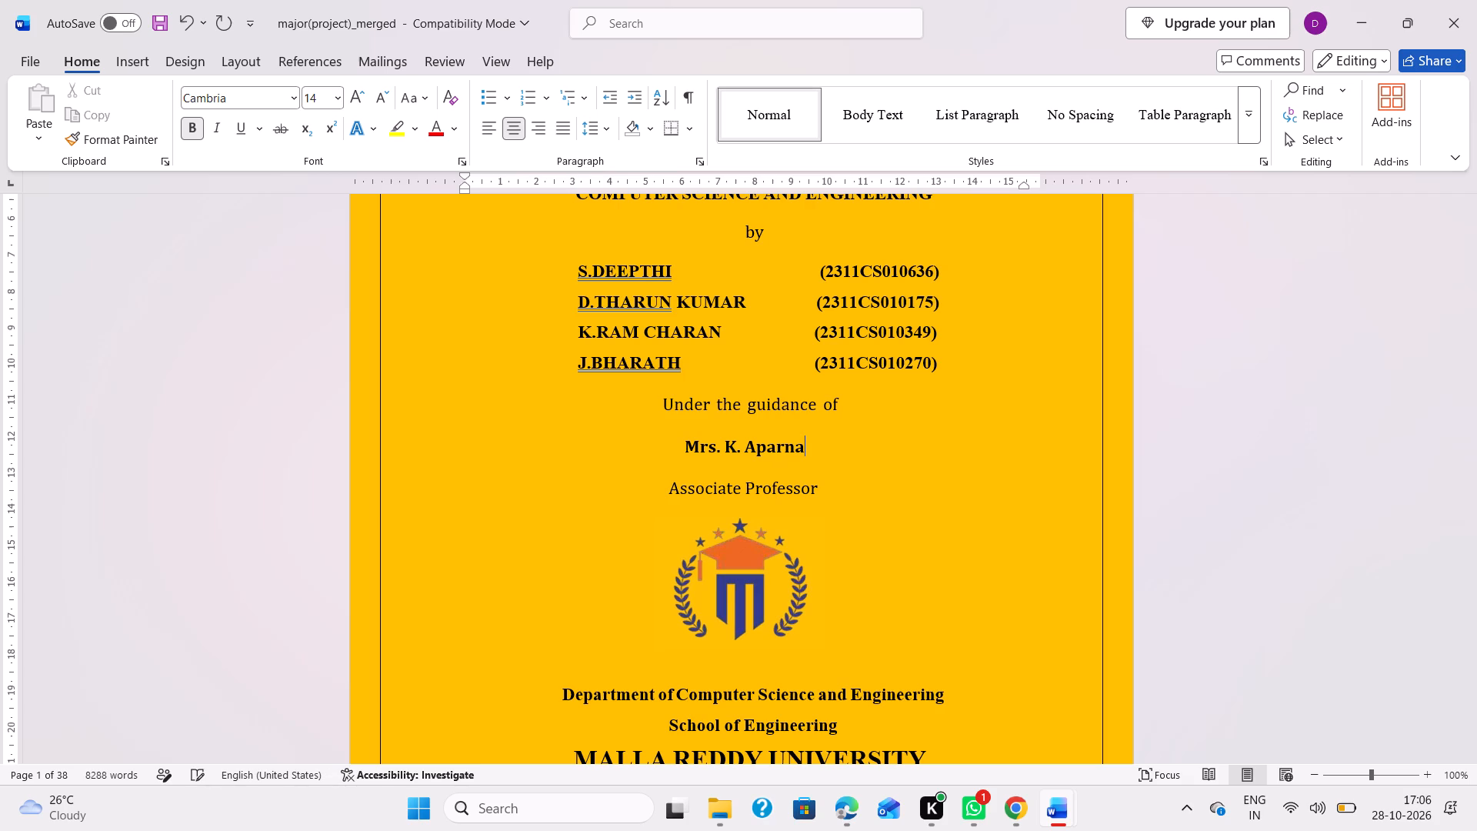
Change the guide's designation on the yellow cover page to Assistant Professor.
left_click(740, 483)
key("BackSpace")
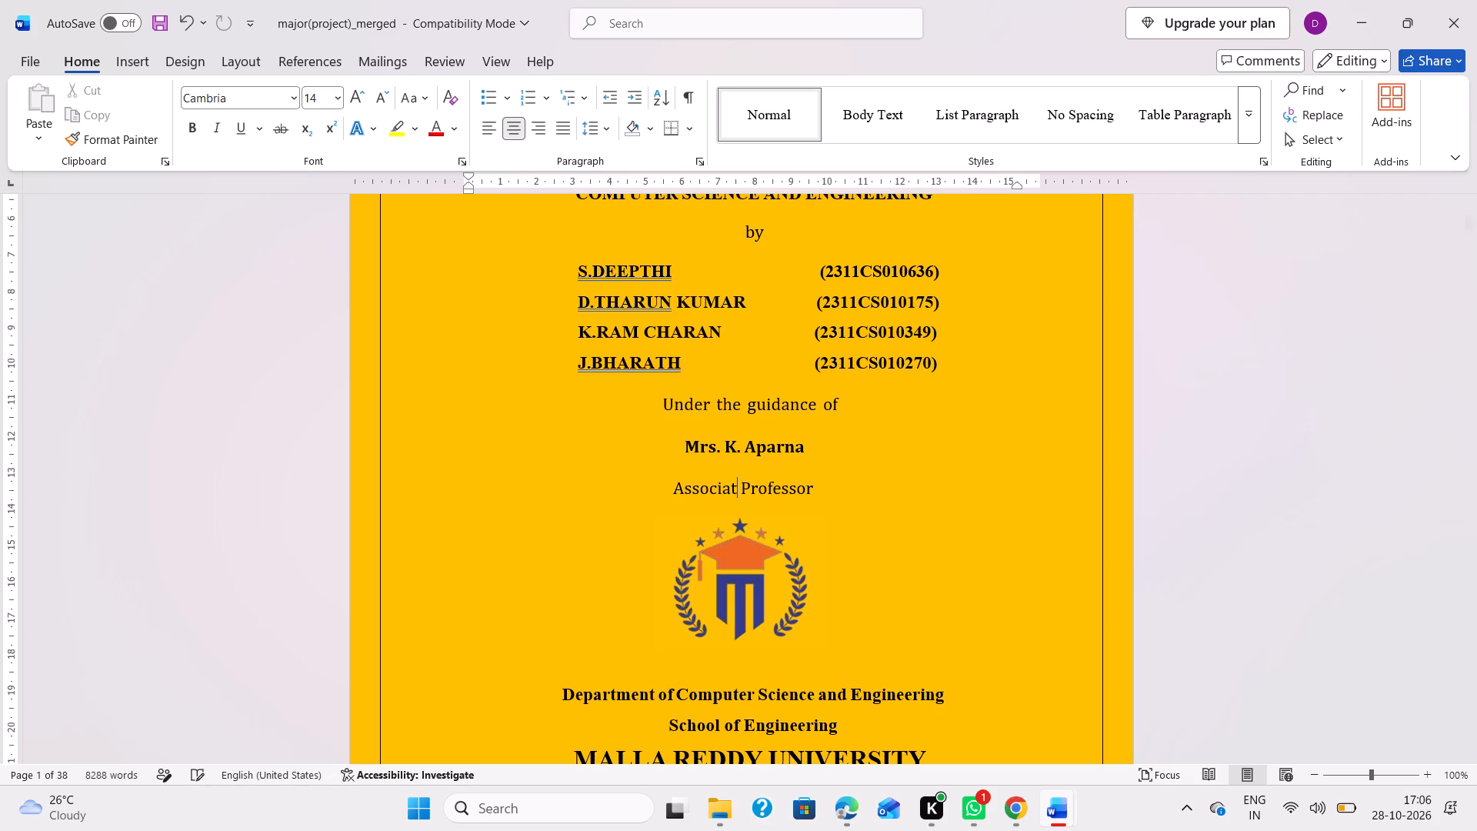
key("BackSpace")
key("BackSpace")
key("BackSpace")
key("BackSpace")
key("BackSpace")
type("istant")
Delete the page number "i" from the Section 2 footer on the white title page and return to the body text.
scroll(881, 469, "down", 1)
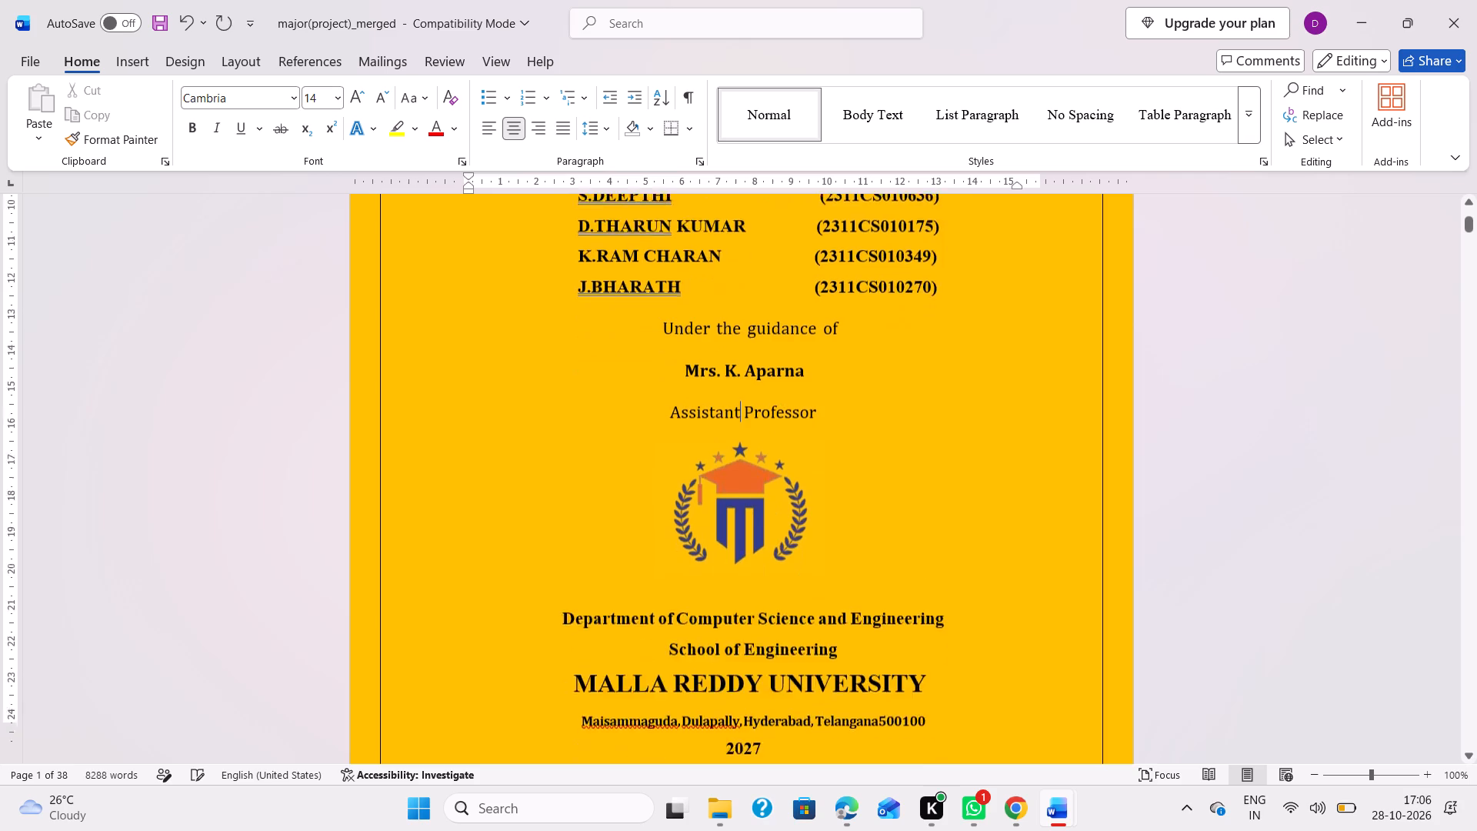
scroll(881, 469, "down", 1)
scroll(802, 539, "down", 4)
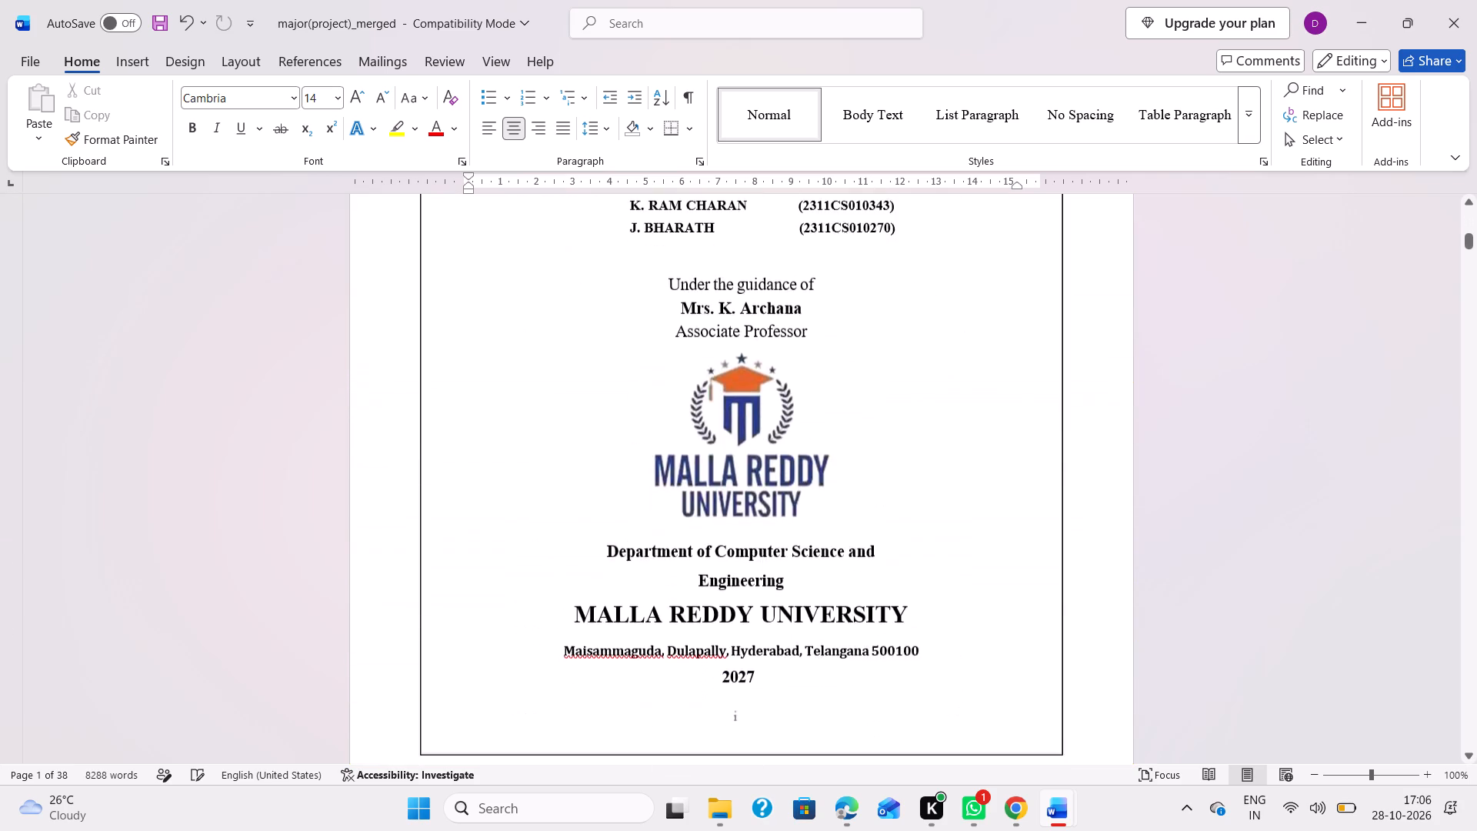
scroll(802, 539, "down", 1)
scroll(785, 458, "up", 2)
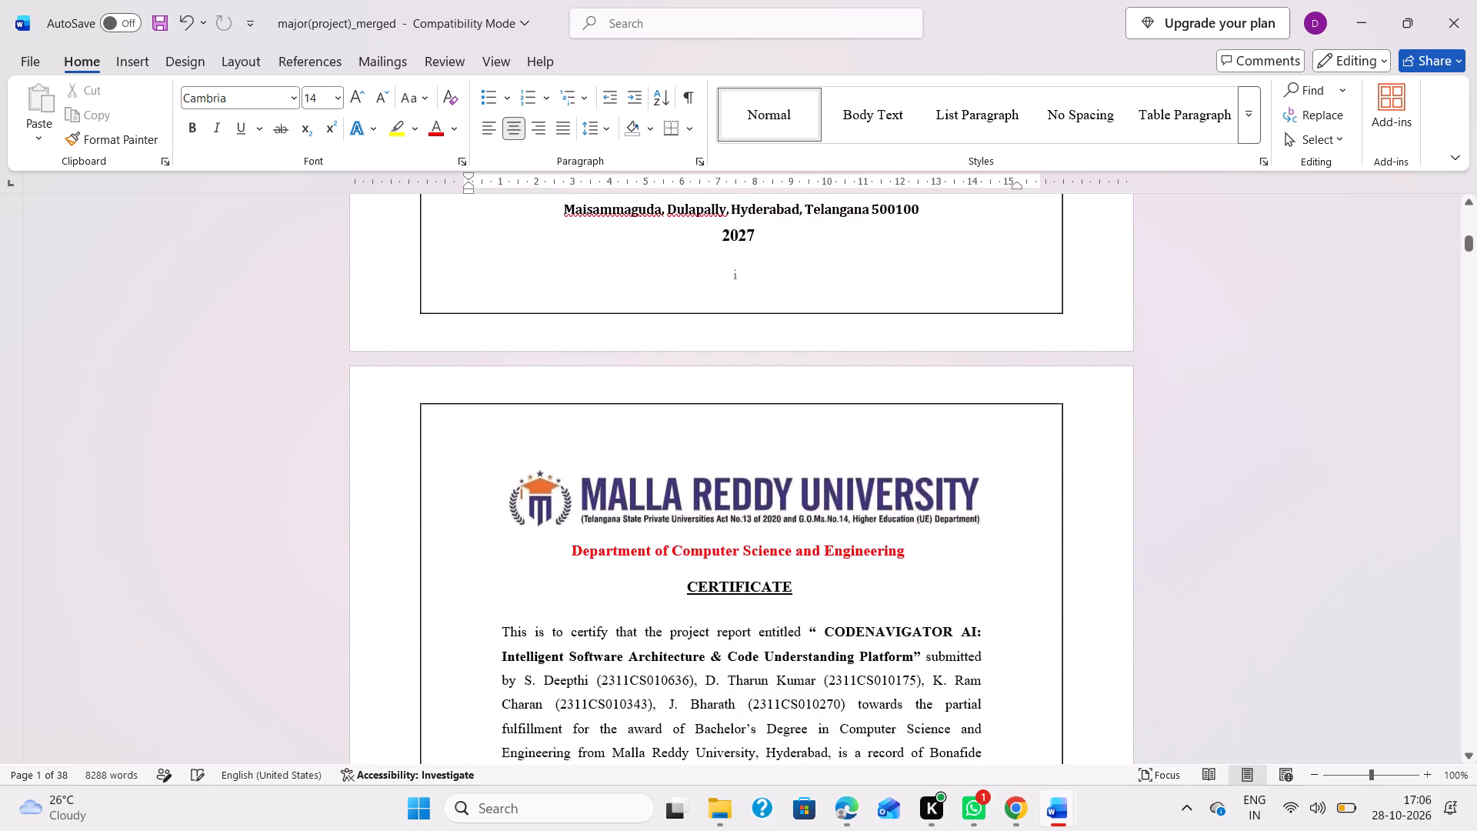
scroll(785, 458, "up", 3)
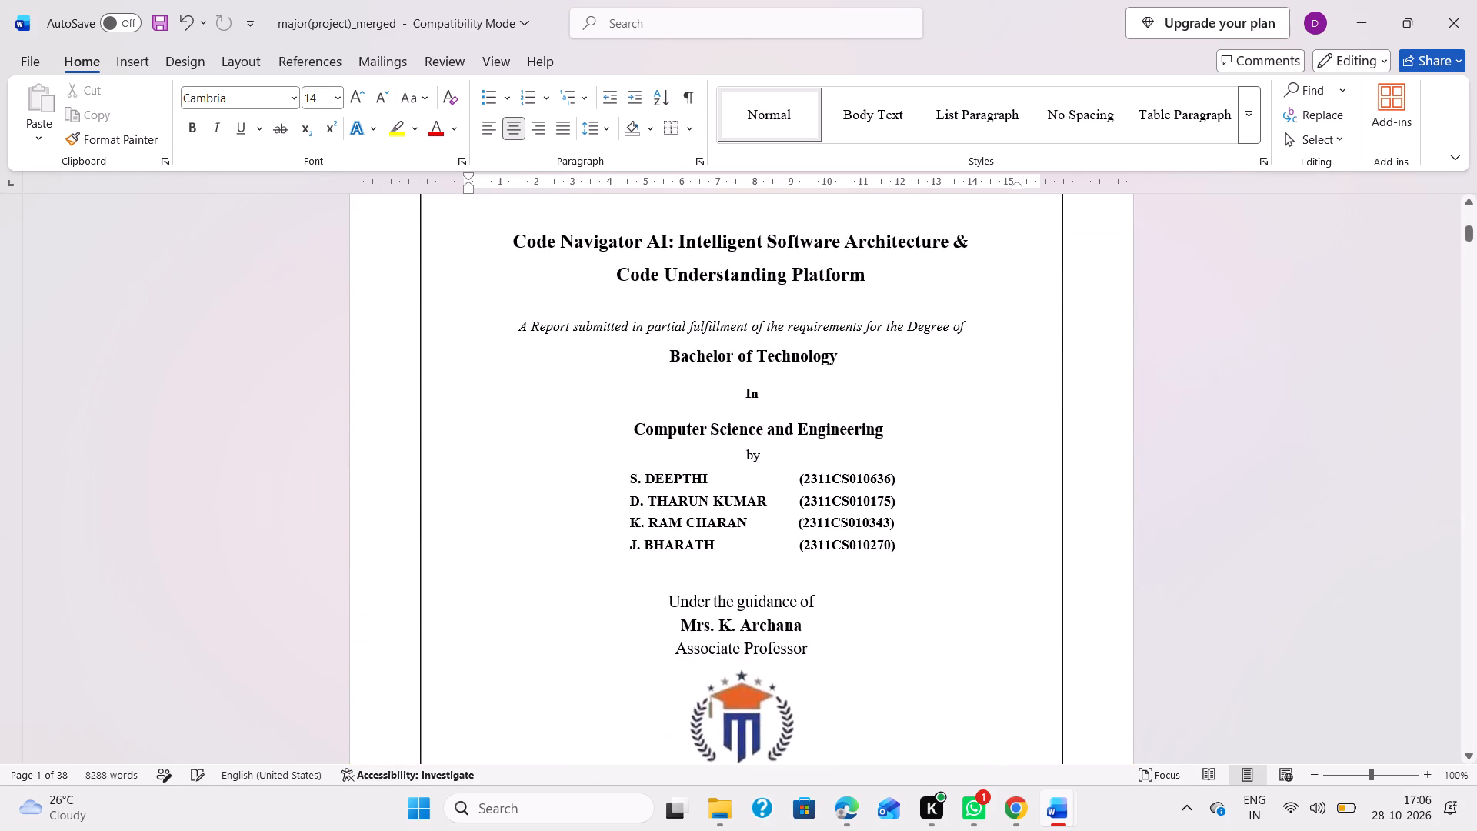
scroll(785, 458, "up", 1)
scroll(785, 458, "down", 3)
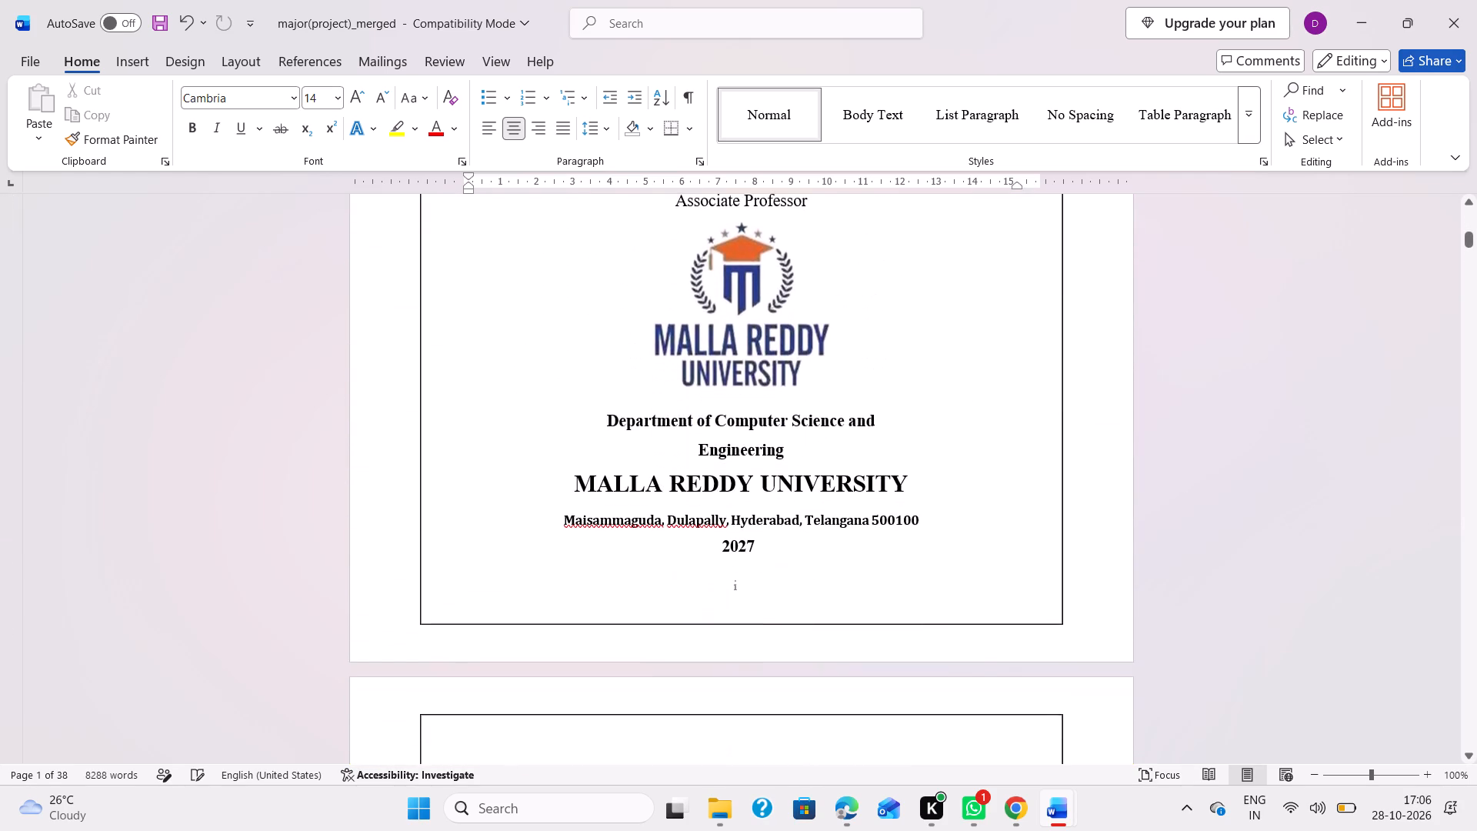
scroll(785, 458, "down", 1)
left_click(734, 403)
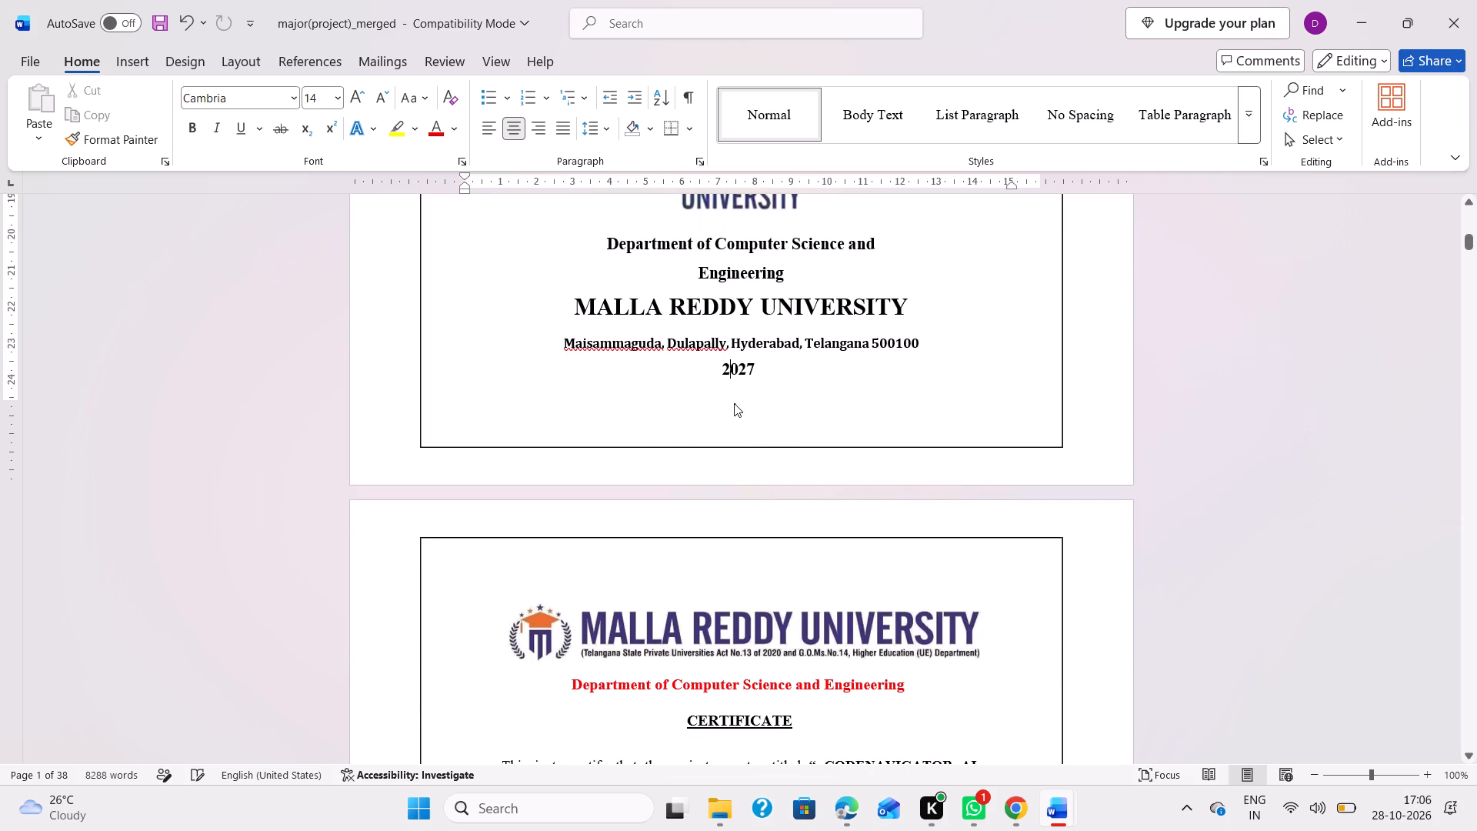
double_click(733, 417)
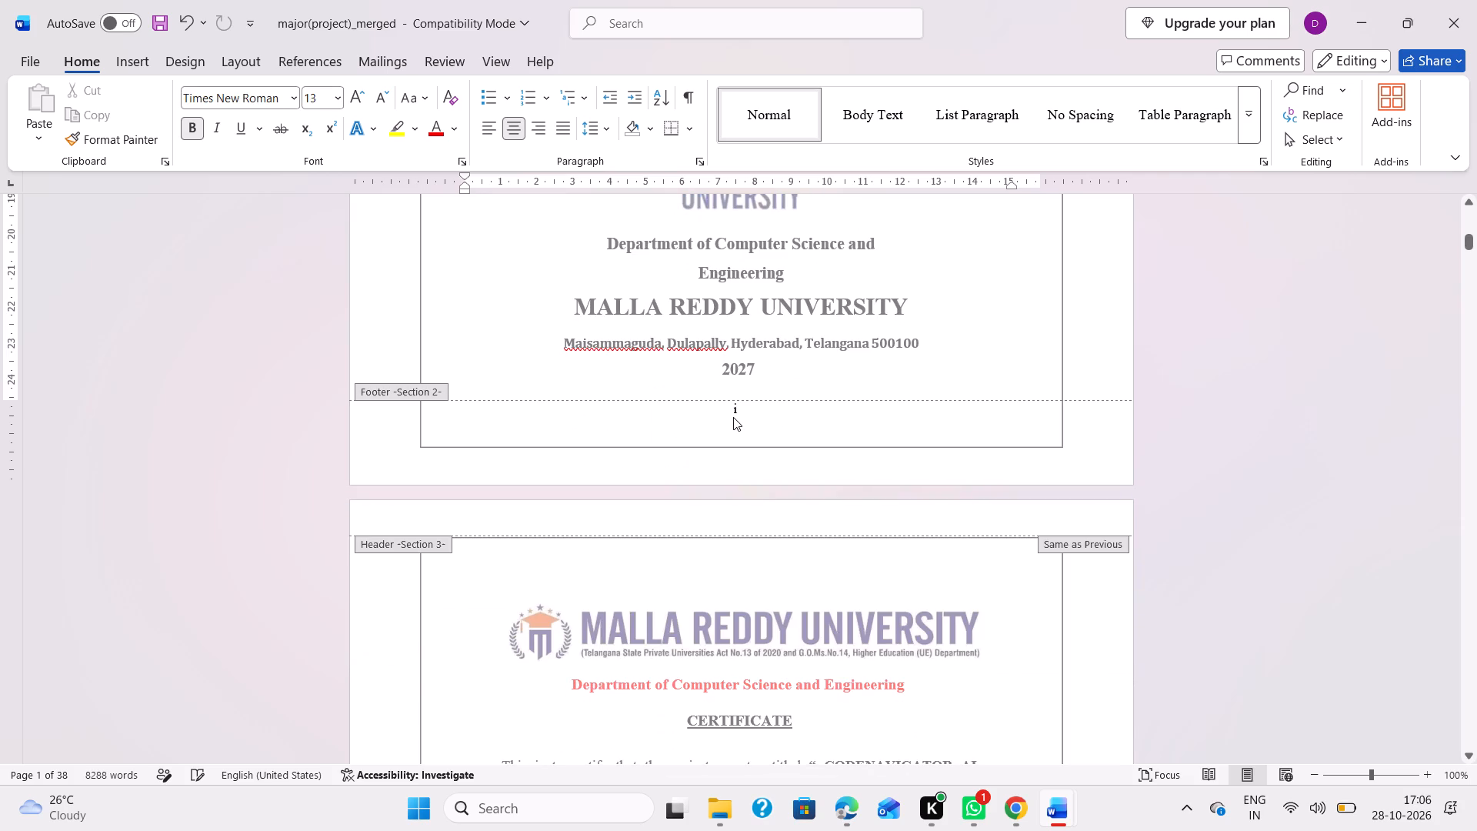
left_click(739, 409)
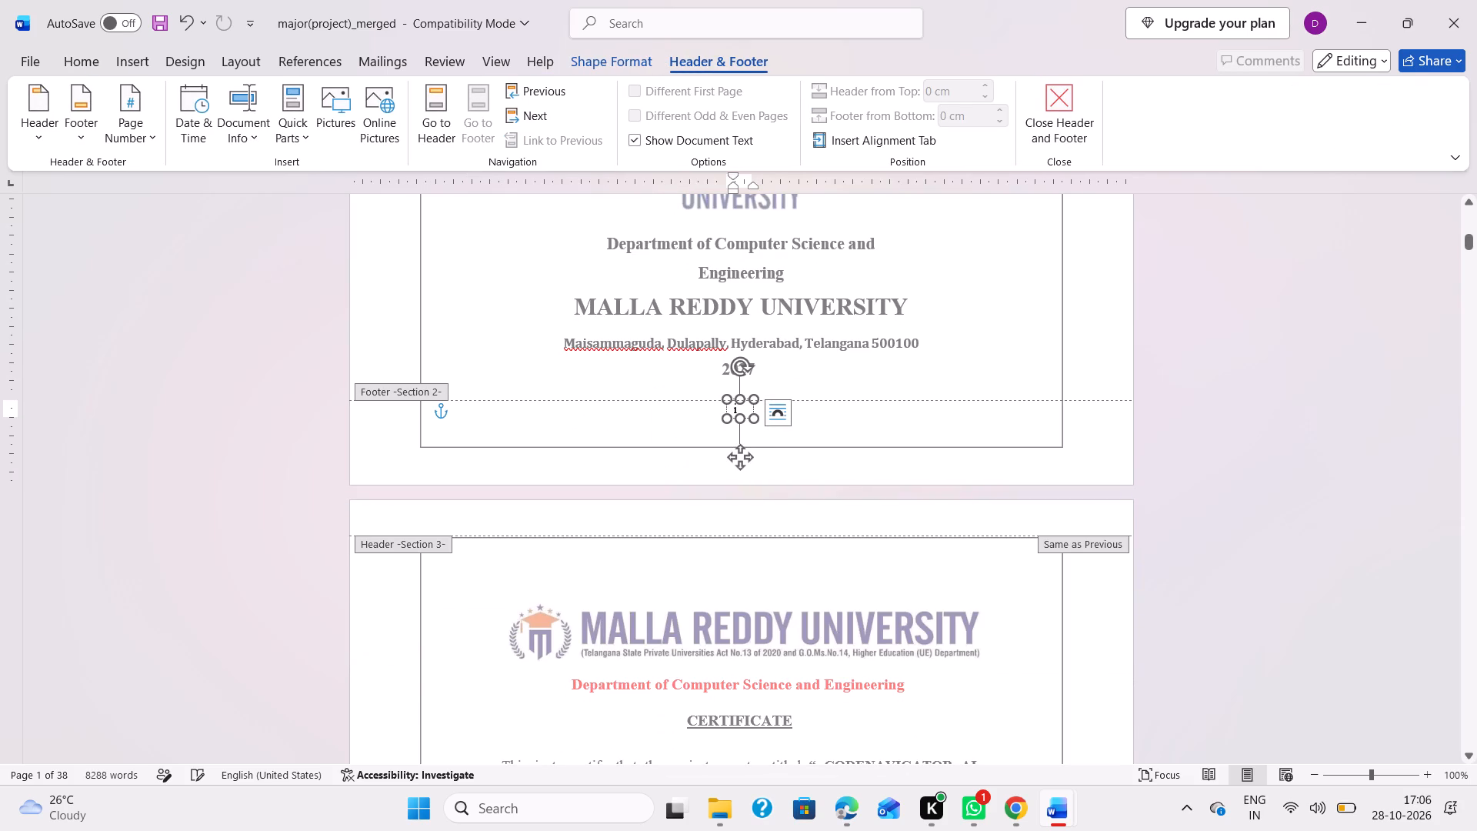
key("BackSpace")
key("BackSpace")
left_click(1188, 486)
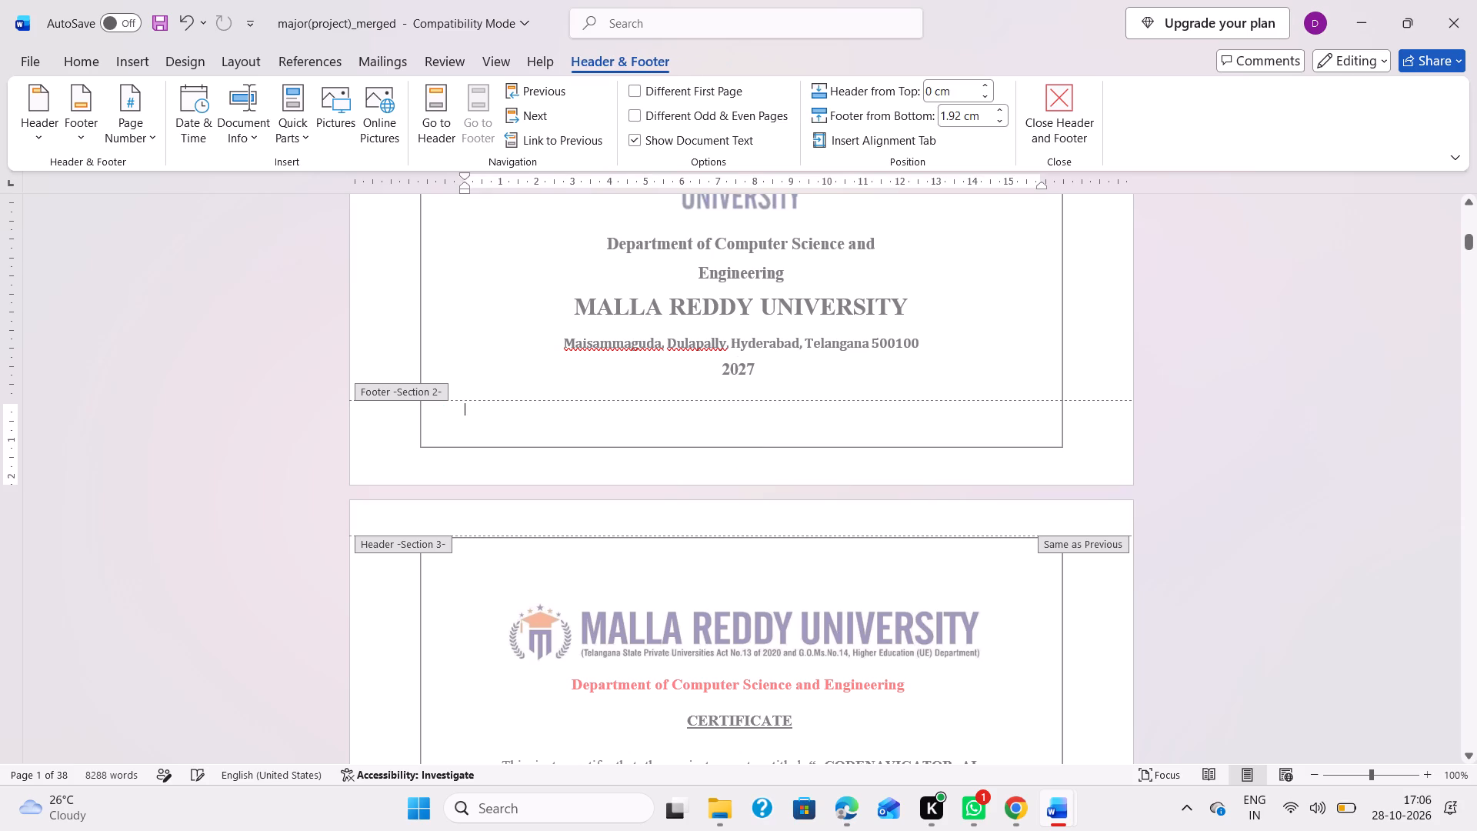
double_click(941, 302)
Look through the report from the certificate and declaration pages to the contents lists and Chapter 1, checking the pages and their footers.
scroll(940, 464, "down", 3)
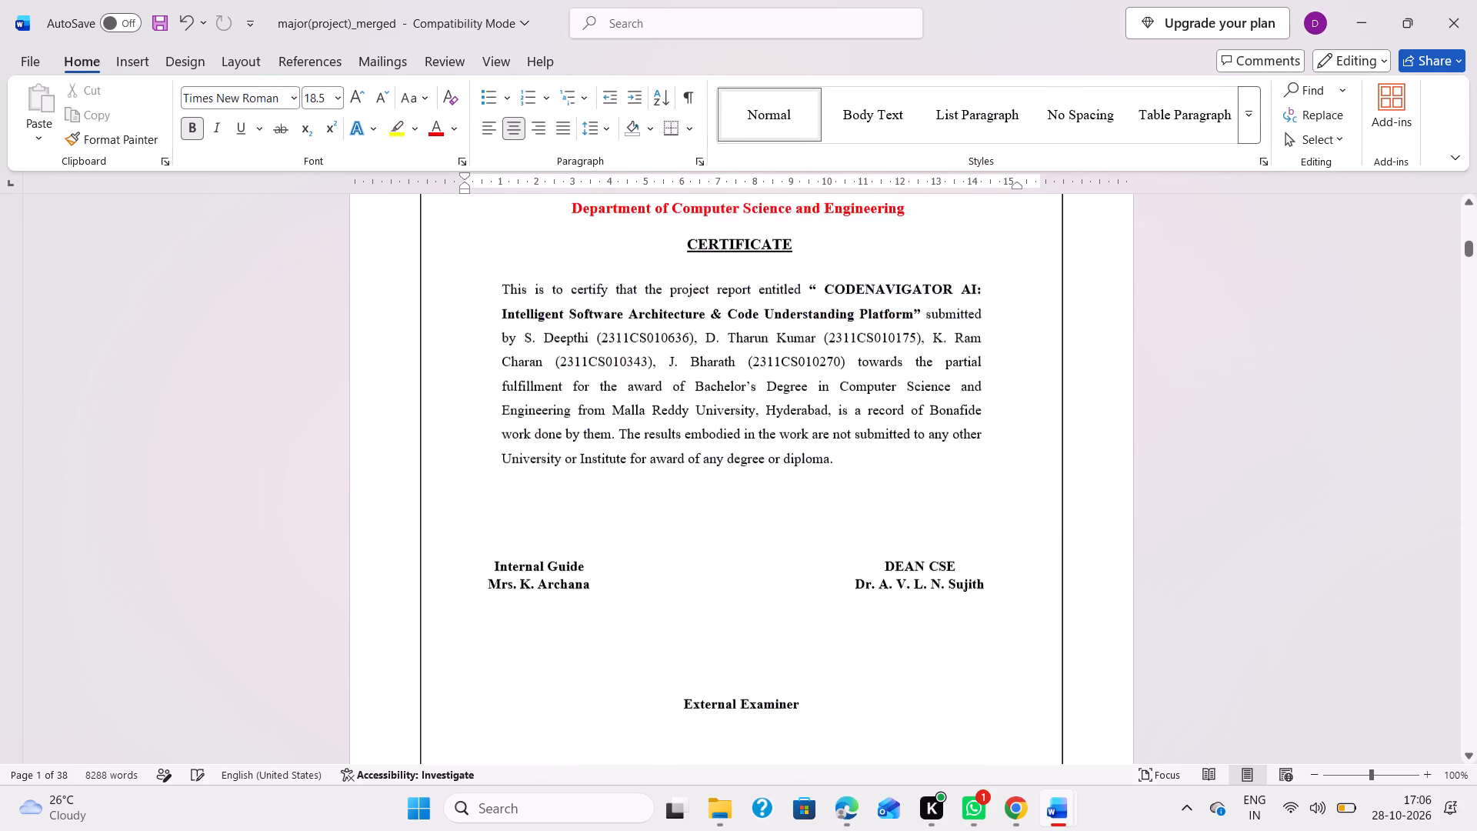
scroll(940, 464, "down", 3)
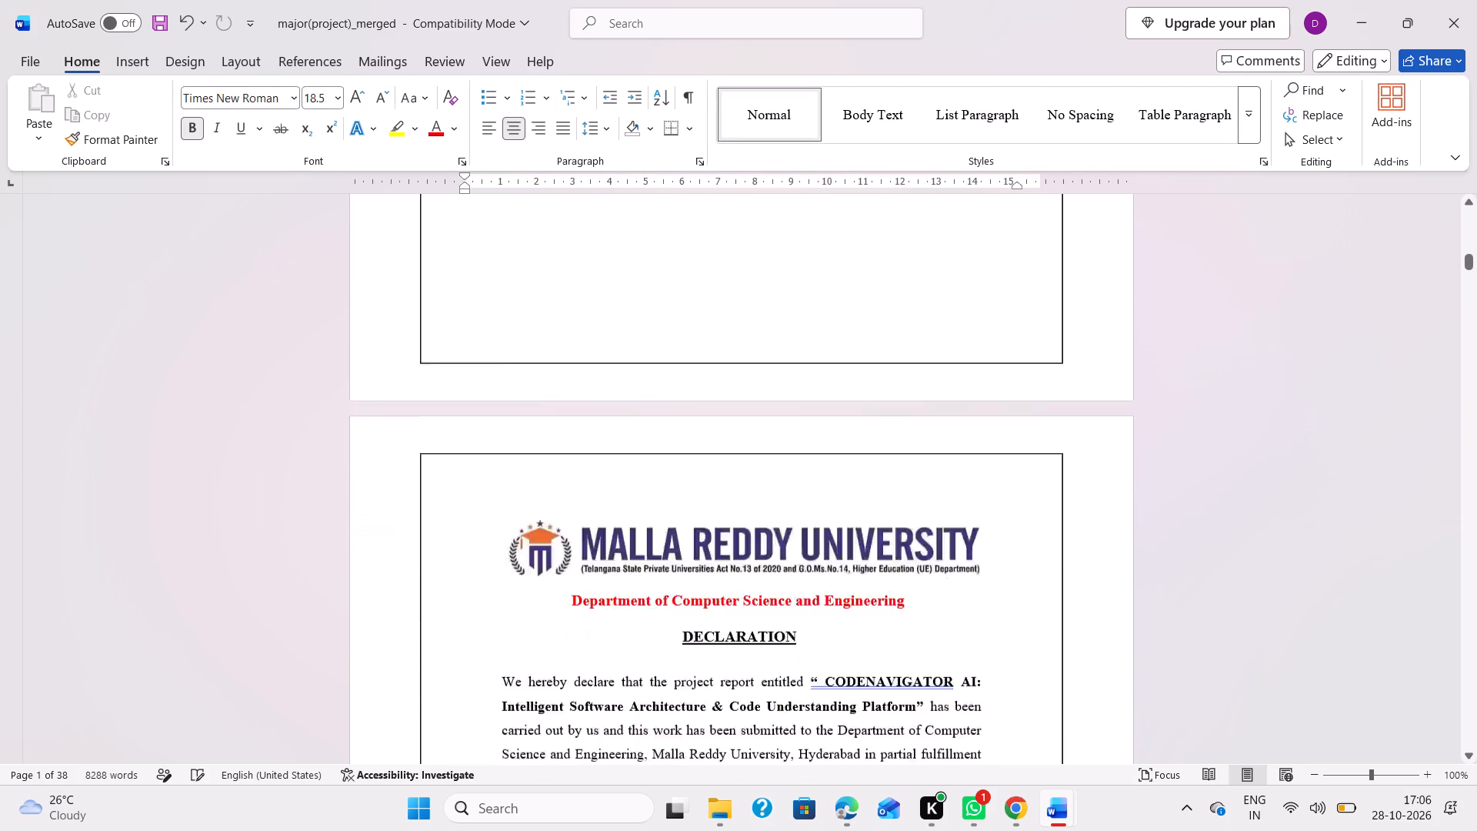
scroll(940, 464, "down", 1)
scroll(895, 399, "up", 7)
scroll(895, 399, "down", 11)
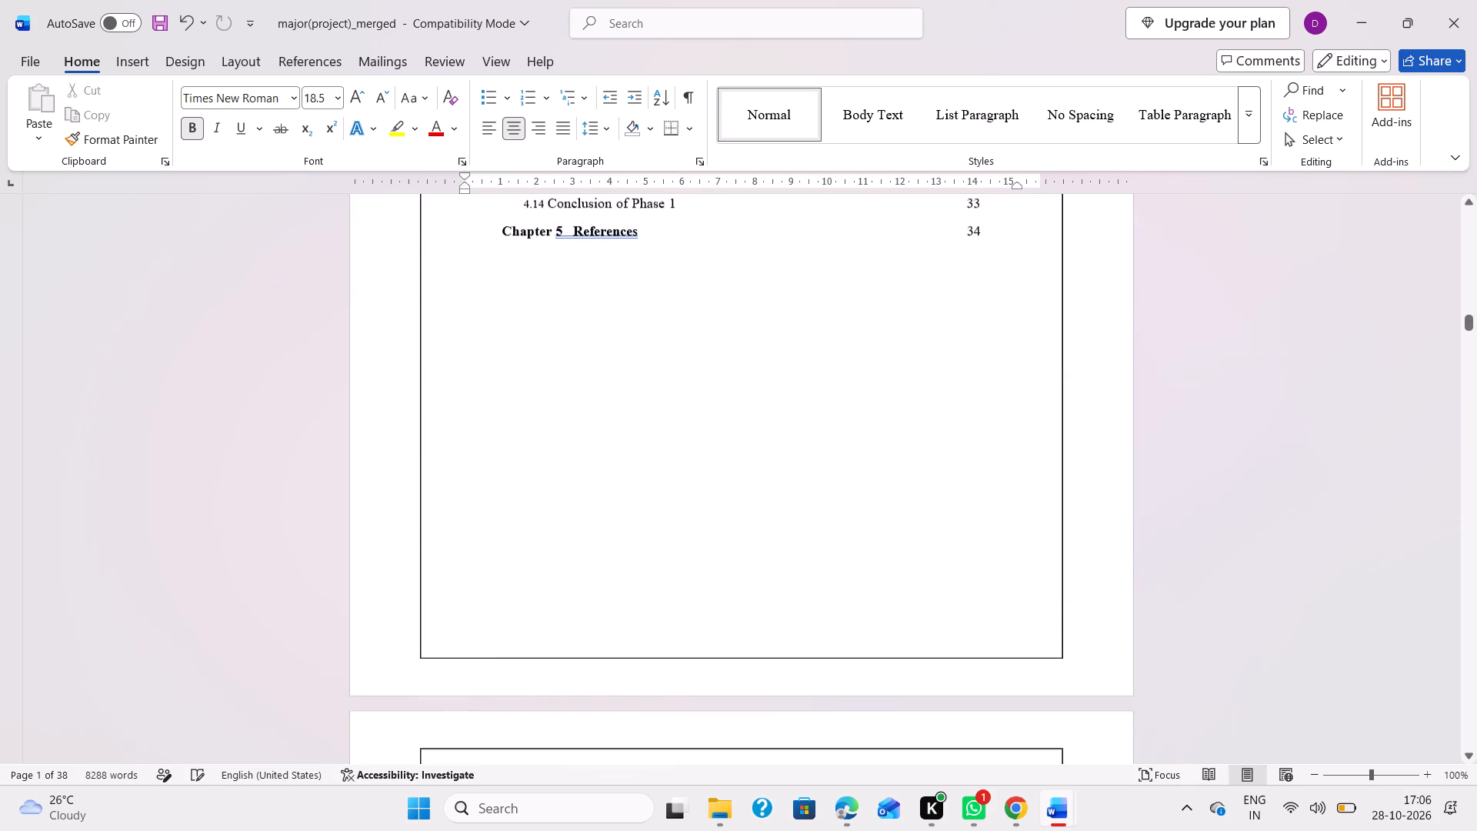
scroll(895, 399, "down", 8)
scroll(895, 399, "up", 1)
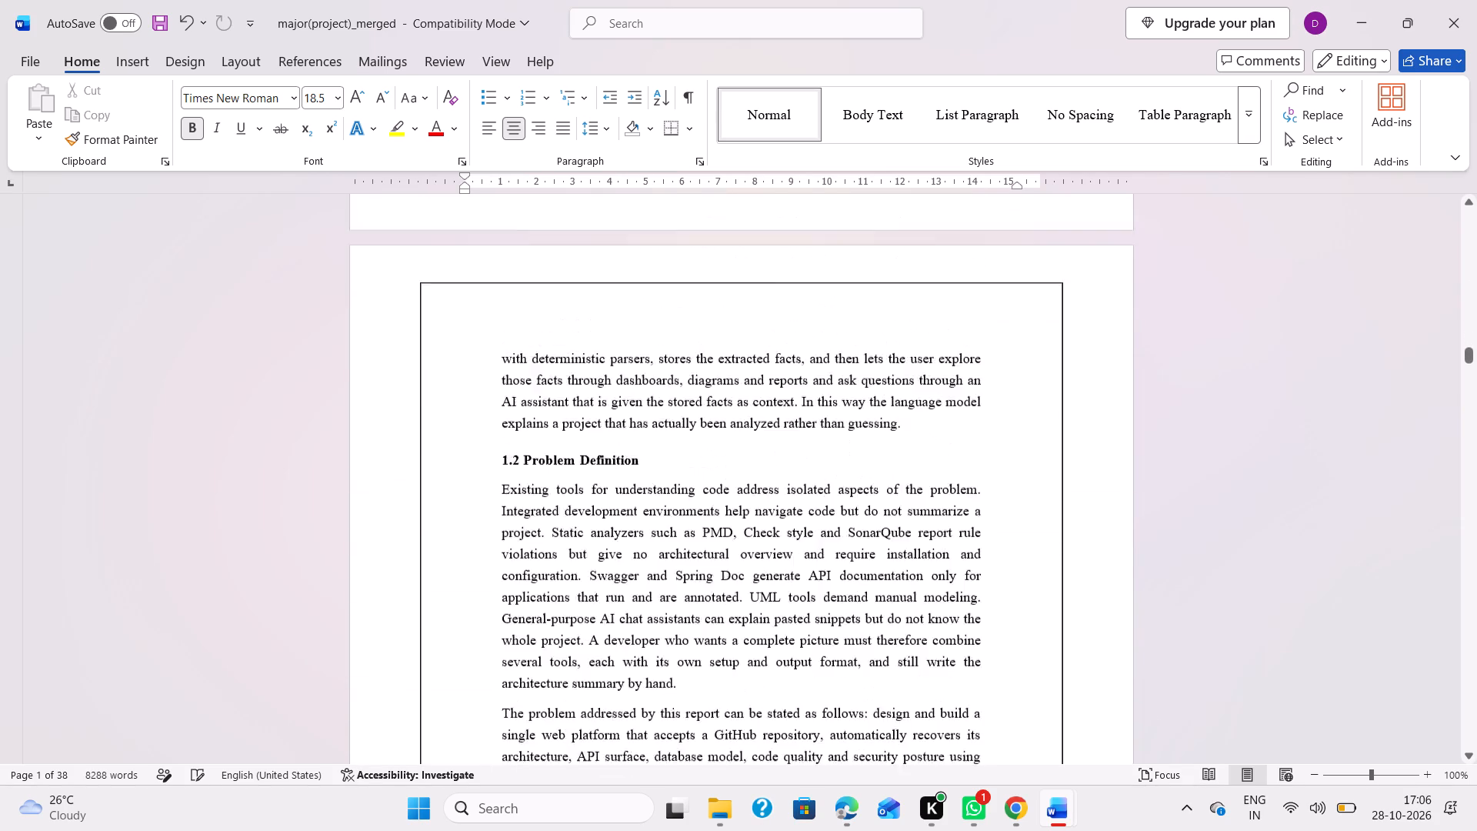
scroll(895, 399, "up", 8)
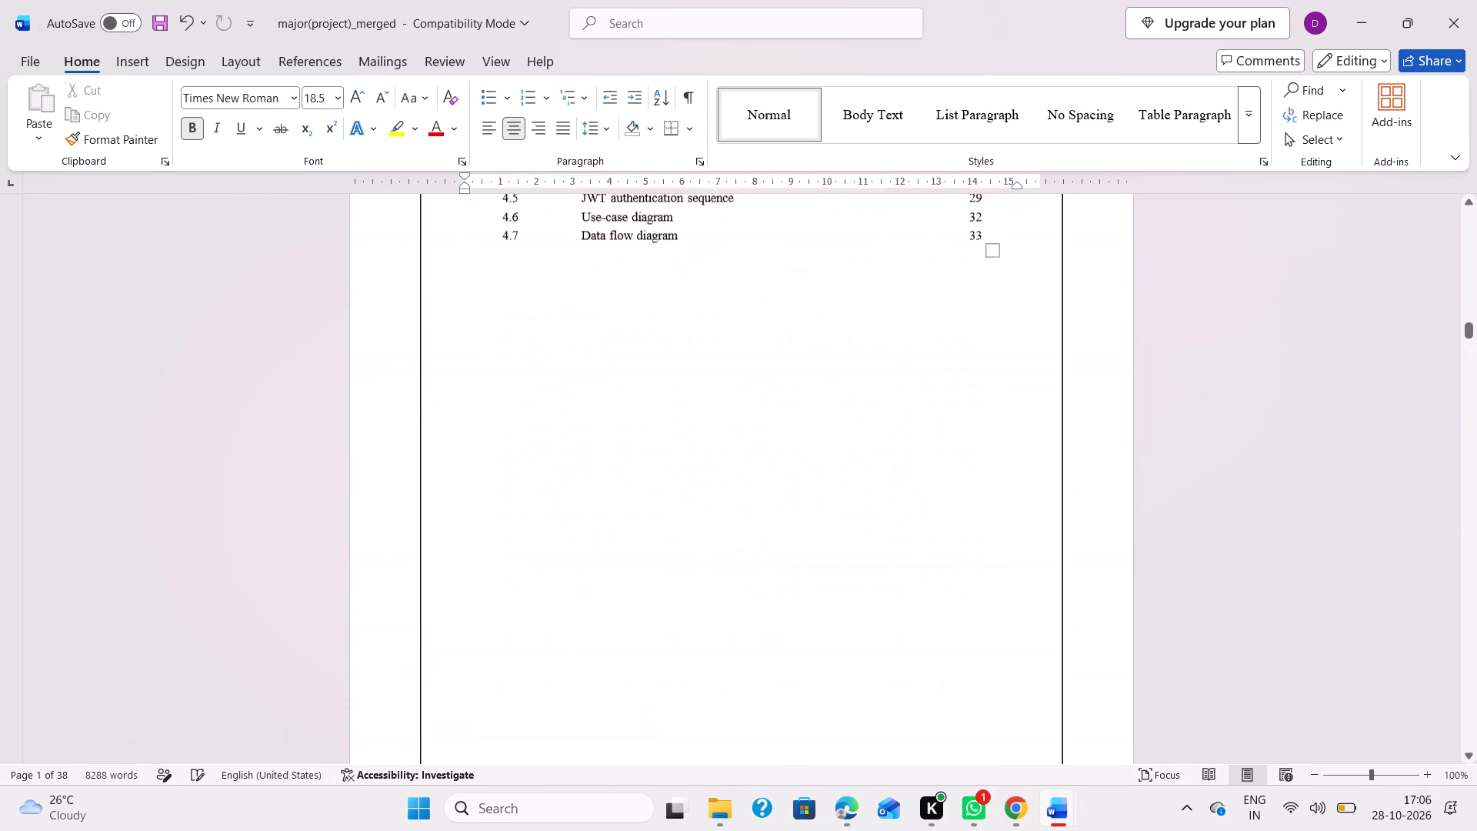
scroll(895, 399, "up", 10)
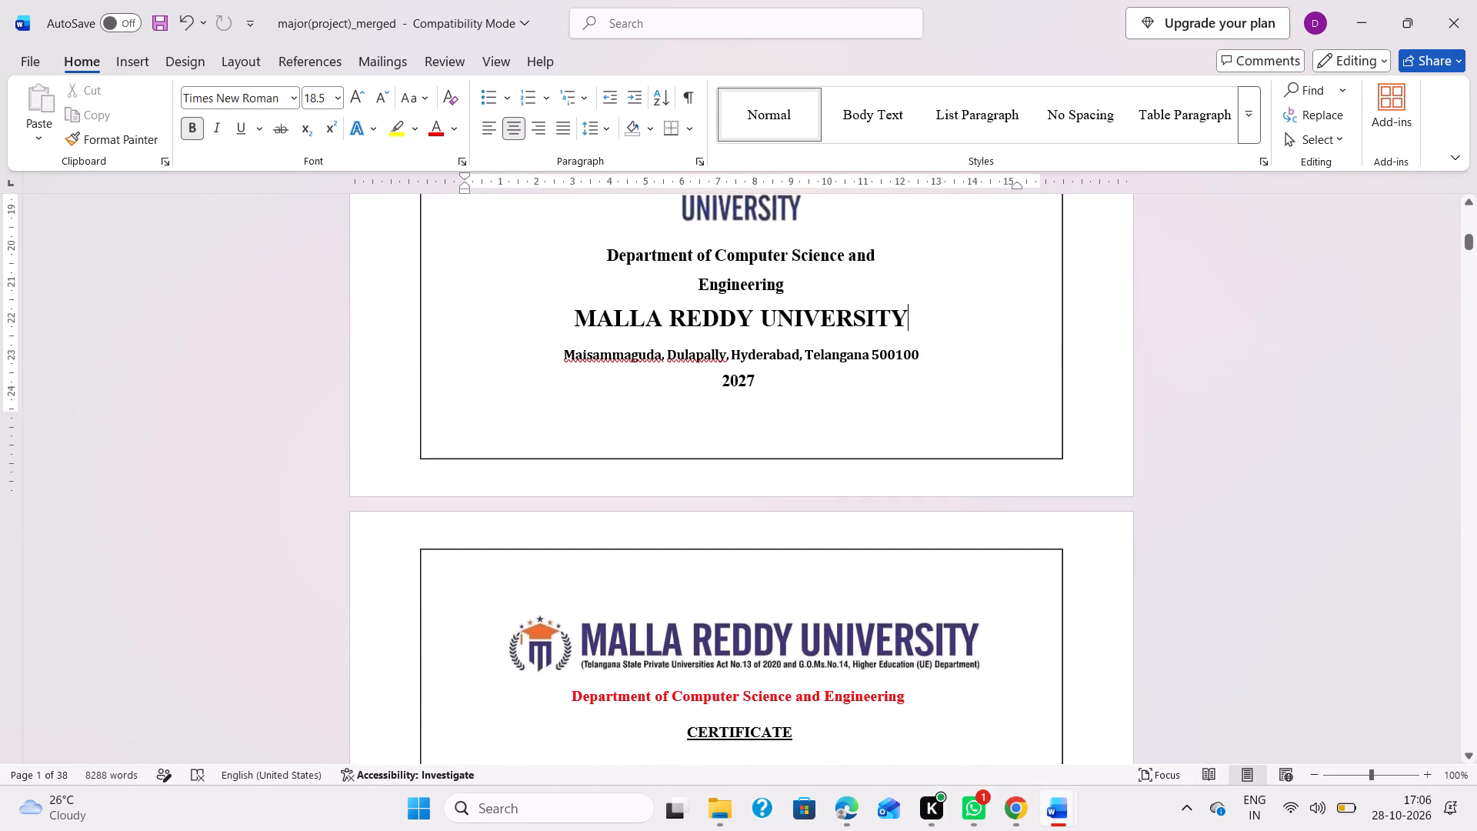
scroll(809, 526, "up", 1)
Enter the page number "i" in the Section 3 footer of the certificate page and centre it.
scroll(809, 526, "down", 5)
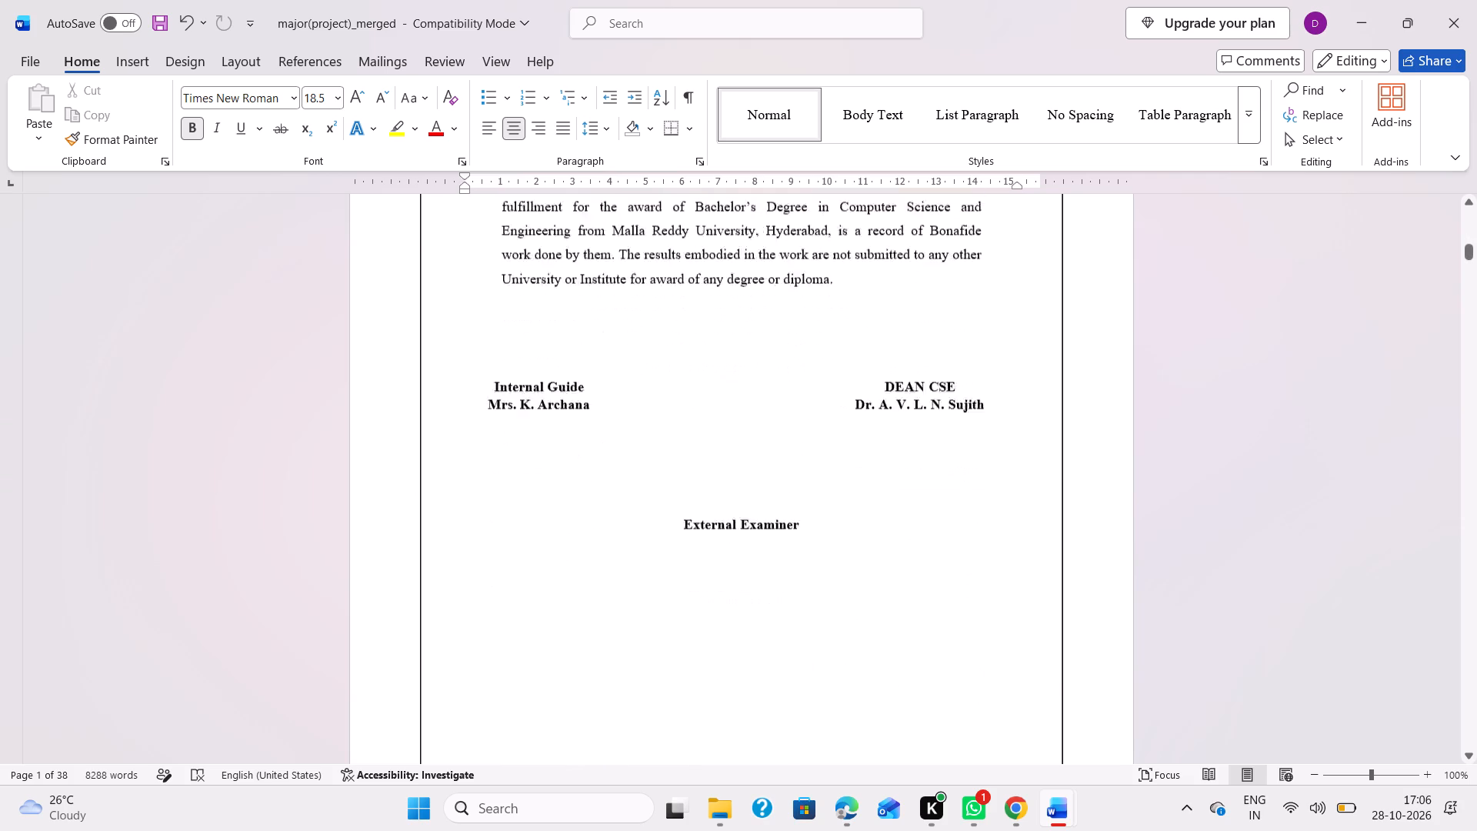
scroll(809, 526, "down", 1)
scroll(751, 586, "down", 1)
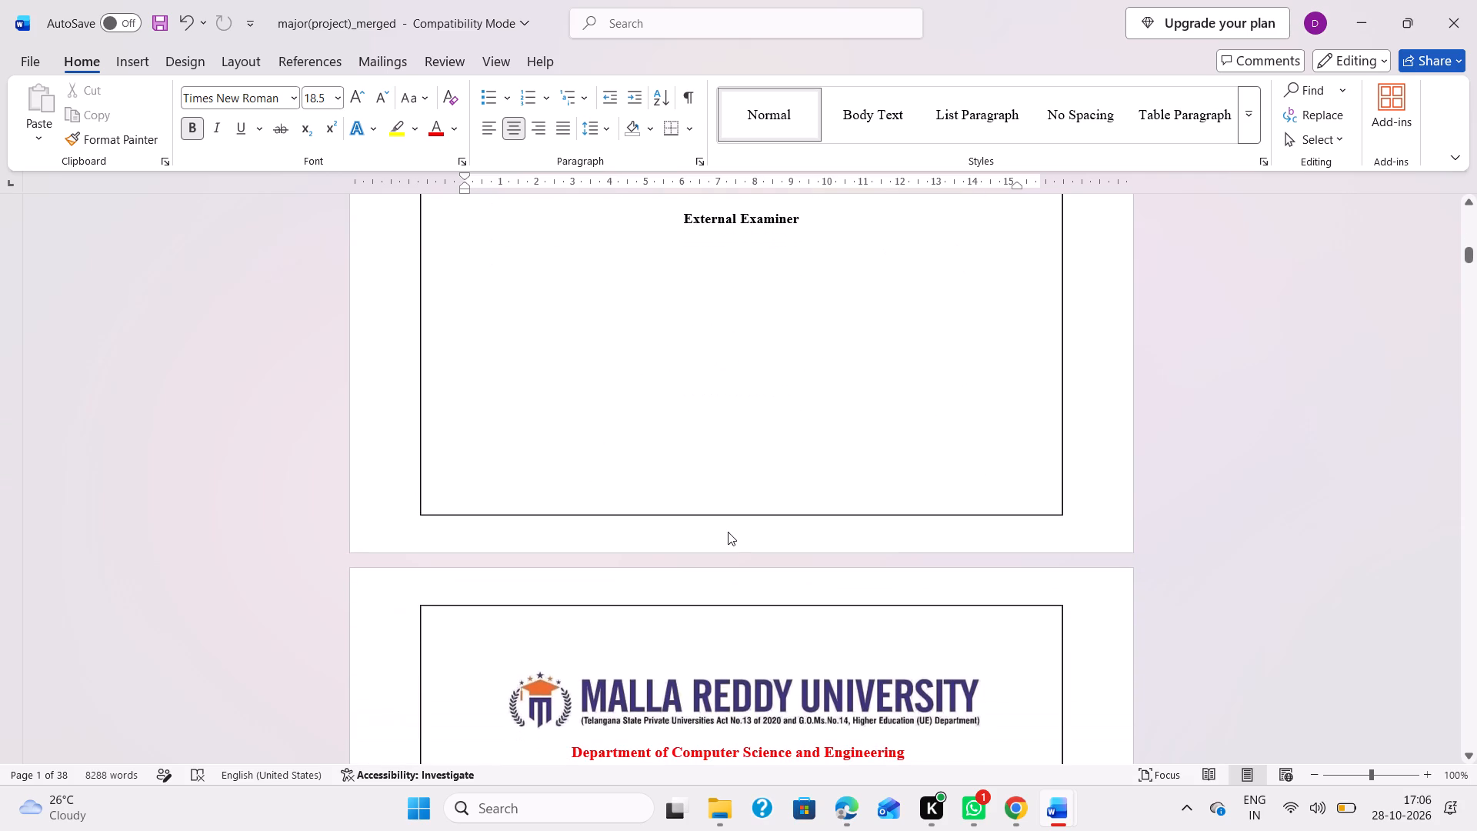
double_click(728, 532)
scroll(829, 482, "up", 2)
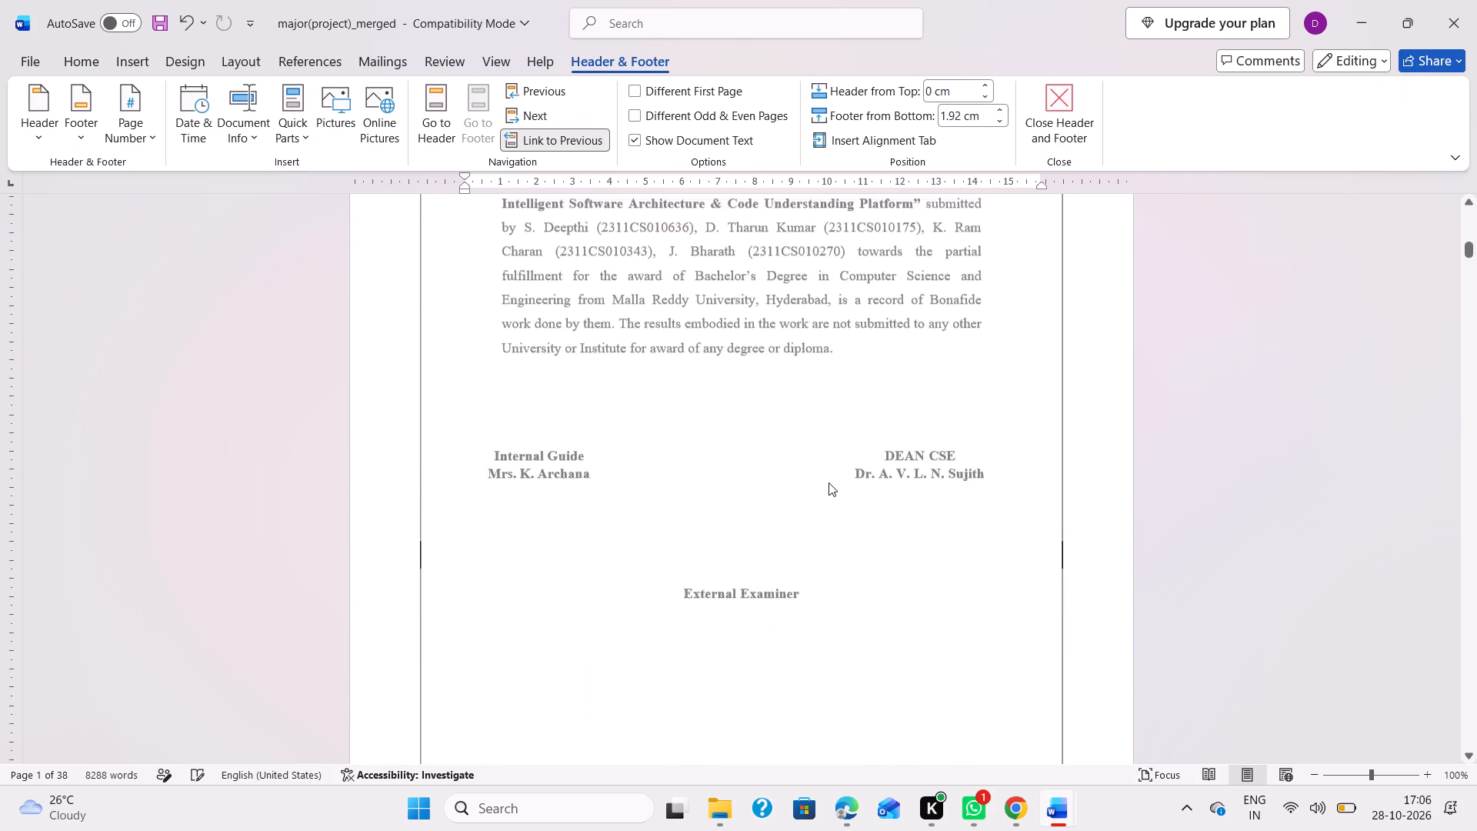
scroll(829, 482, "up", 2)
scroll(829, 482, "down", 5)
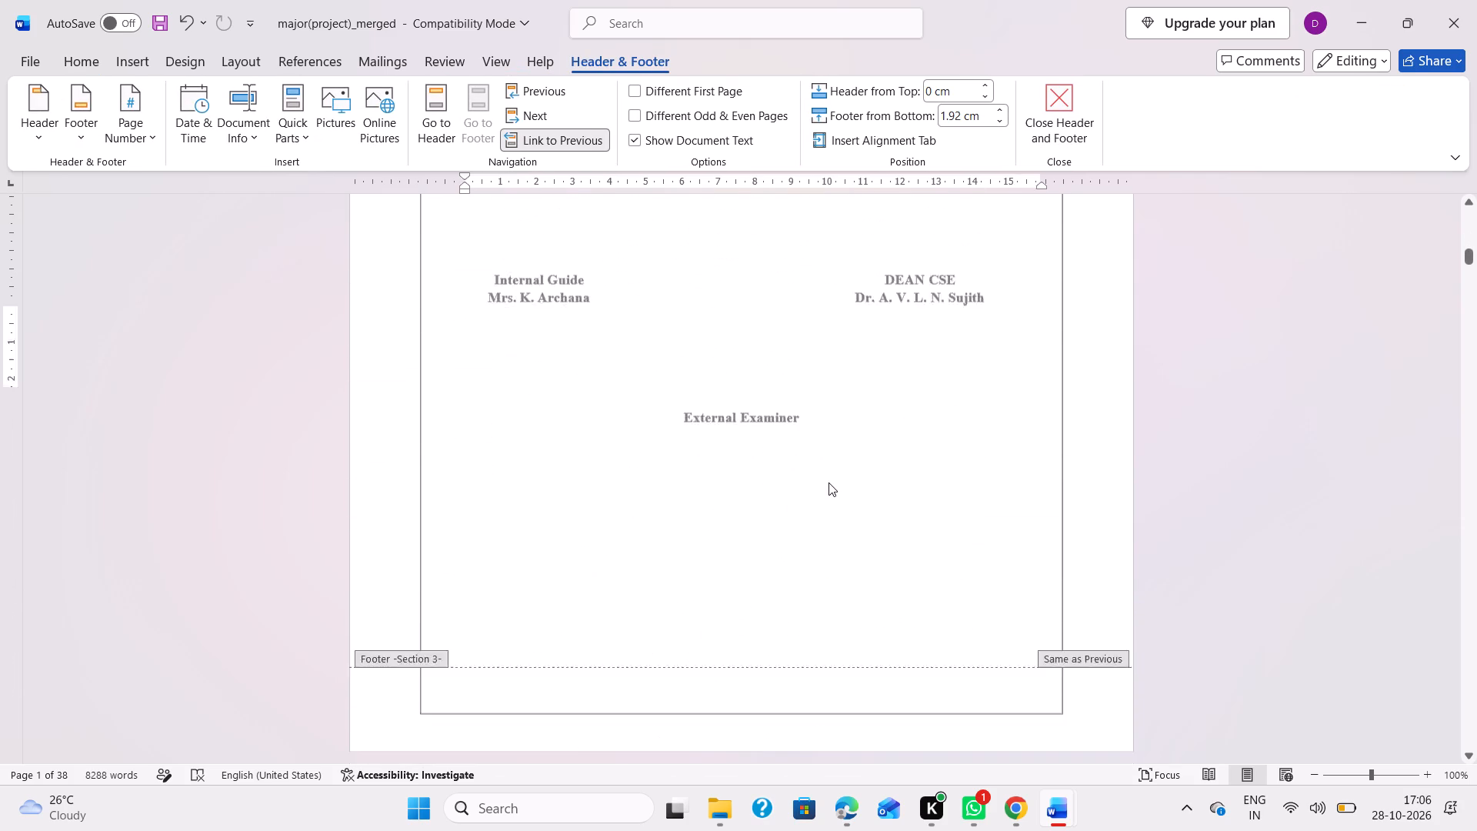
scroll(829, 482, "down", 1)
scroll(829, 482, "up", 1)
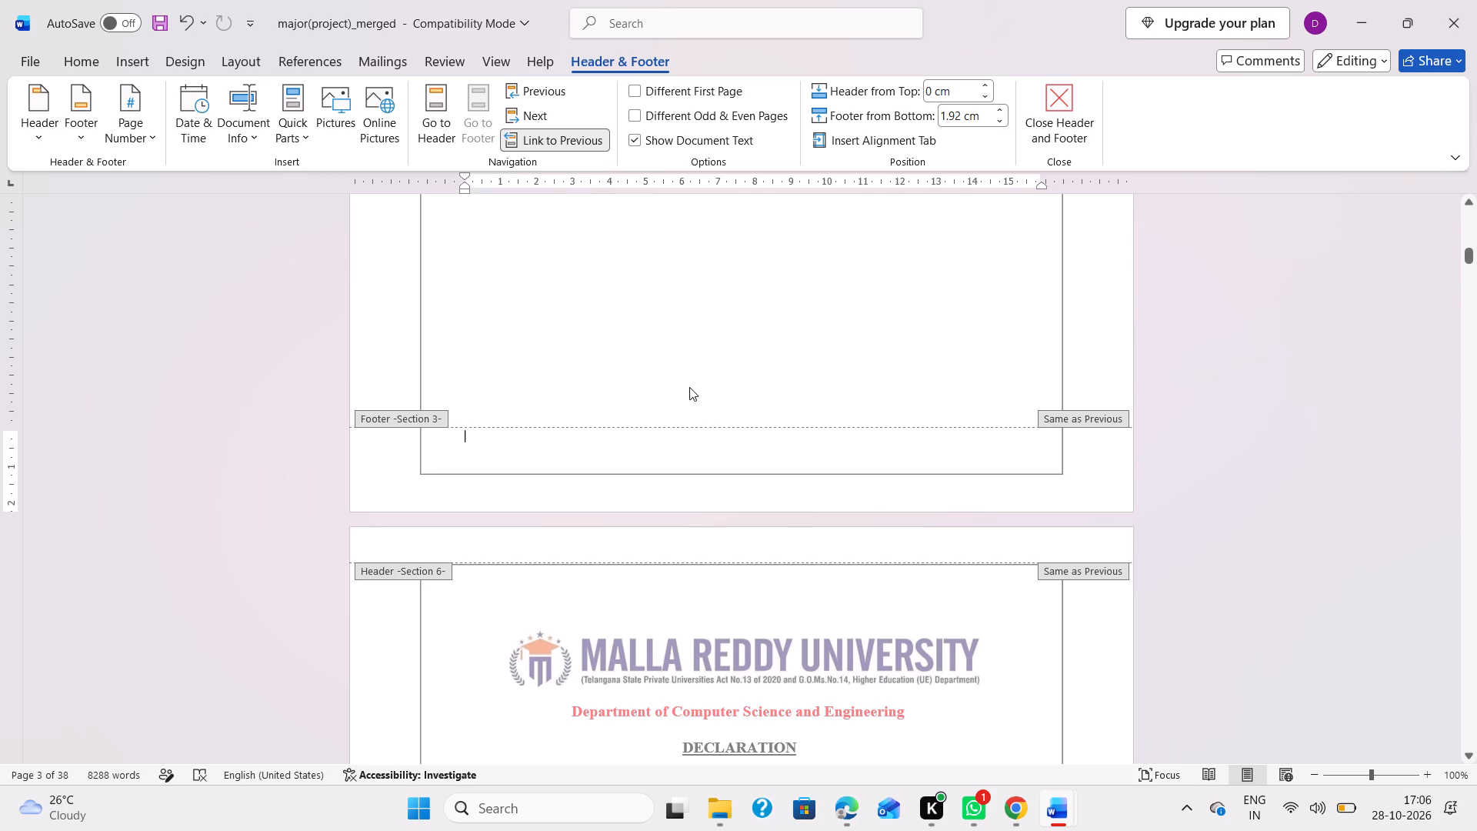
key("shift+i")
key("BackSpace")
key("i")
left_click(91, 71)
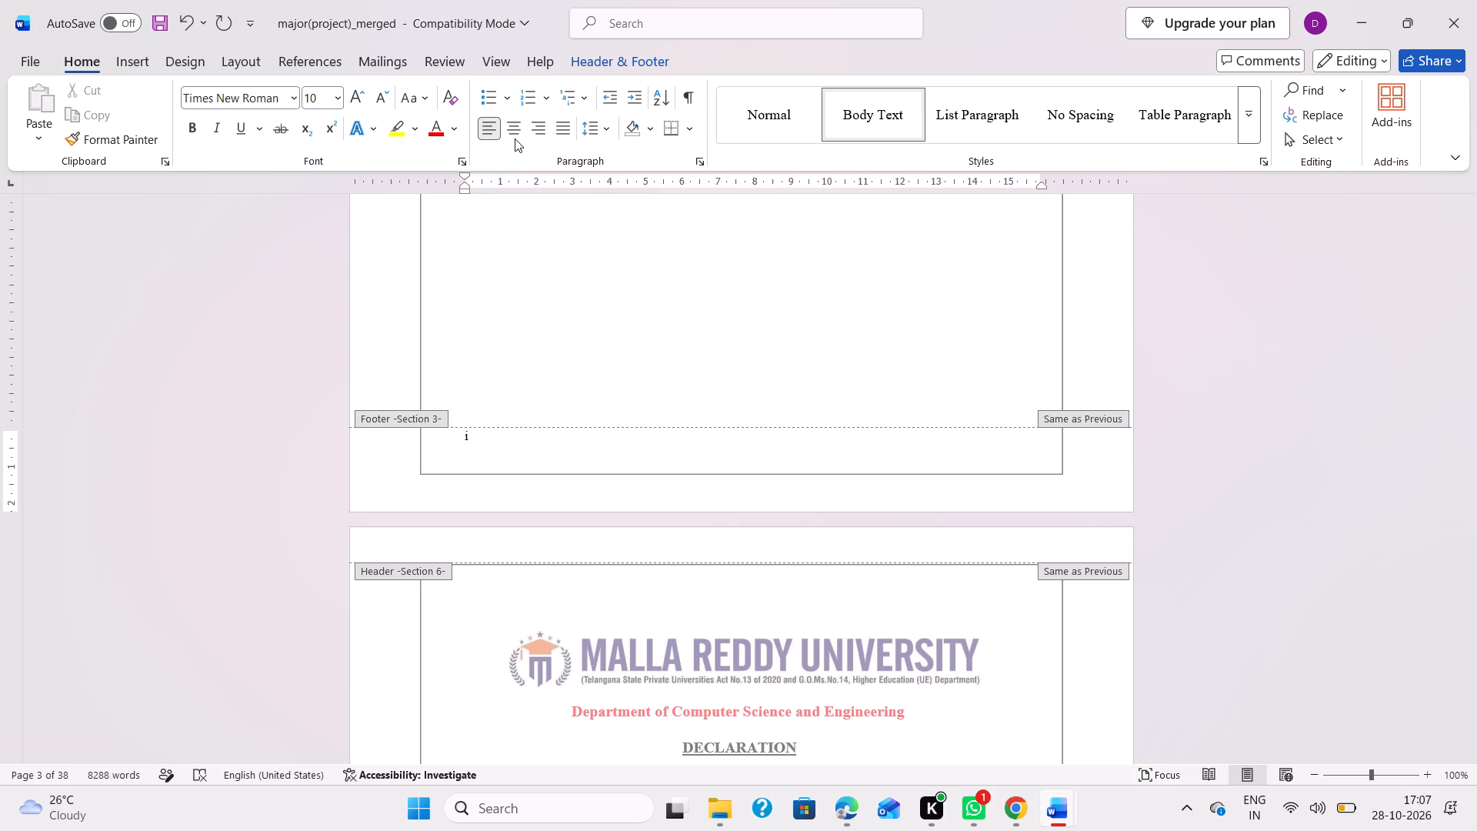
left_click(515, 138)
Close the Section 3 footer and return to the body text of the certificate page.
scroll(515, 138, "down", 4)
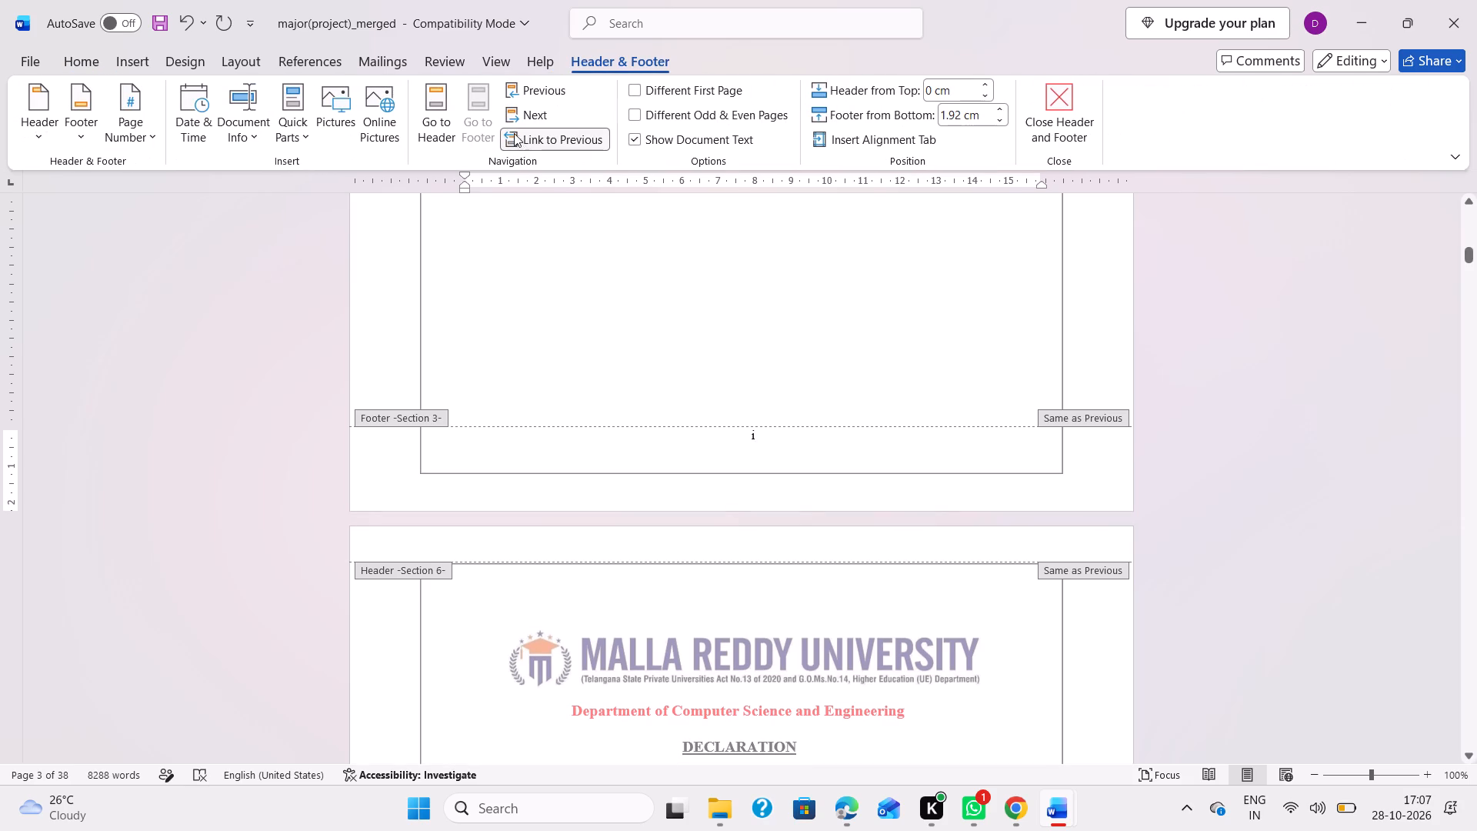
left_click(674, 318)
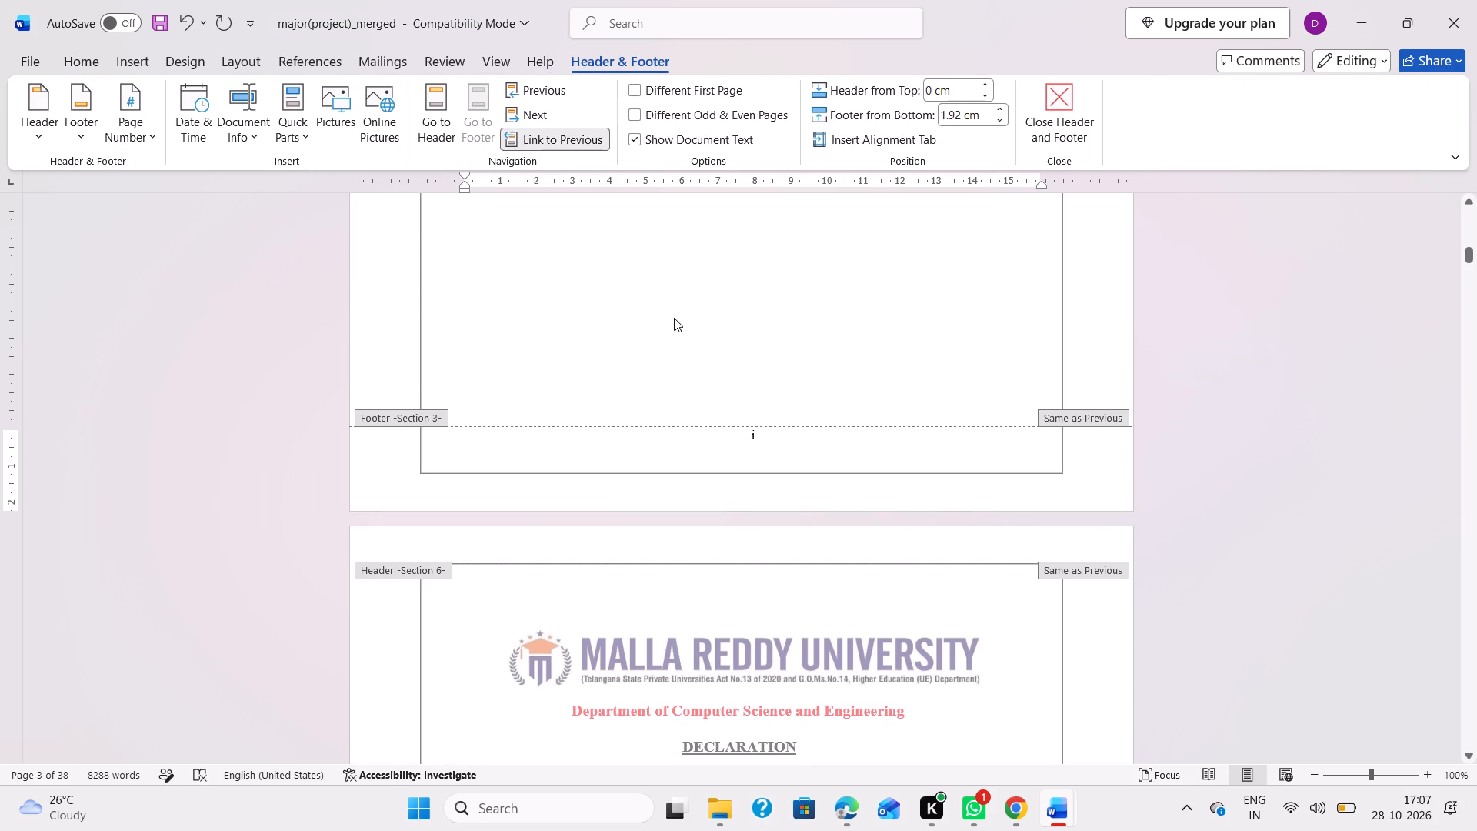
double_click(674, 318)
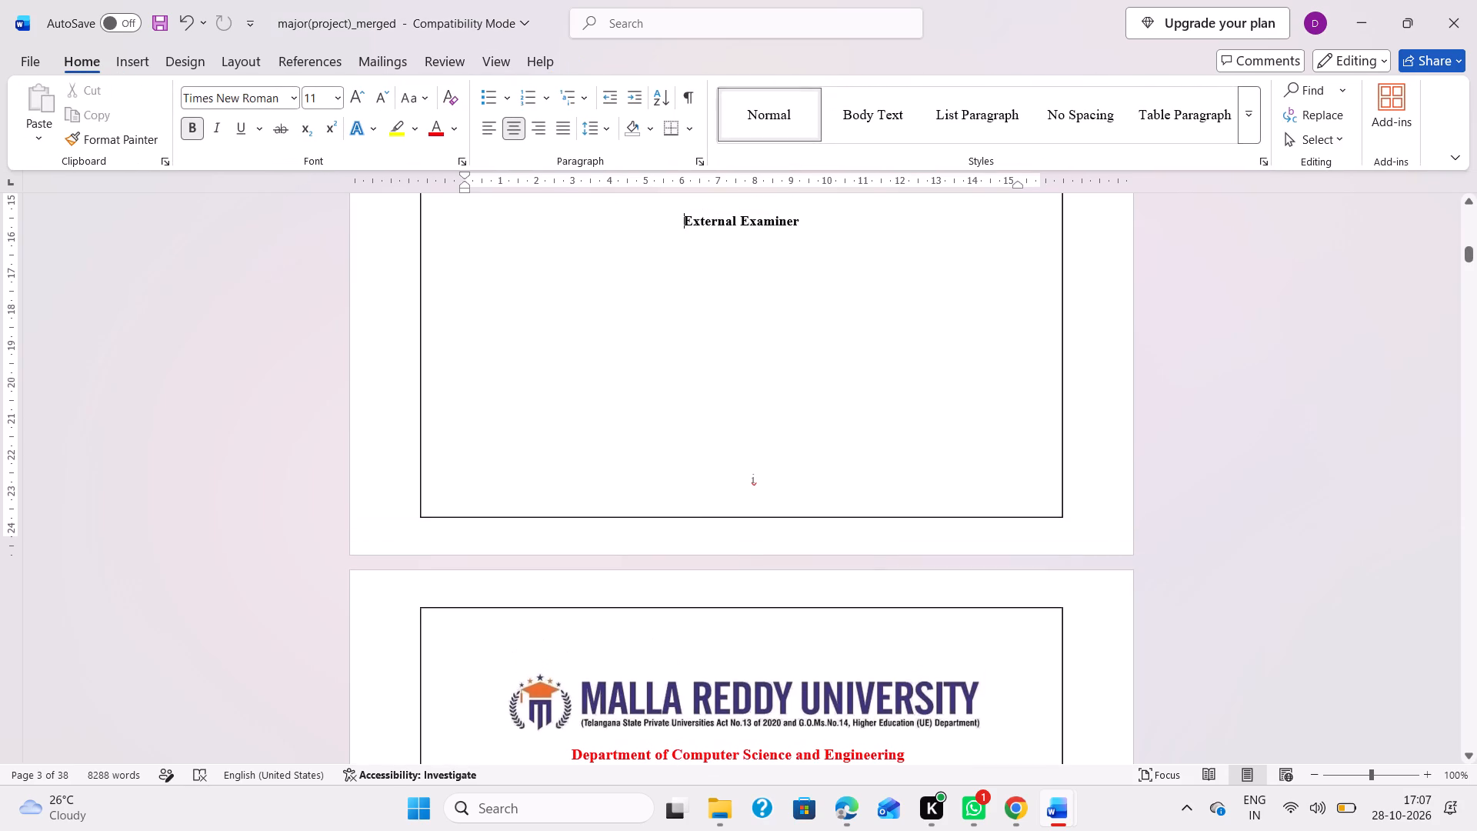
Examine the declaration page down to the start of the acknowledgement, comparing its footer page number with the certificate page's.
scroll(674, 318, "down", 2)
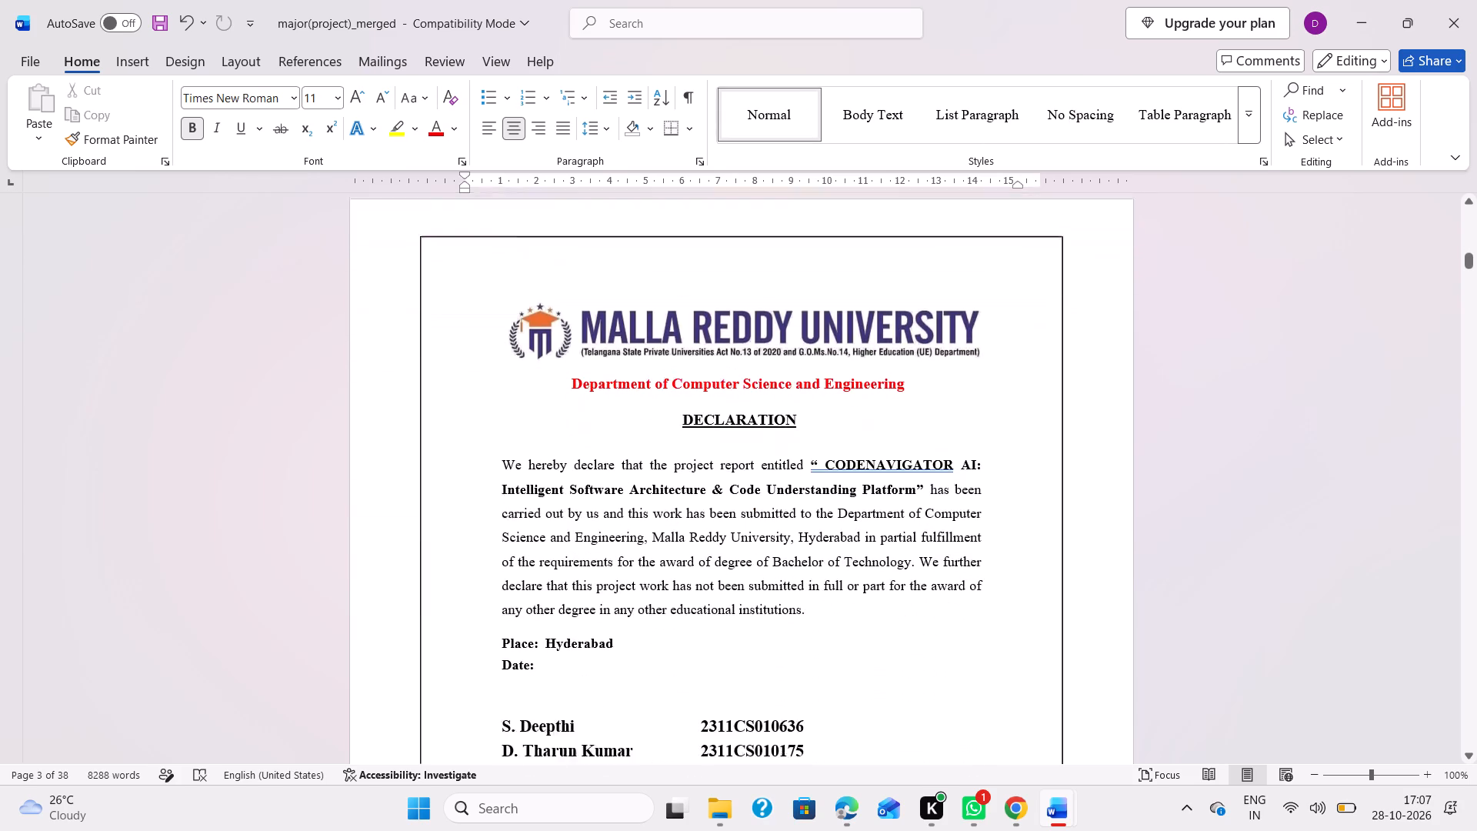
scroll(674, 318, "down", 1)
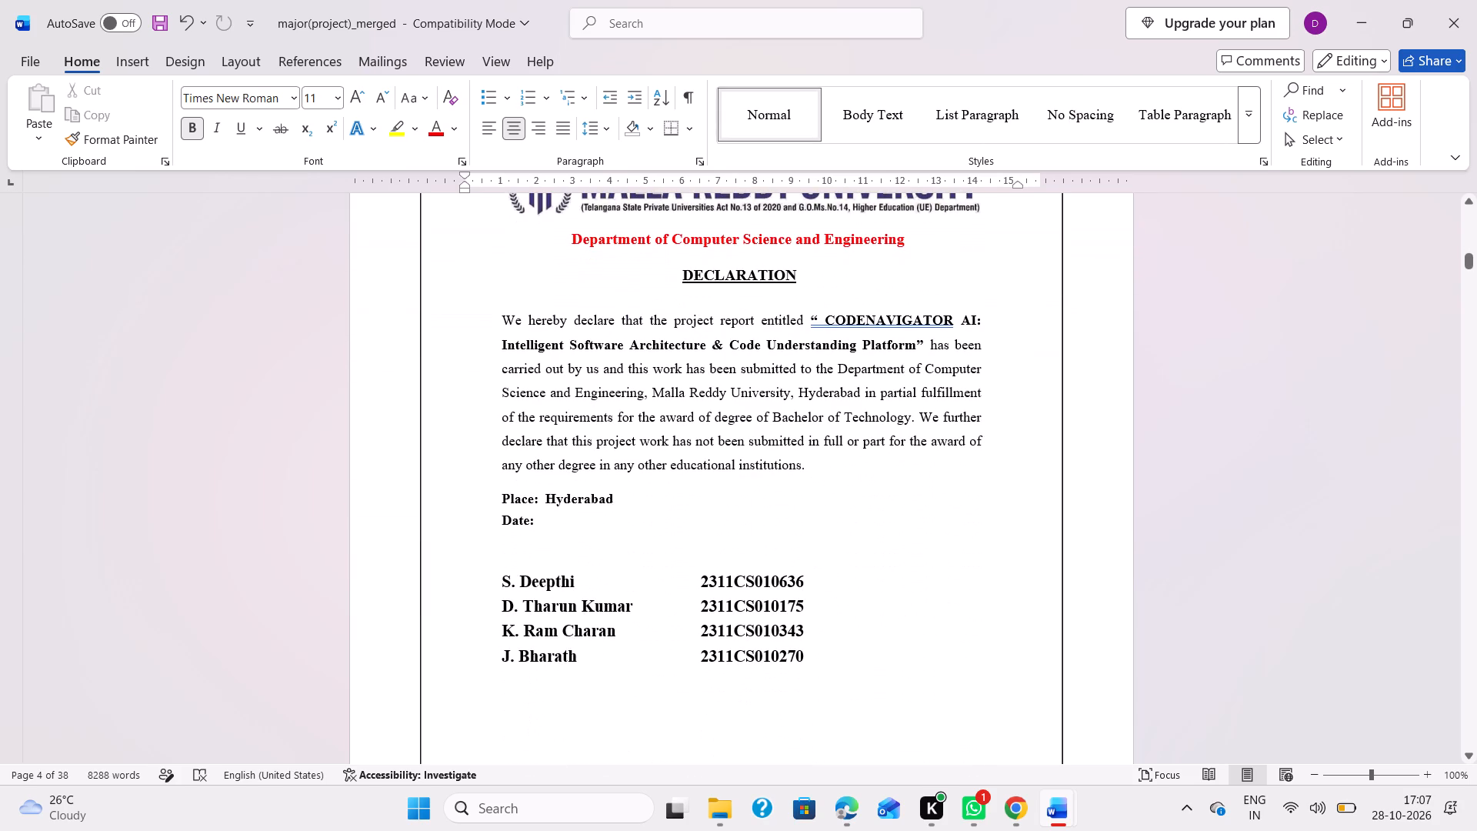
scroll(674, 318, "down", 1)
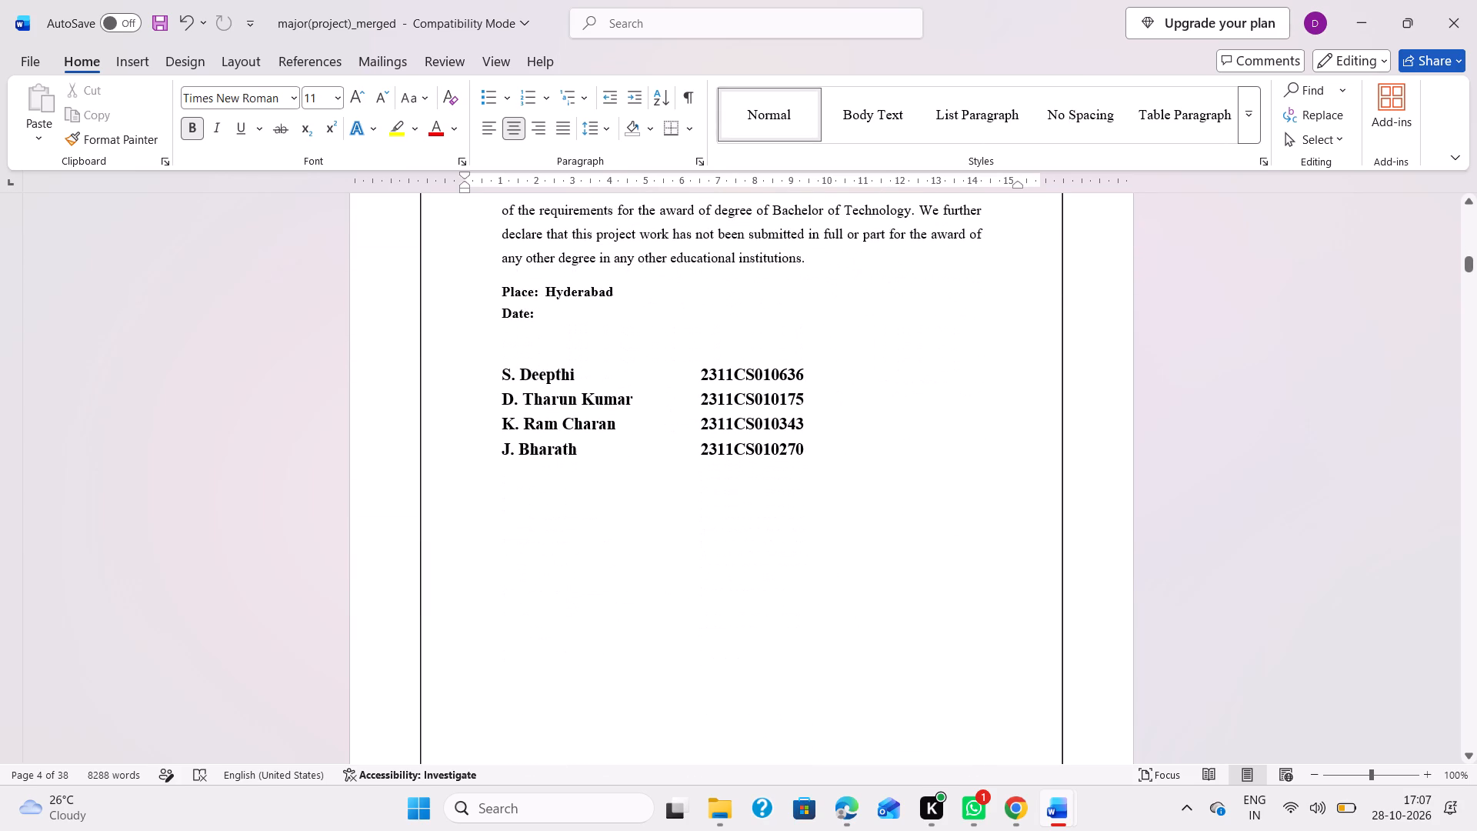
scroll(674, 318, "down", 1)
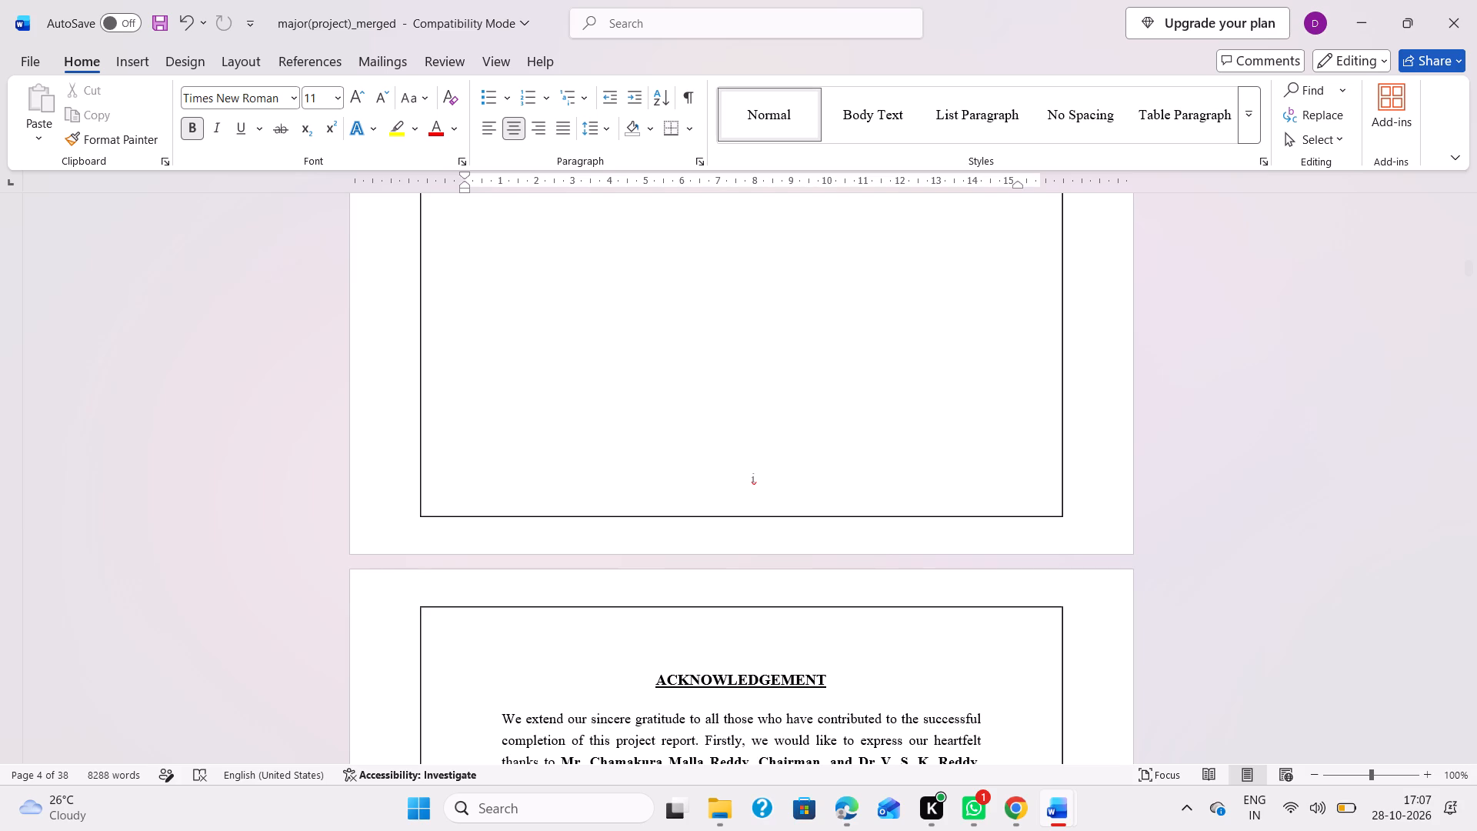
scroll(674, 318, "up", 2)
scroll(698, 461, "up", 2)
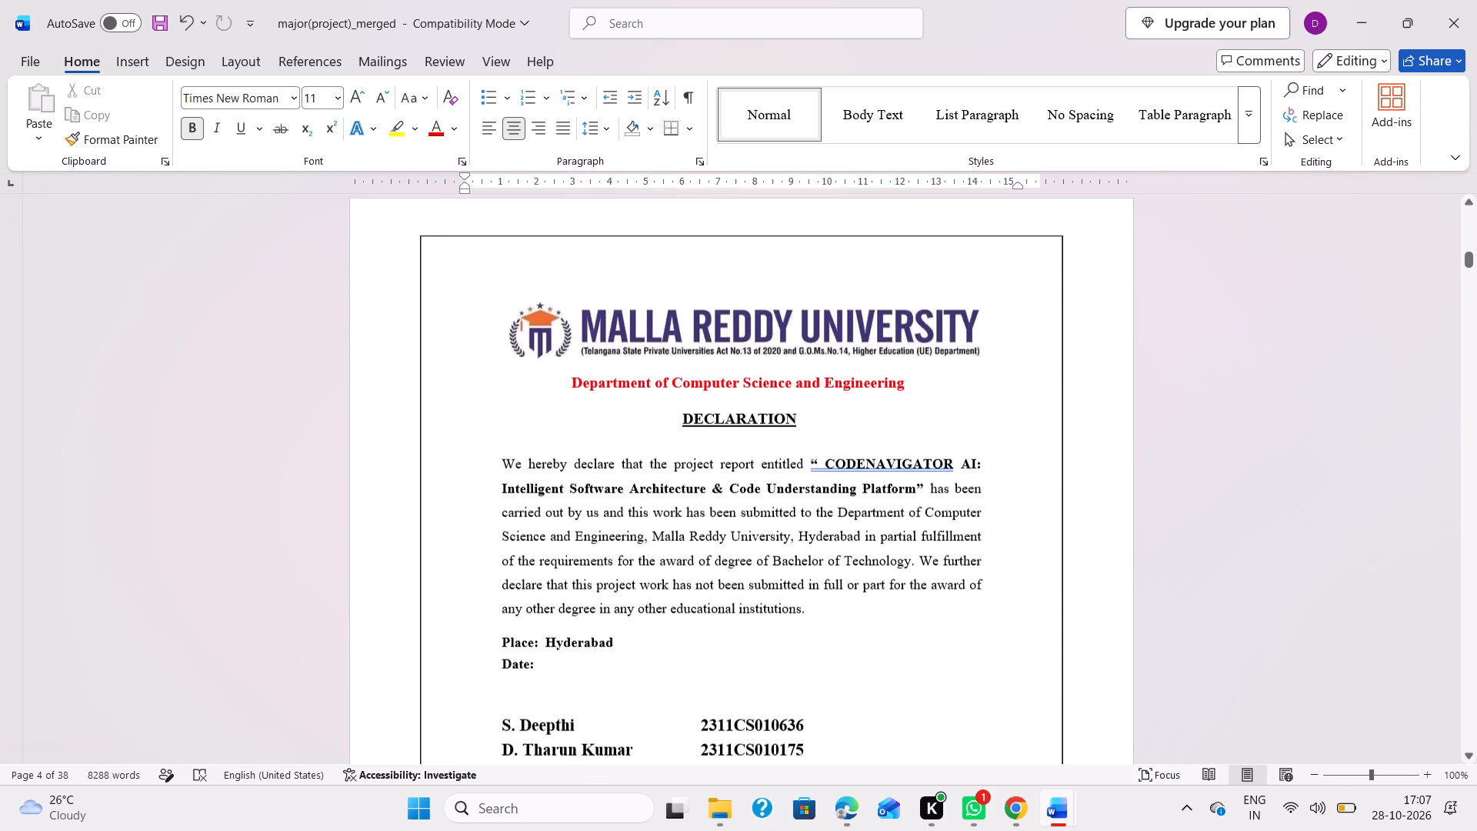
scroll(698, 461, "up", 2)
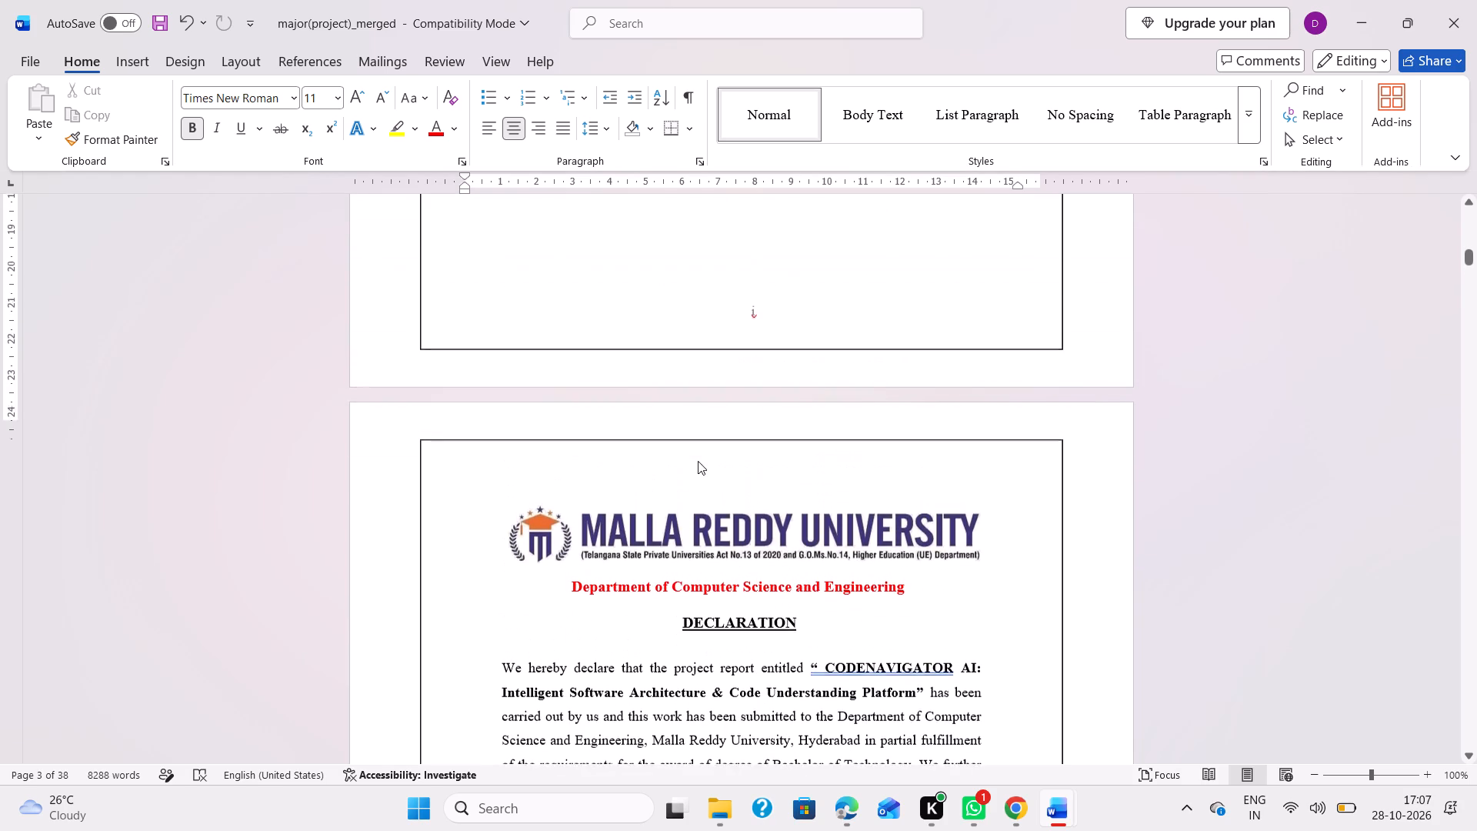
scroll(698, 461, "up", 1)
left_click(782, 418)
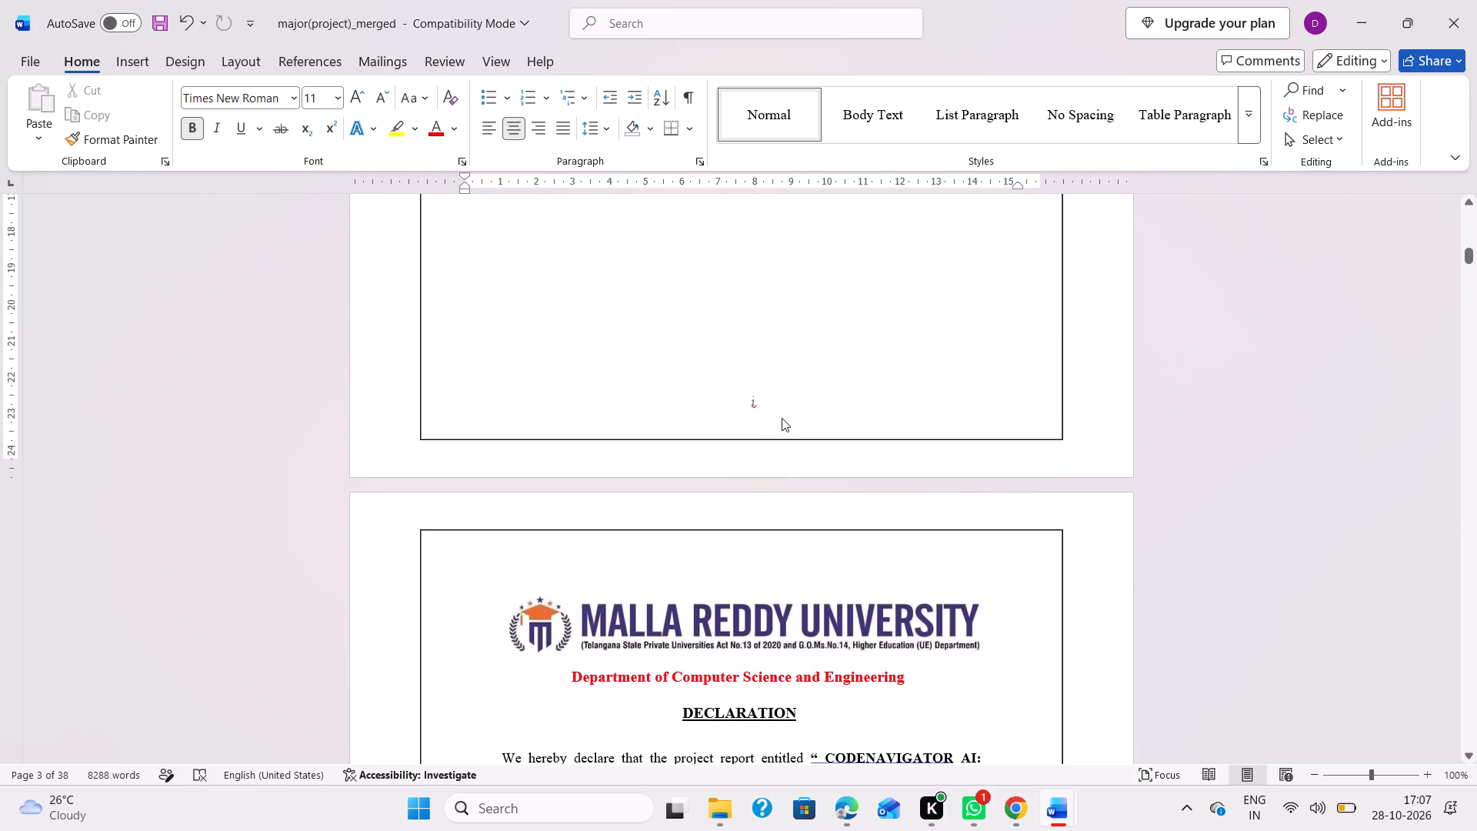
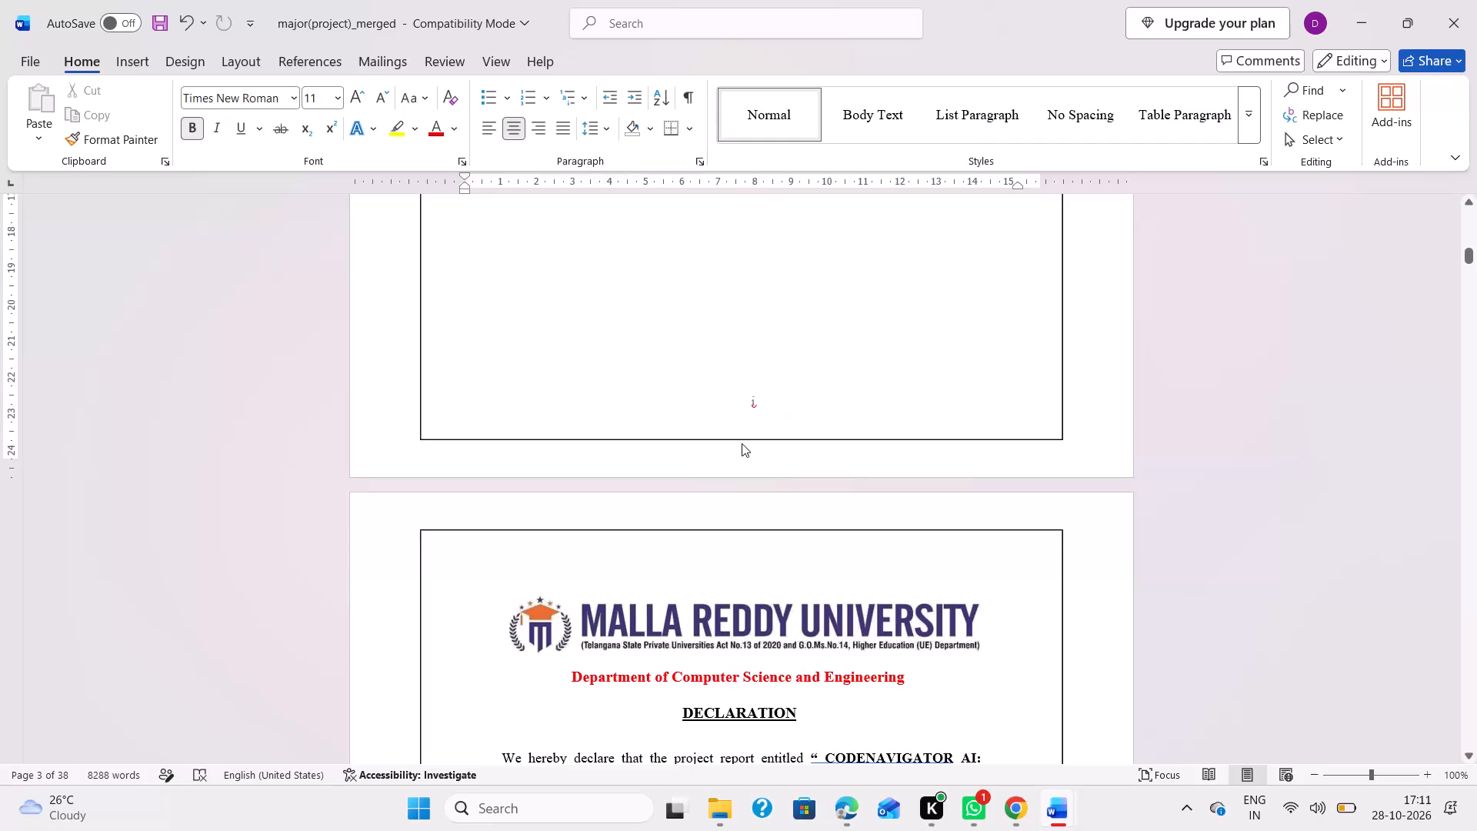
Unlink the declaration page's Section 6 footer from the previous section and change its page number to "ii".
scroll(742, 443, "up", 1)
scroll(729, 511, "down", 4)
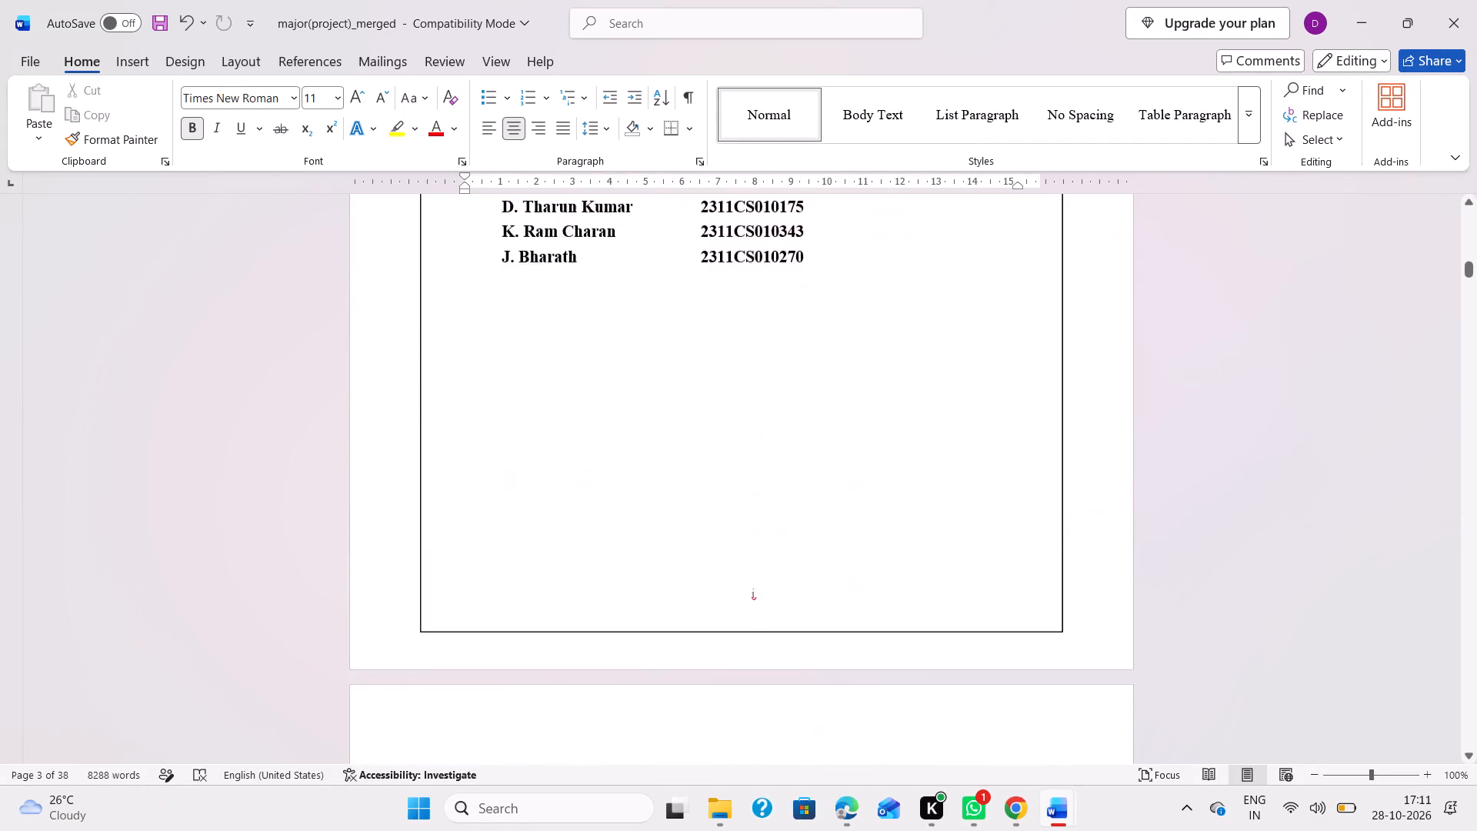
left_click(730, 387)
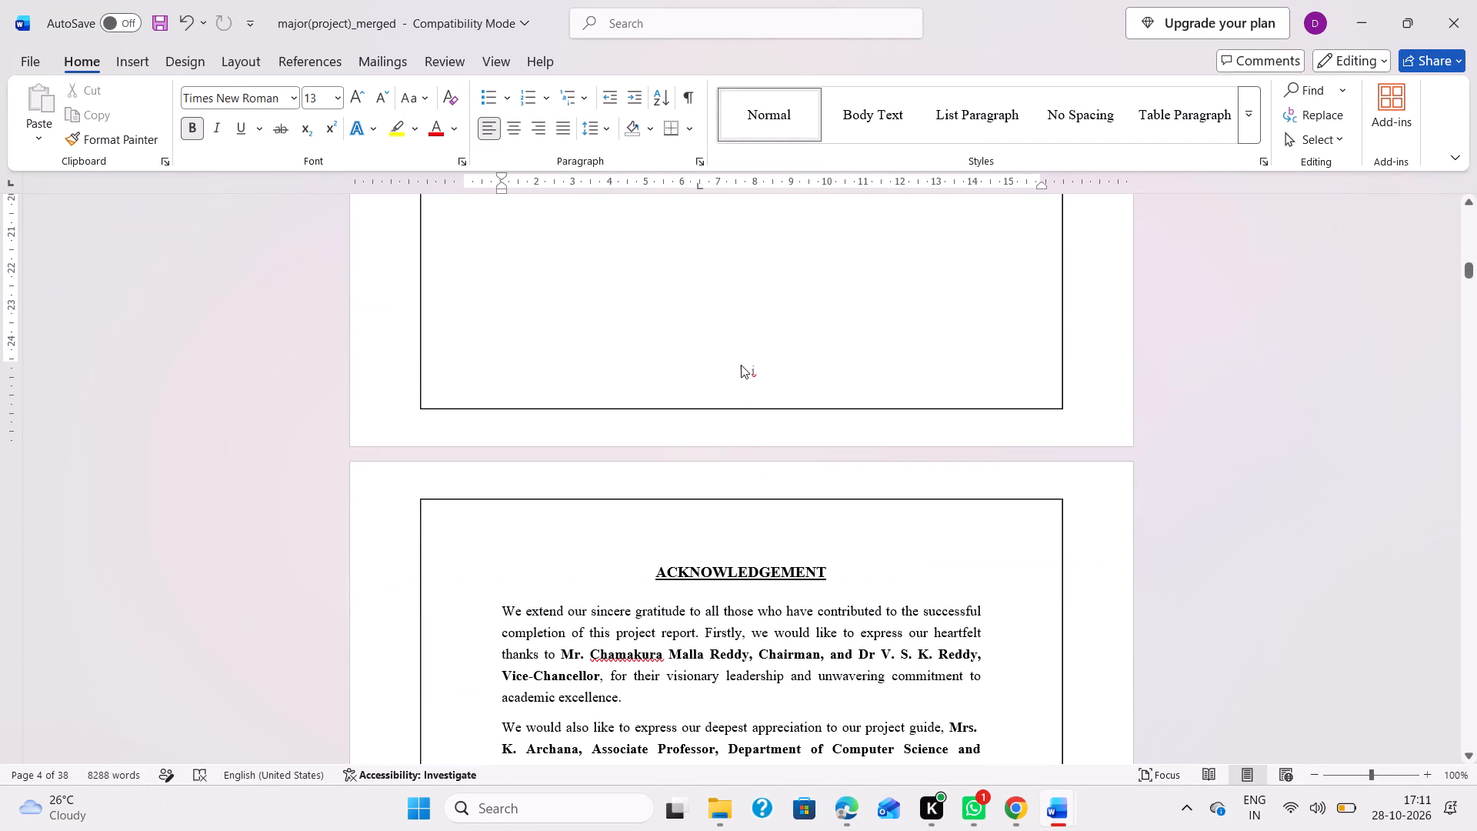
double_click(742, 362)
double_click(745, 382)
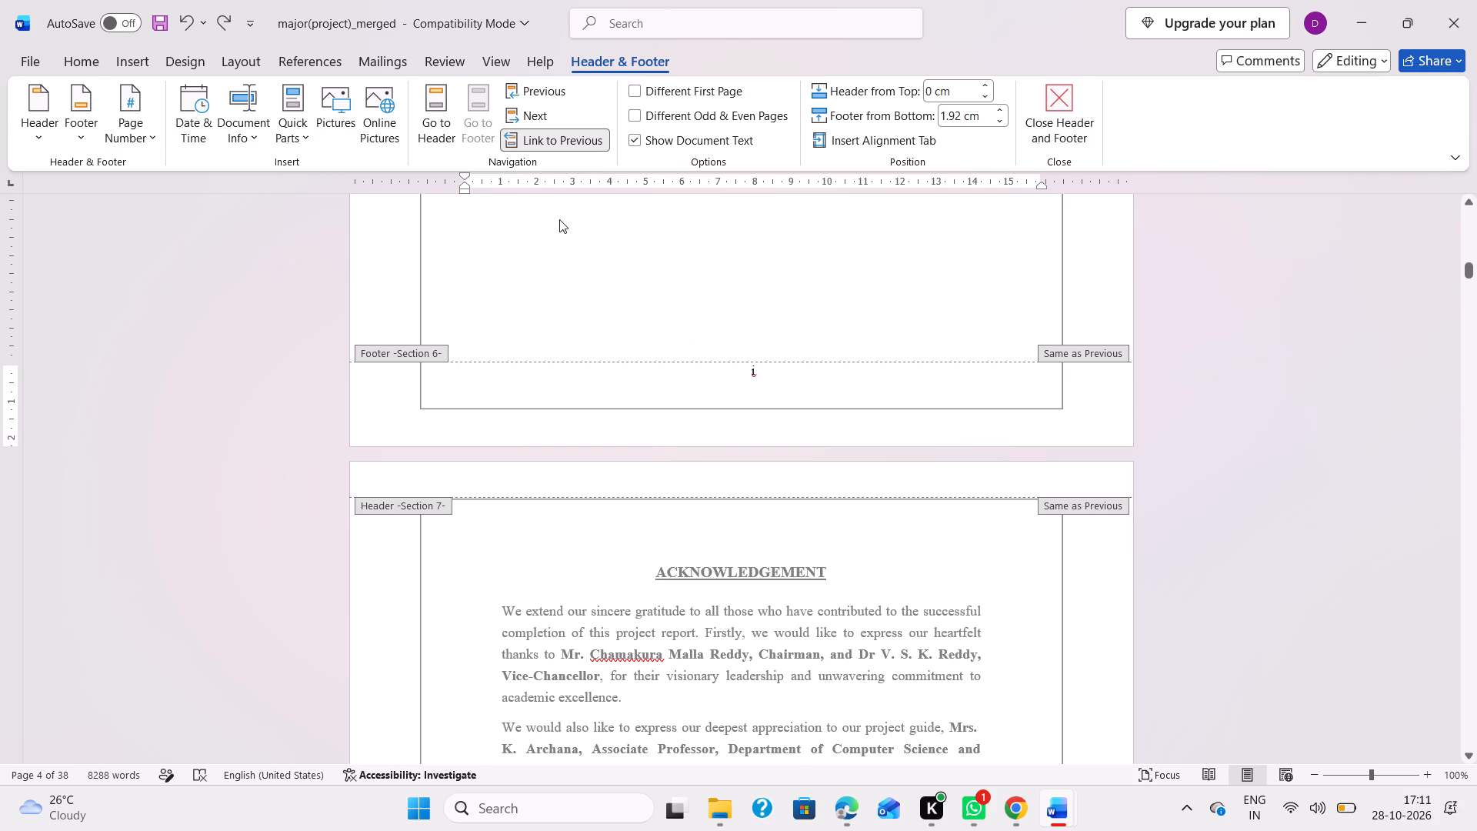
left_click(557, 137)
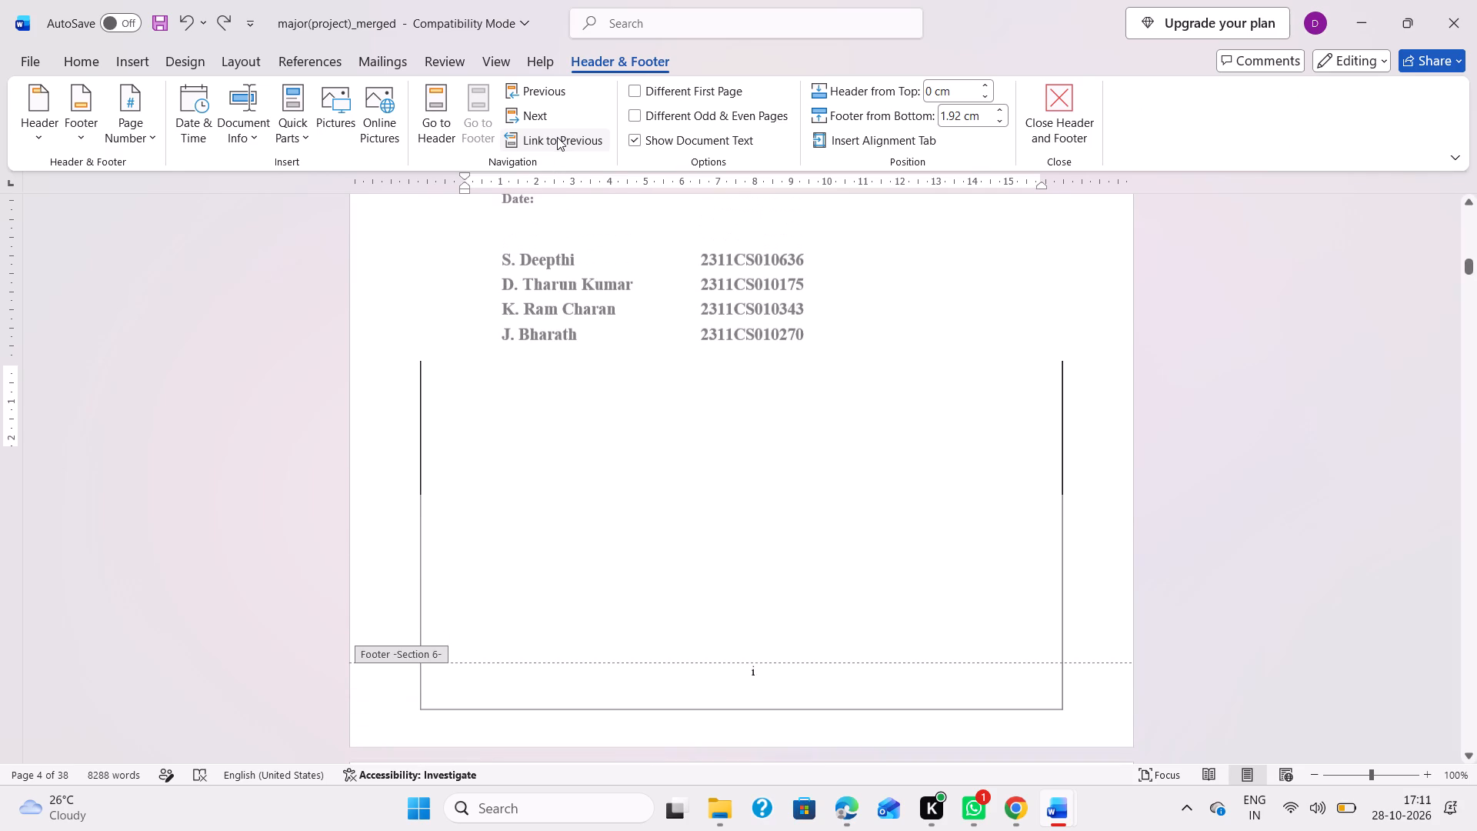
key("i")
Unlink the acknowledgement page's Section 7 footer from the previous section and change its page number to "iii".
scroll(712, 329, "up", 1)
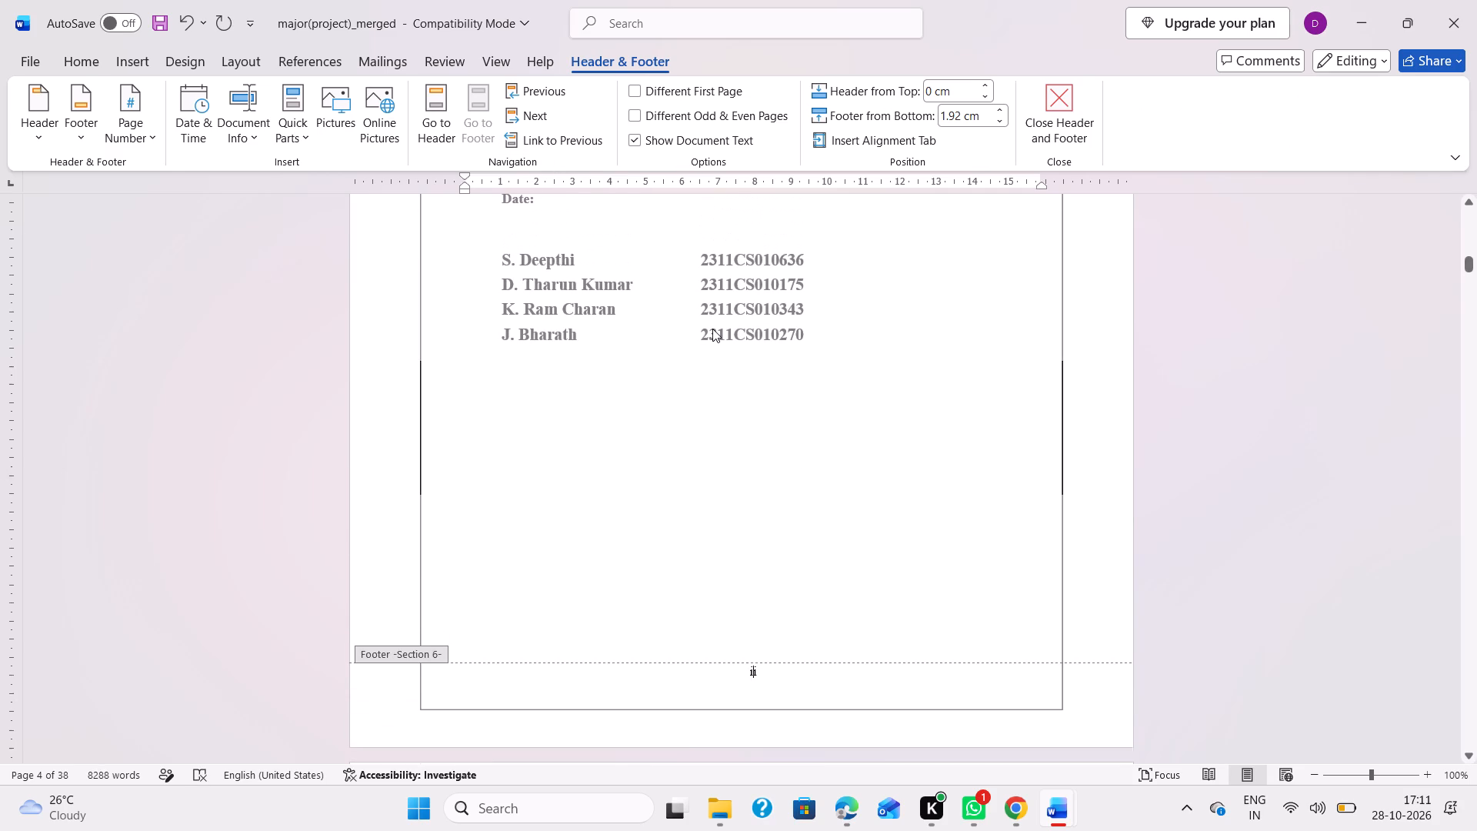
scroll(712, 329, "up", 2)
scroll(712, 329, "down", 6)
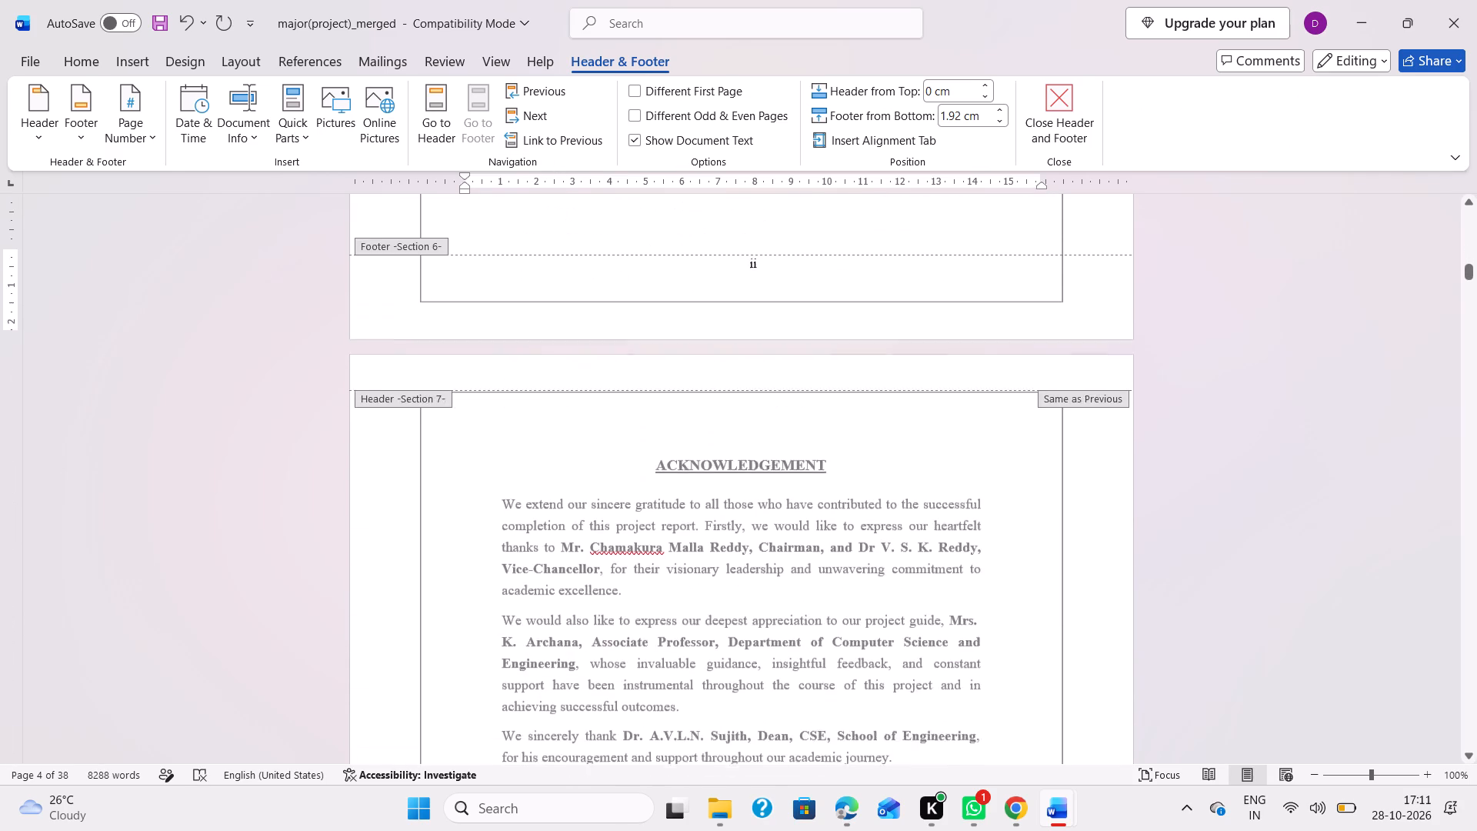
scroll(712, 329, "down", 3)
scroll(712, 329, "up", 1)
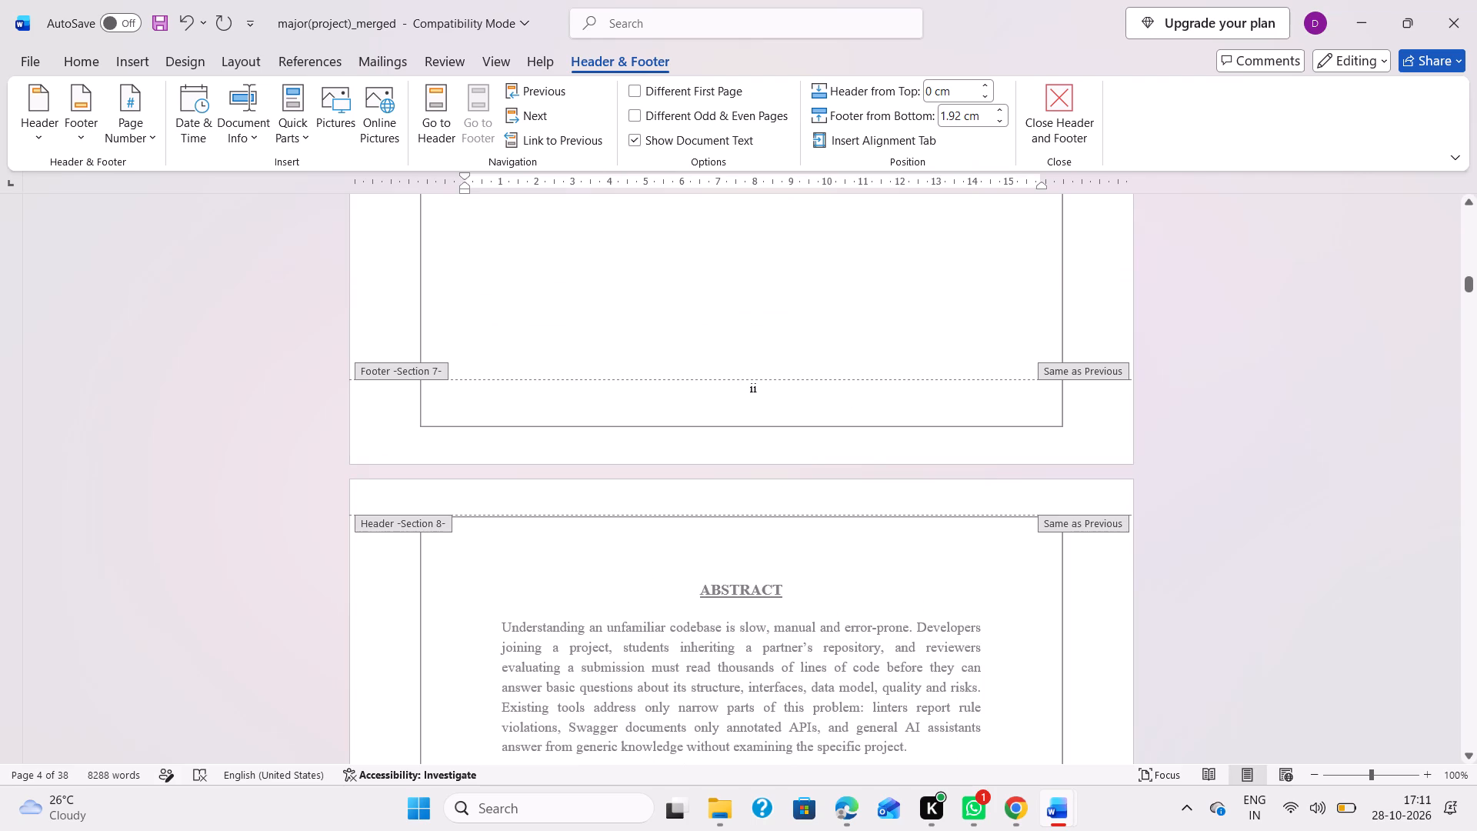
left_click(736, 390)
left_click(568, 142)
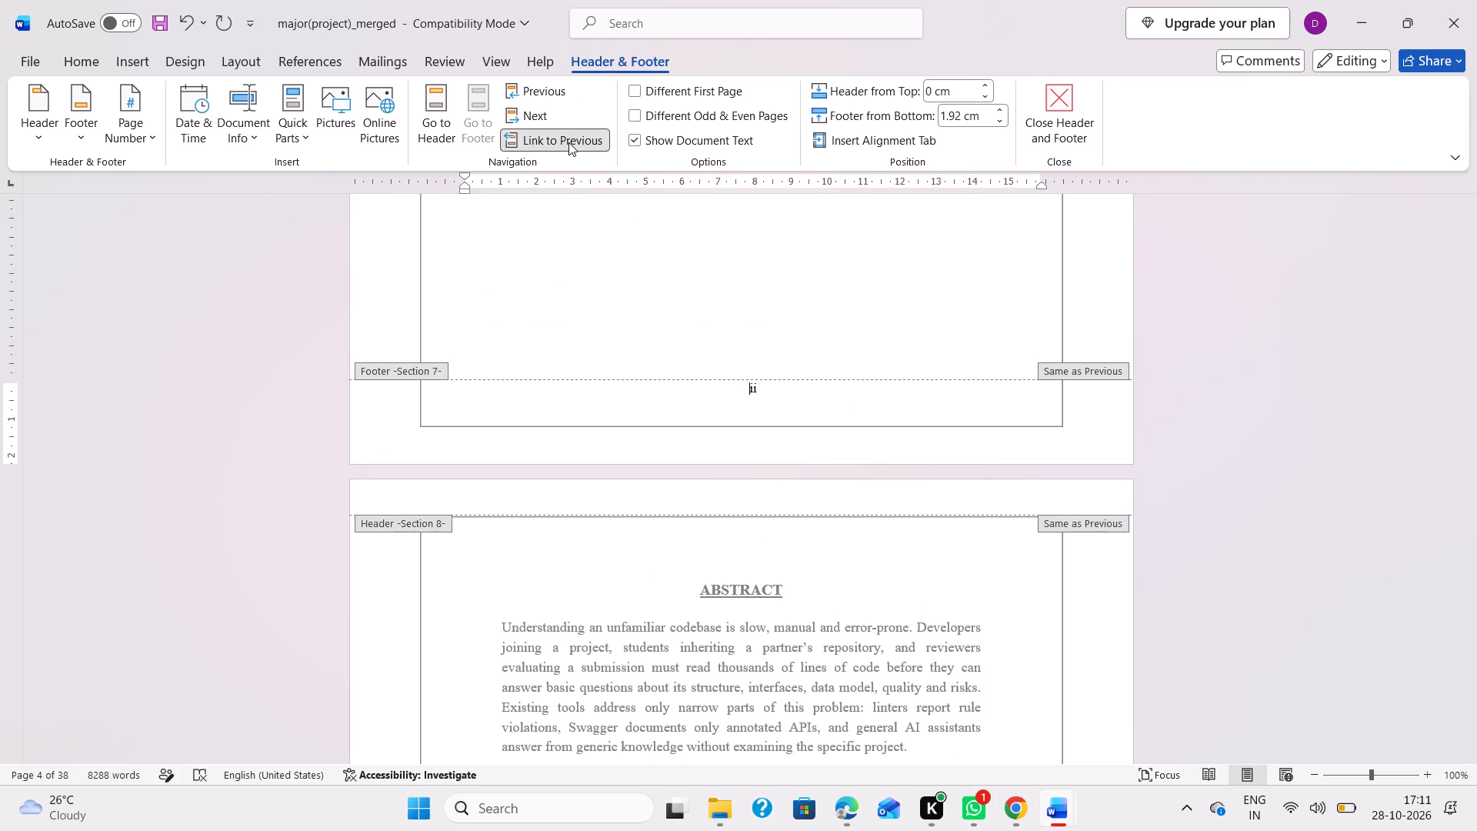
key("i")
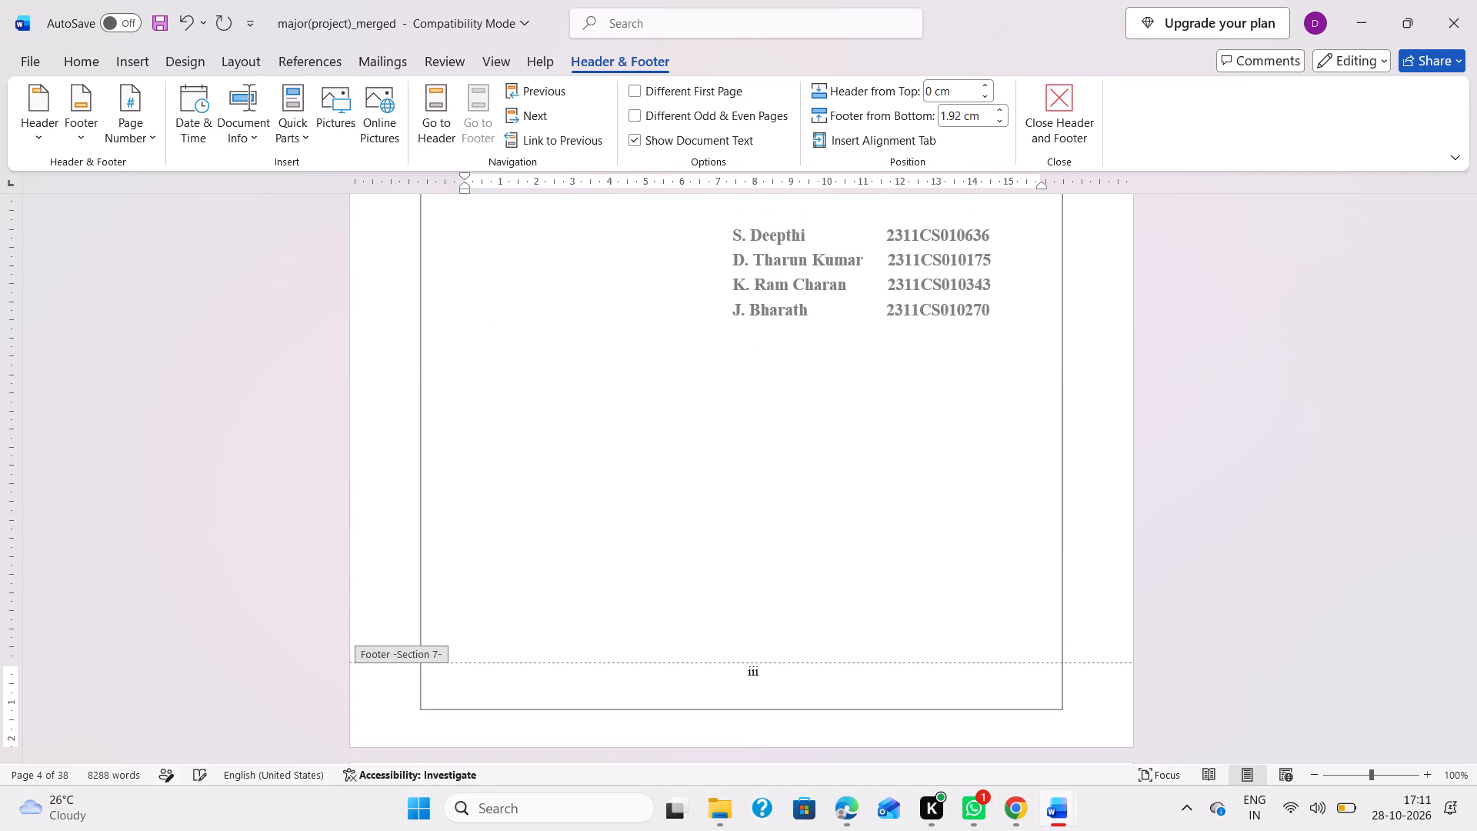
Unlink the abstract page's Section 8 footer from the previous section and change its page number to "iv".
scroll(665, 496, "down", 7)
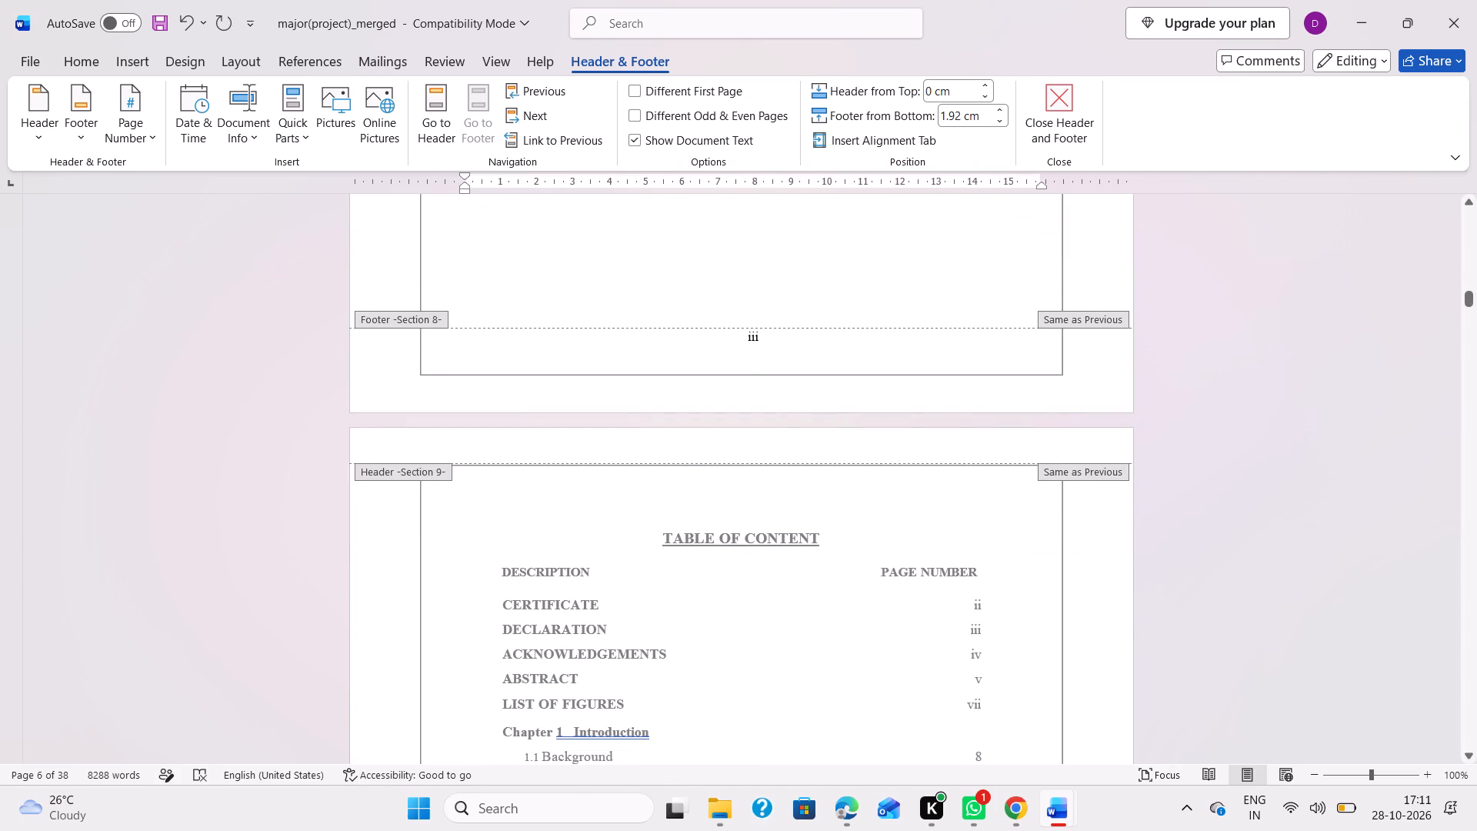
left_click(728, 330)
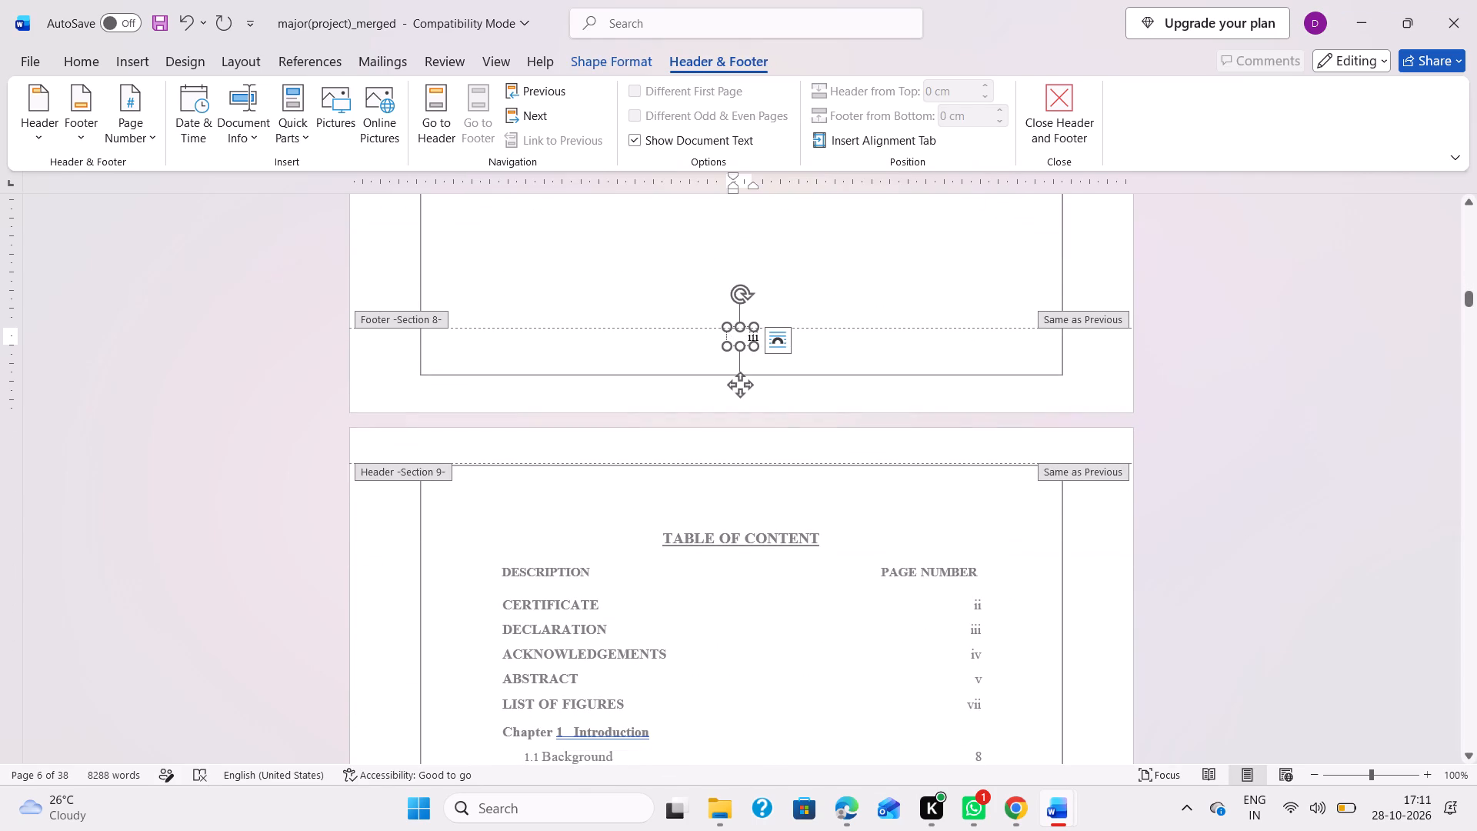
left_click(755, 338)
left_click(850, 346)
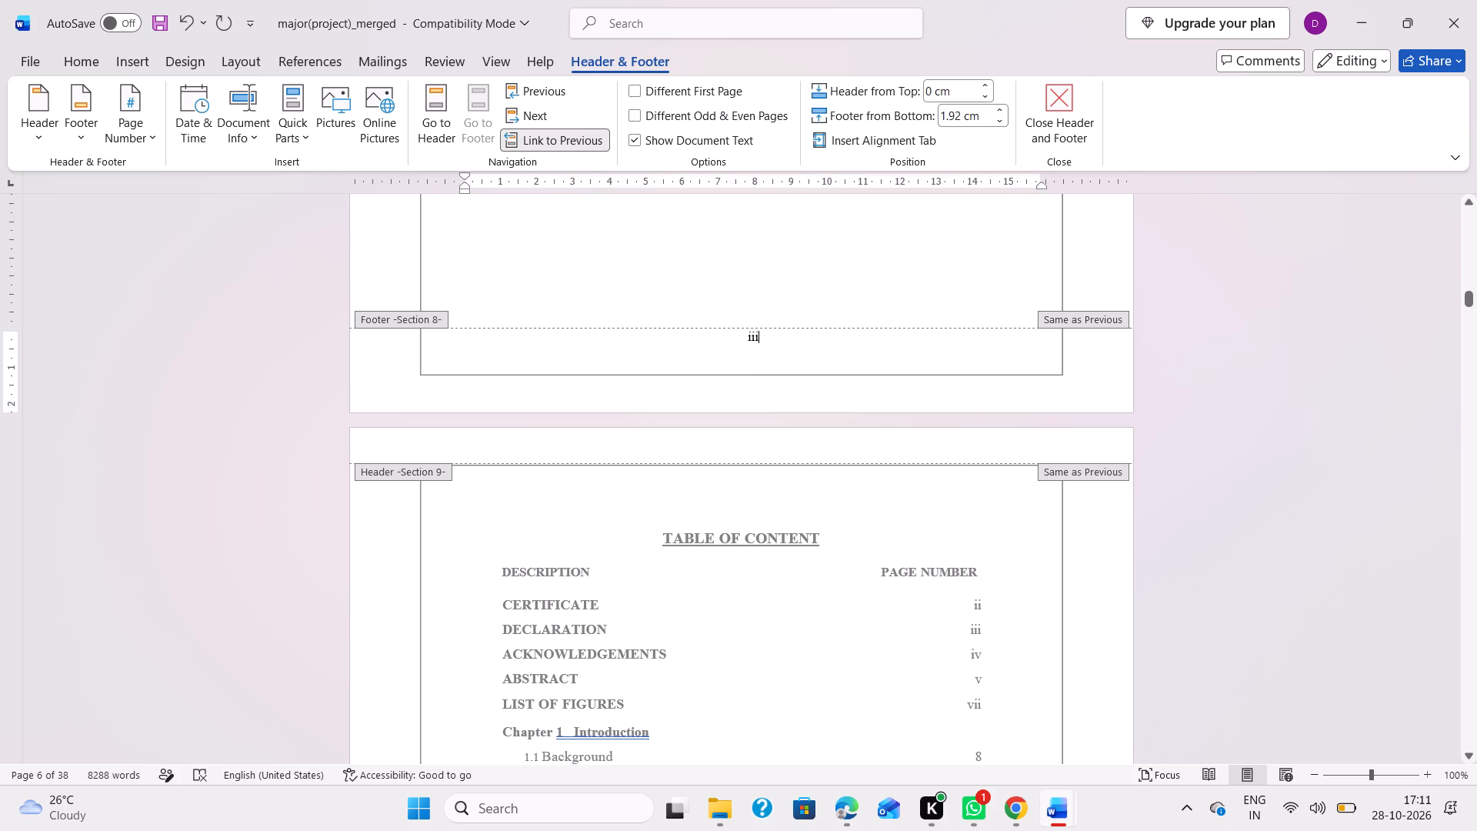
left_click(572, 143)
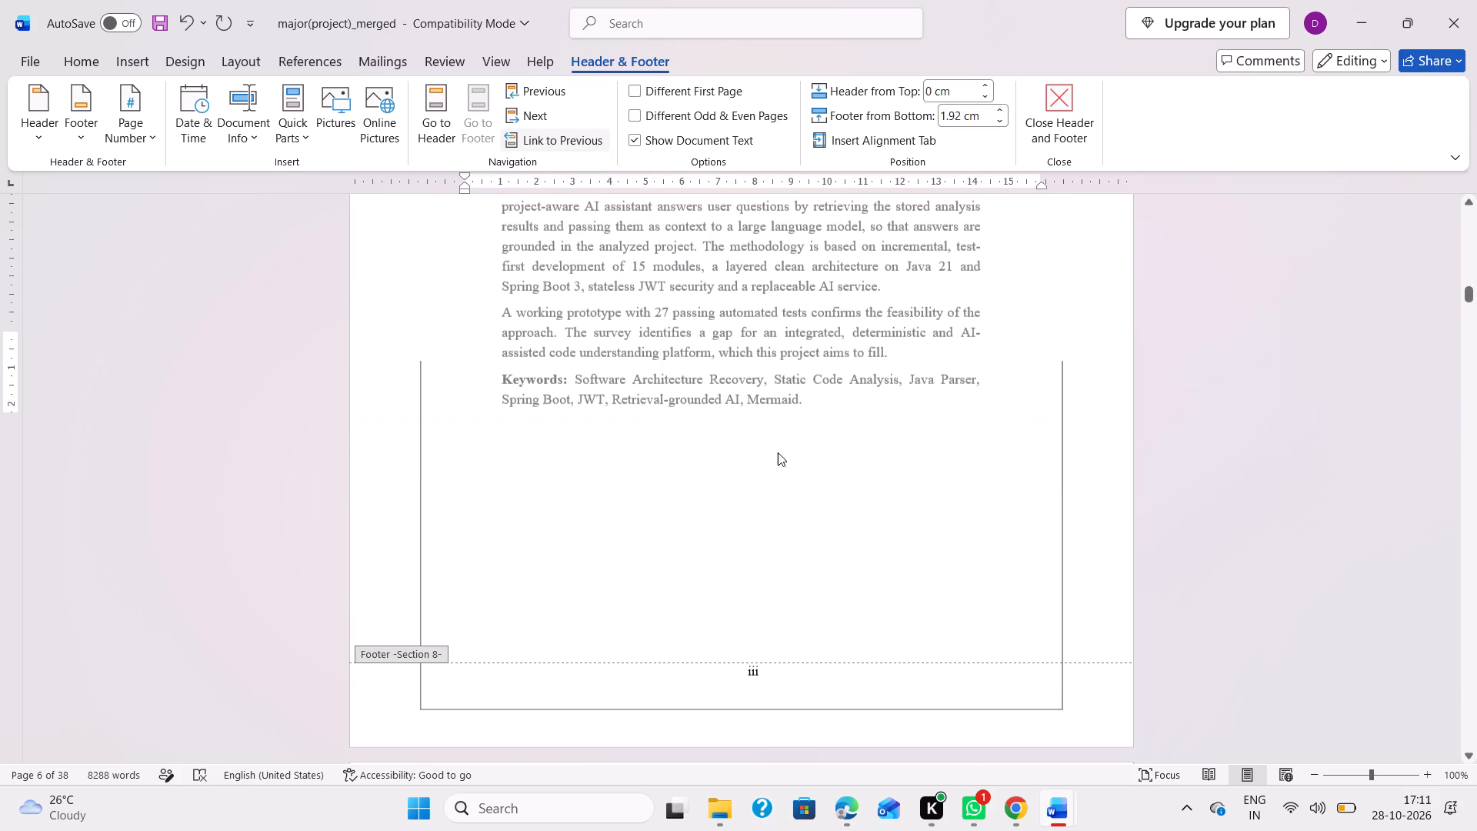
key("Right")
key("Right")
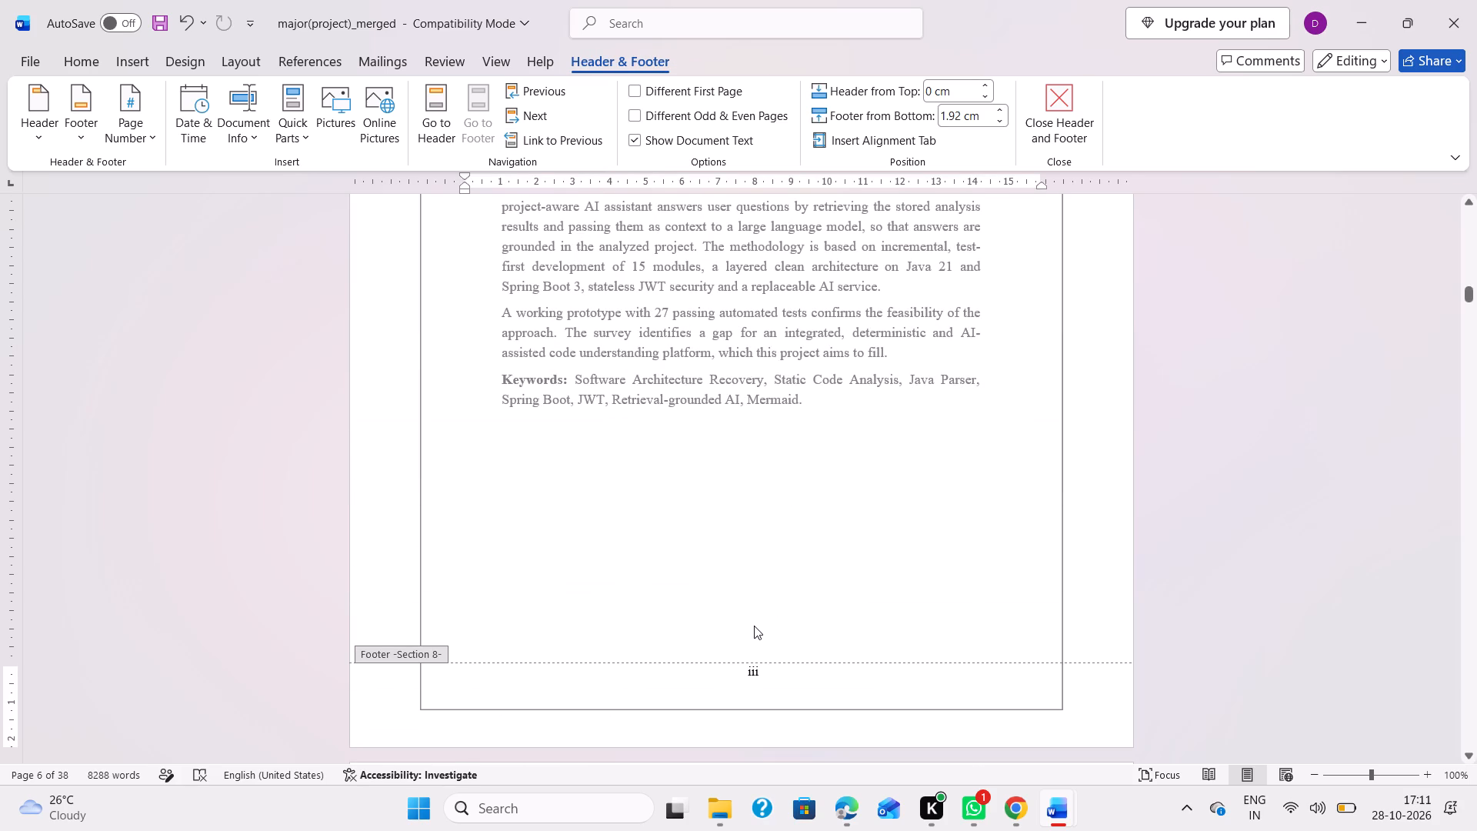
key("Right")
key("BackSpace")
key("BackSpace")
key("v")
Review the footer page numbers back to the declaration page and forward through the table of contents to the list of figures.
scroll(754, 626, "up", 3)
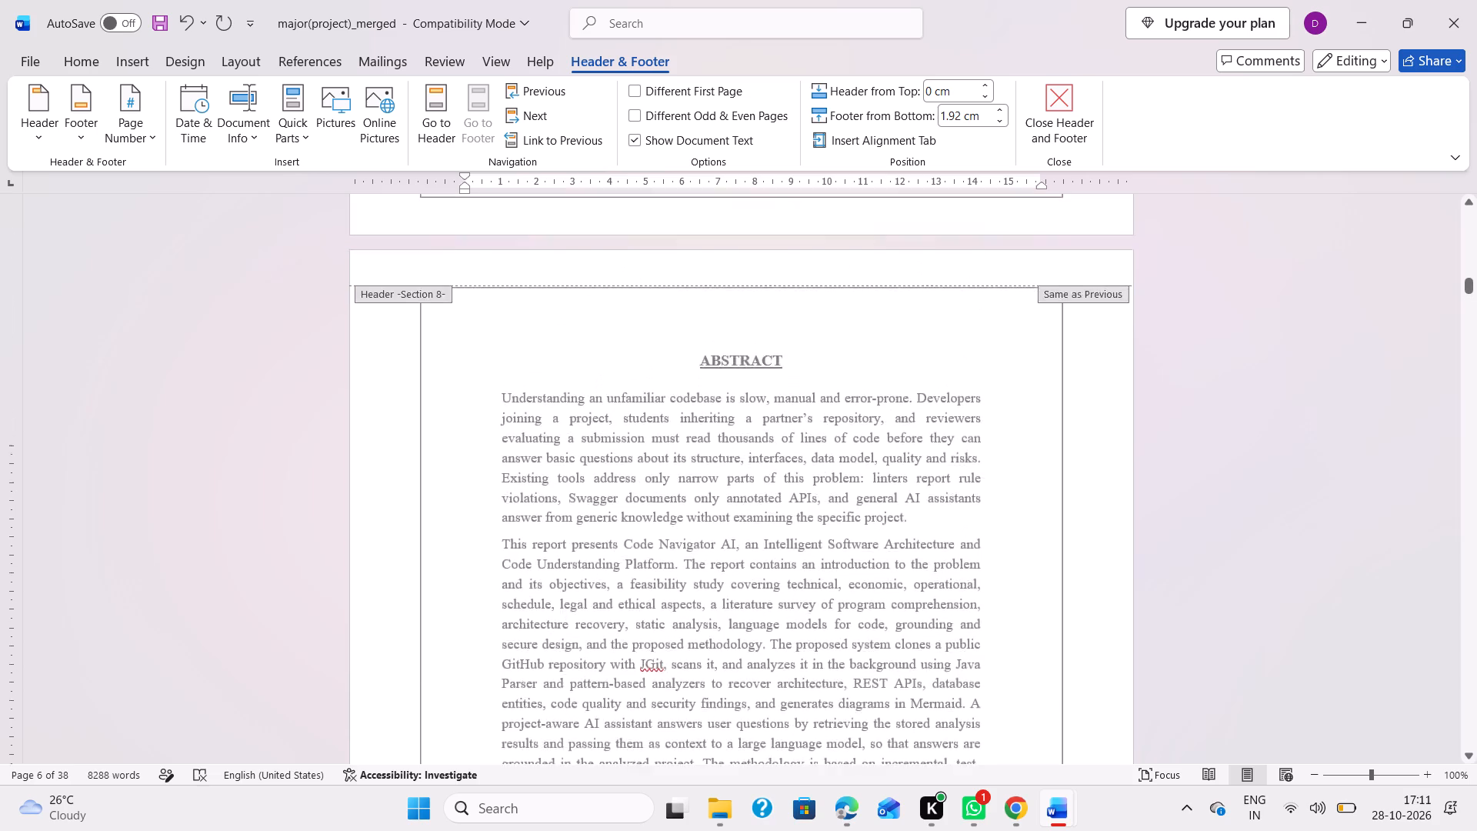
scroll(754, 626, "up", 6)
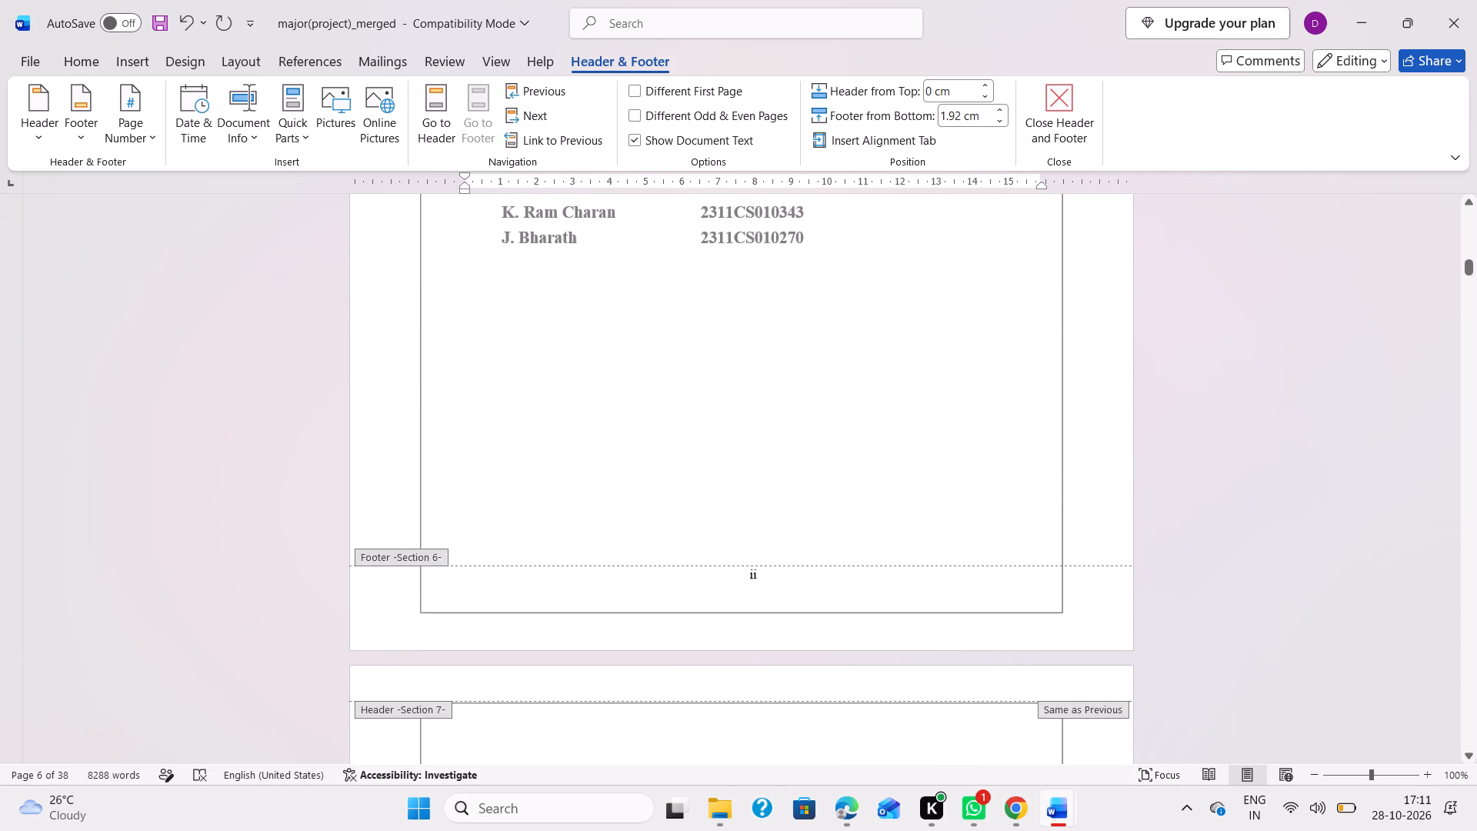
scroll(754, 626, "down", 13)
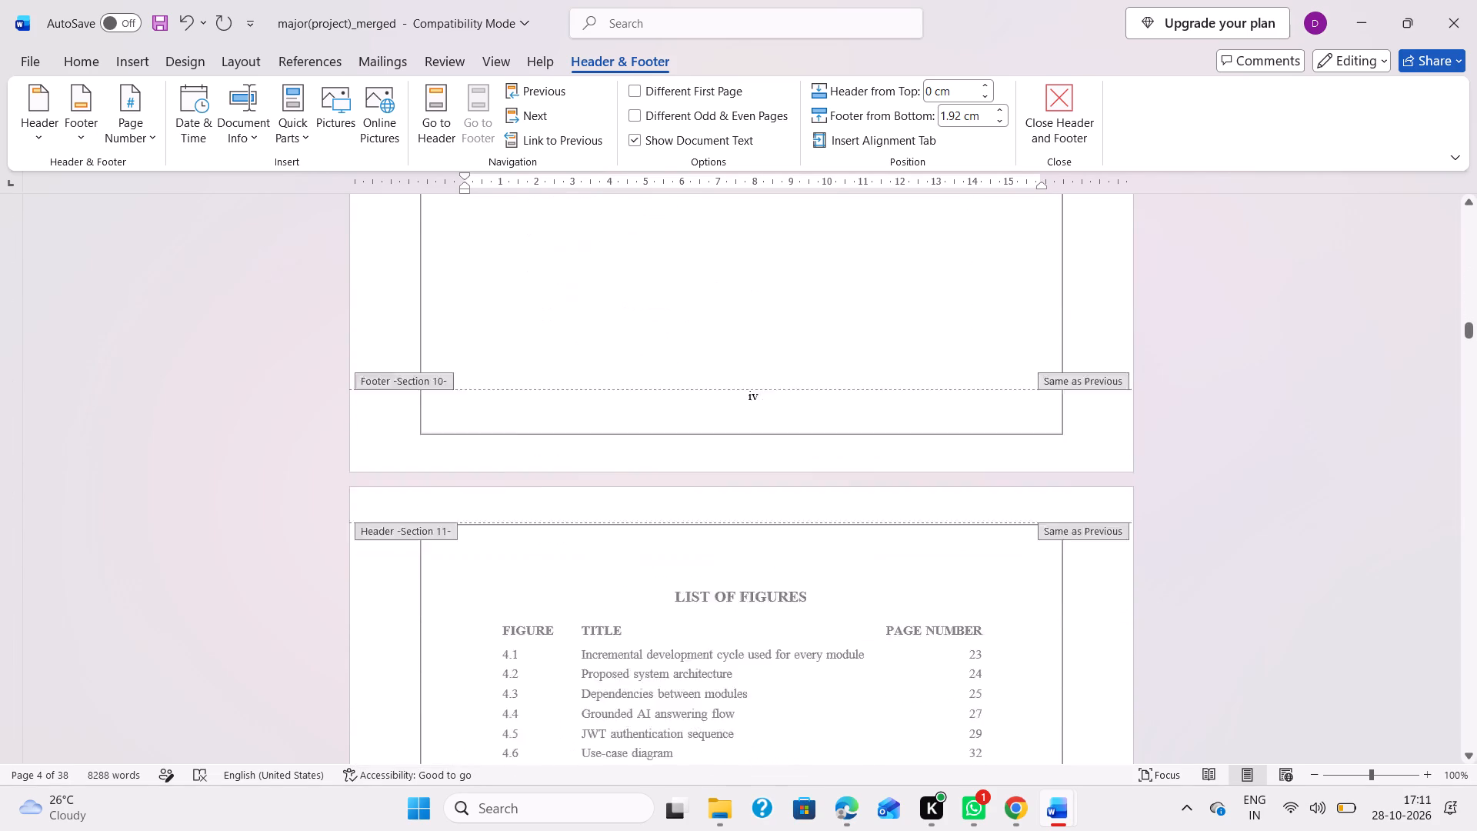
Unlink the Section 10 footer on the last table of contents page from the previous section and change its page number to "v".
scroll(754, 626, "down", 1)
scroll(754, 626, "up", 3)
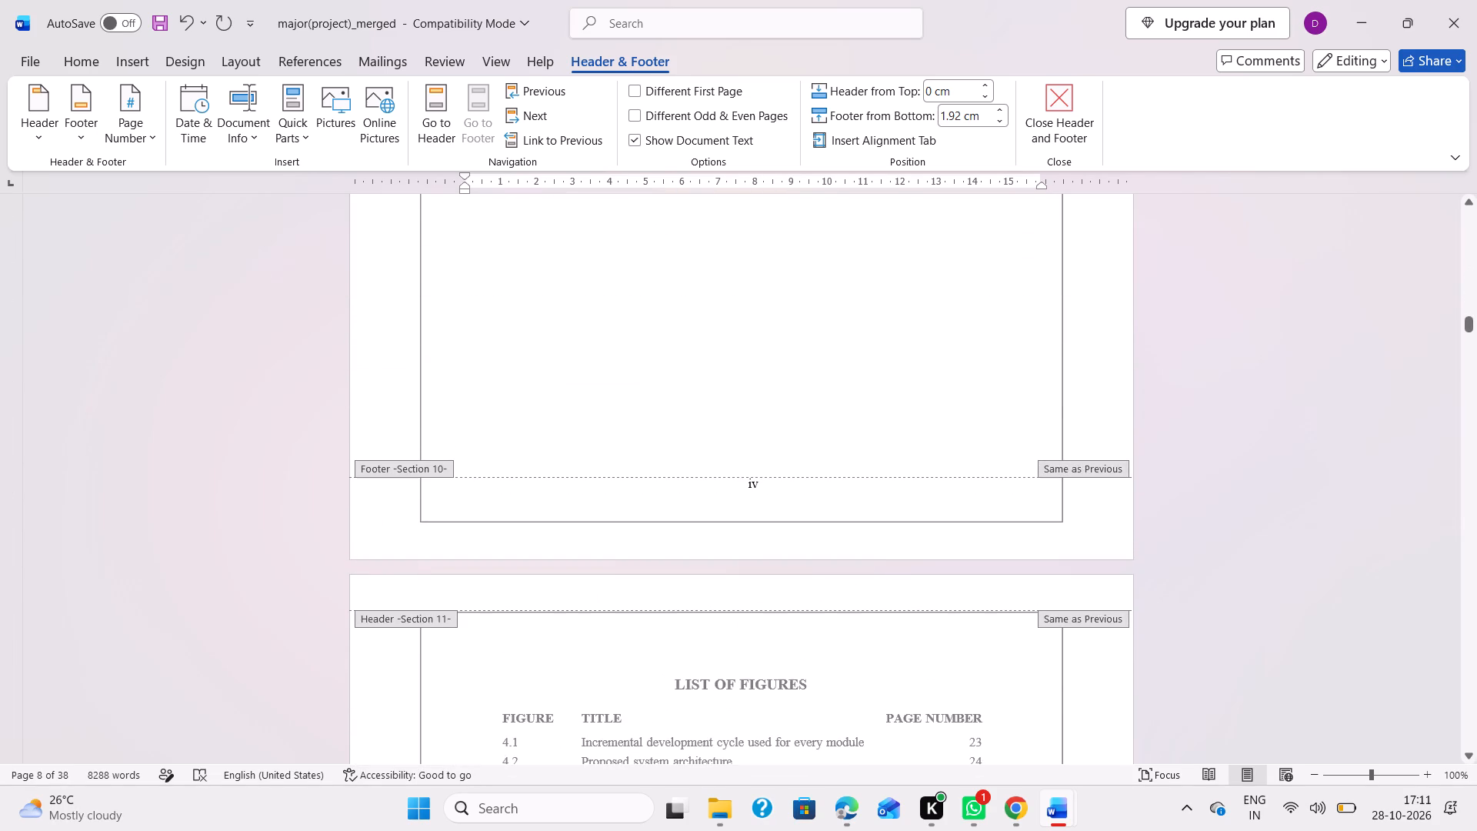
left_click(769, 482)
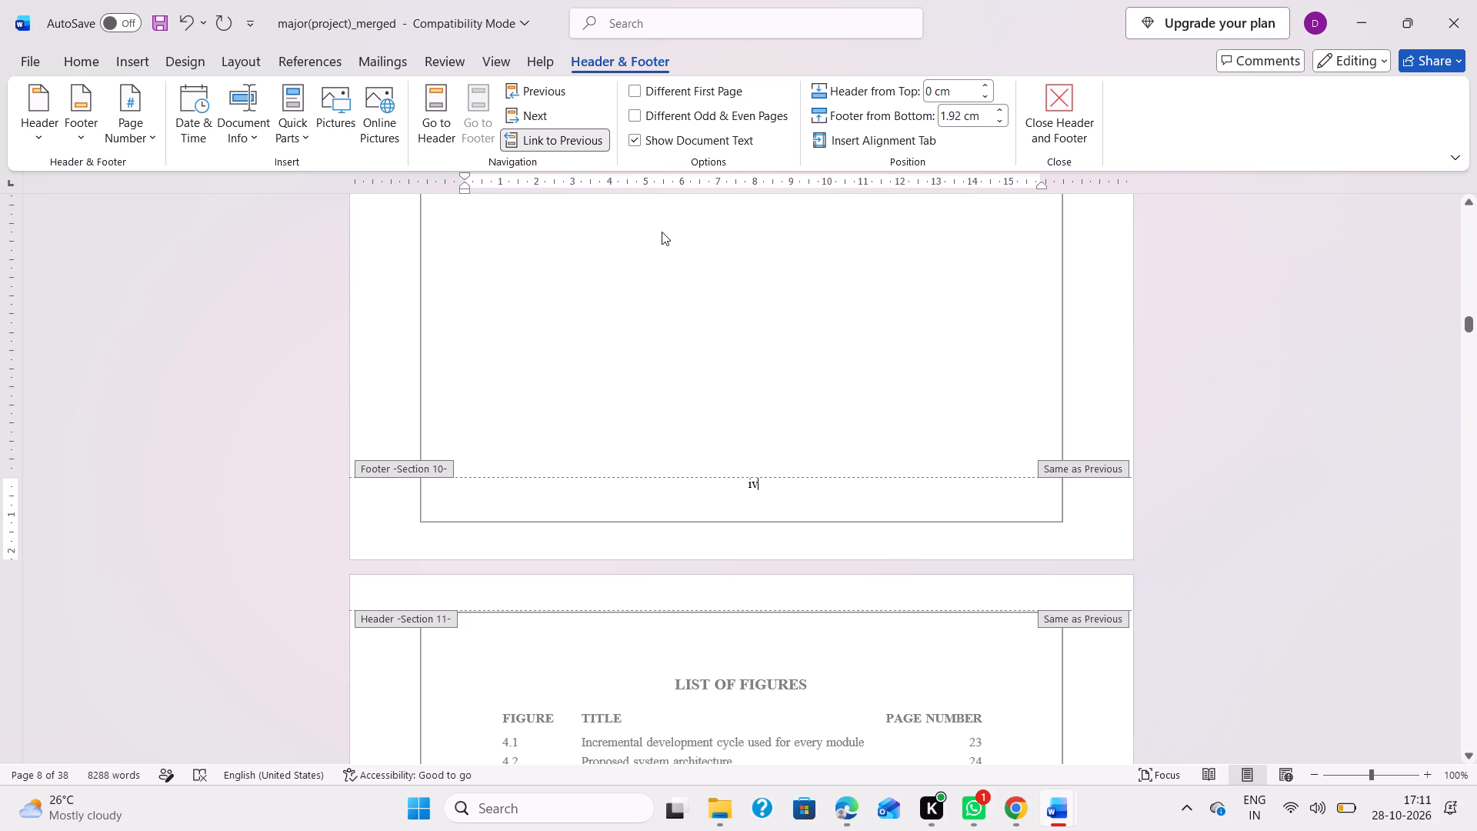
left_click(588, 140)
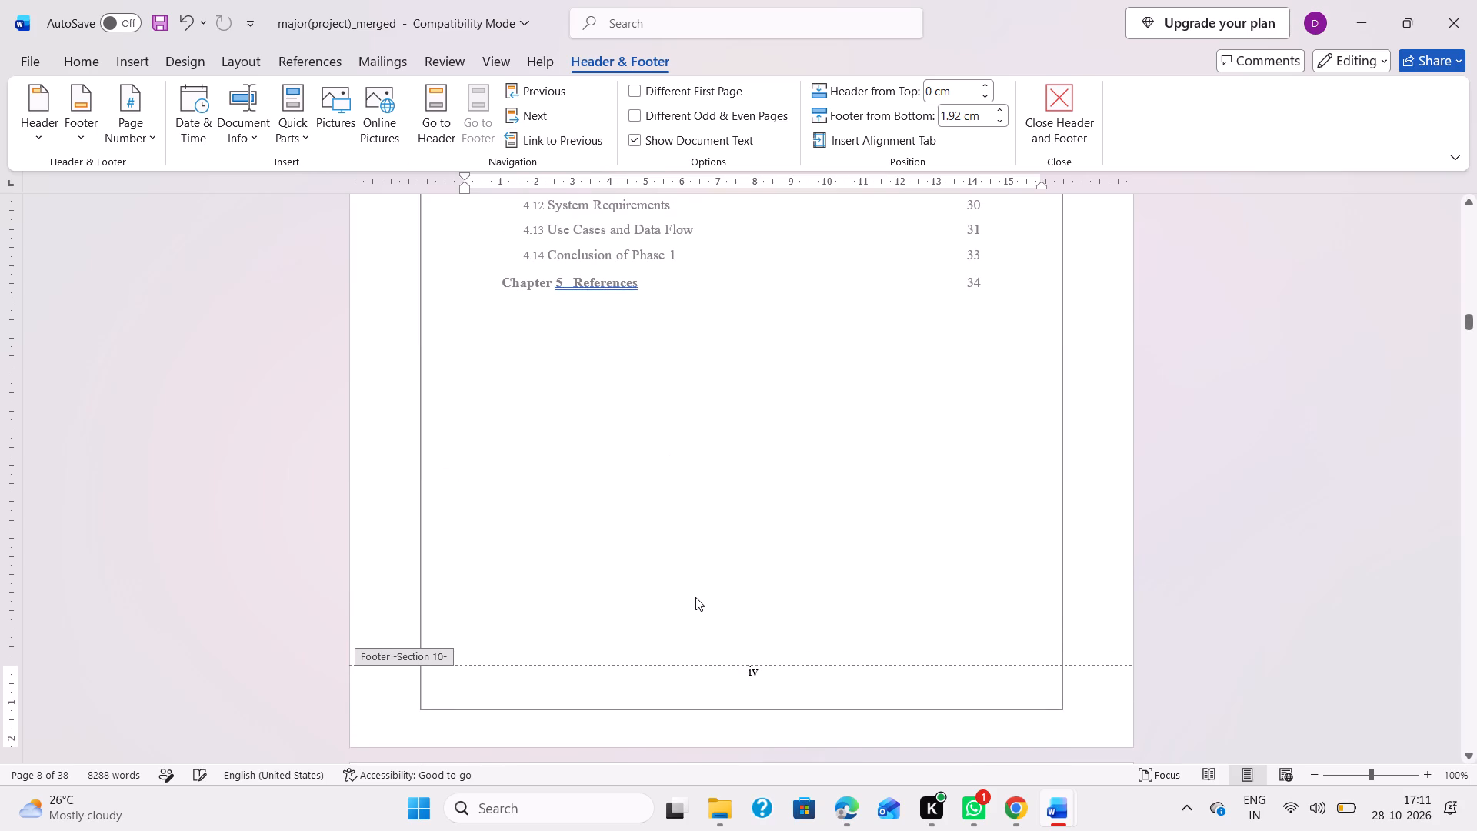
key("Right")
key("BackSpace")
Unlink the list of figures page's Section 11 footer from the previous section and change its page number to "vi".
scroll(695, 597, "down", 2)
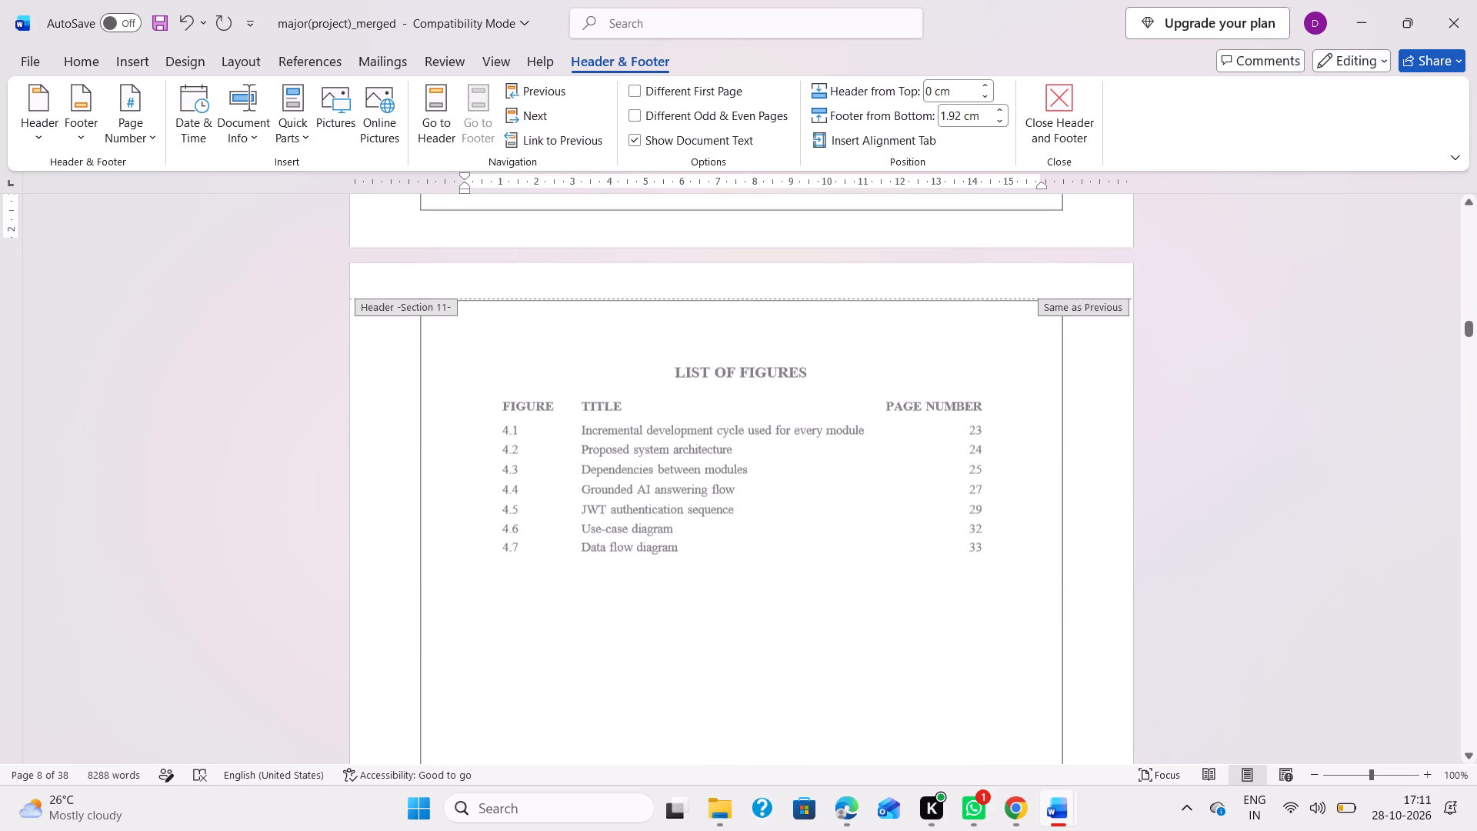
scroll(695, 597, "down", 1)
scroll(695, 597, "up", 2)
scroll(695, 597, "down", 3)
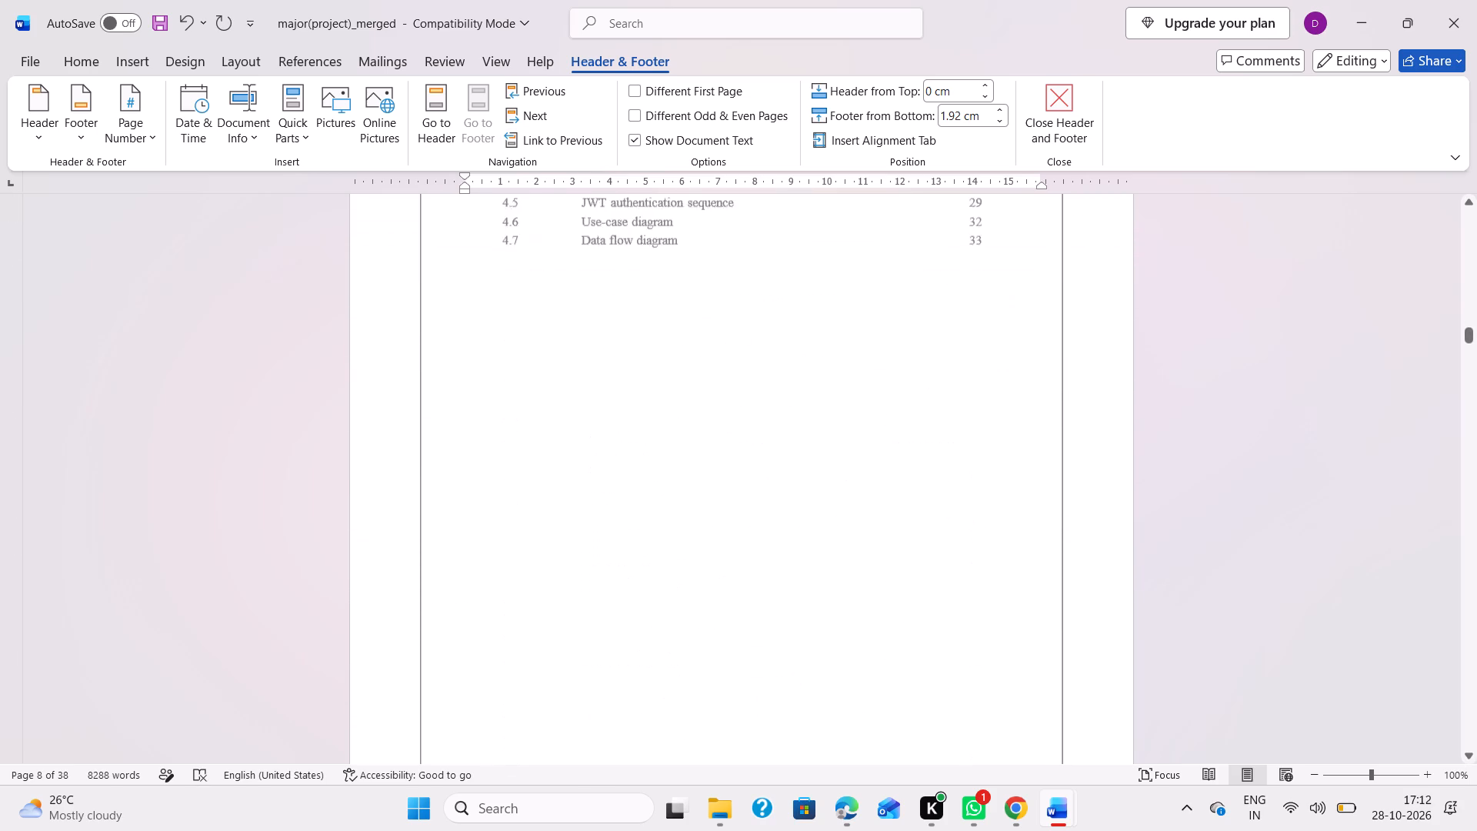
scroll(695, 597, "down", 4)
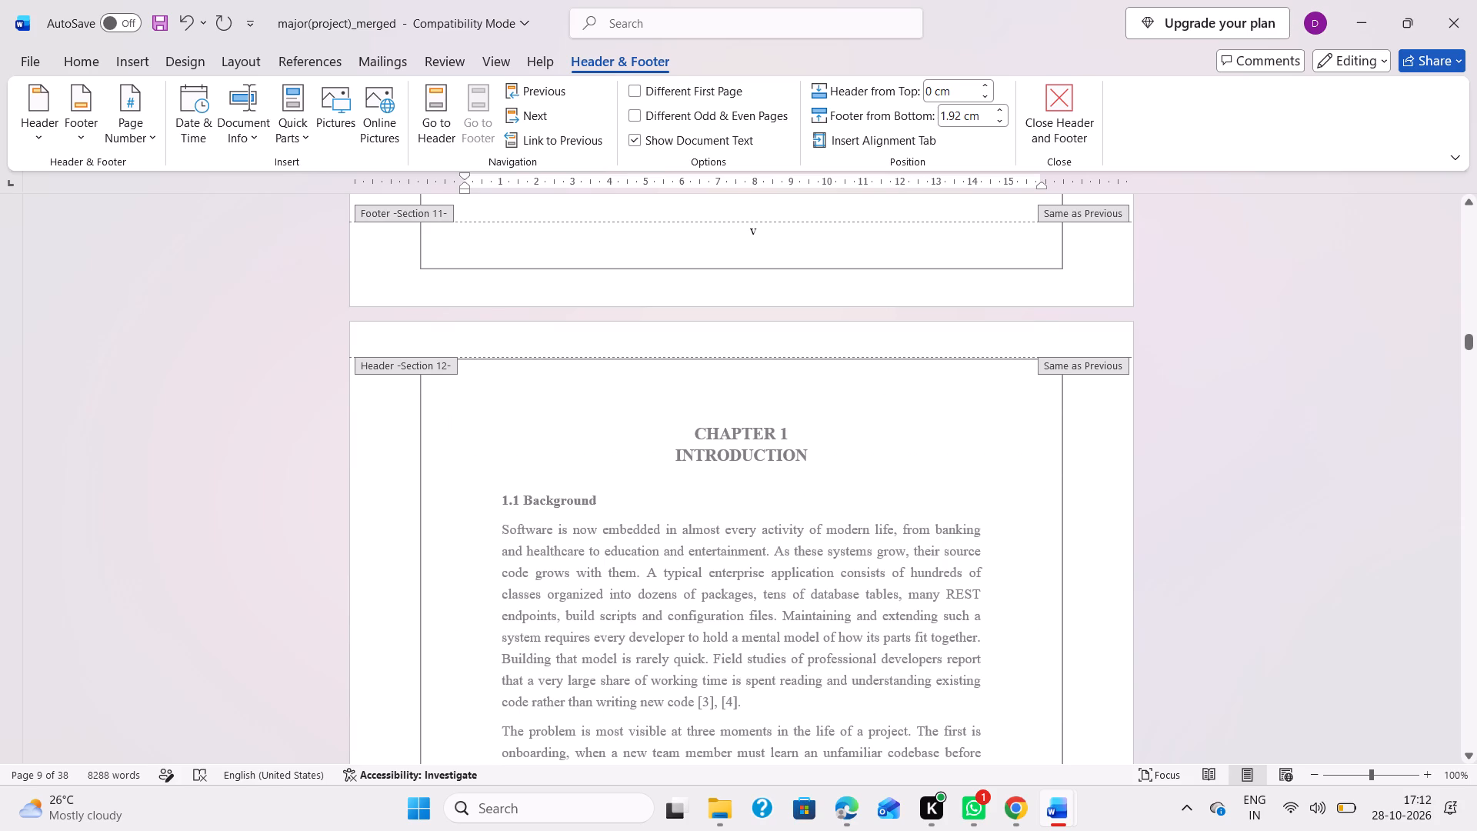
left_click(775, 235)
left_click(552, 141)
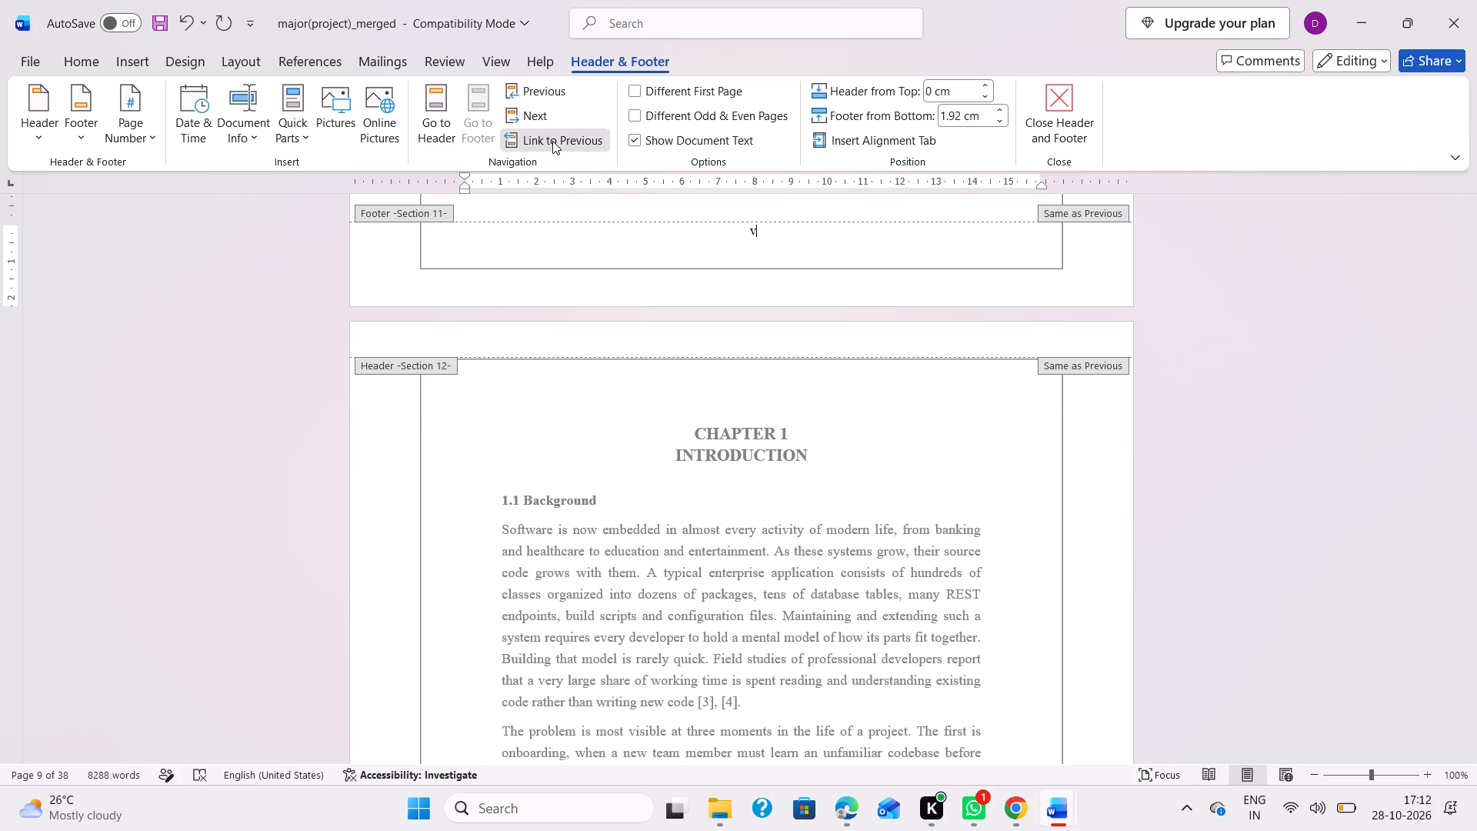
key("Right")
key("i")
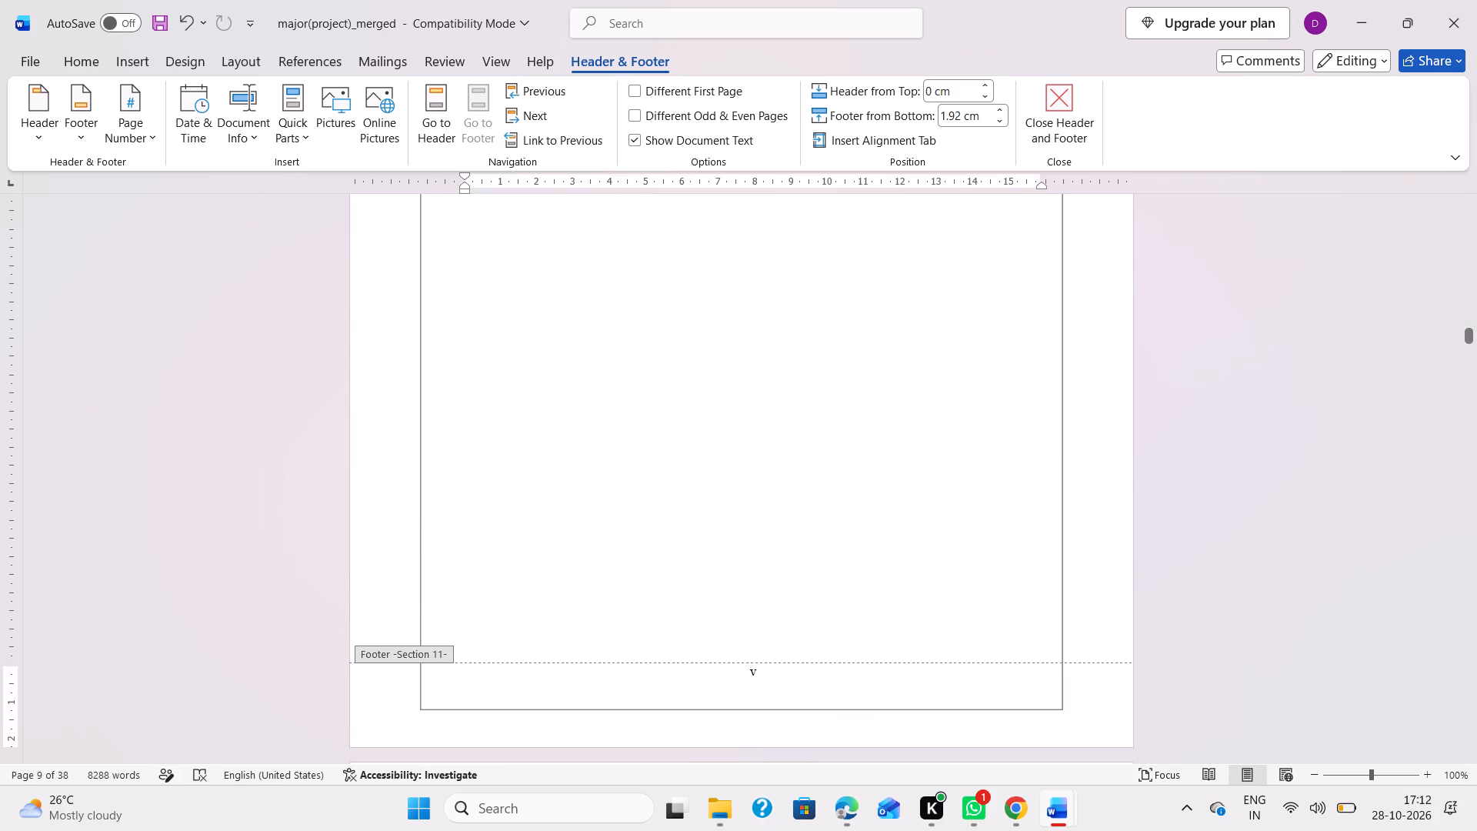
Change the page number in the Section 12 footer on the first page of Chapter 1 to 1.
scroll(819, 631, "down", 6)
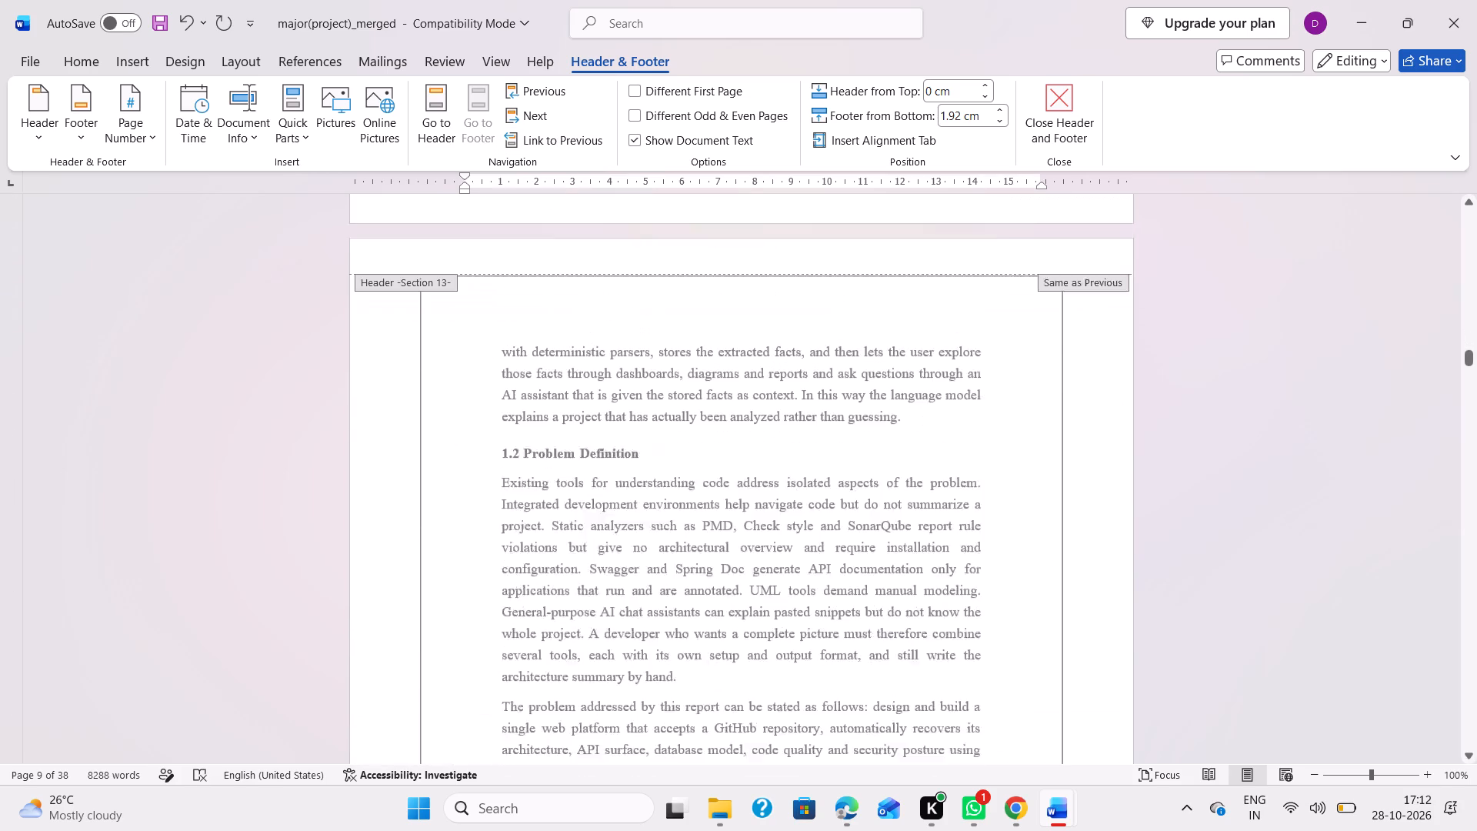
scroll(805, 578, "up", 2)
left_click(744, 402)
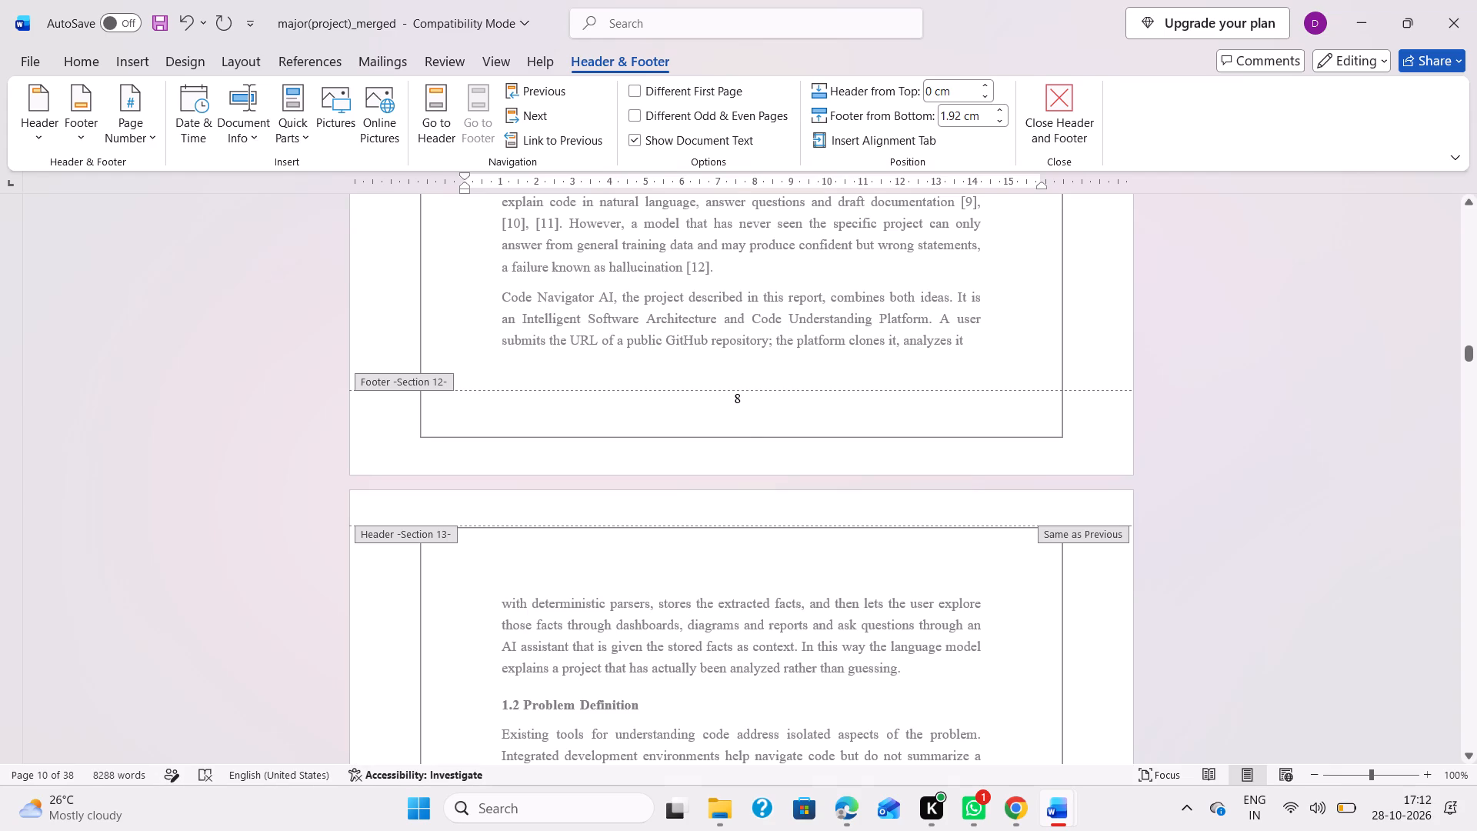
left_click(743, 399)
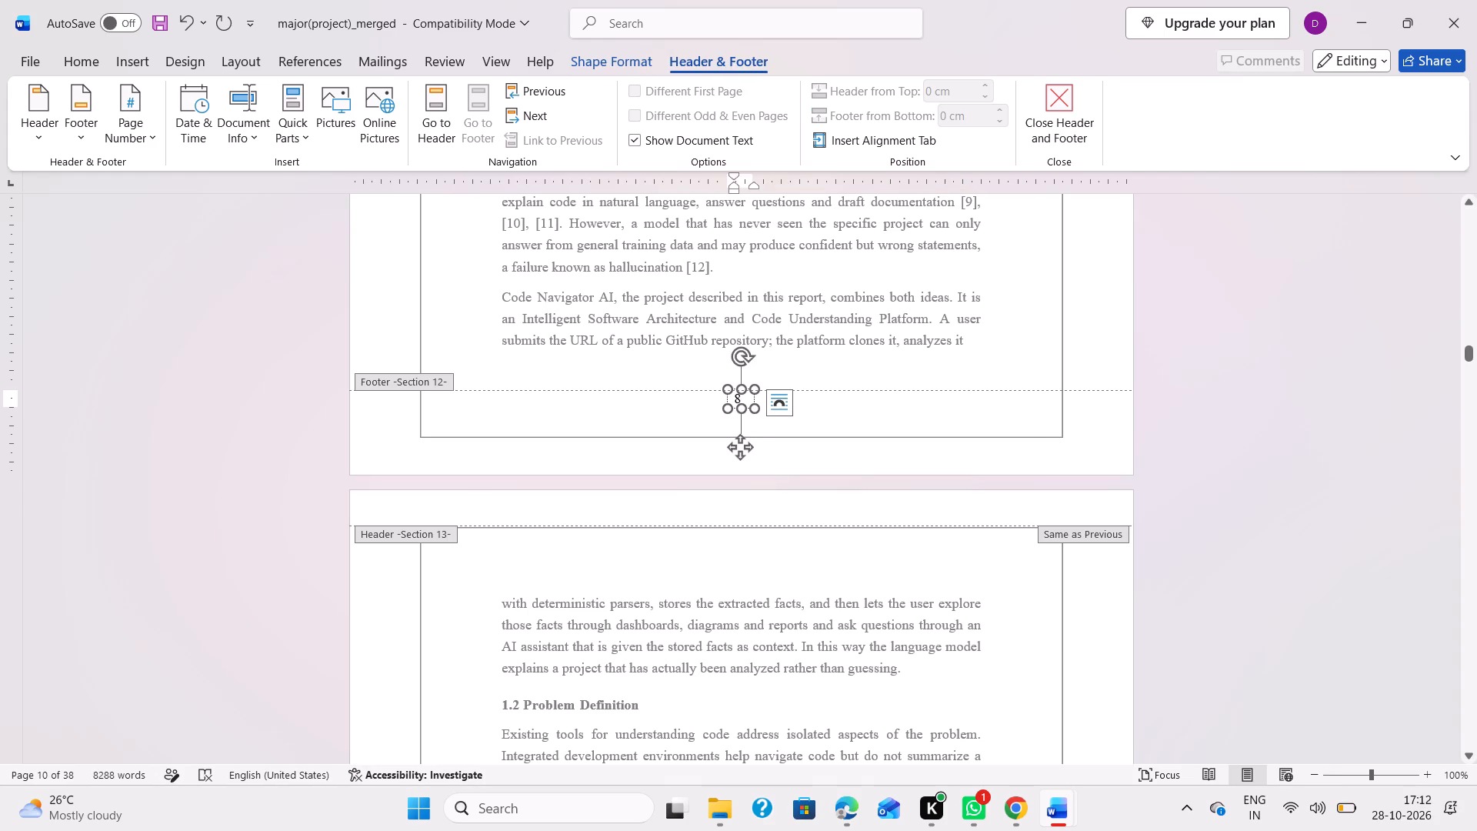
key("BackSpace")
key("9")
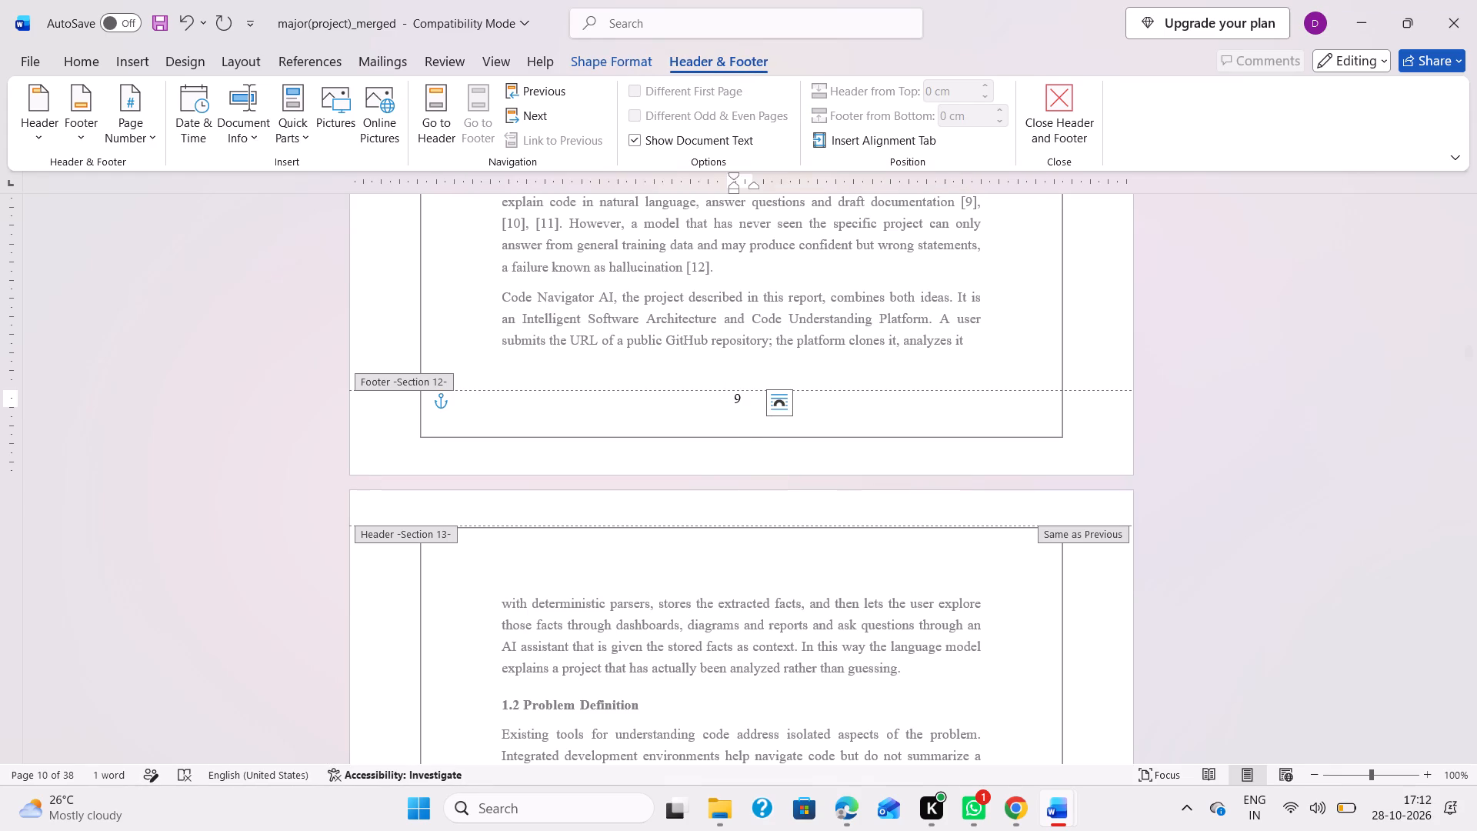
scroll(743, 399, "down", 3)
scroll(743, 399, "up", 2)
key("BackSpace")
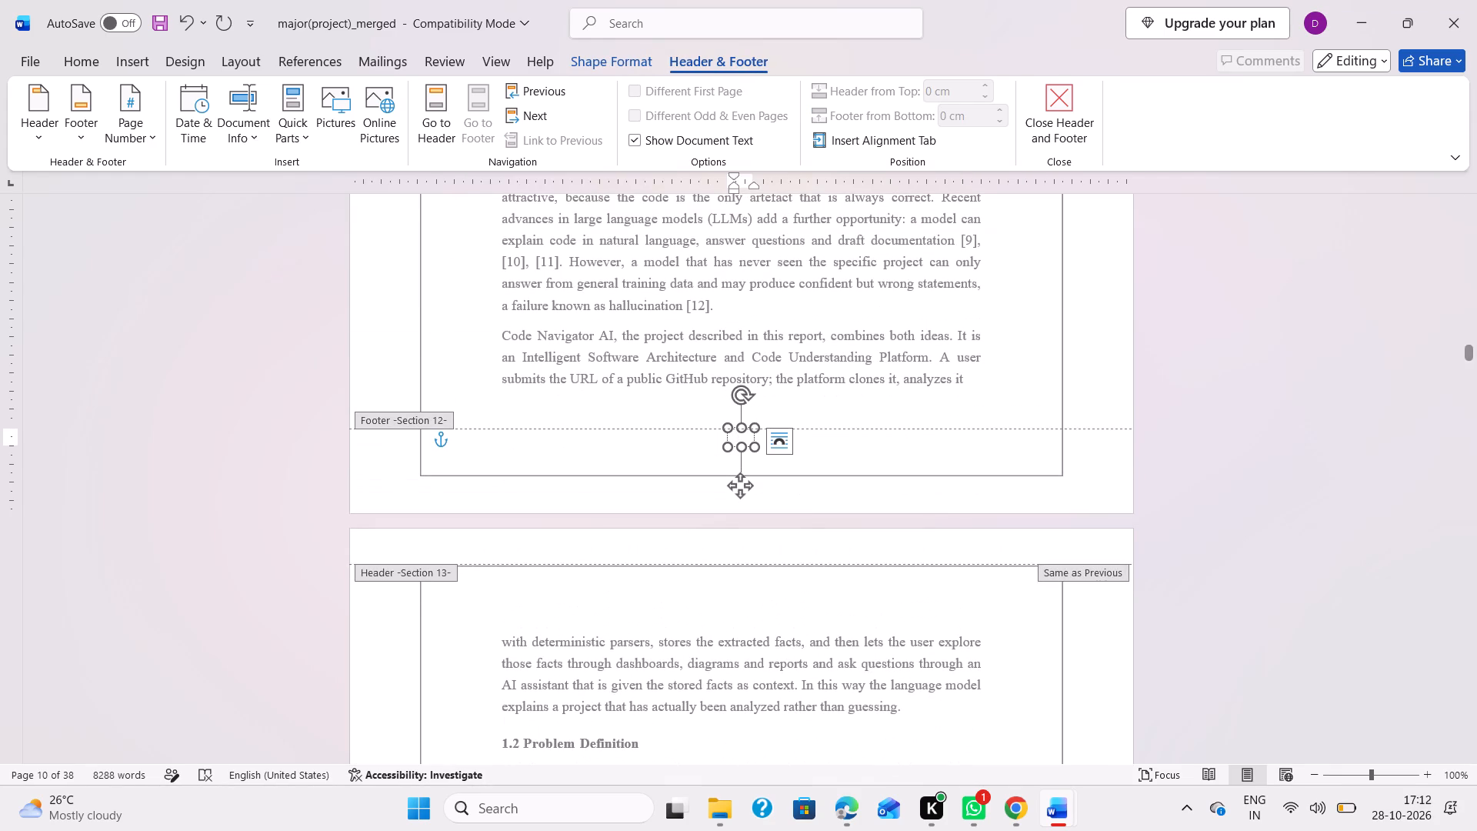
key("1")
Unlink the Section 13 footer below 1.3 Motivation from the previous section and change its page number to 2.
scroll(743, 399, "down", 5)
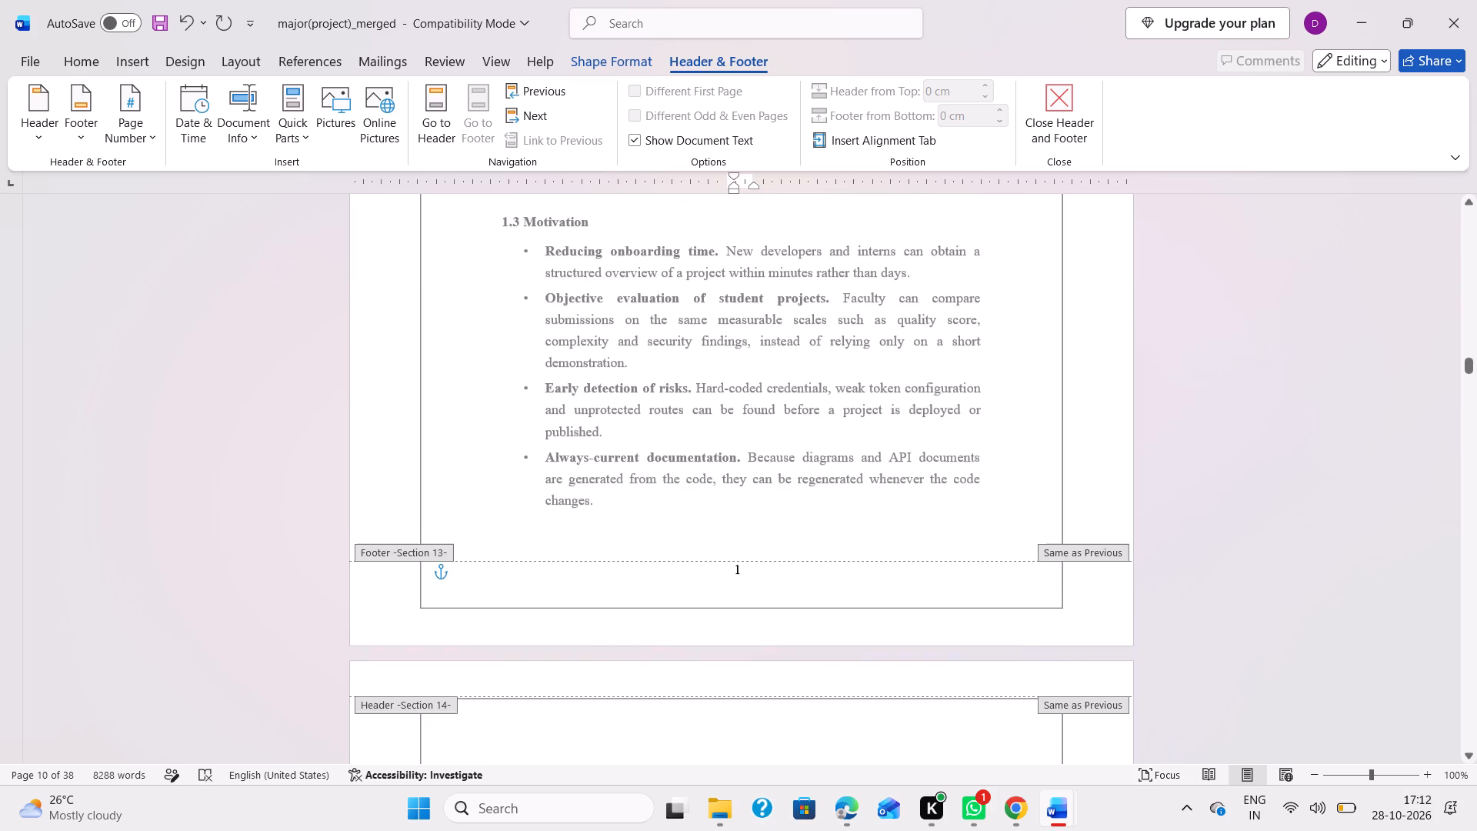
left_click(755, 546)
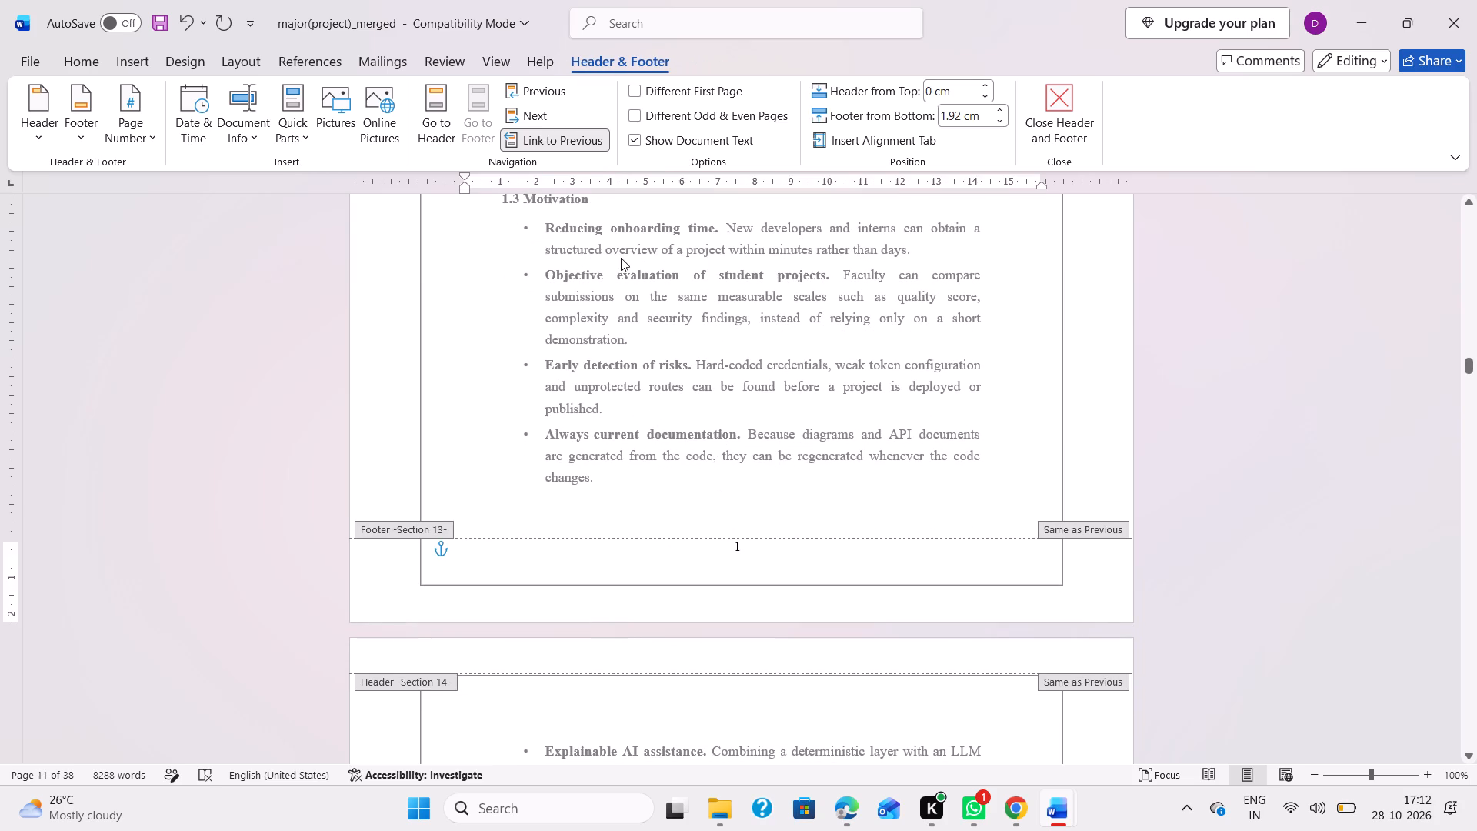
left_click(553, 135)
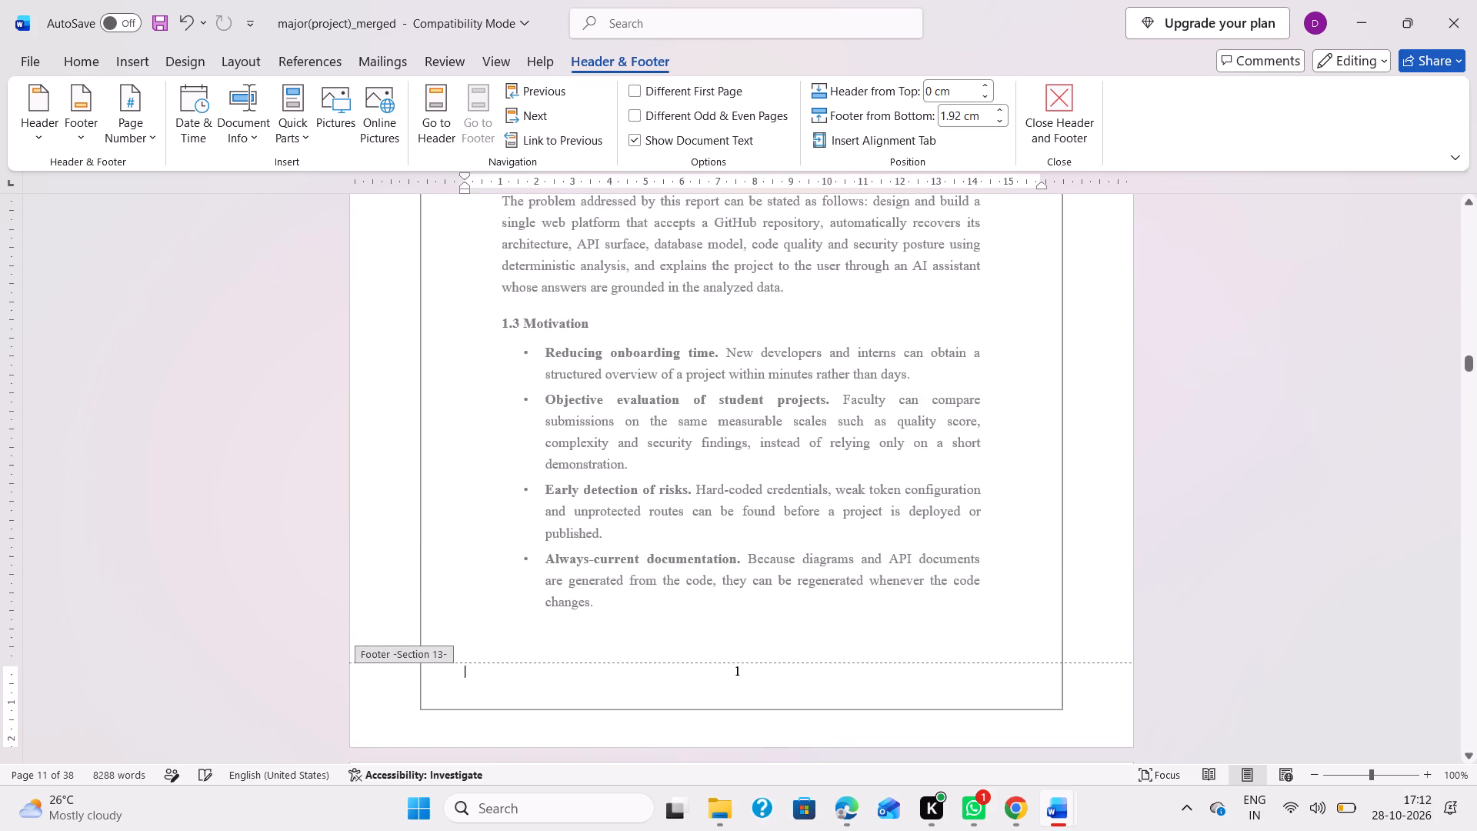
left_click(749, 672)
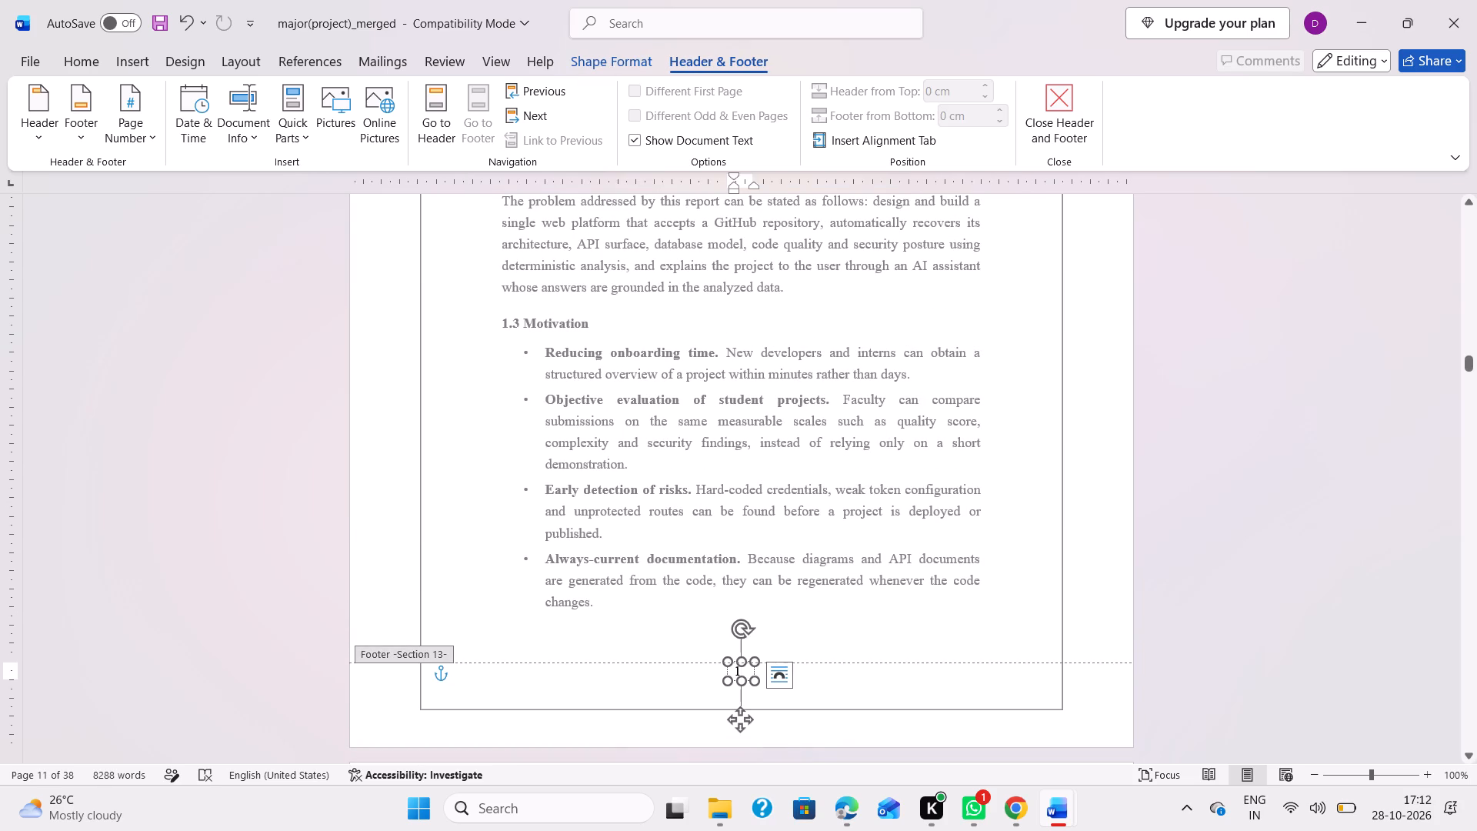
key("BackSpace")
key("2")
Unlink the Section 14 footer on the project objectives page from the previous section and change its page number to 3.
scroll(738, 666, "down", 4)
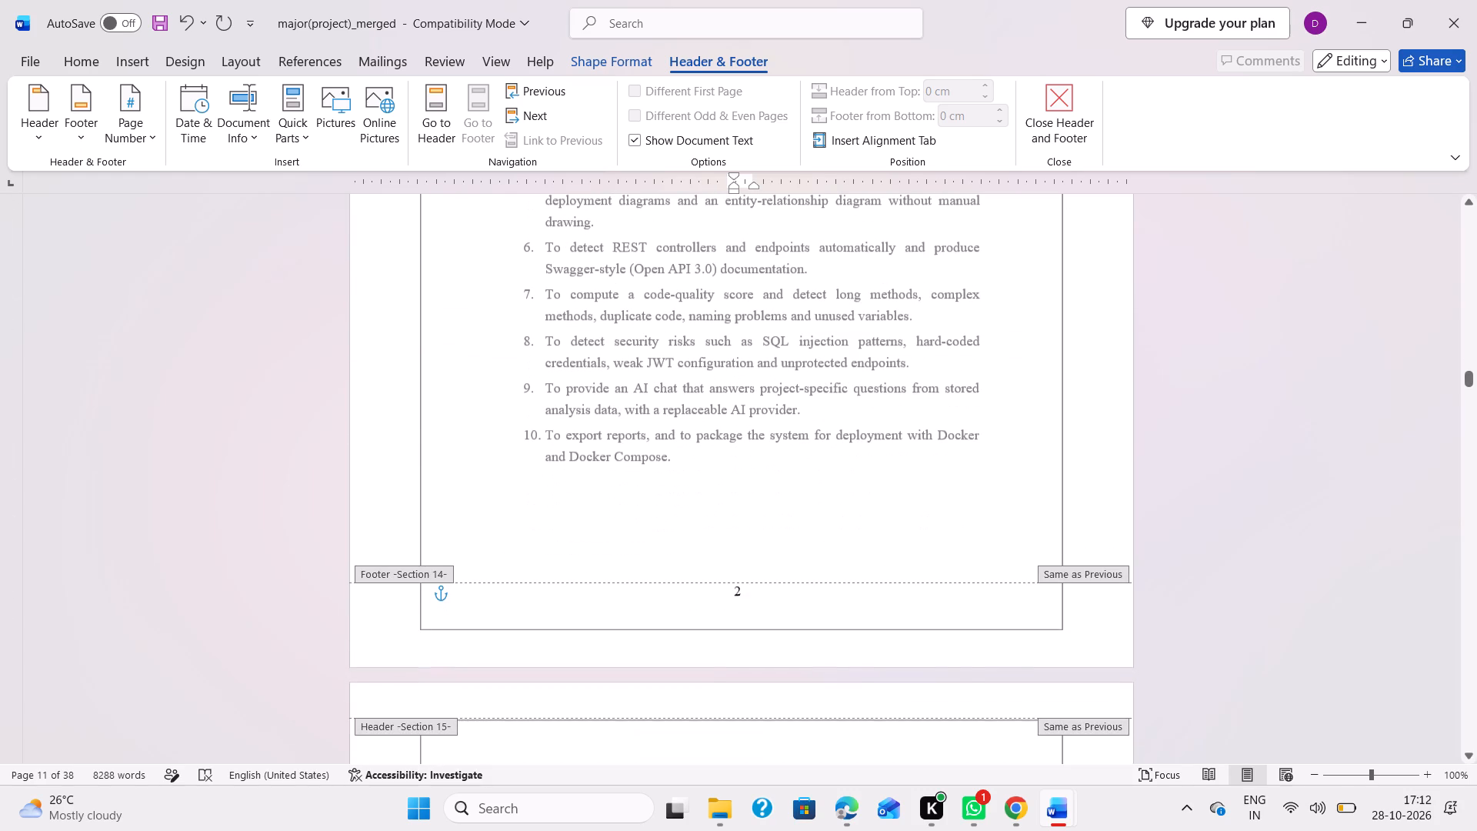
left_click(743, 588)
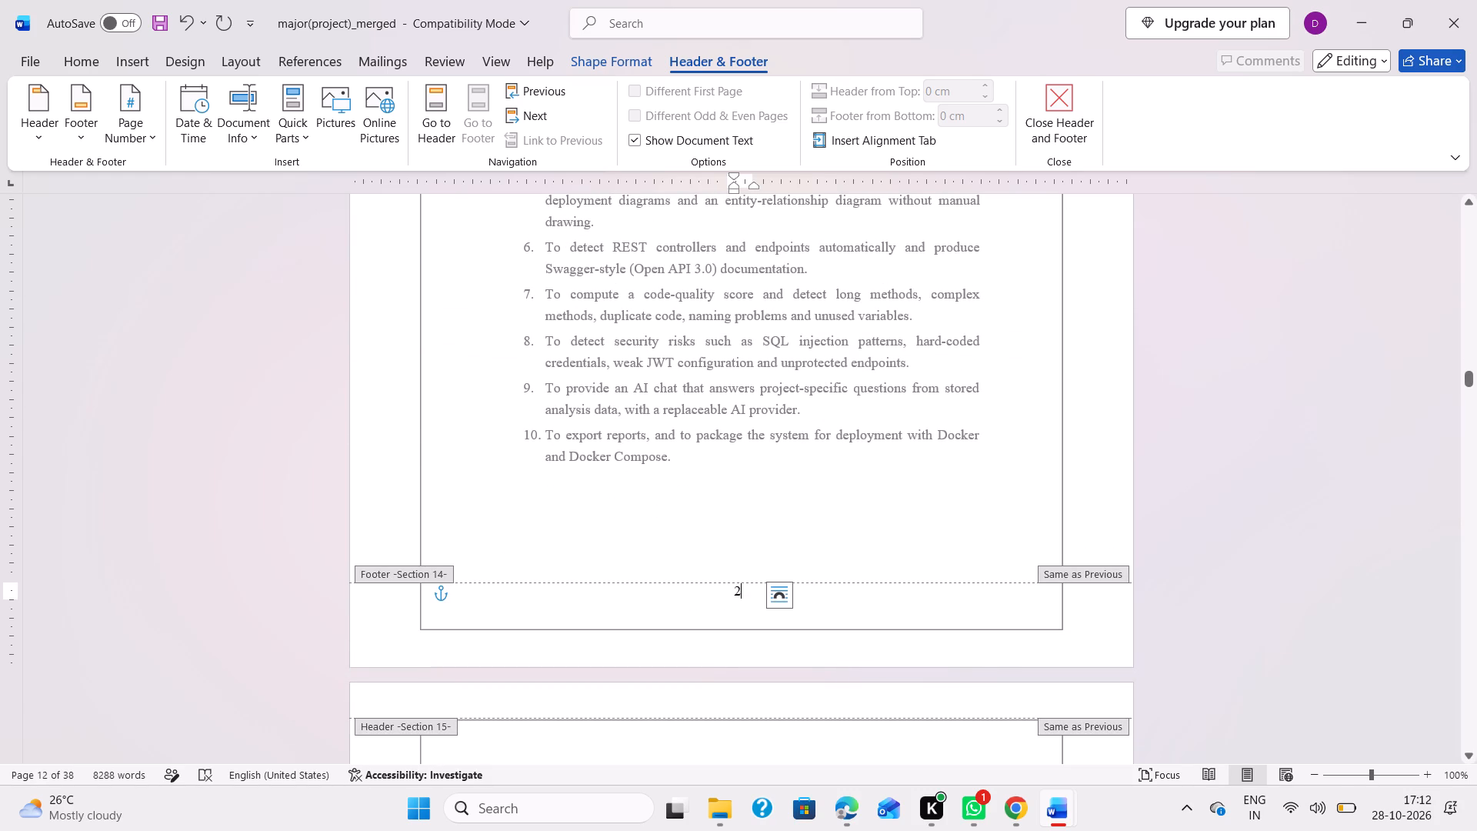
left_click(725, 590)
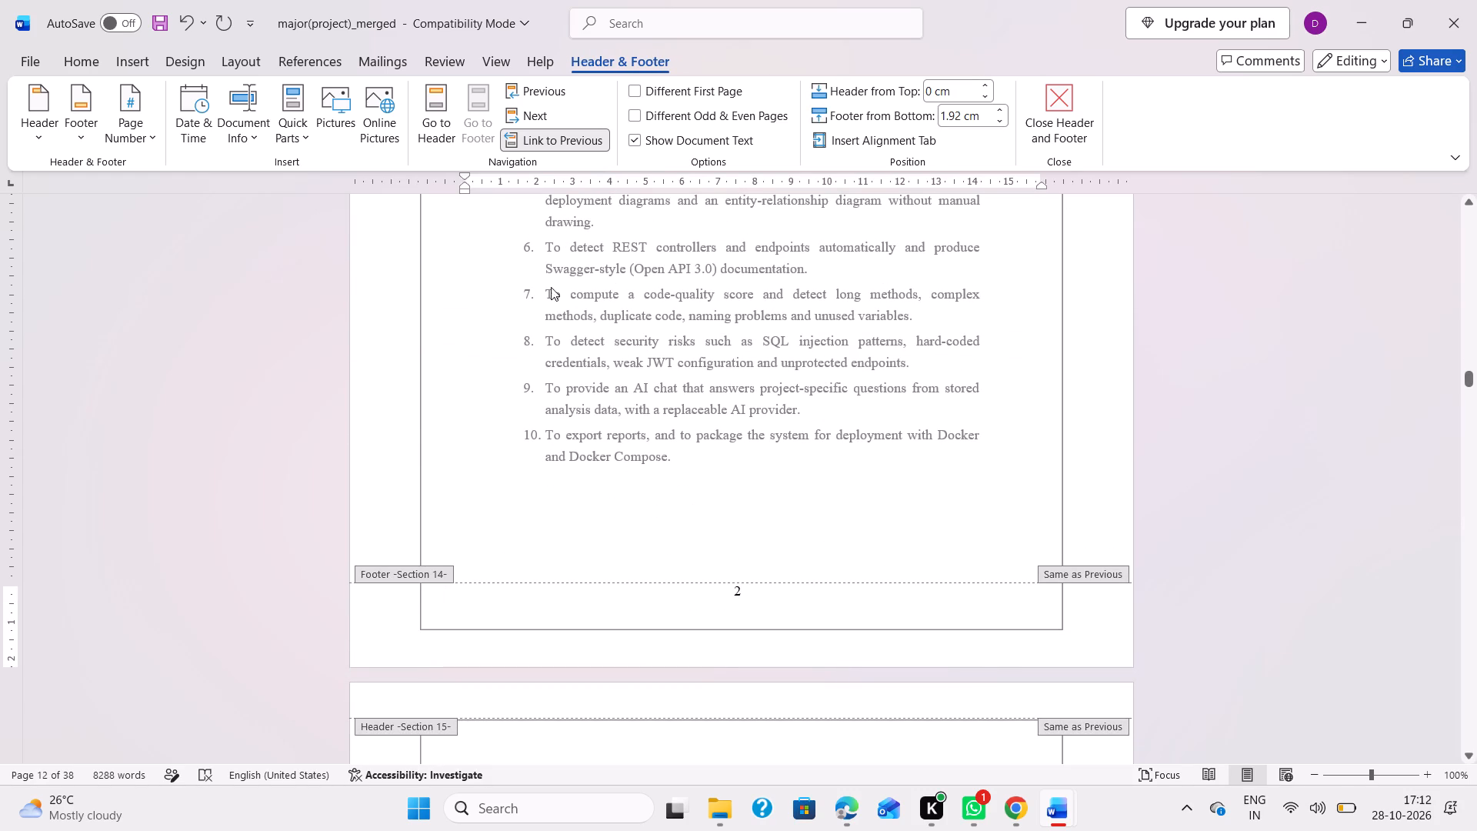
left_click(562, 141)
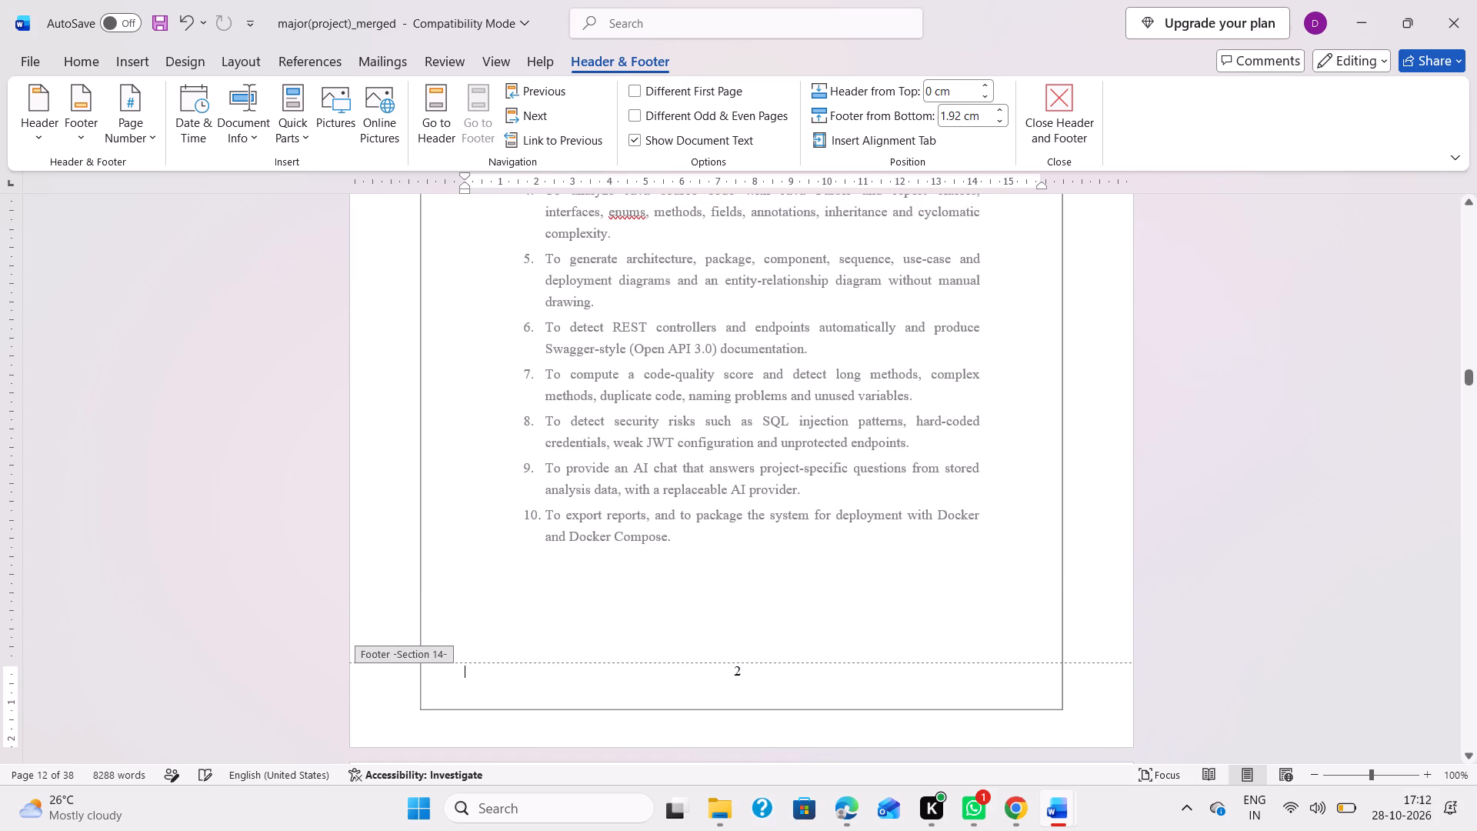
left_click(738, 668)
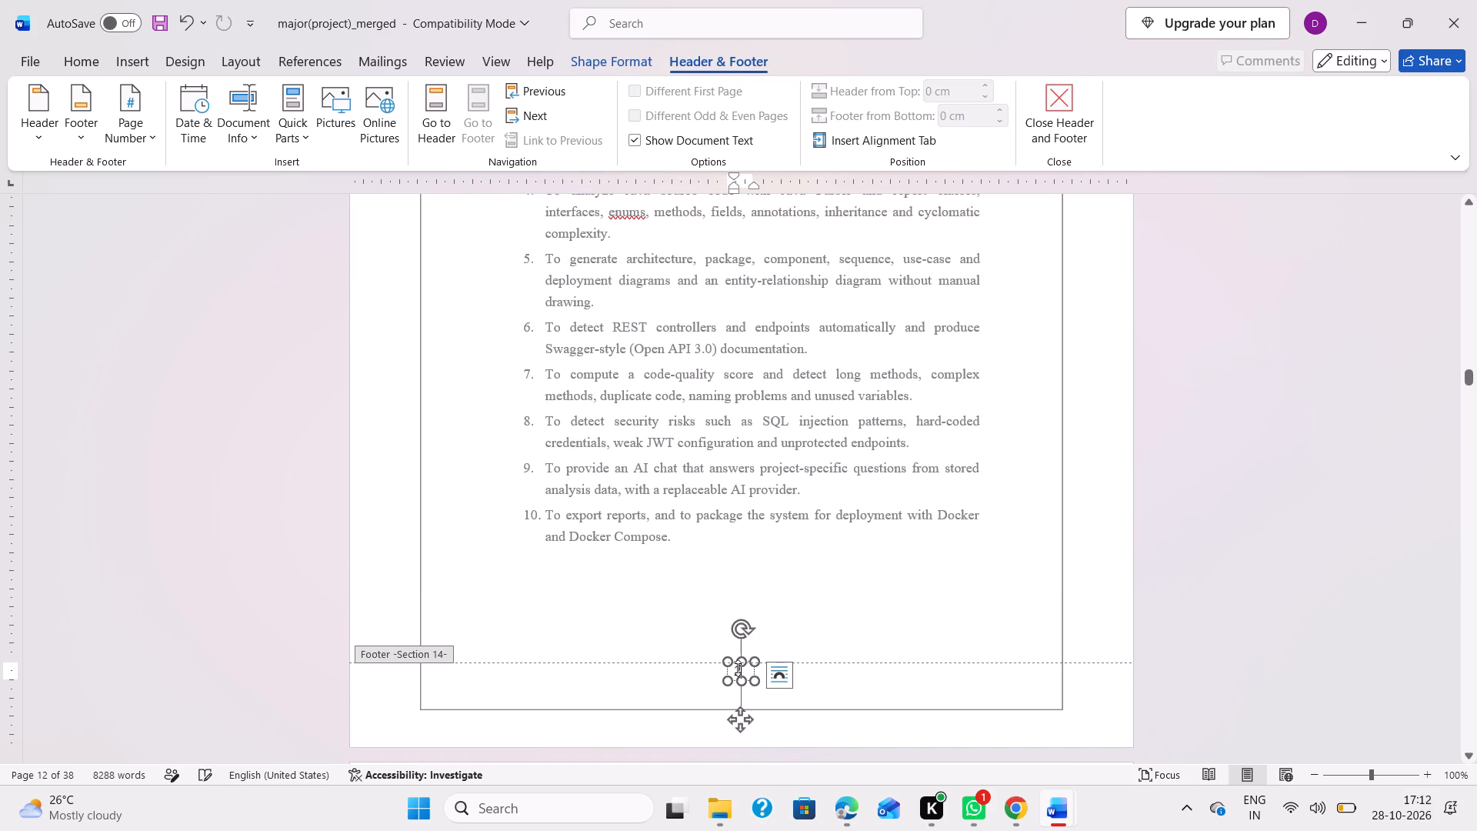
key("BackSpace")
key("3")
Unlink the Section 15 footer below 1.7 Limitations from the previous section and change its page number to 4.
scroll(738, 668, "down", 1)
scroll(738, 668, "up", 4)
scroll(738, 668, "down", 4)
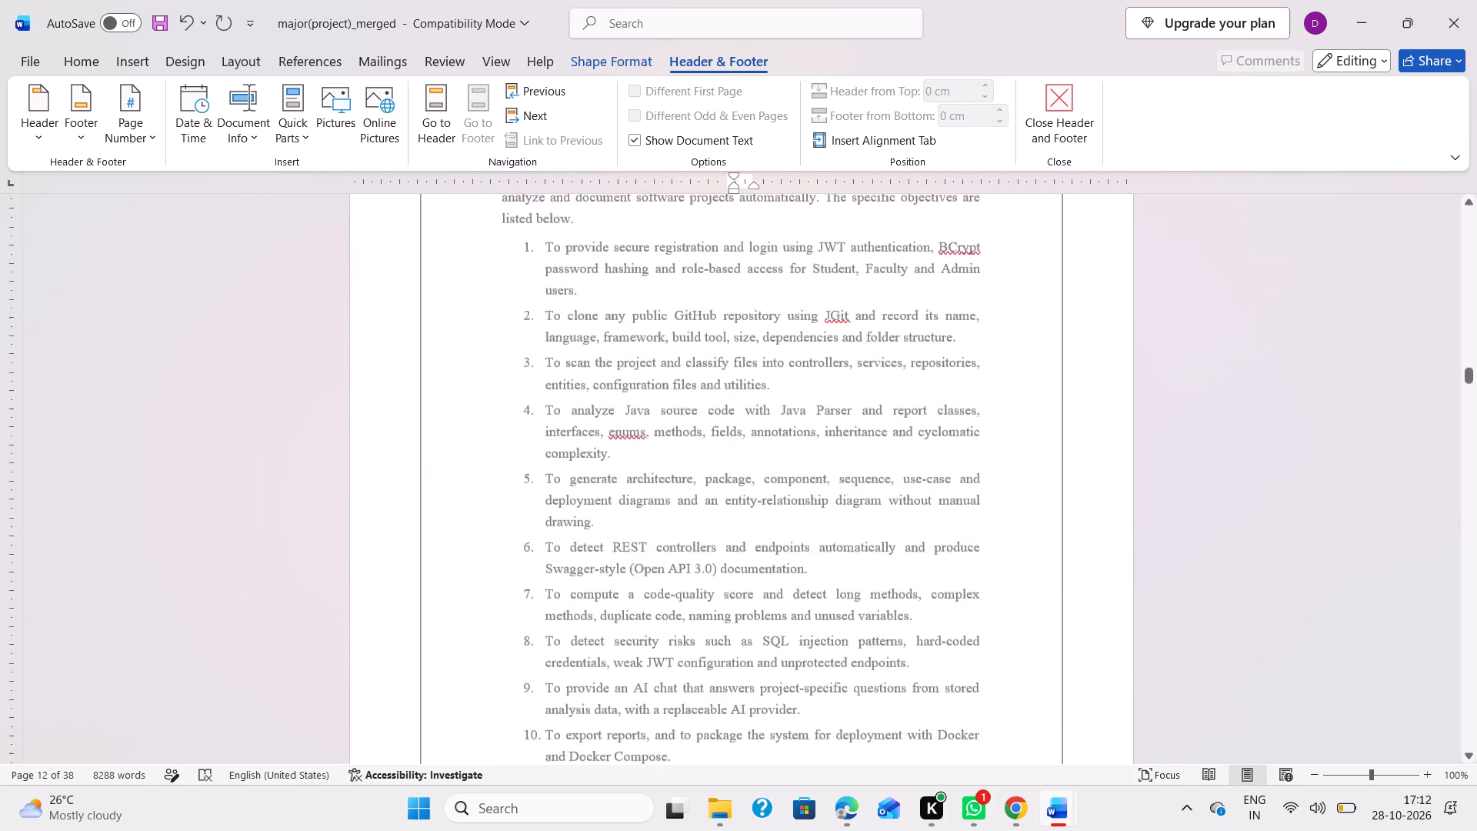
scroll(738, 668, "down", 4)
scroll(738, 668, "up", 1)
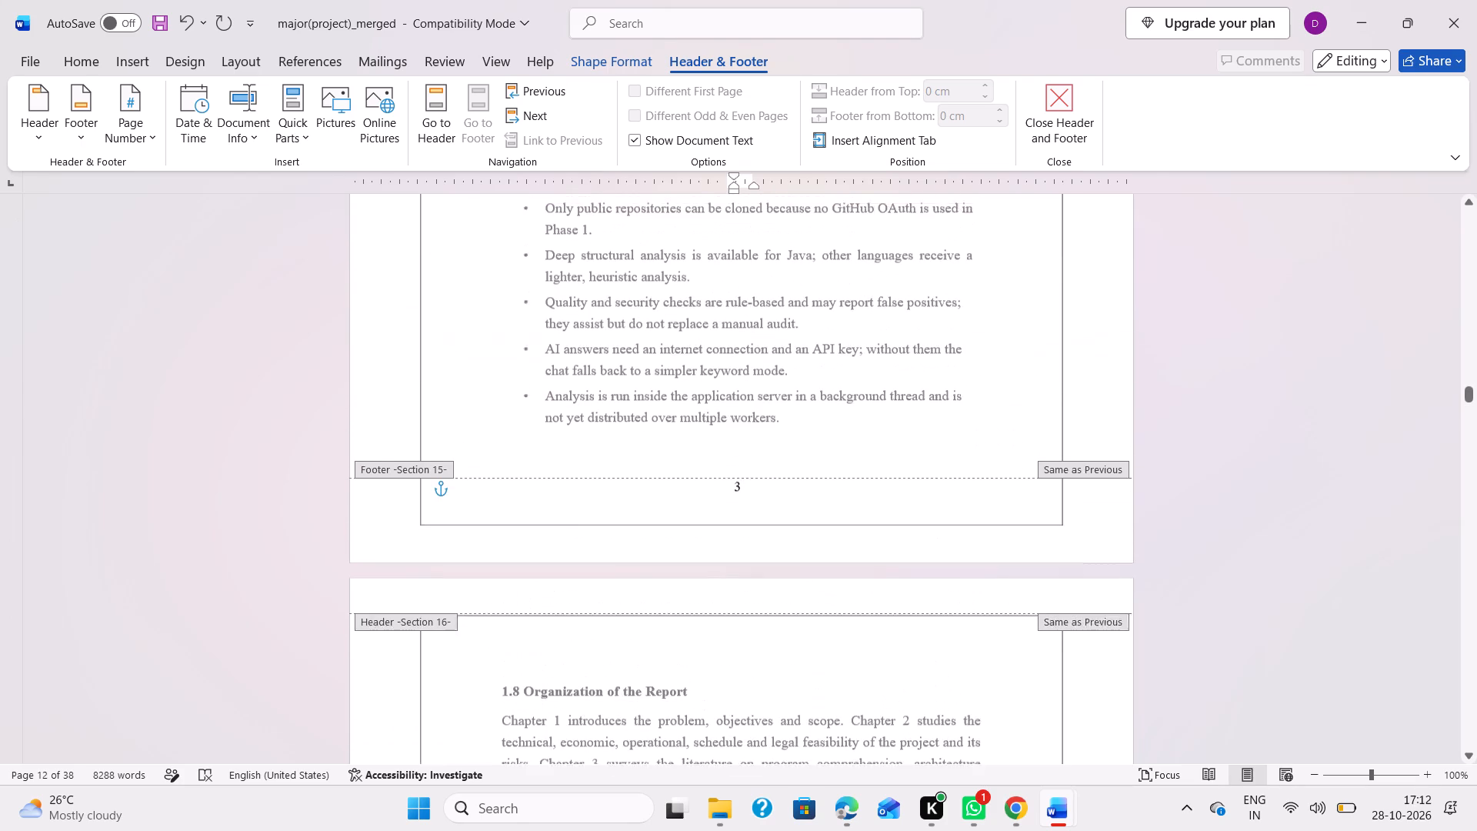
left_click(716, 509)
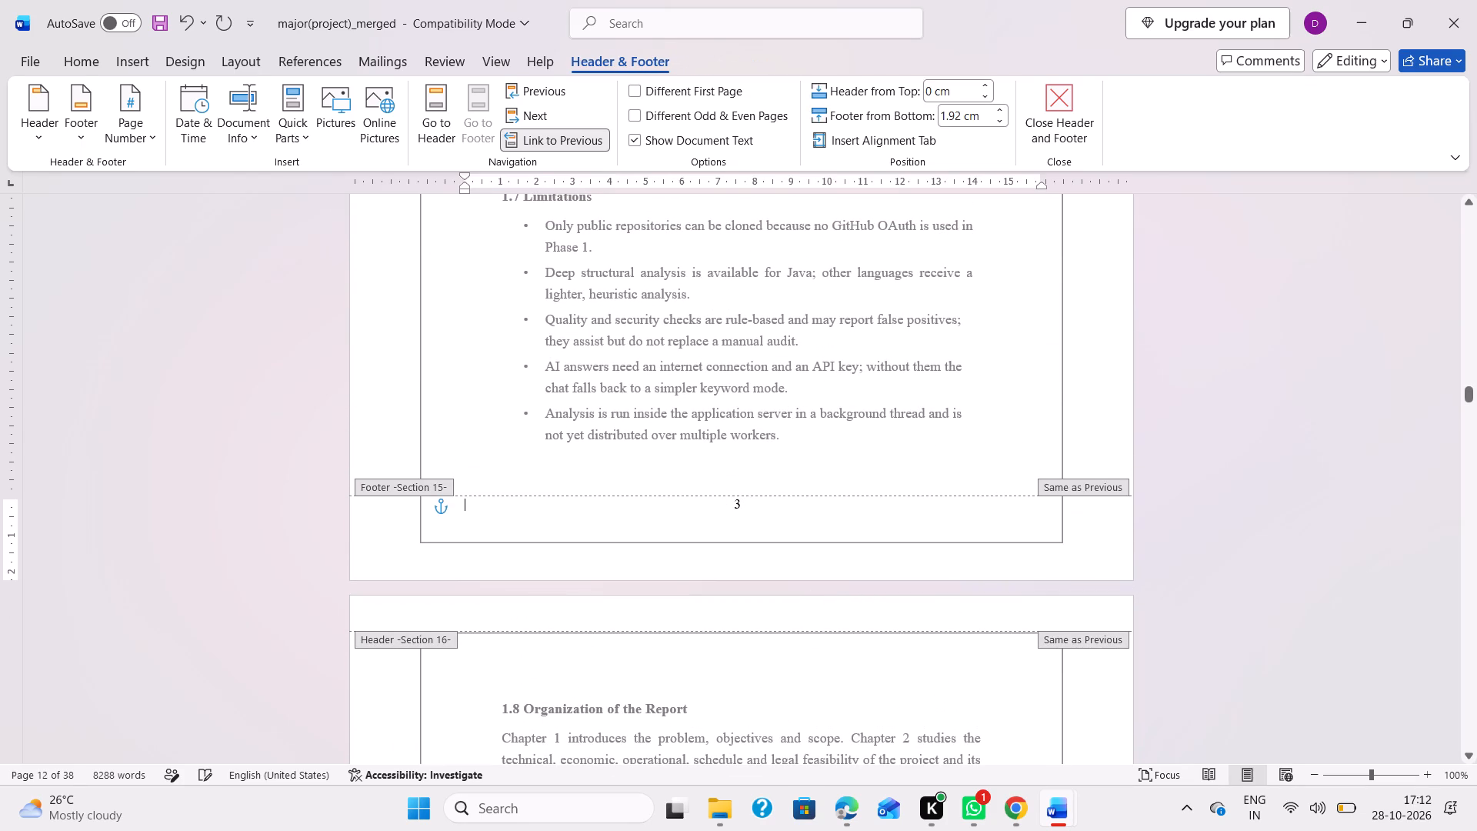
left_click(558, 138)
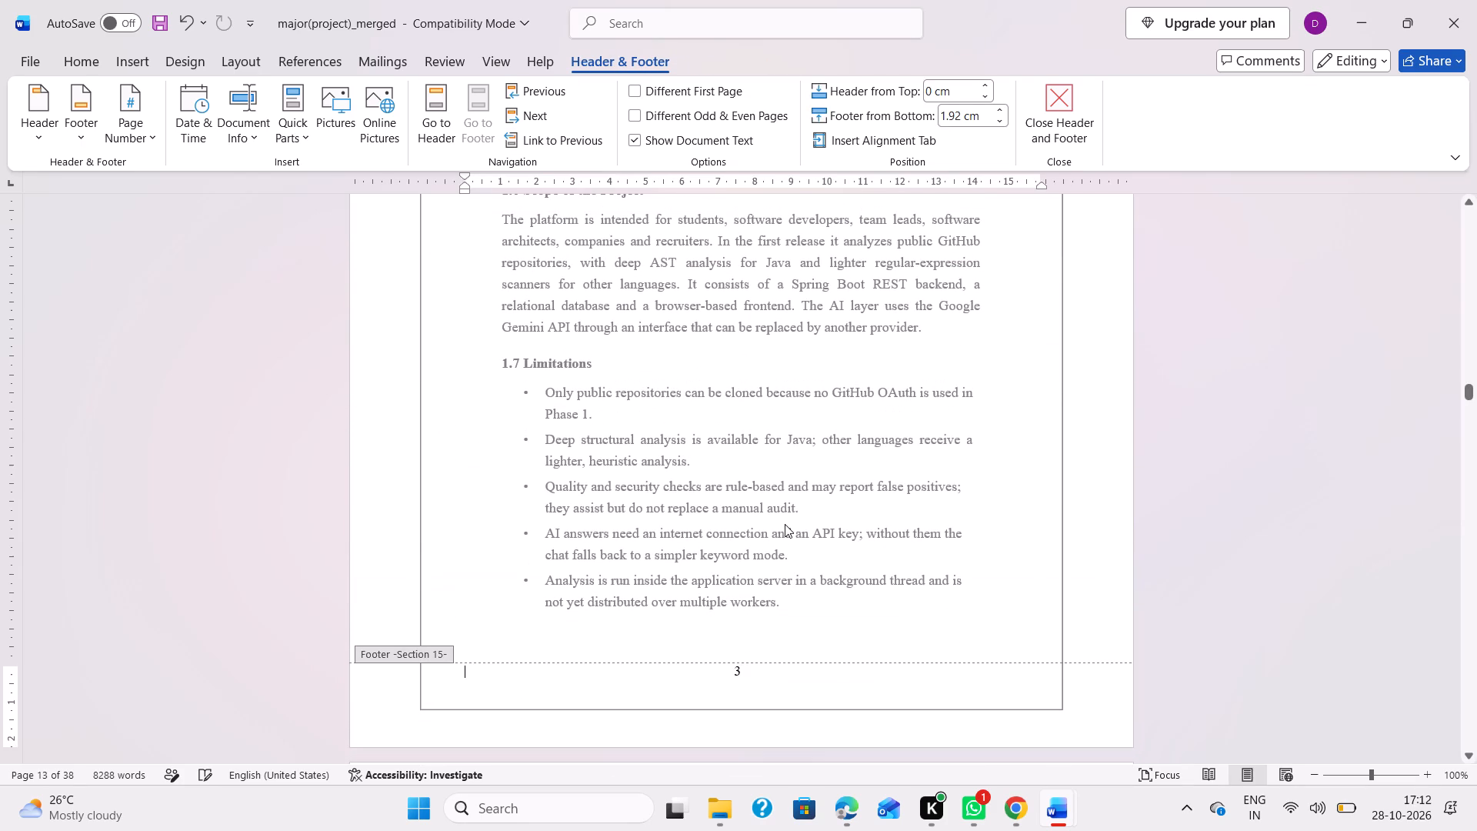
left_click(741, 667)
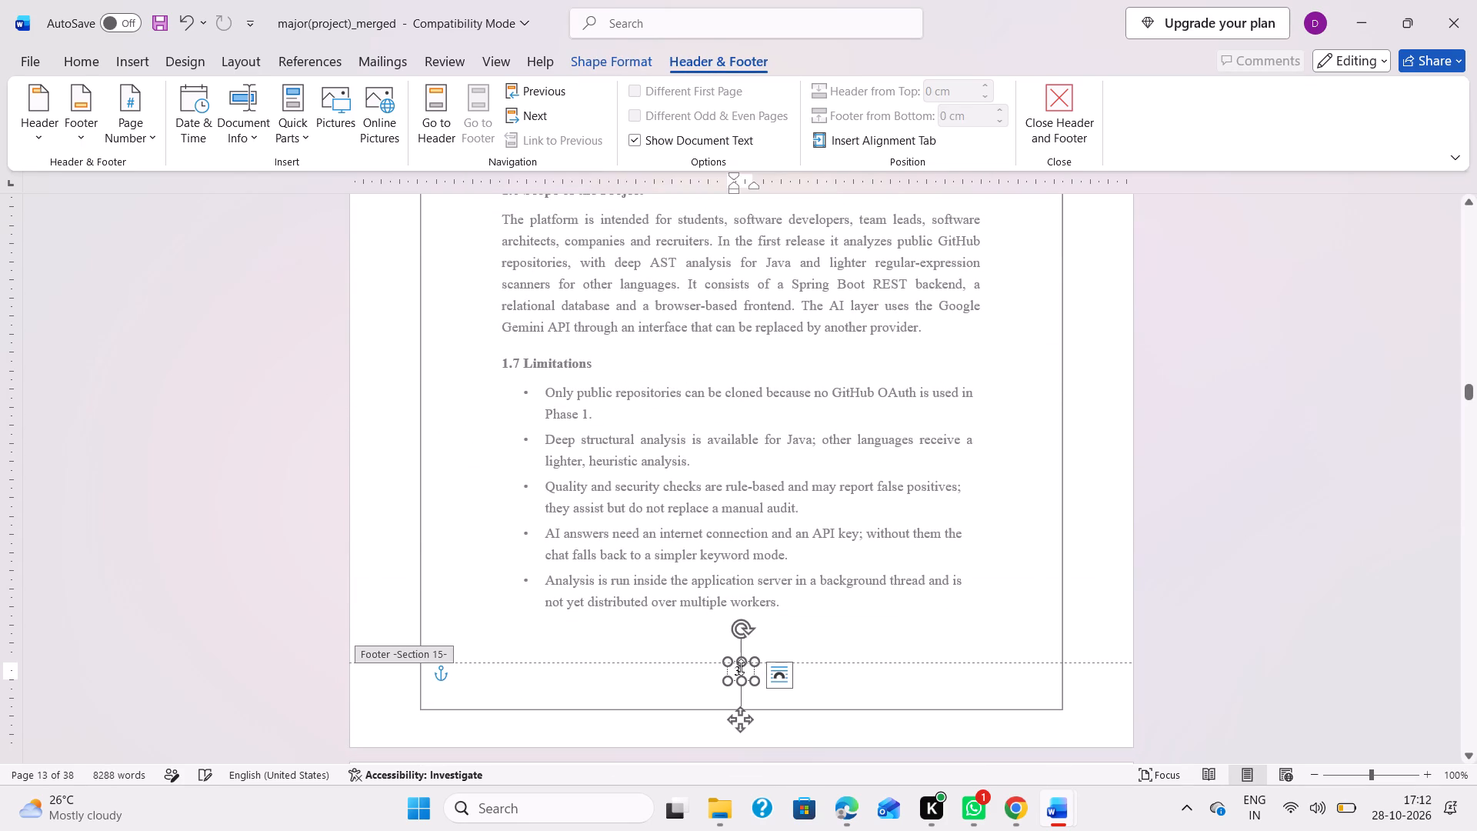
key("BackSpace")
key("4")
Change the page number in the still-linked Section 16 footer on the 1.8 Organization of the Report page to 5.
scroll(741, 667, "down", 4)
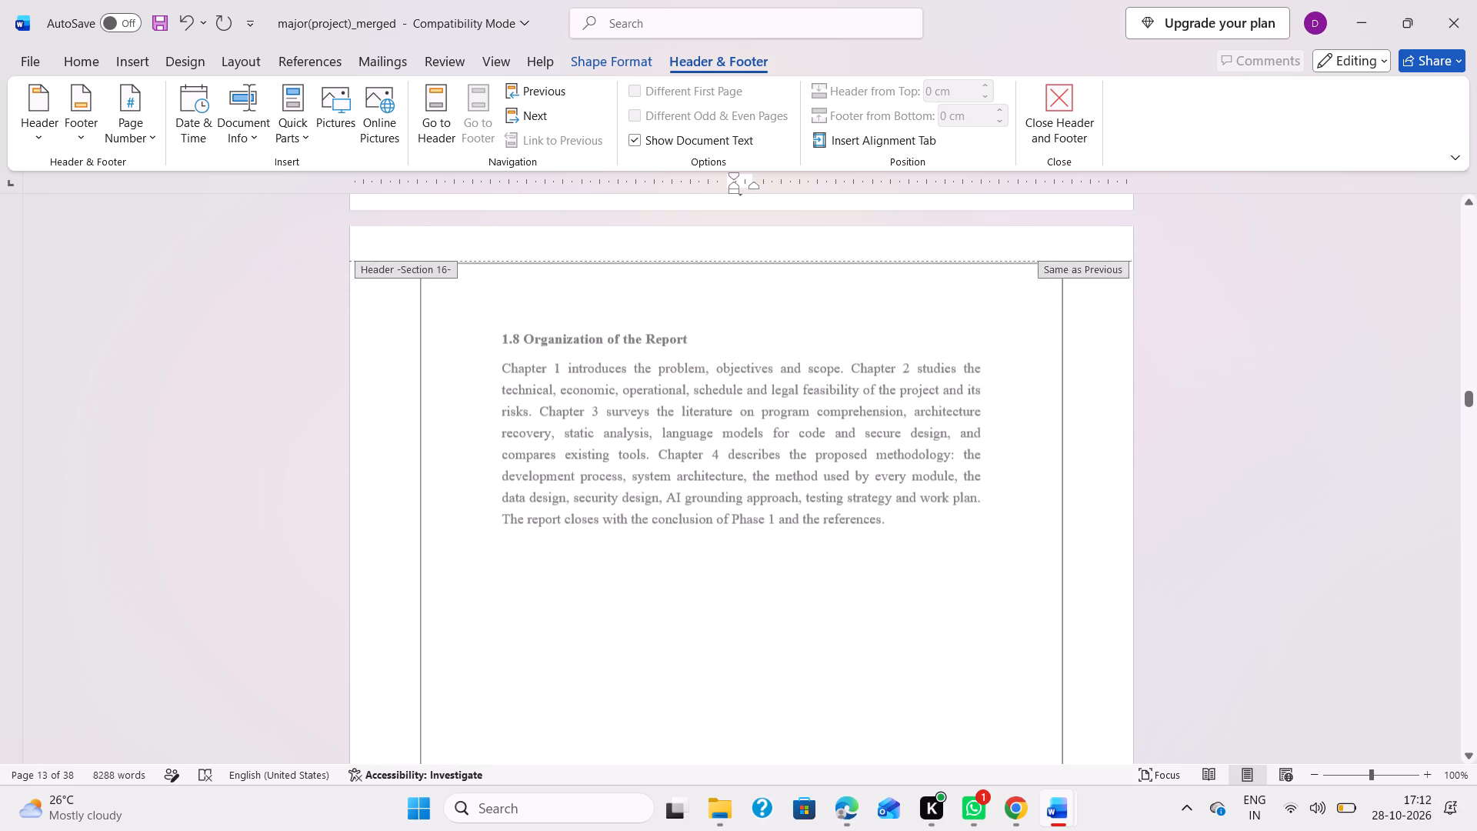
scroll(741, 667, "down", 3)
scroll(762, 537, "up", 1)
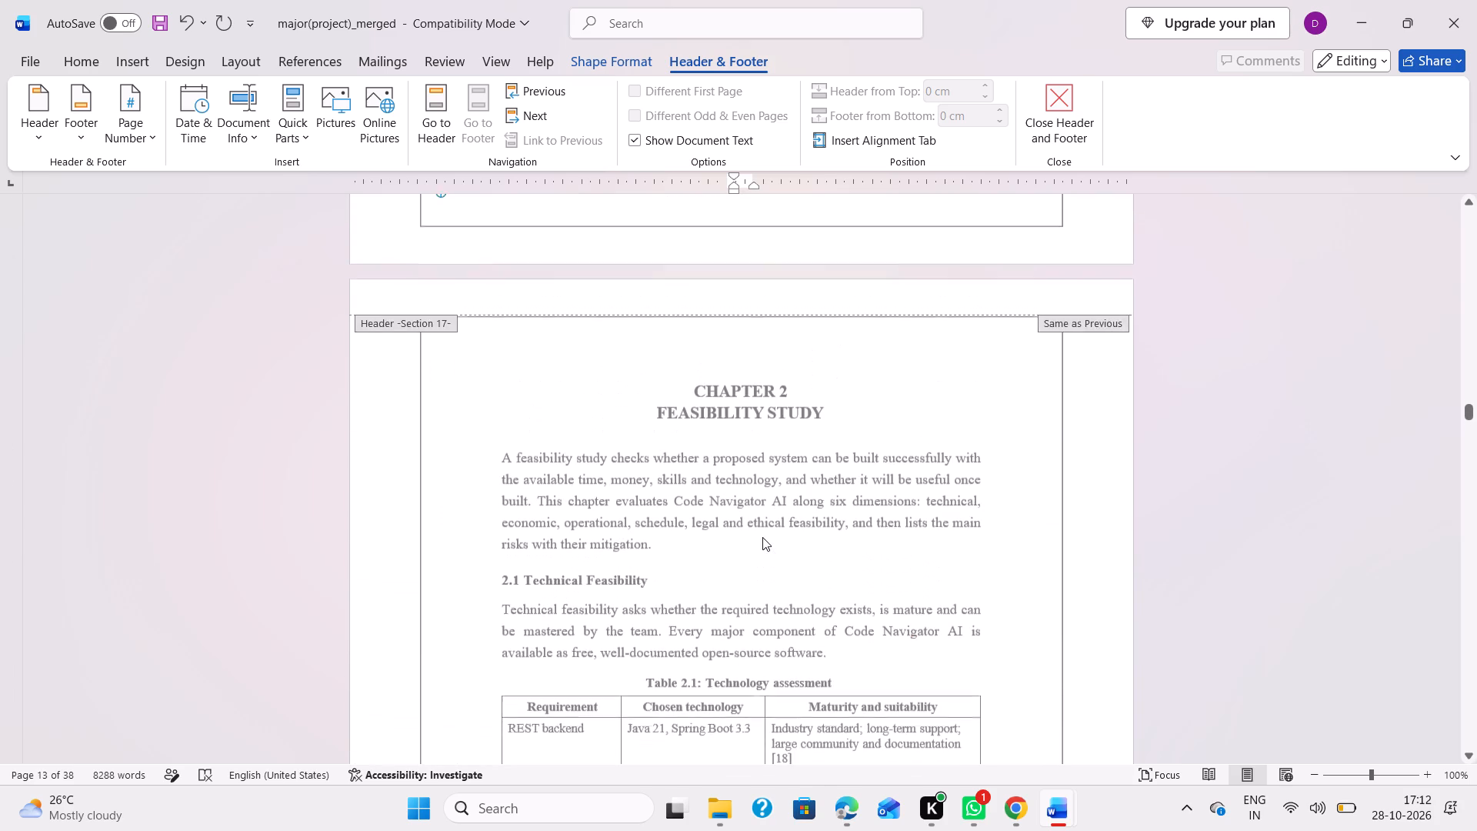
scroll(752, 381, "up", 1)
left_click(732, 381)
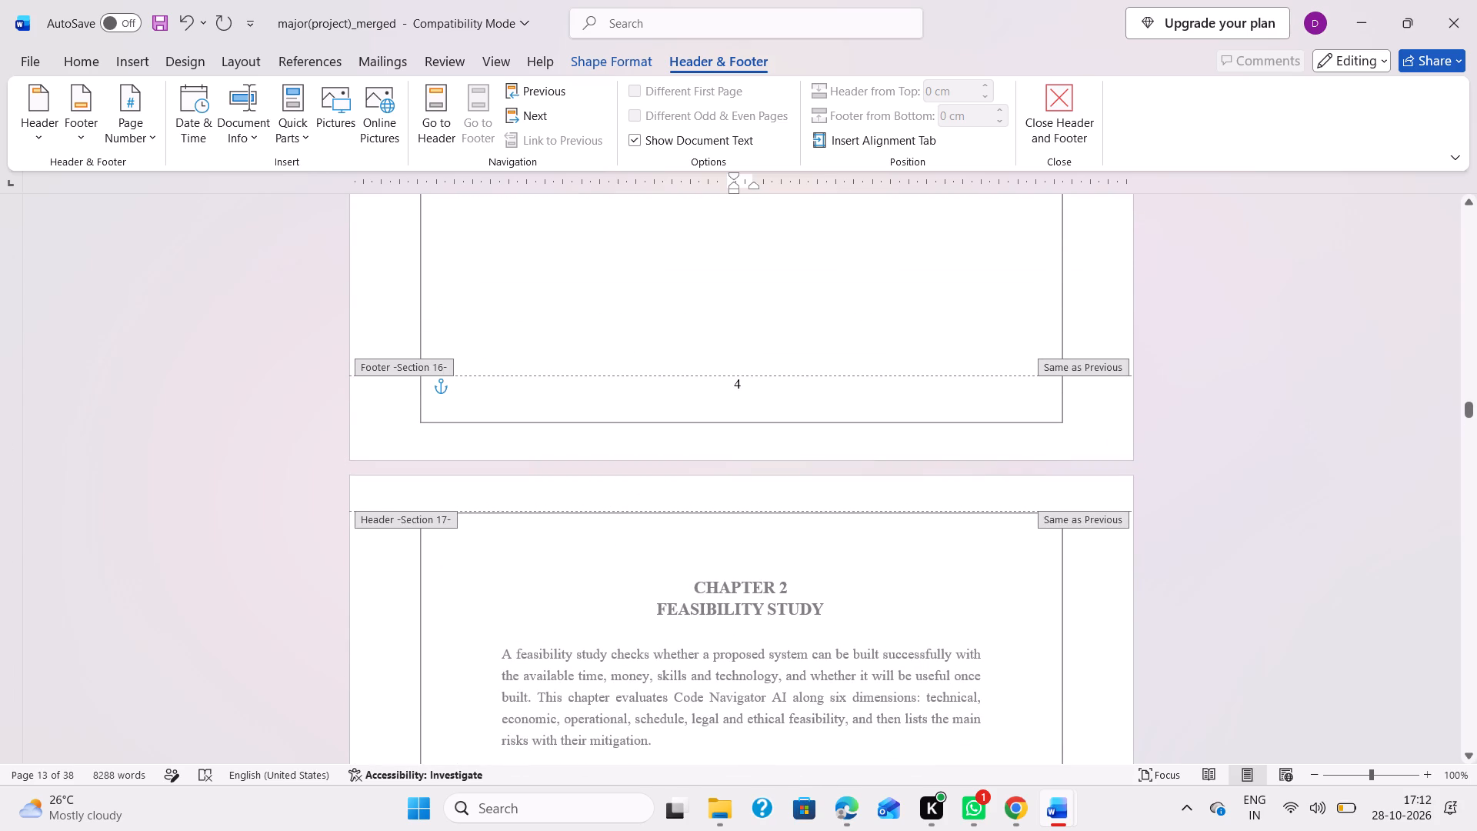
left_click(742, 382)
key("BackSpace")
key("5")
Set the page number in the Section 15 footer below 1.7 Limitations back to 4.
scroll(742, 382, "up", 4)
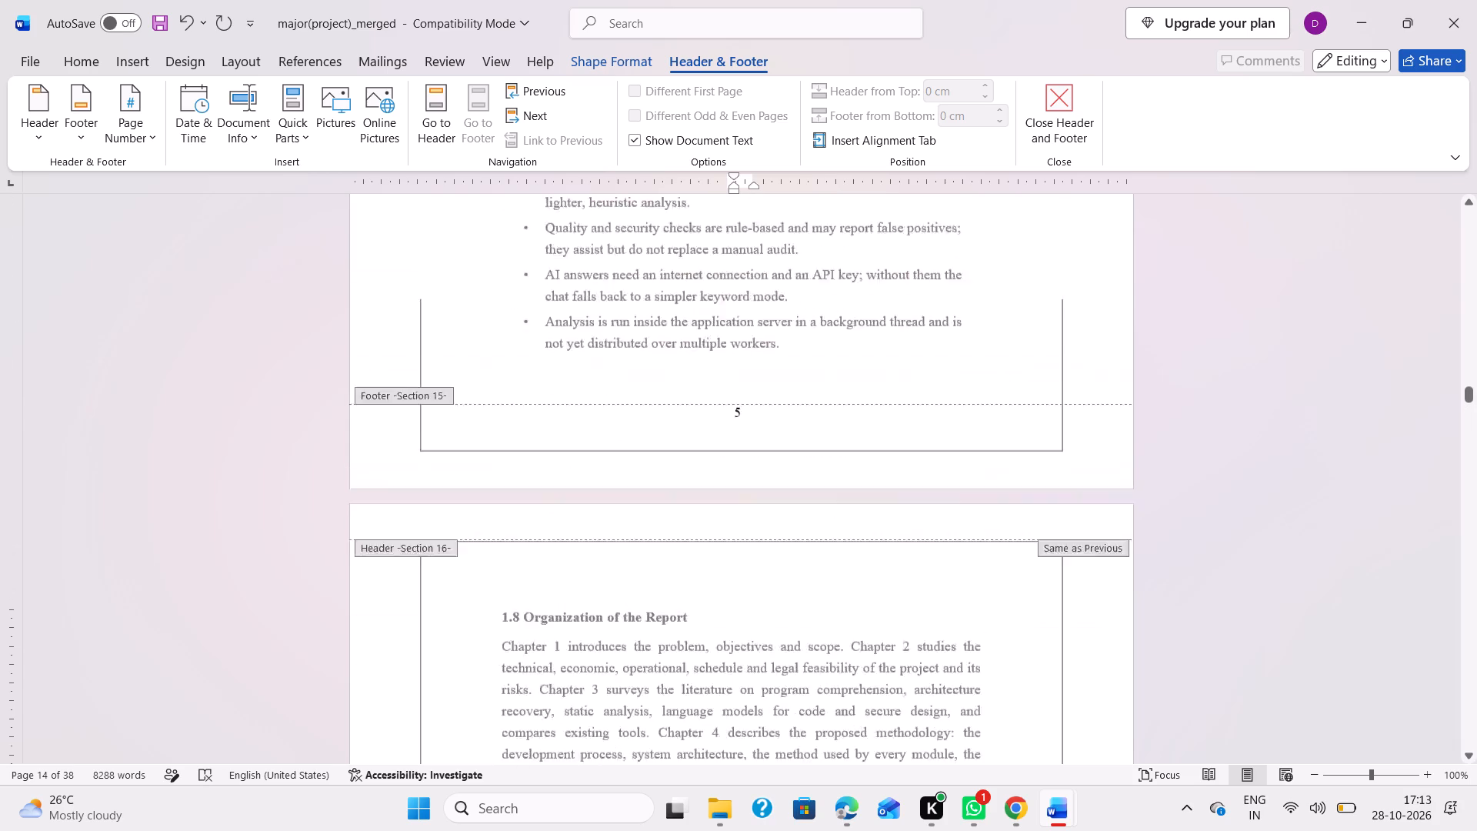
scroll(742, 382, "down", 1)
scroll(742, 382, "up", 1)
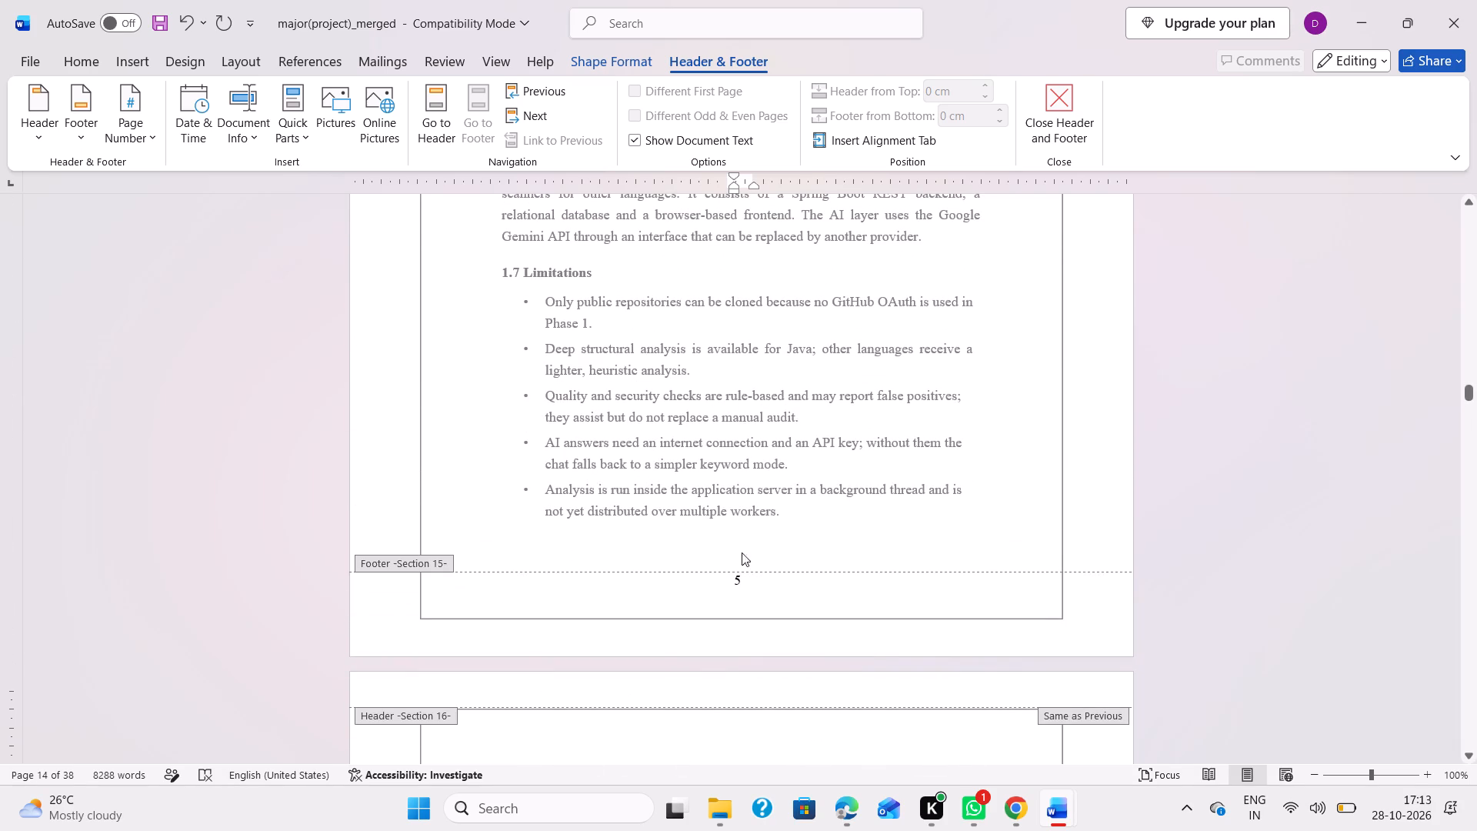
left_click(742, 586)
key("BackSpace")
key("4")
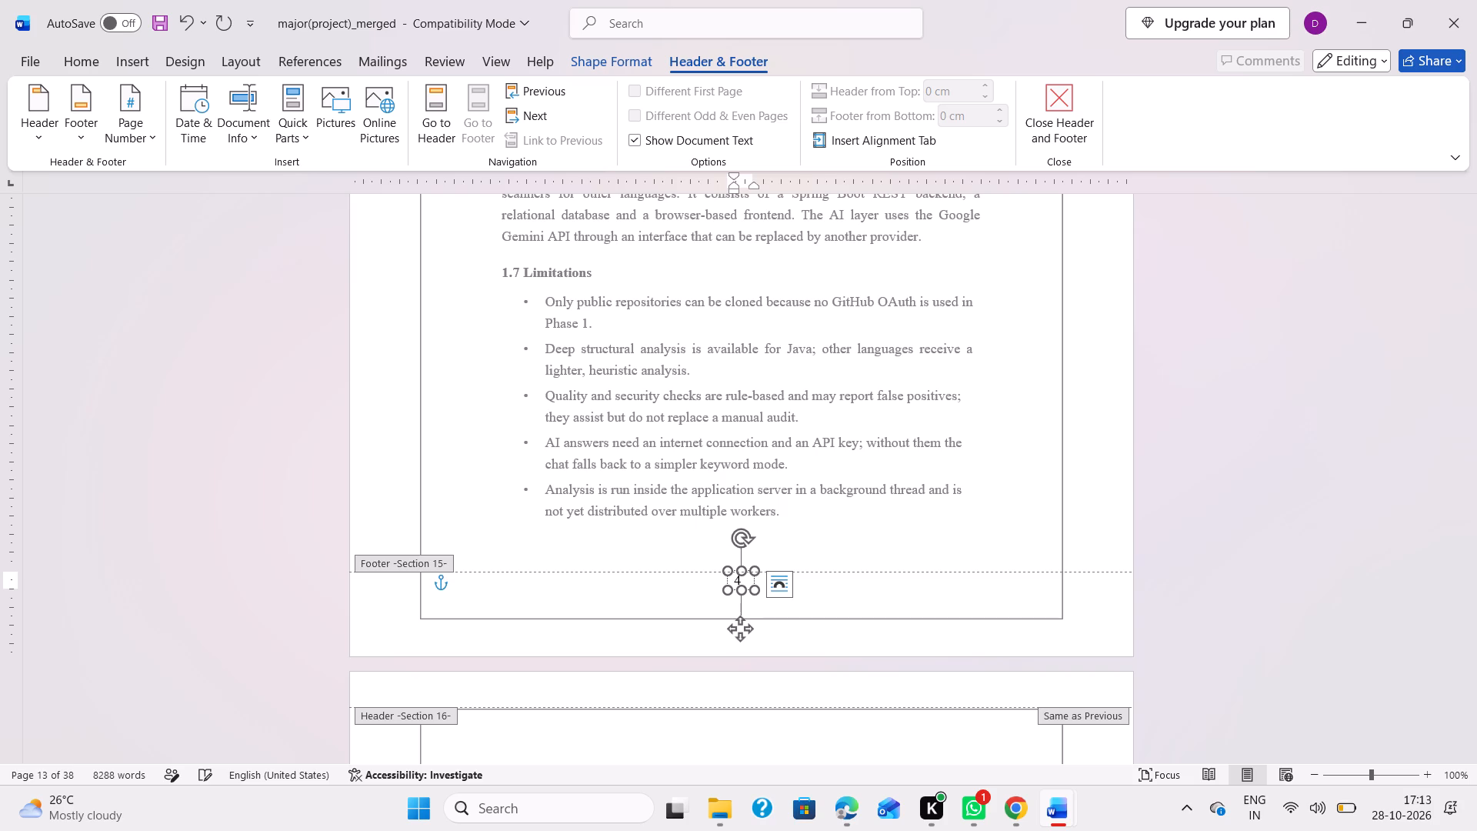
Unlink the Section 16 footer on the page before Chapter 2 from the previous section and change its page number to 5.
scroll(700, 515, "down", 5)
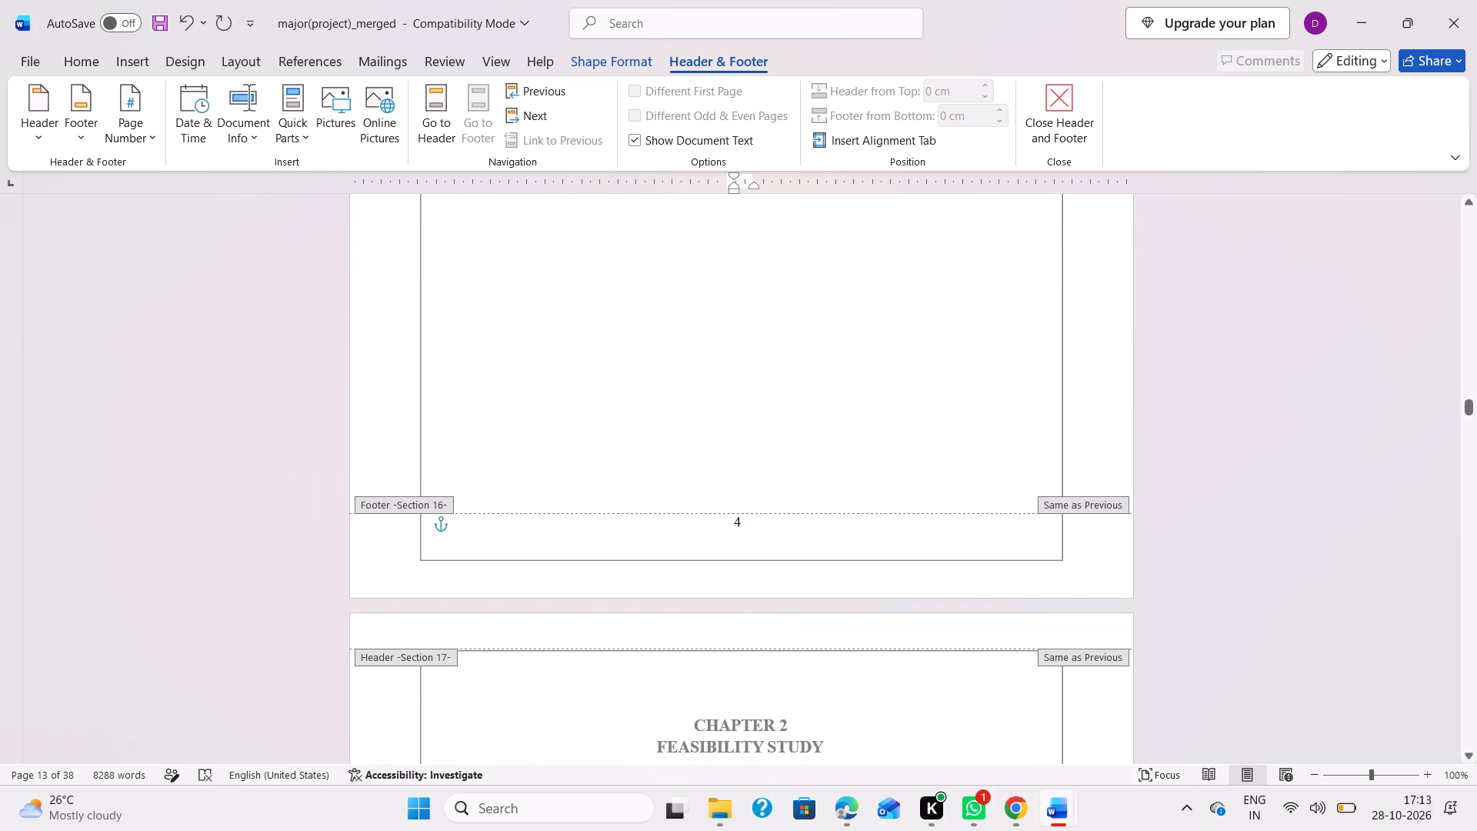
left_click(546, 518)
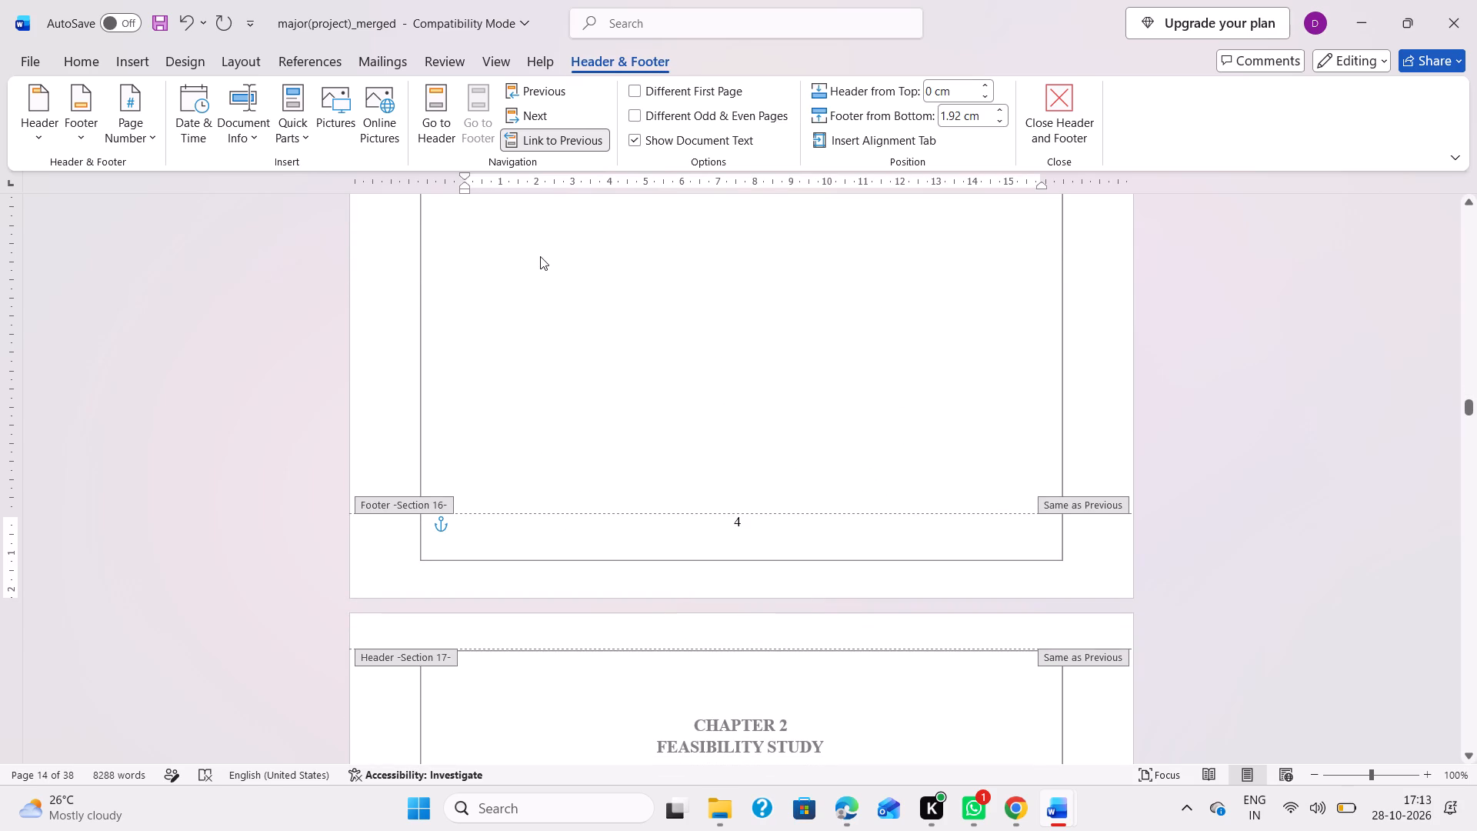
left_click(538, 140)
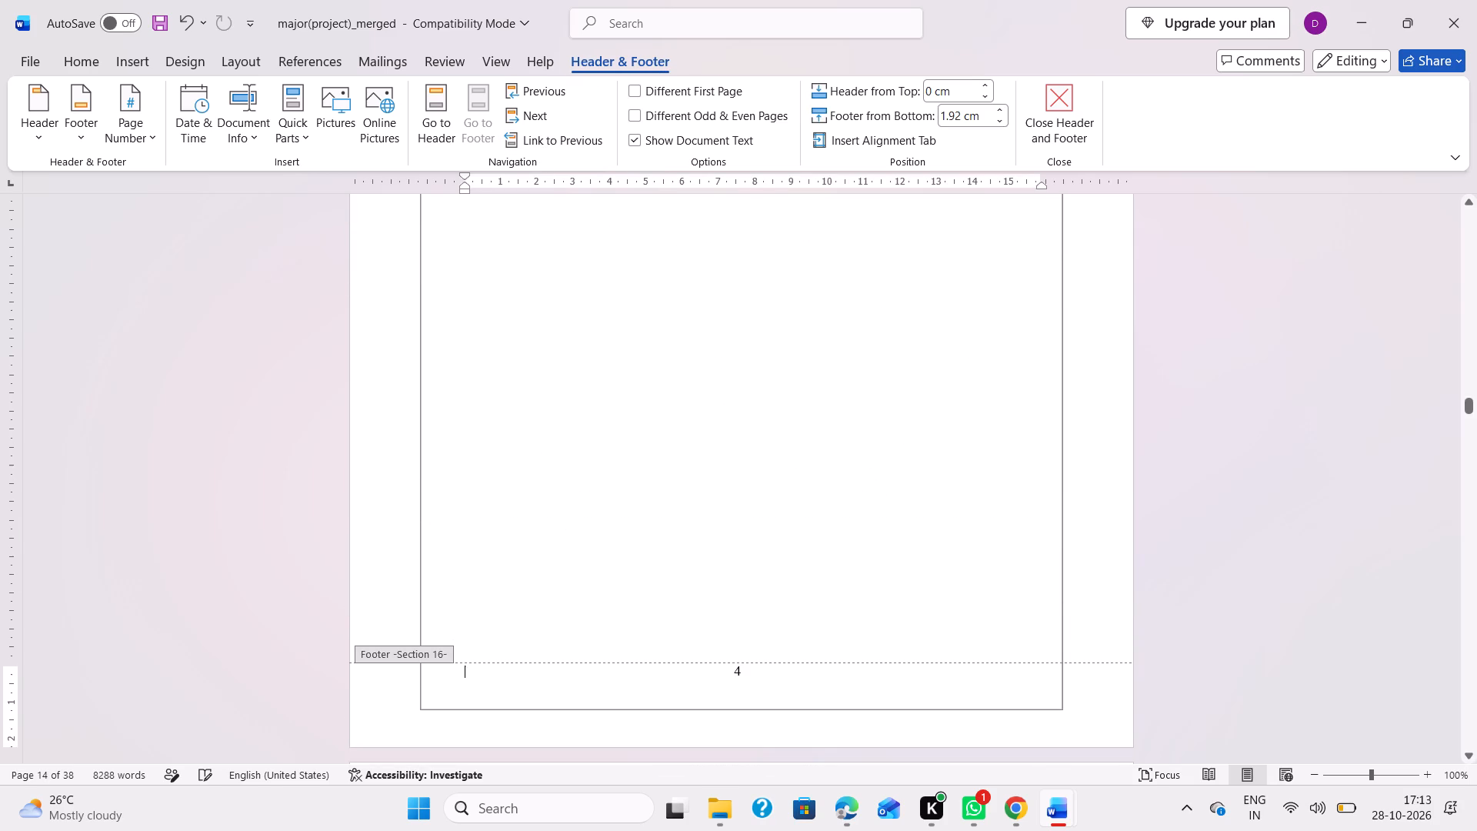
left_click(745, 672)
key("BackSpace")
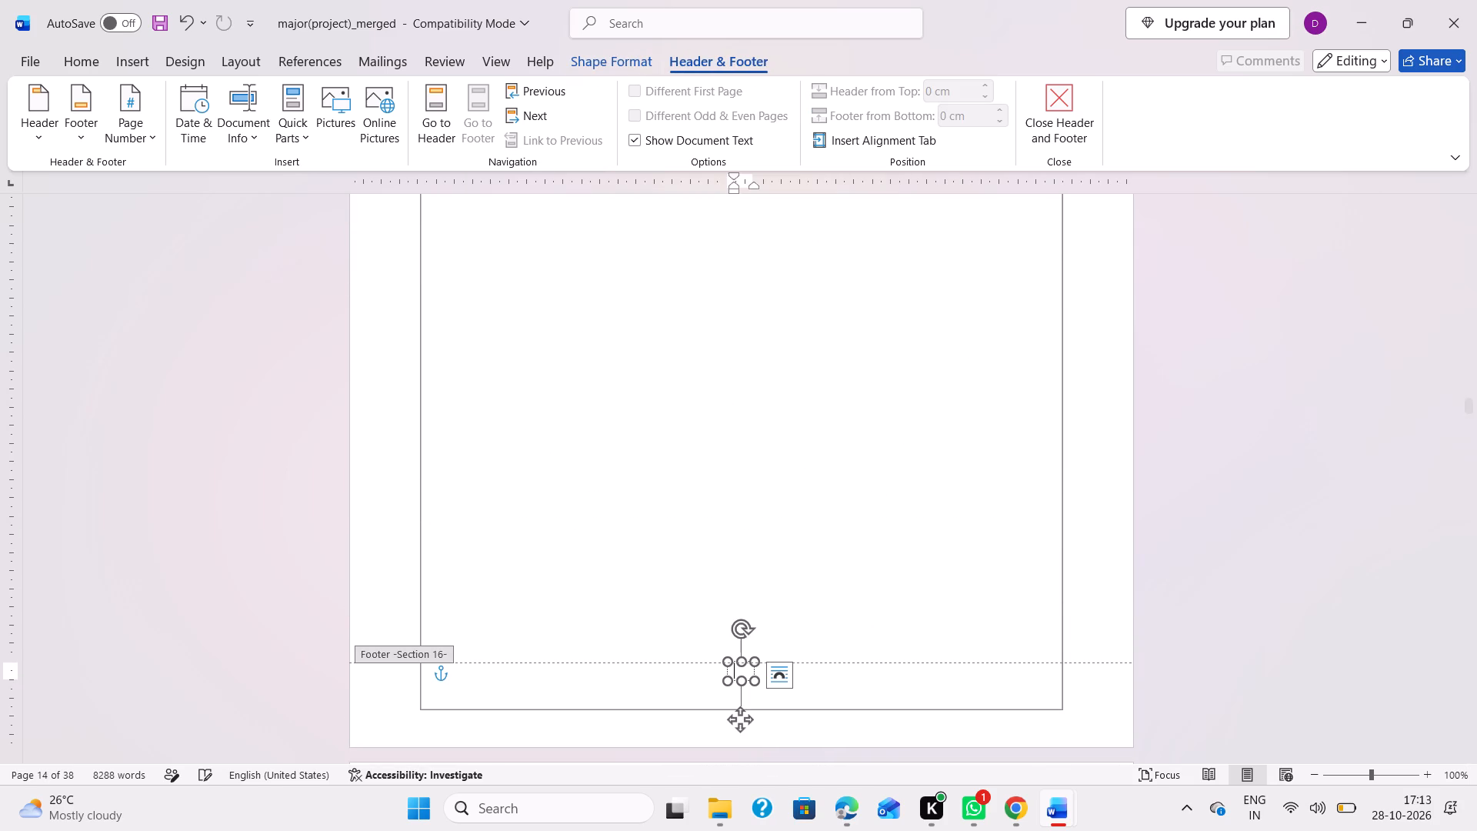
key("5")
Unlink the Section 17 footer on the first page of Chapter 2 from the previous section and change its page number to 6.
scroll(745, 672, "down", 6)
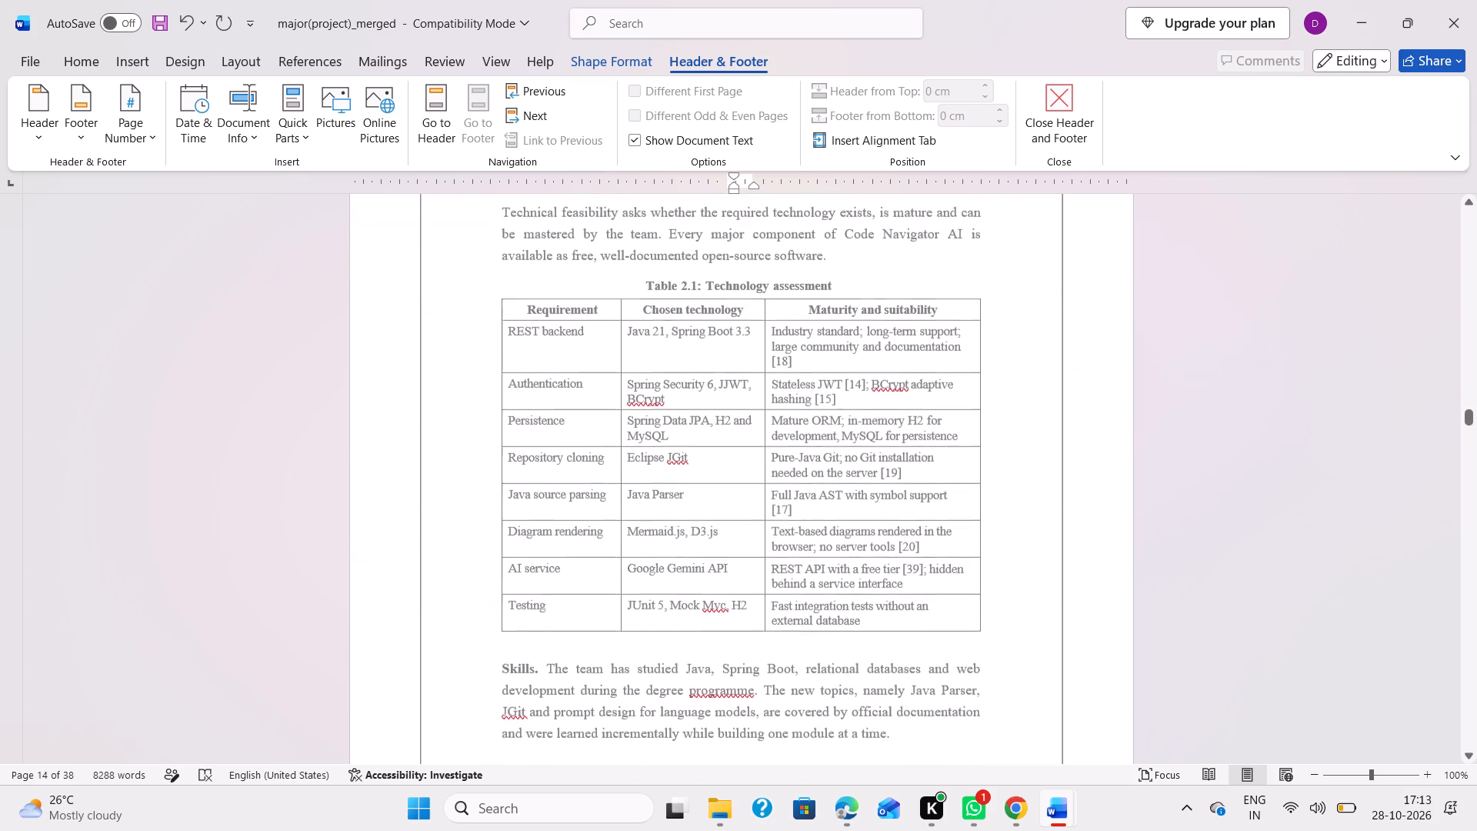
scroll(745, 672, "down", 2)
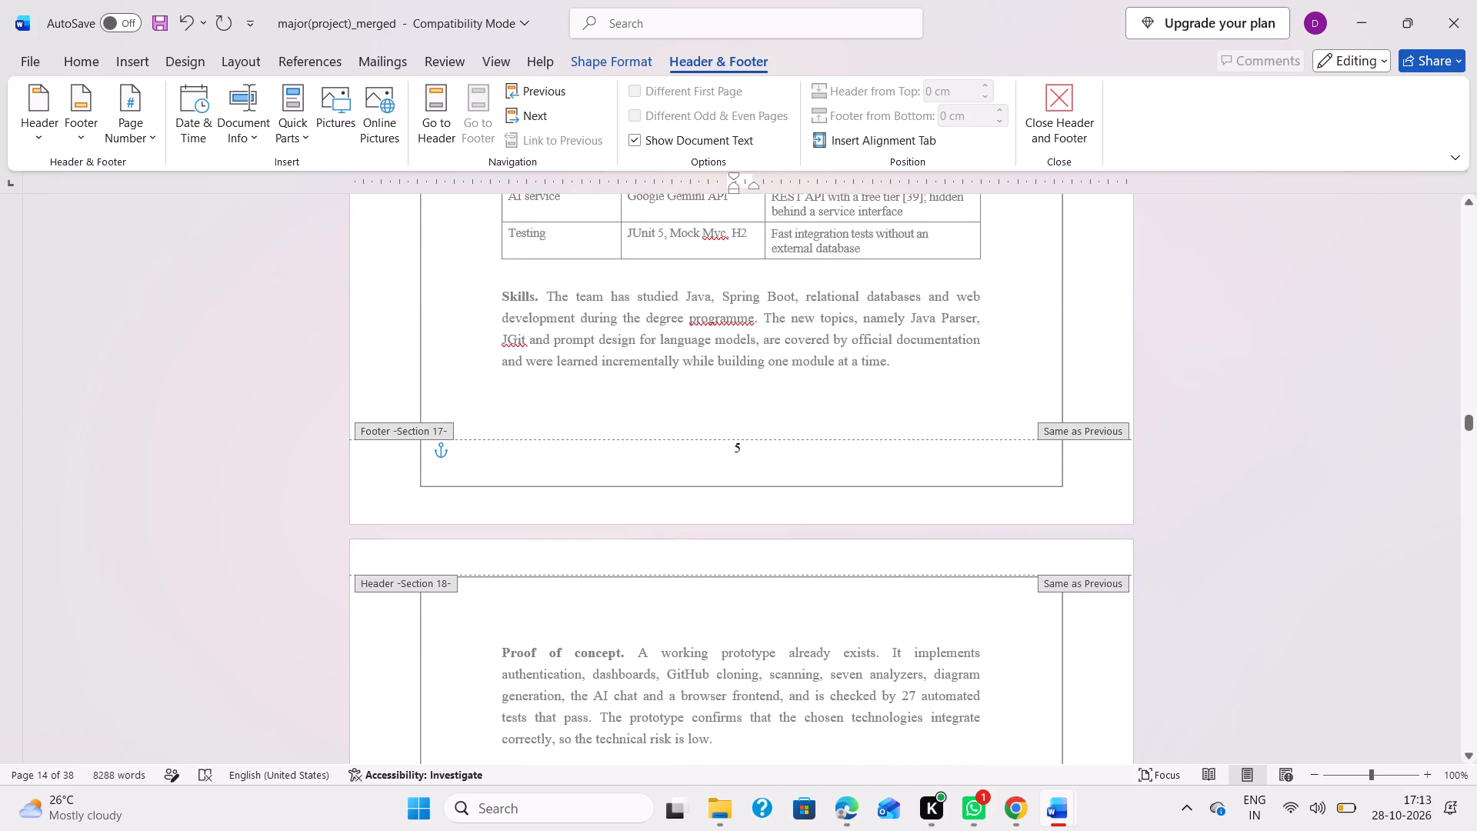
left_click(496, 450)
left_click(546, 136)
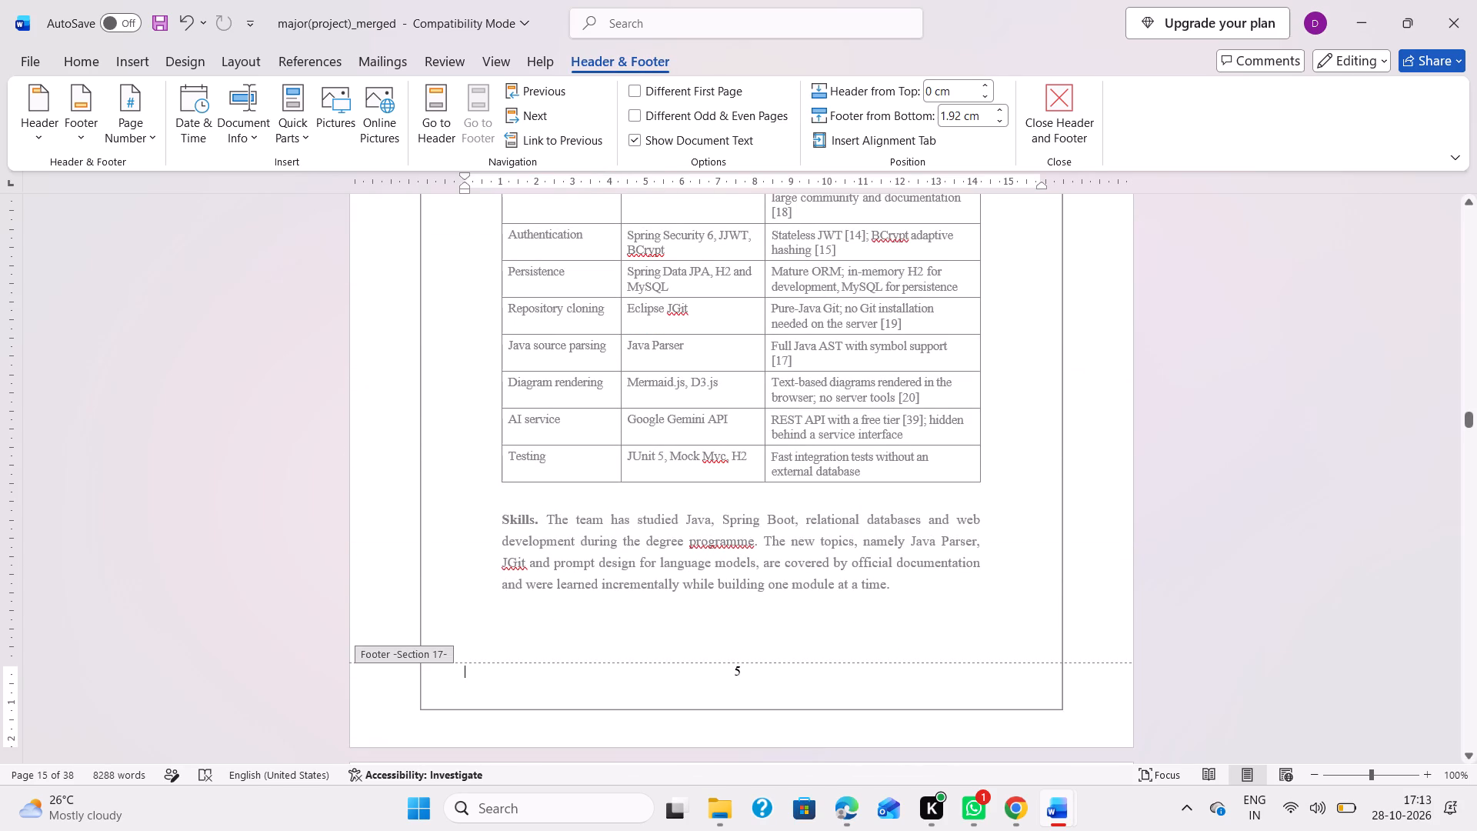
left_click(743, 672)
key("BackSpace")
key("6")
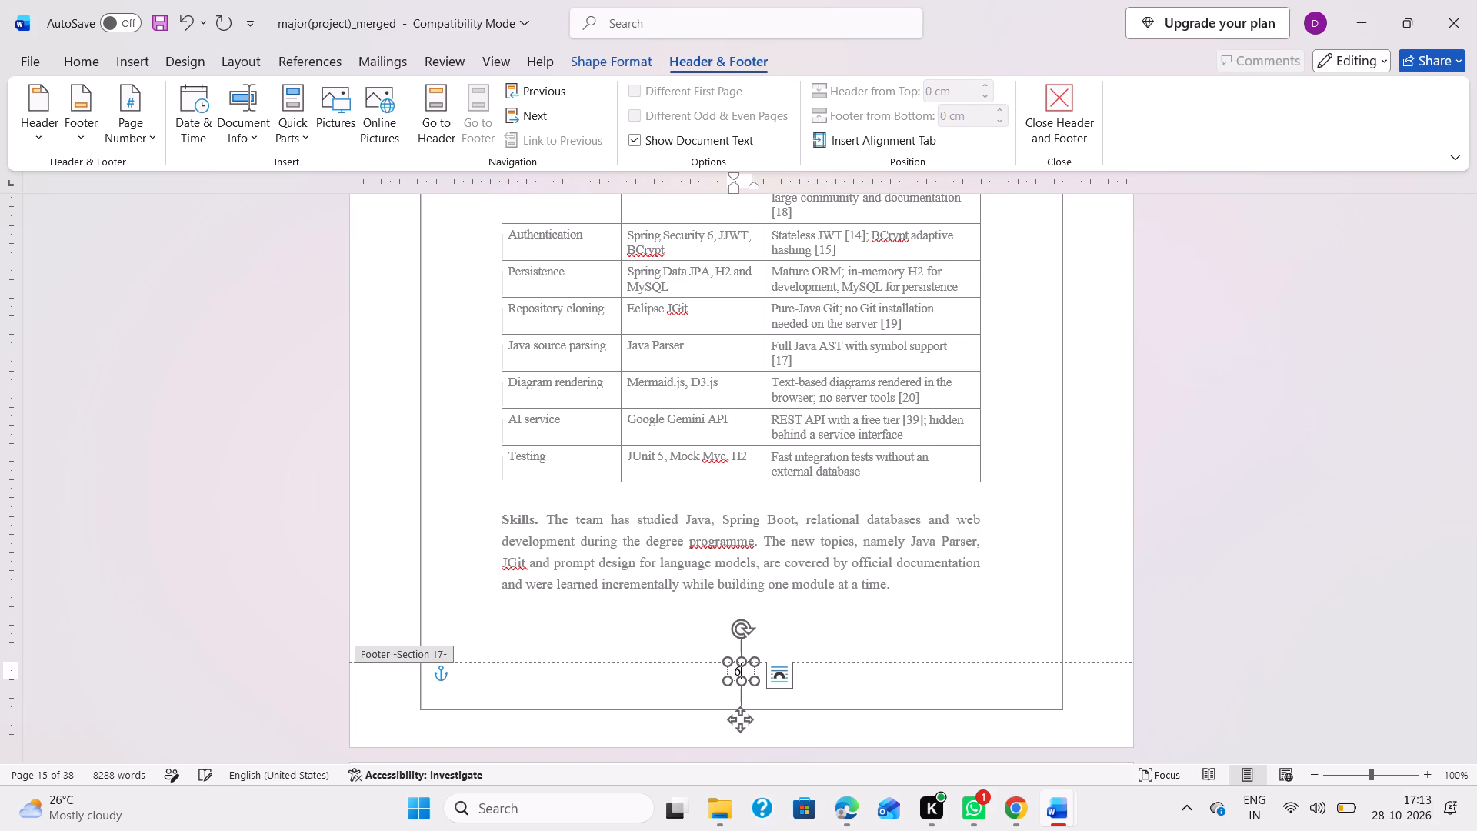
Unlink the Section 18 footer on the 2.3 Operational Feasibility page from the previous section and change its page number to 7.
scroll(743, 672, "down", 5)
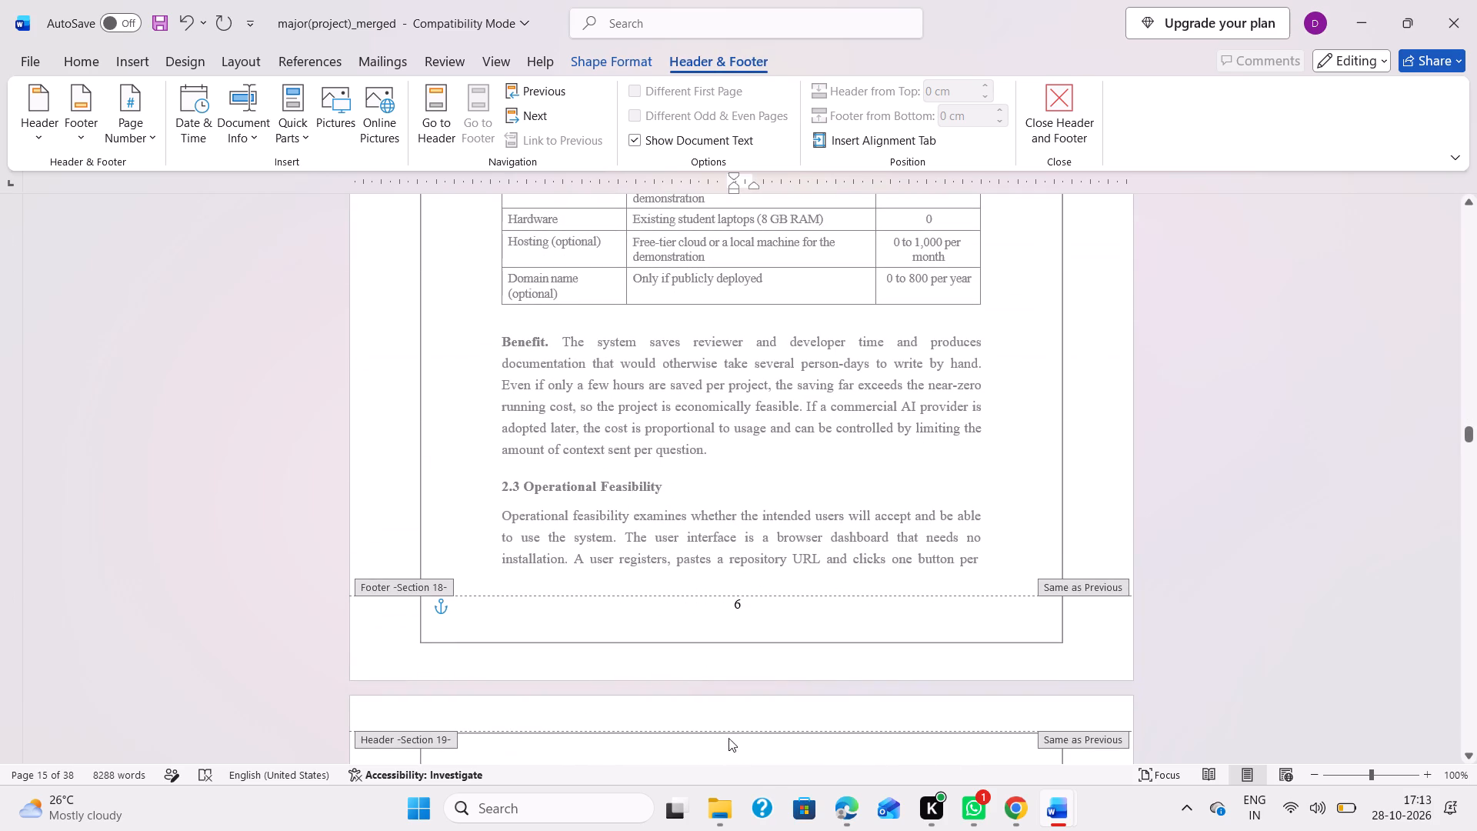
left_click(614, 605)
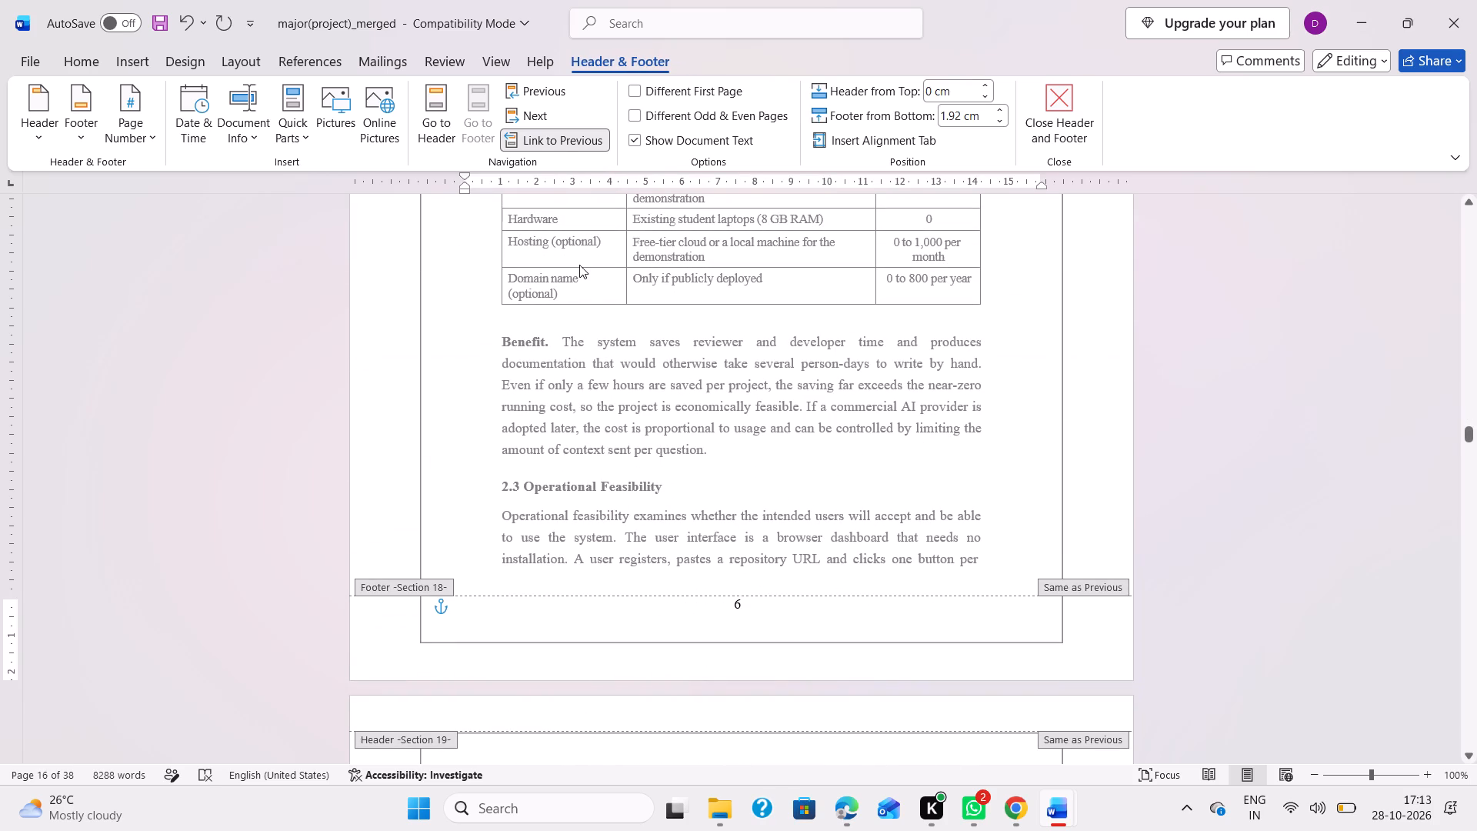
left_click(555, 142)
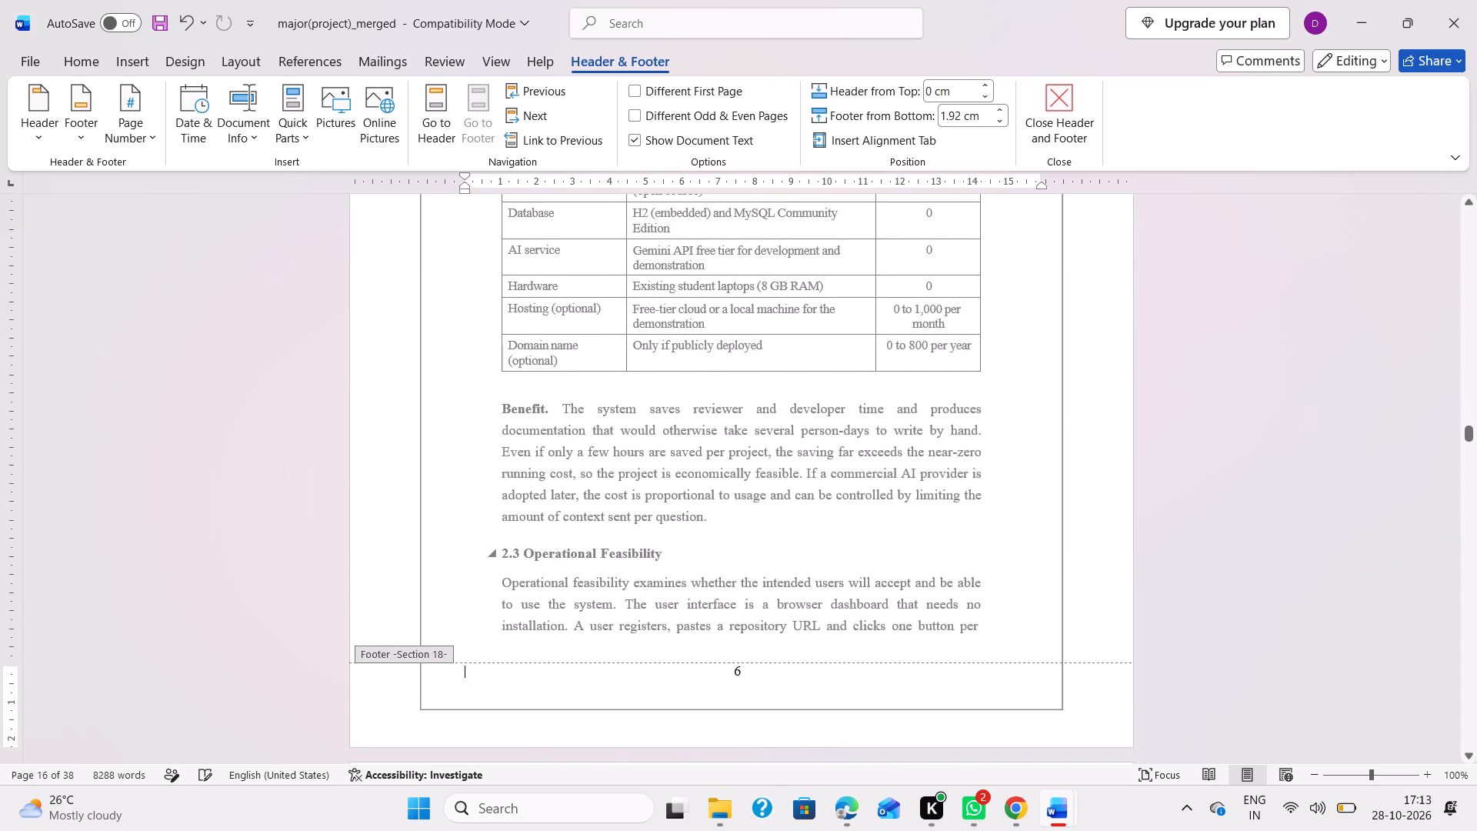
left_click(742, 671)
key("BackSpace")
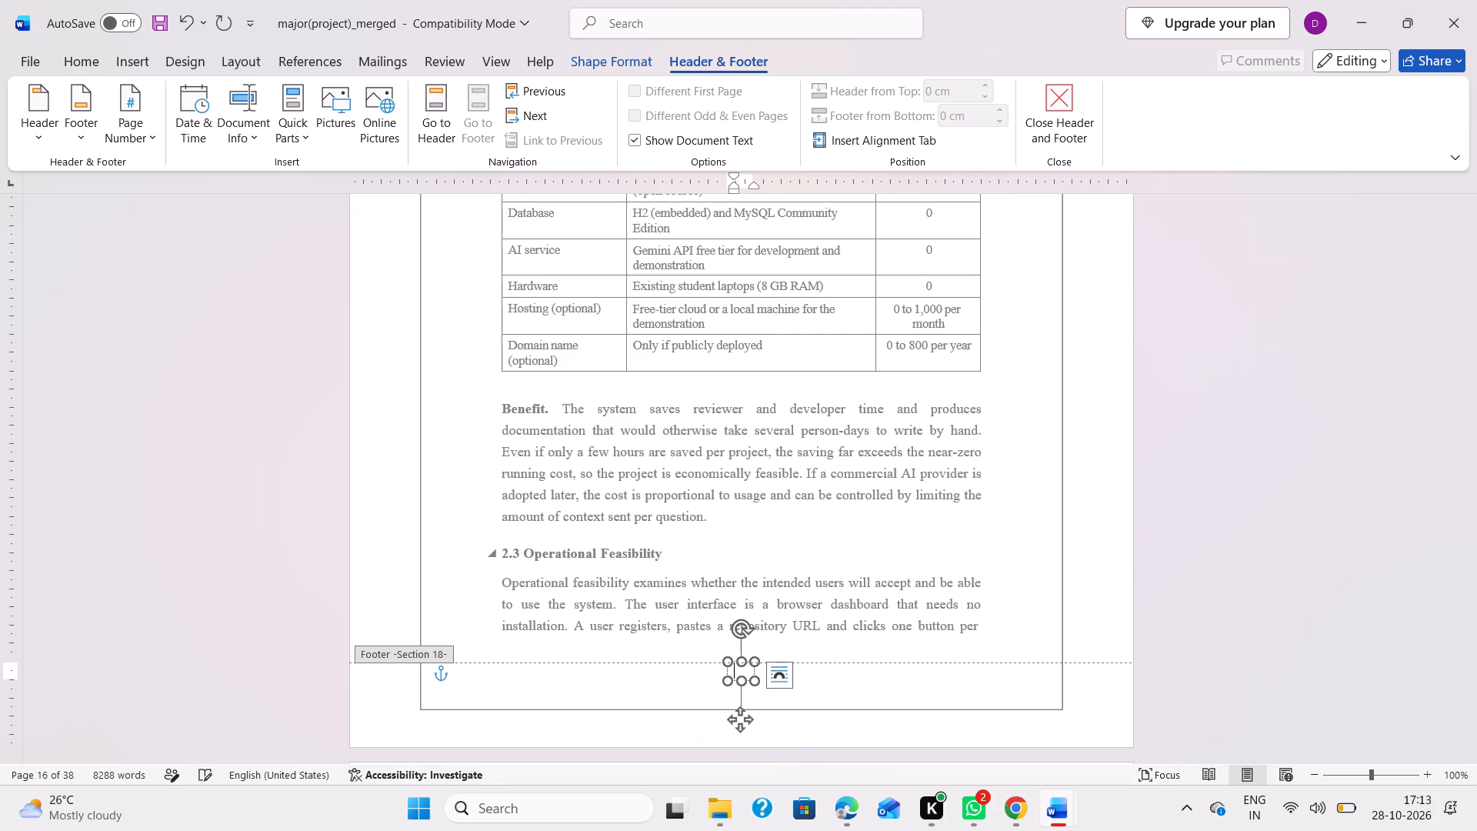
key("7")
Unlink the Section 19 footer below 2.5 Legal and Ethical Feasibility from the previous section and change its page number to 8.
scroll(742, 671, "down", 6)
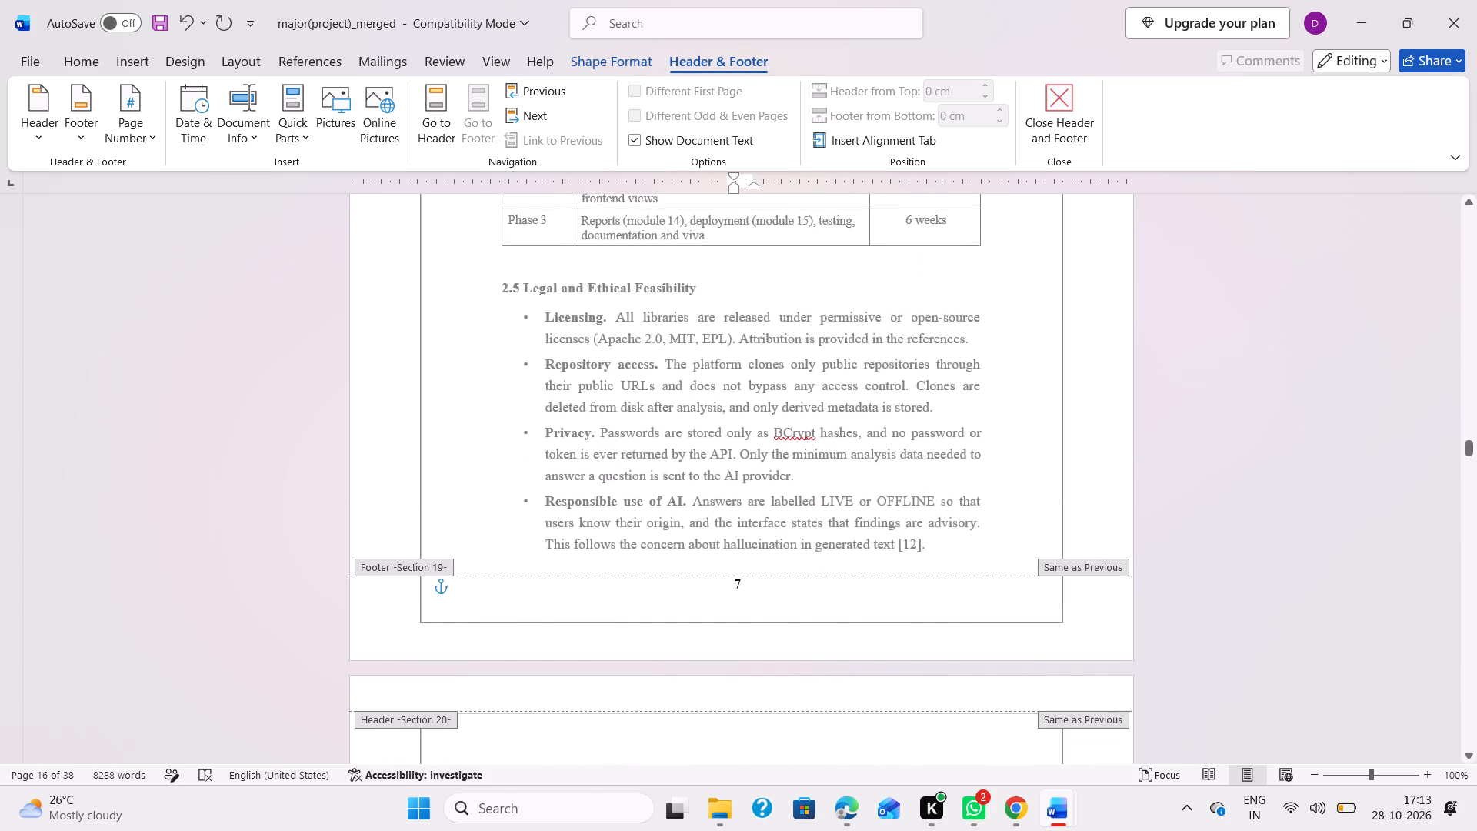
scroll(742, 671, "down", 1)
left_click(604, 499)
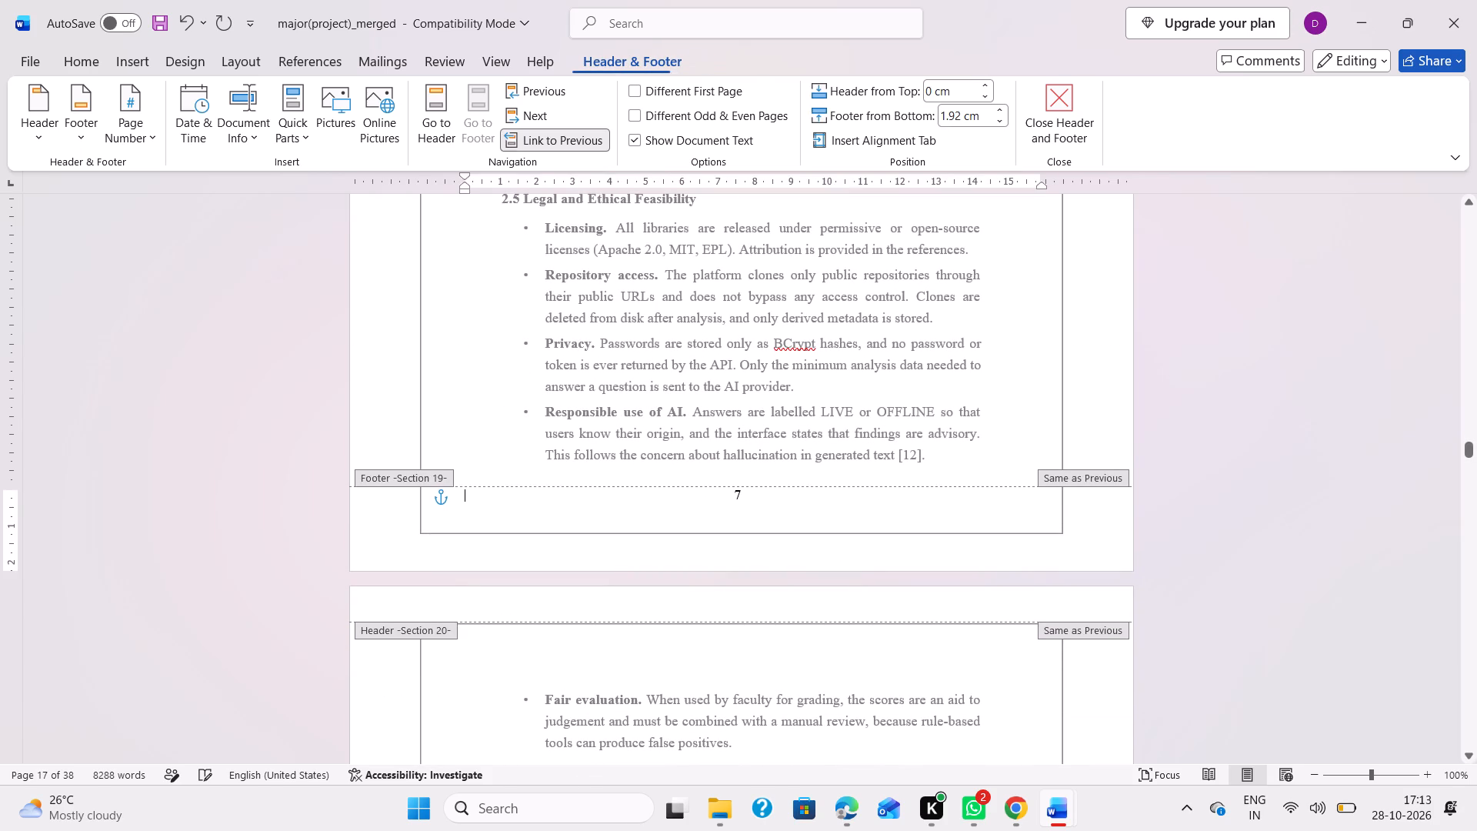
left_click(545, 135)
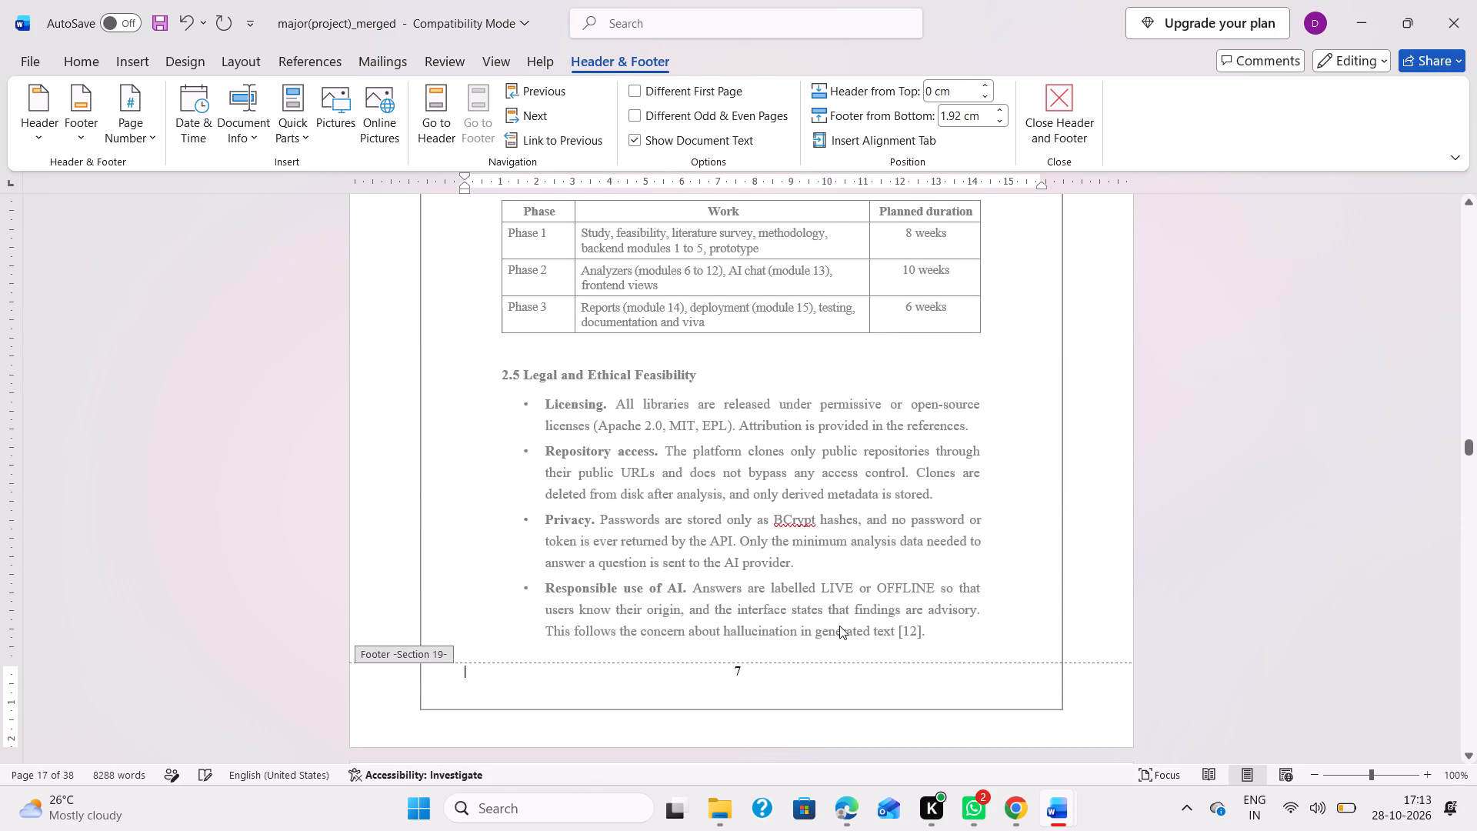
left_click(744, 668)
key("BackSpace")
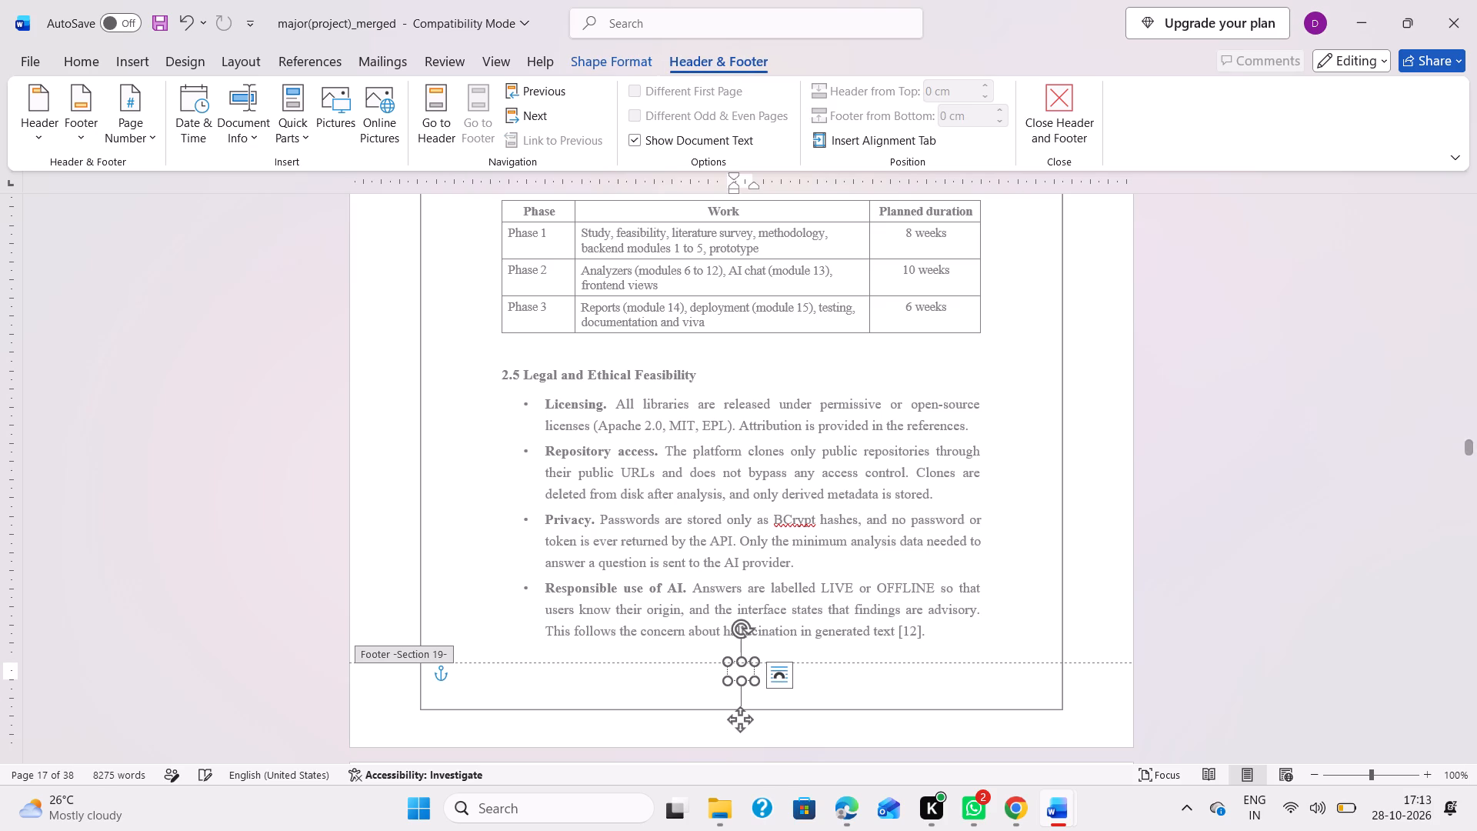
key("8")
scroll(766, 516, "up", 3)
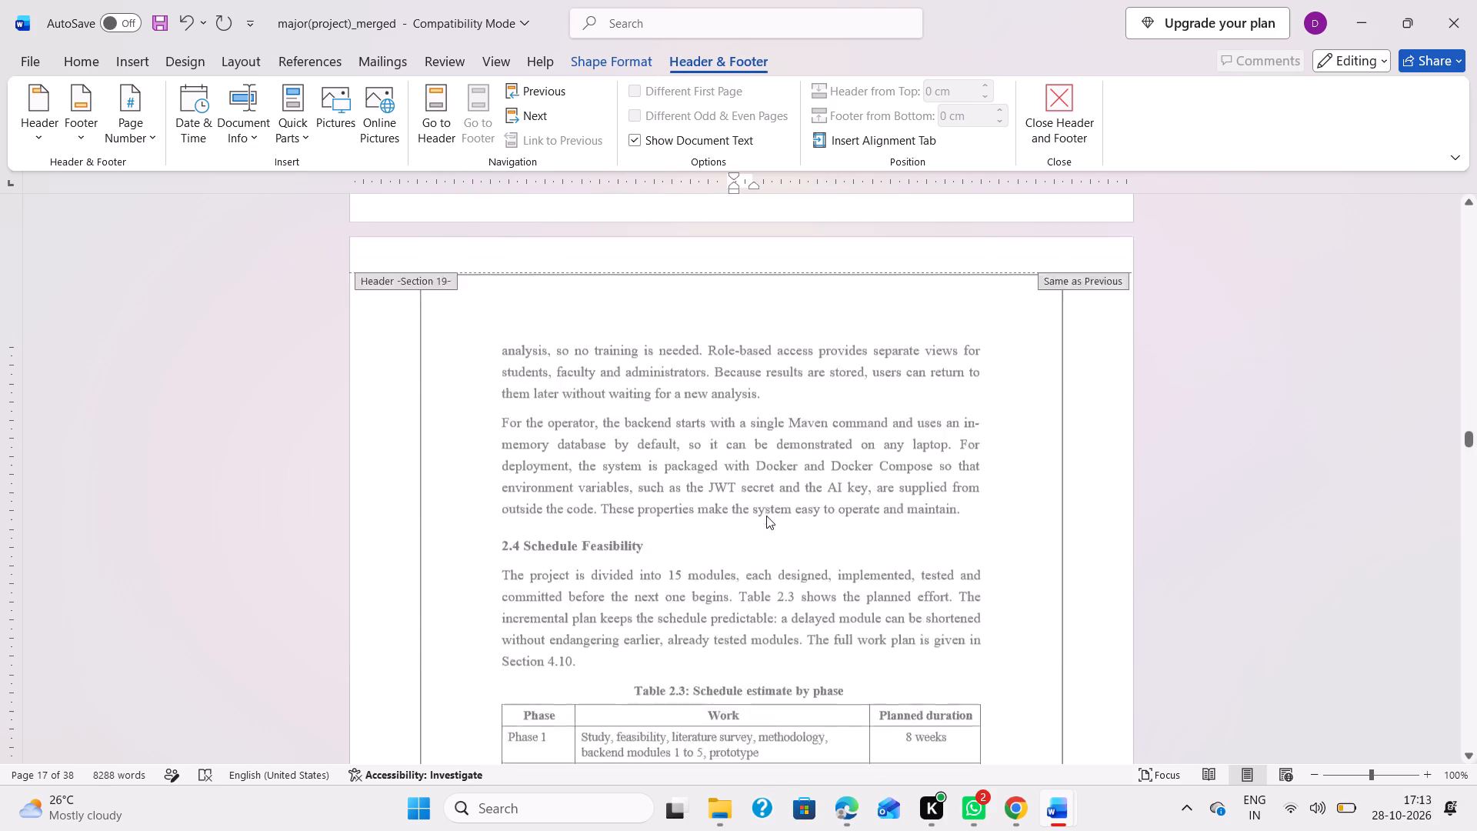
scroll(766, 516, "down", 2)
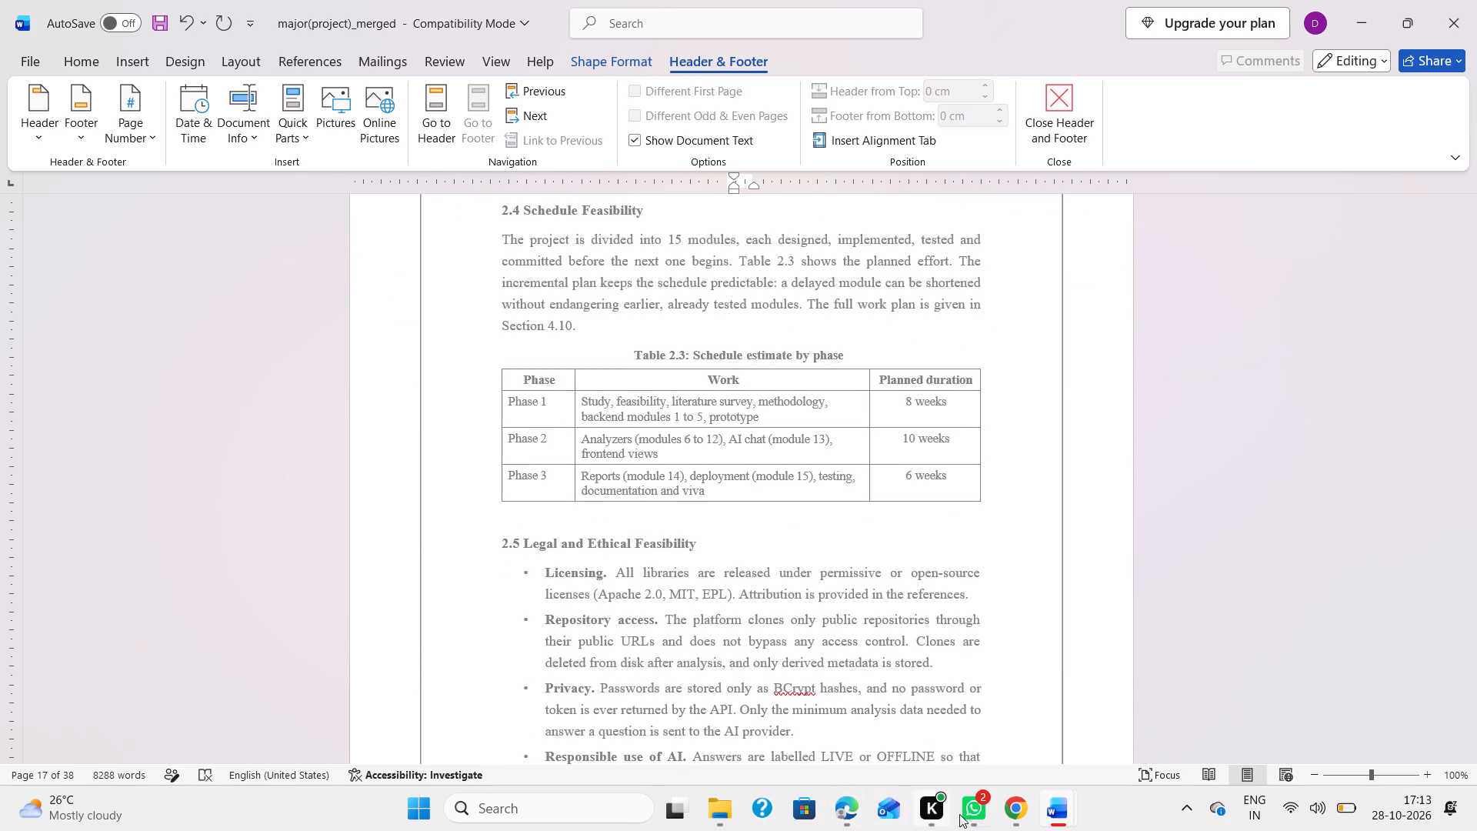
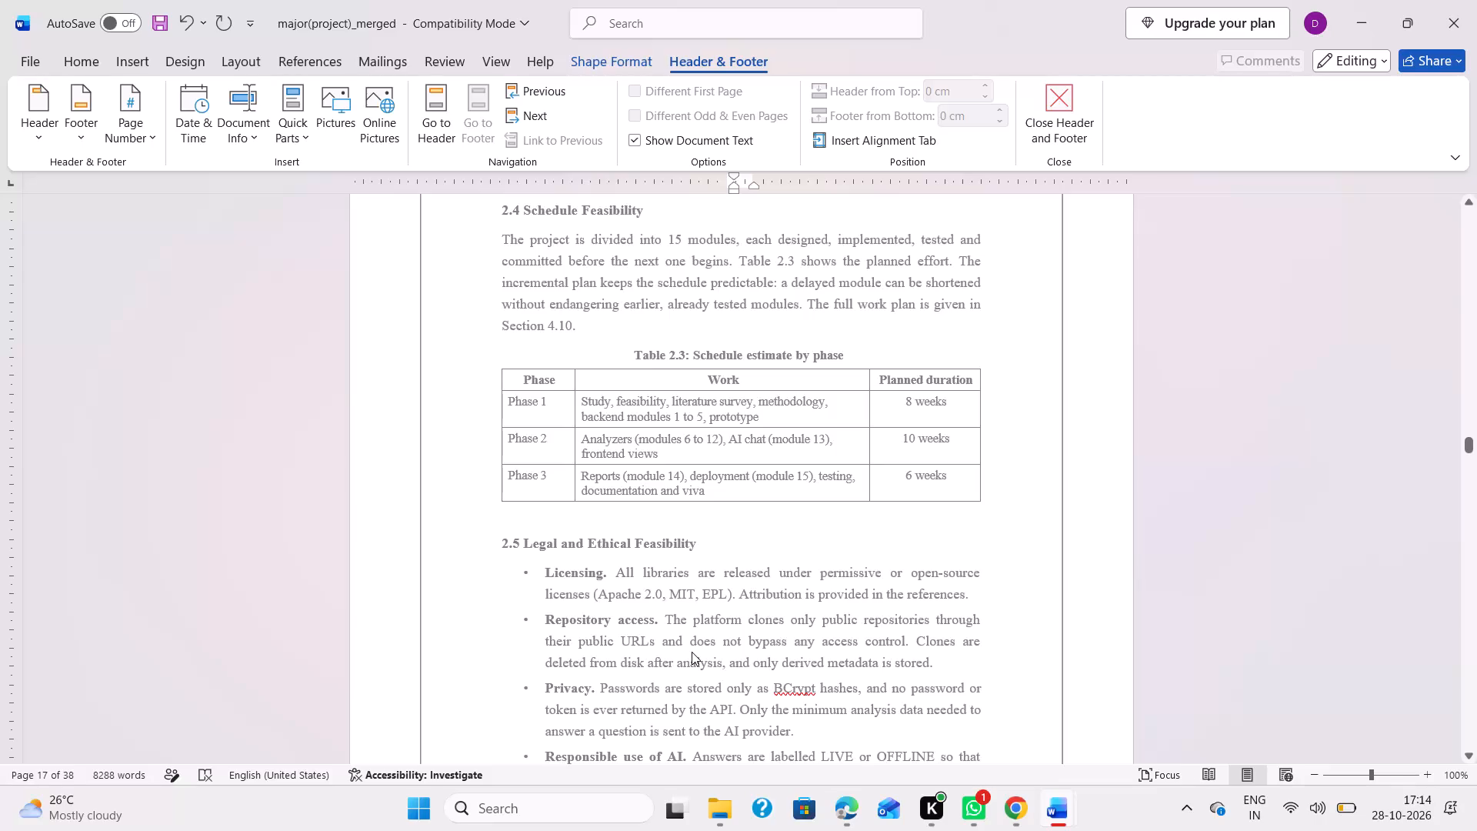
Unlink the Section 20 footer below the 2.7 SWOT Analysis tables from the previous section and change its page number to 9.
scroll(692, 652, "down", 2)
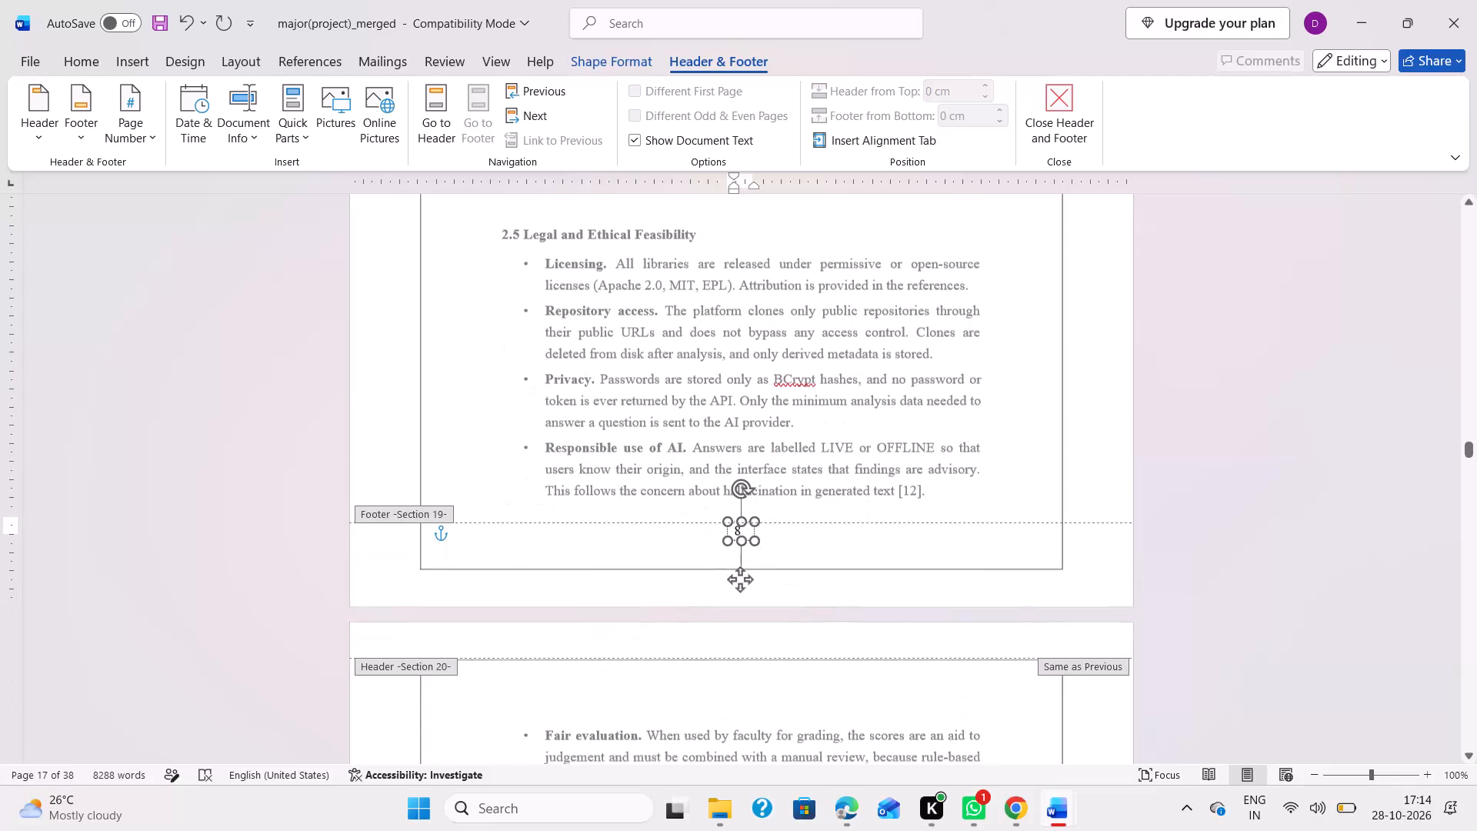
scroll(762, 529, "down", 4)
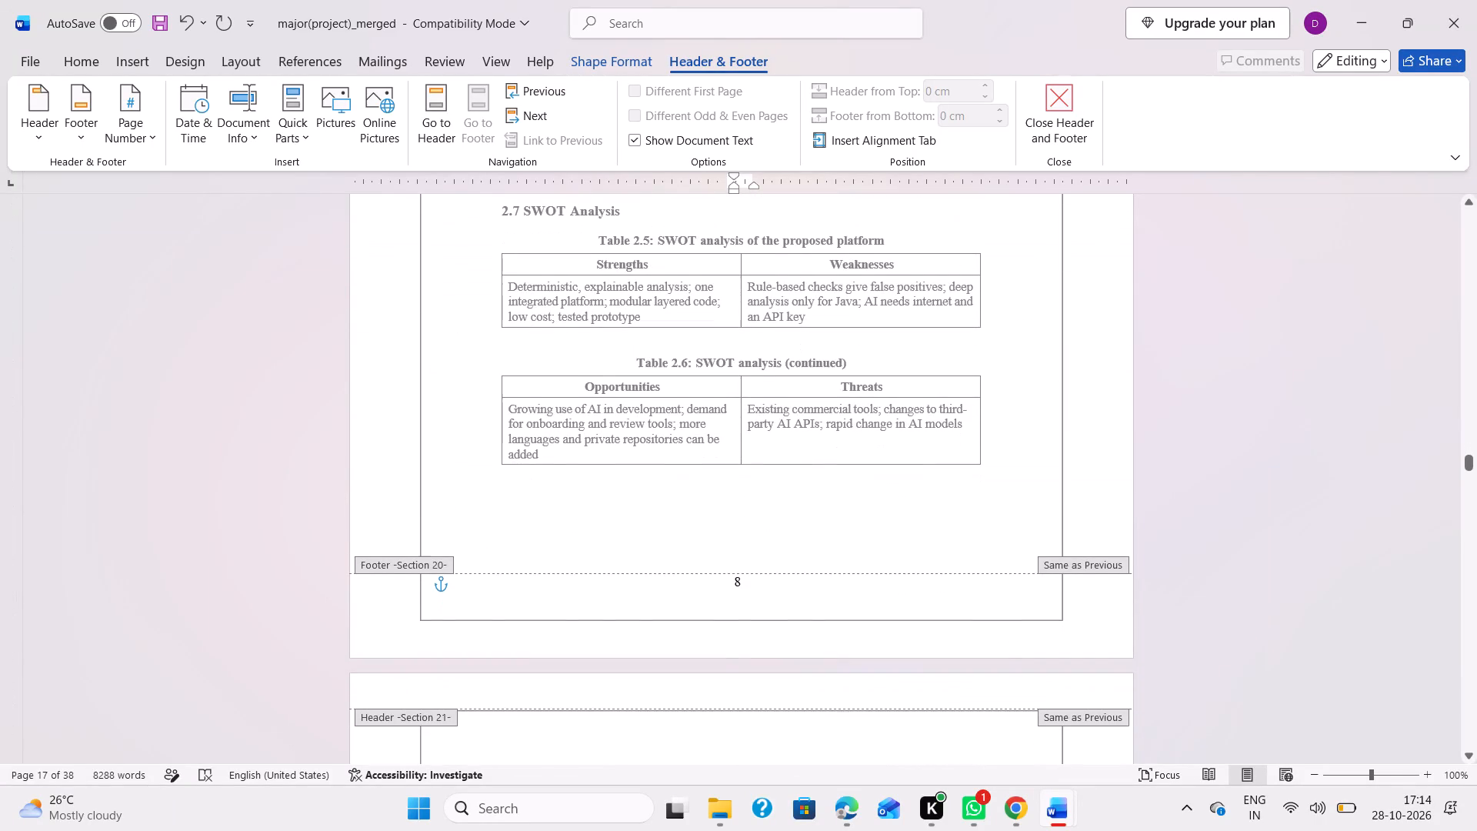
left_click(742, 576)
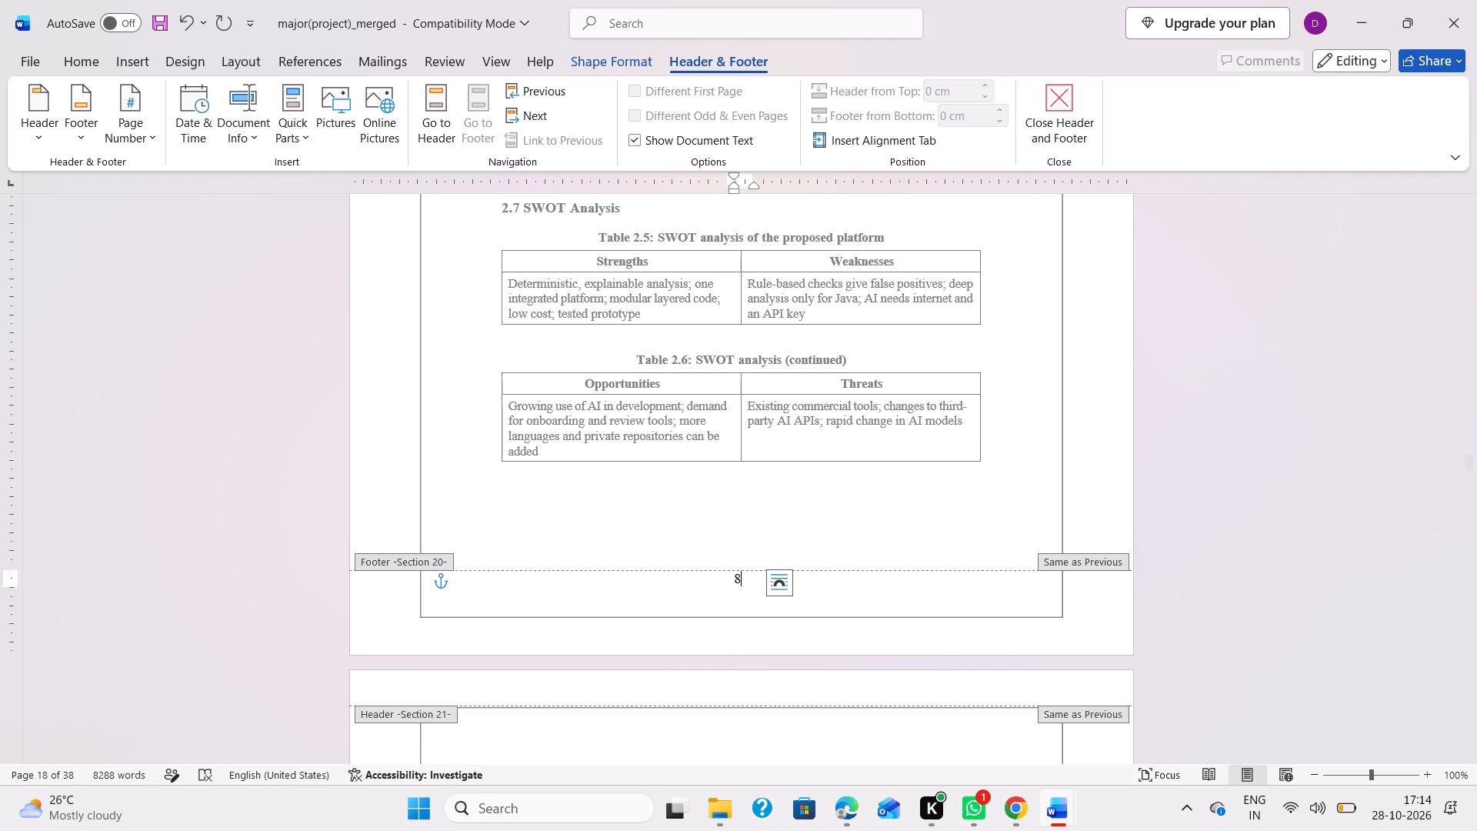
scroll(689, 575, "up", 3)
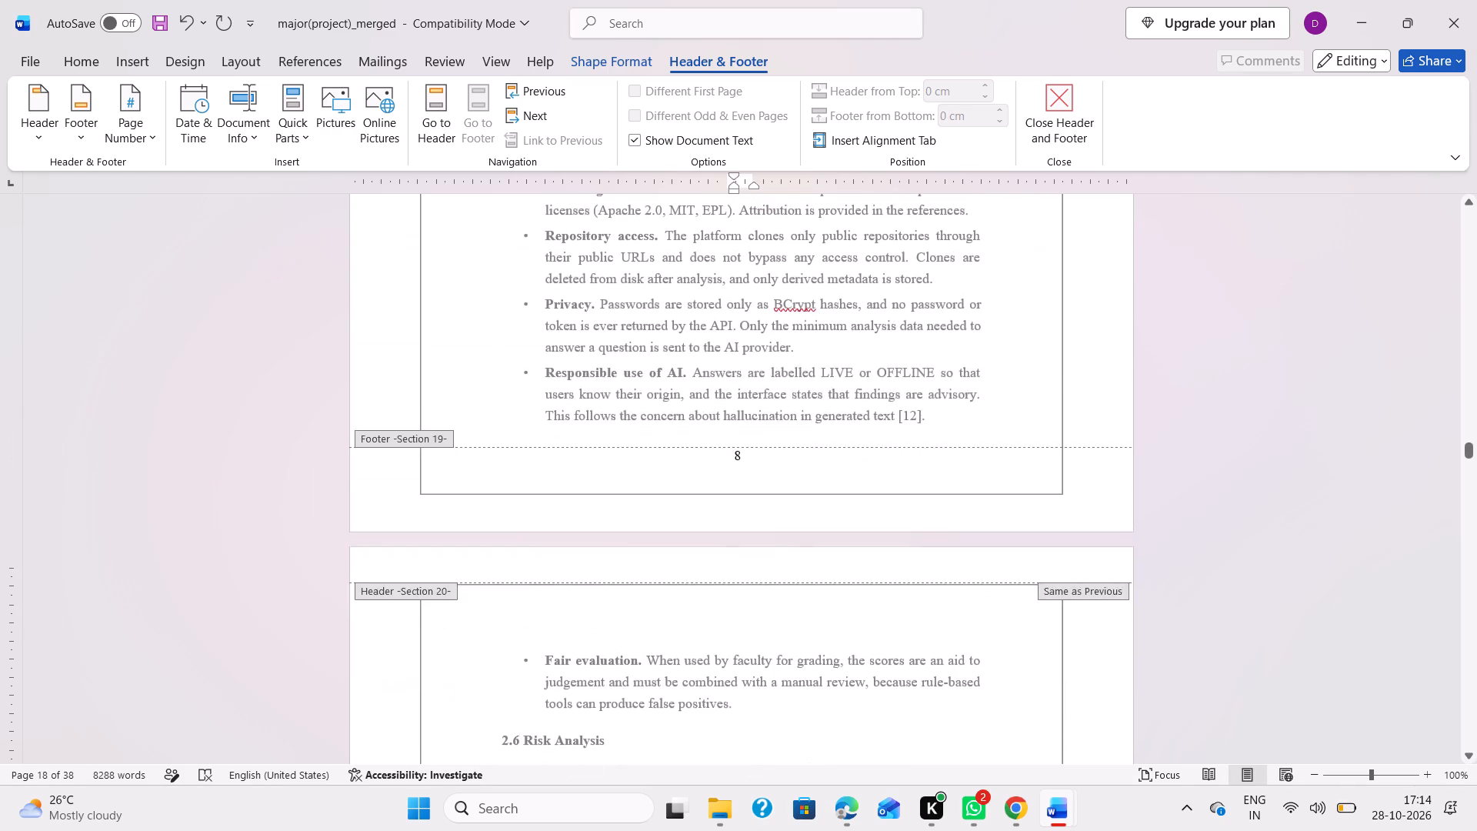
scroll(689, 575, "down", 4)
scroll(622, 709, "down", 1)
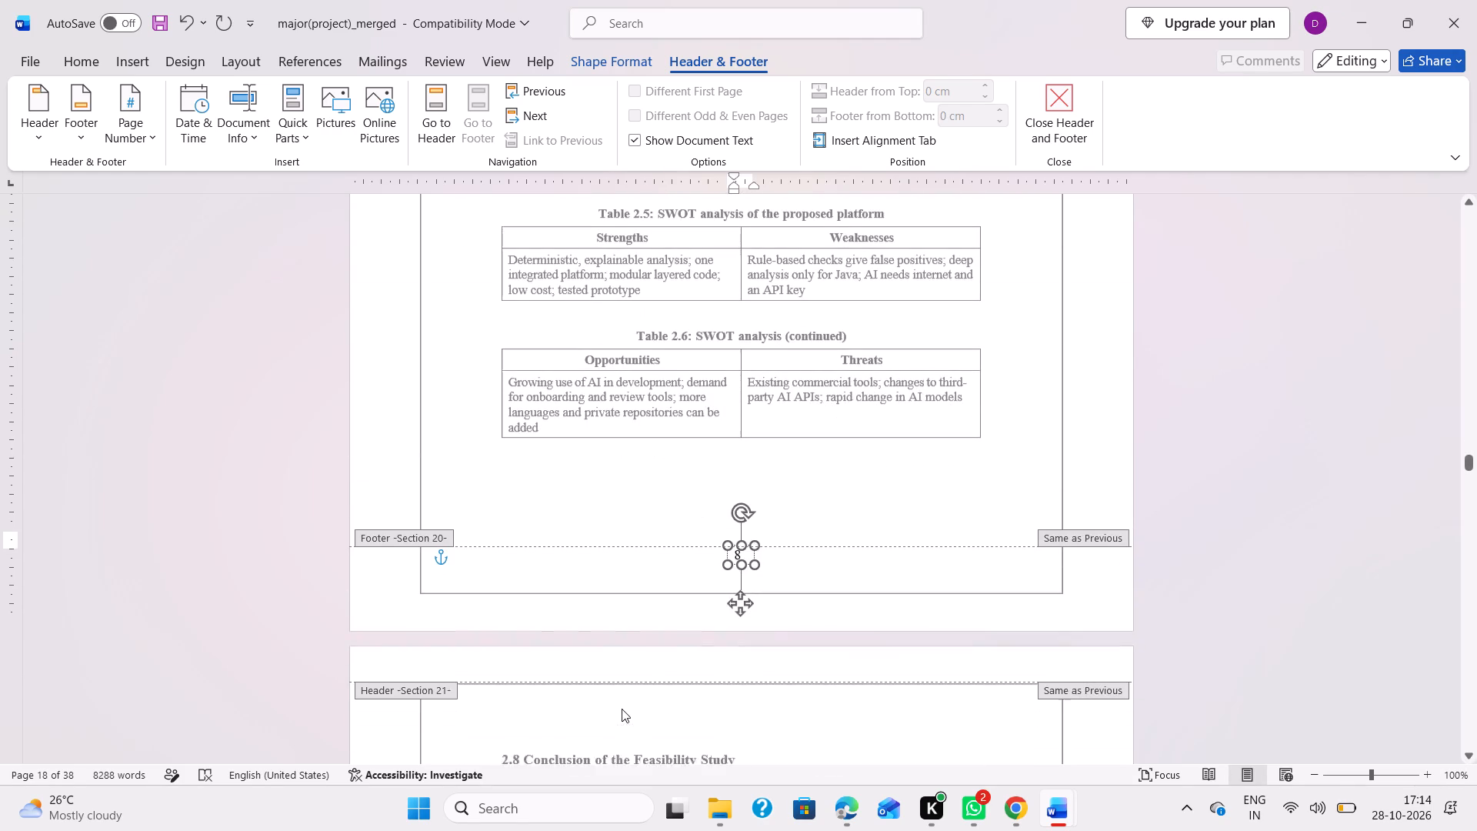
left_click(478, 555)
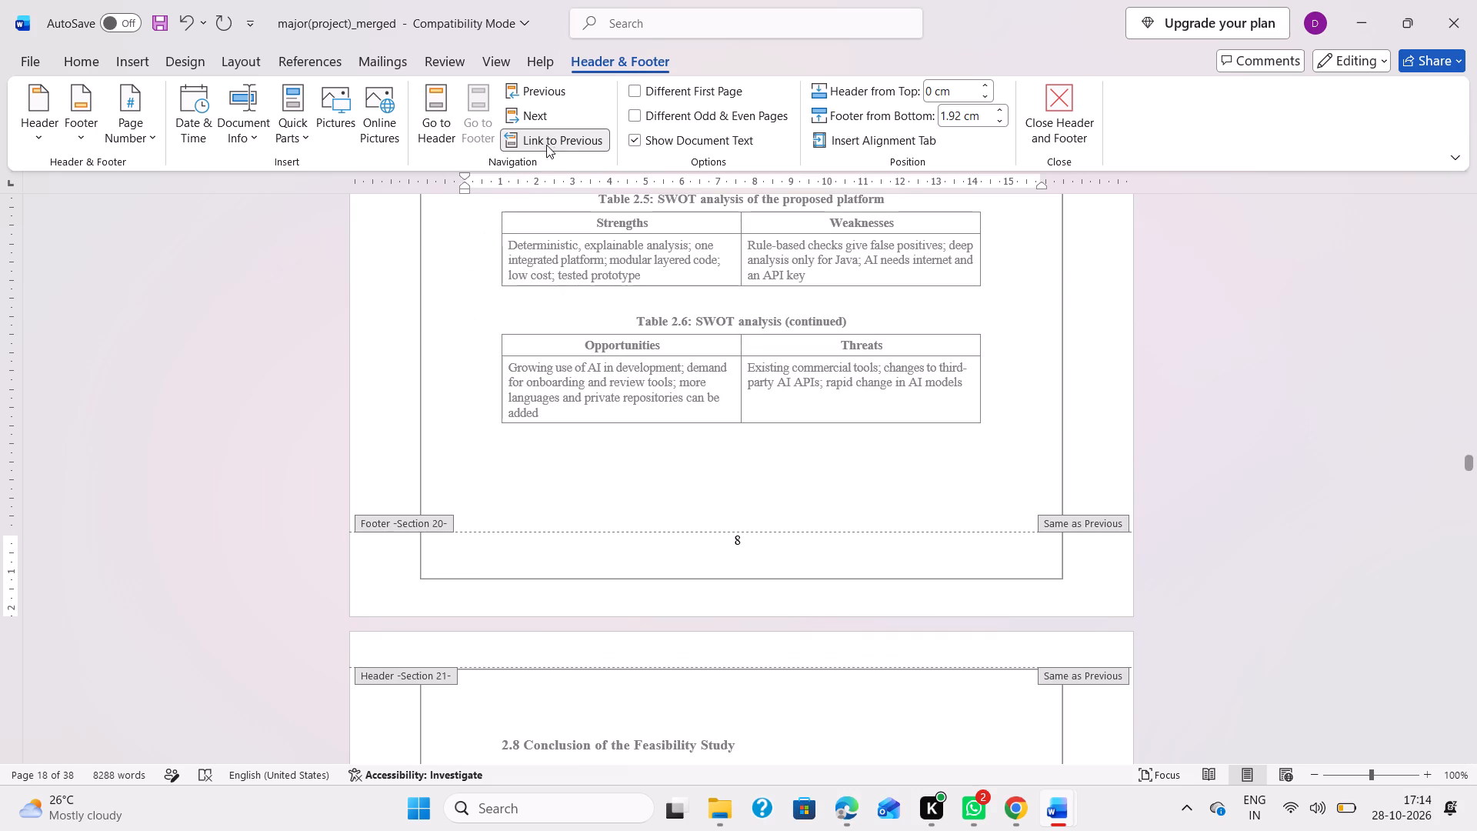
left_click(548, 140)
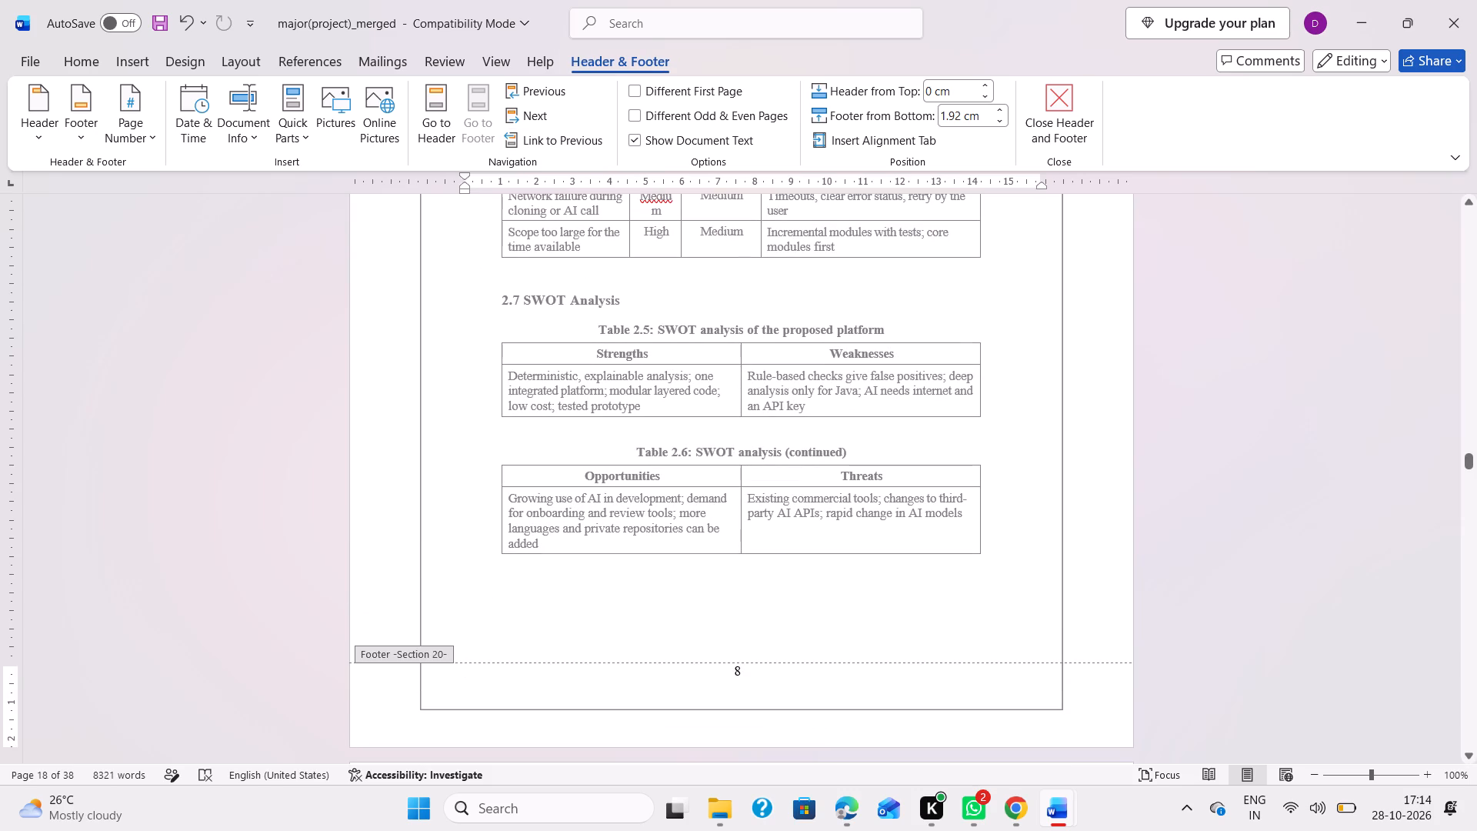
left_click(745, 675)
key("BackSpace")
key("9")
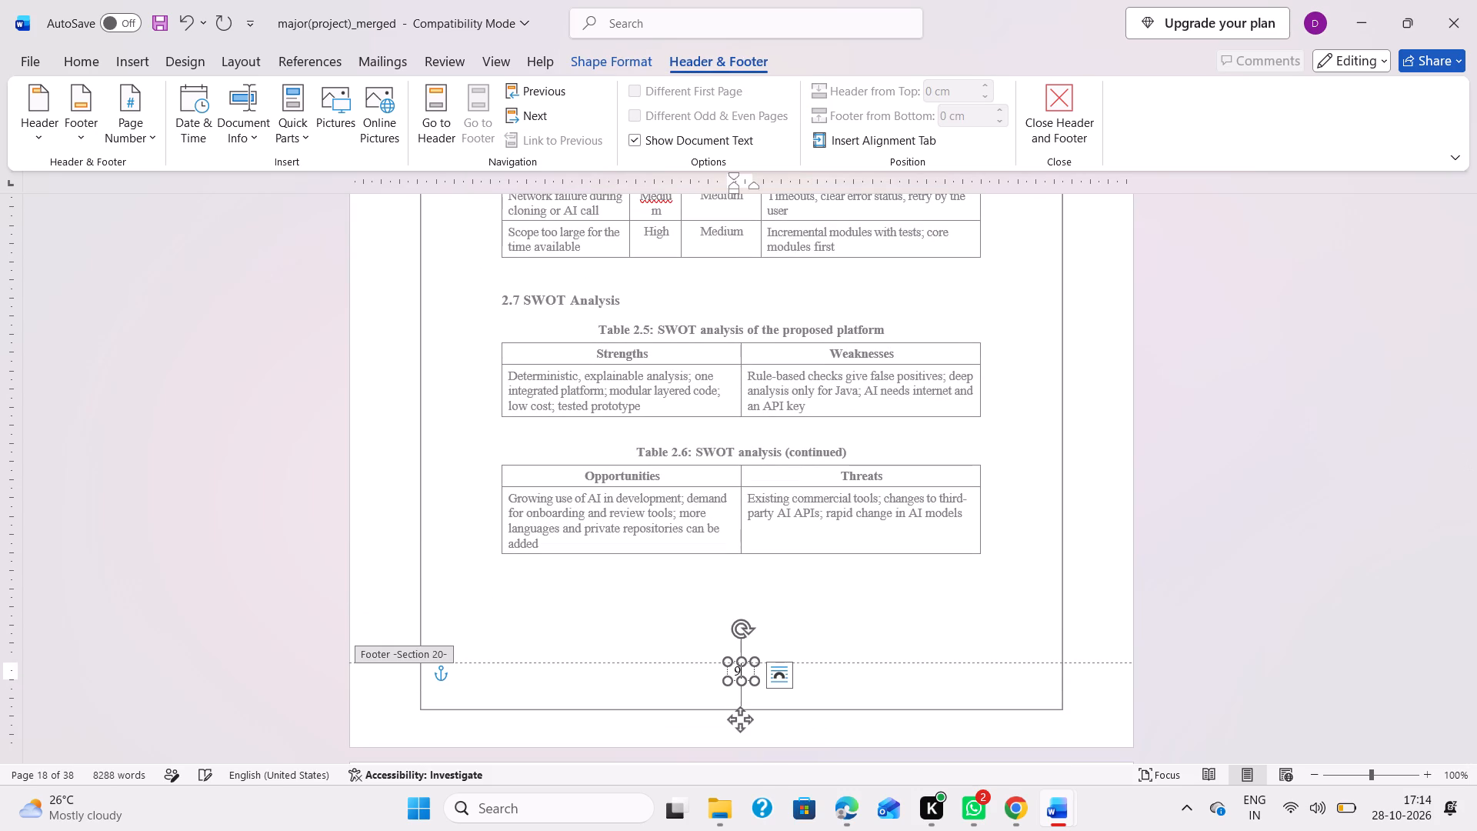
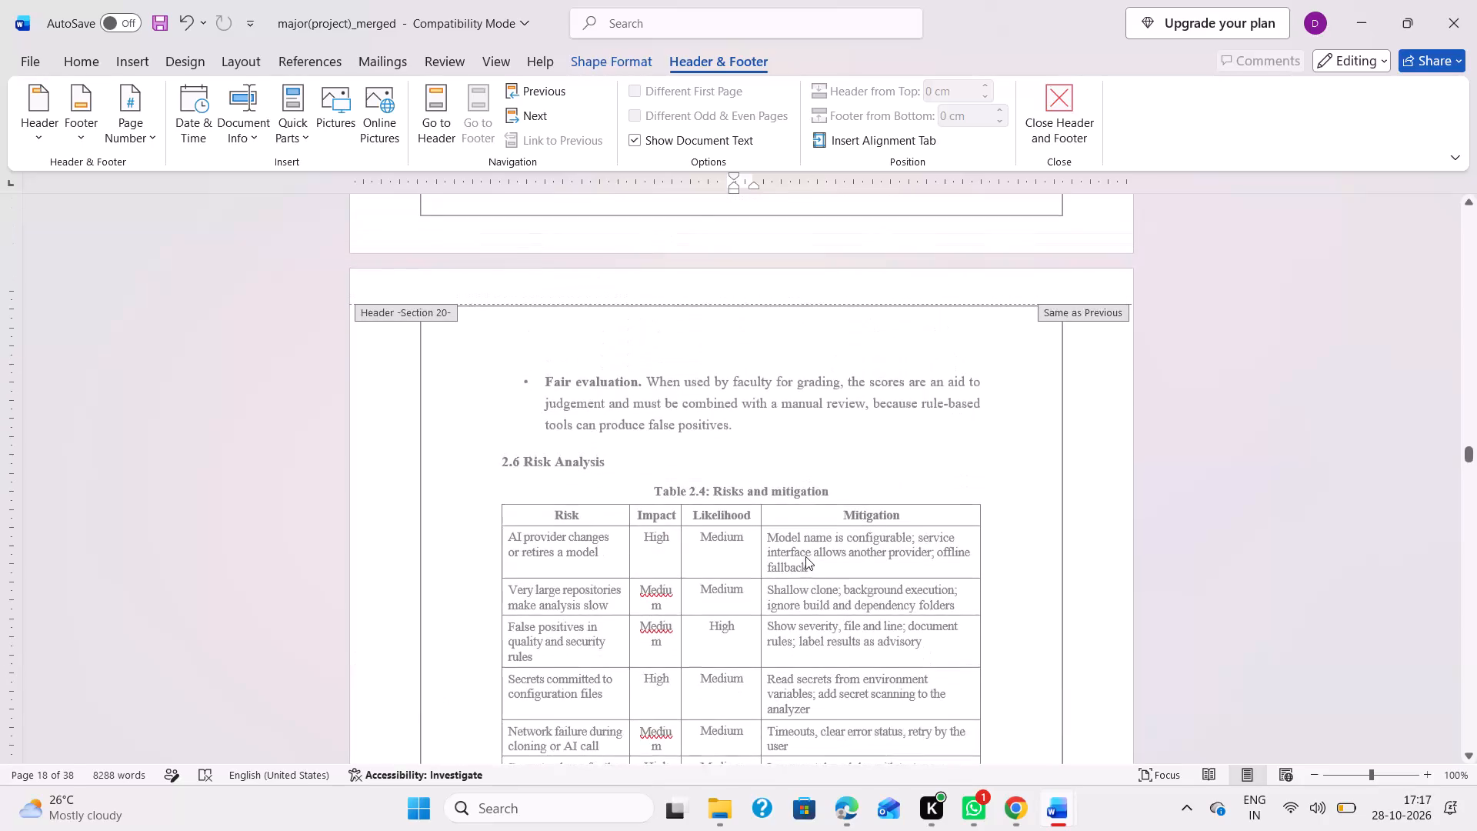
Unlink the Section 21 footer on the 2.8 Conclusion of the Feasibility Study page from the previous section and change its page number to 10.
scroll(805, 556, "up", 1)
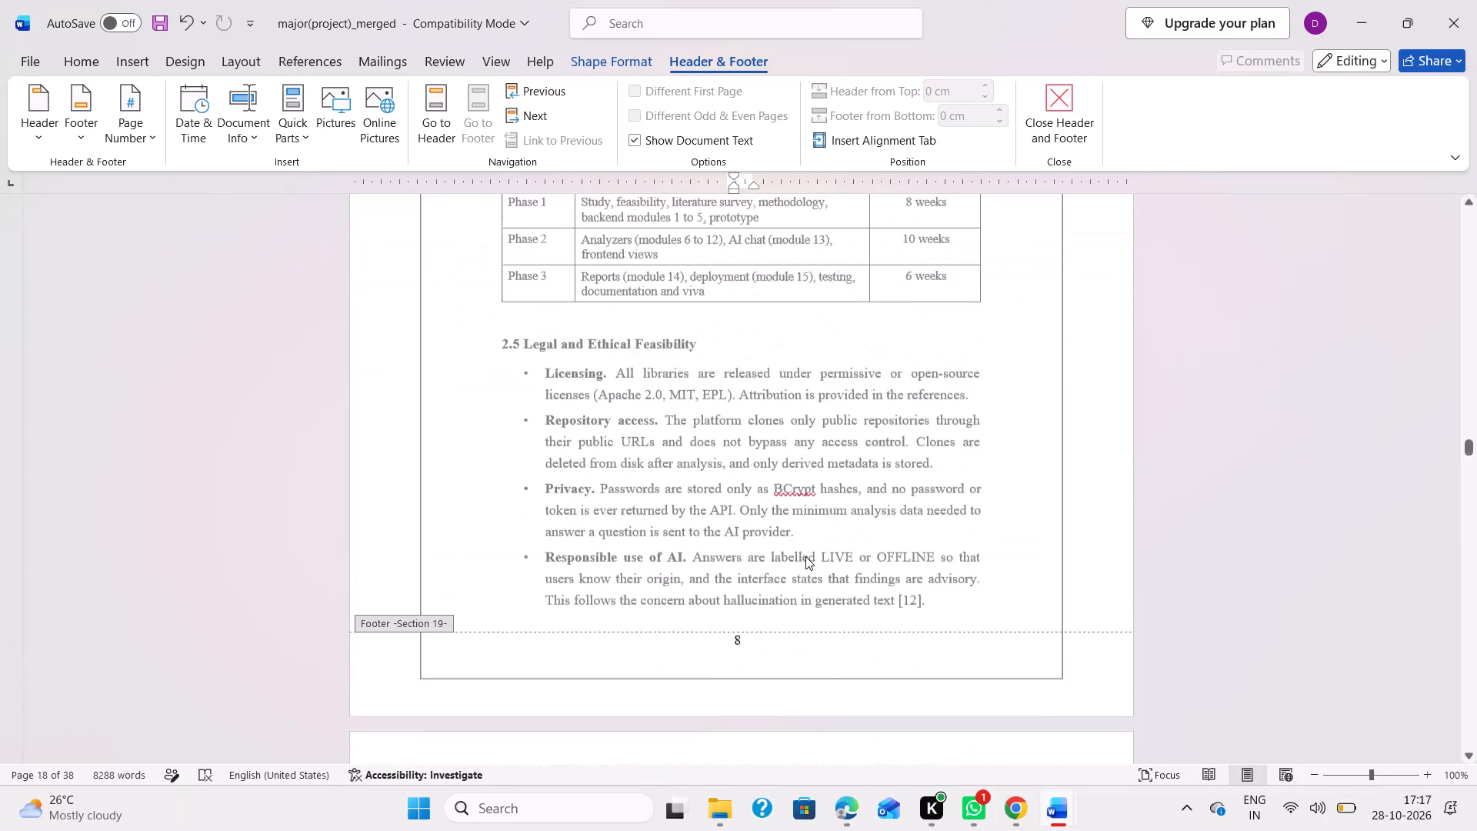
scroll(805, 556, "down", 7)
scroll(805, 556, "up", 1)
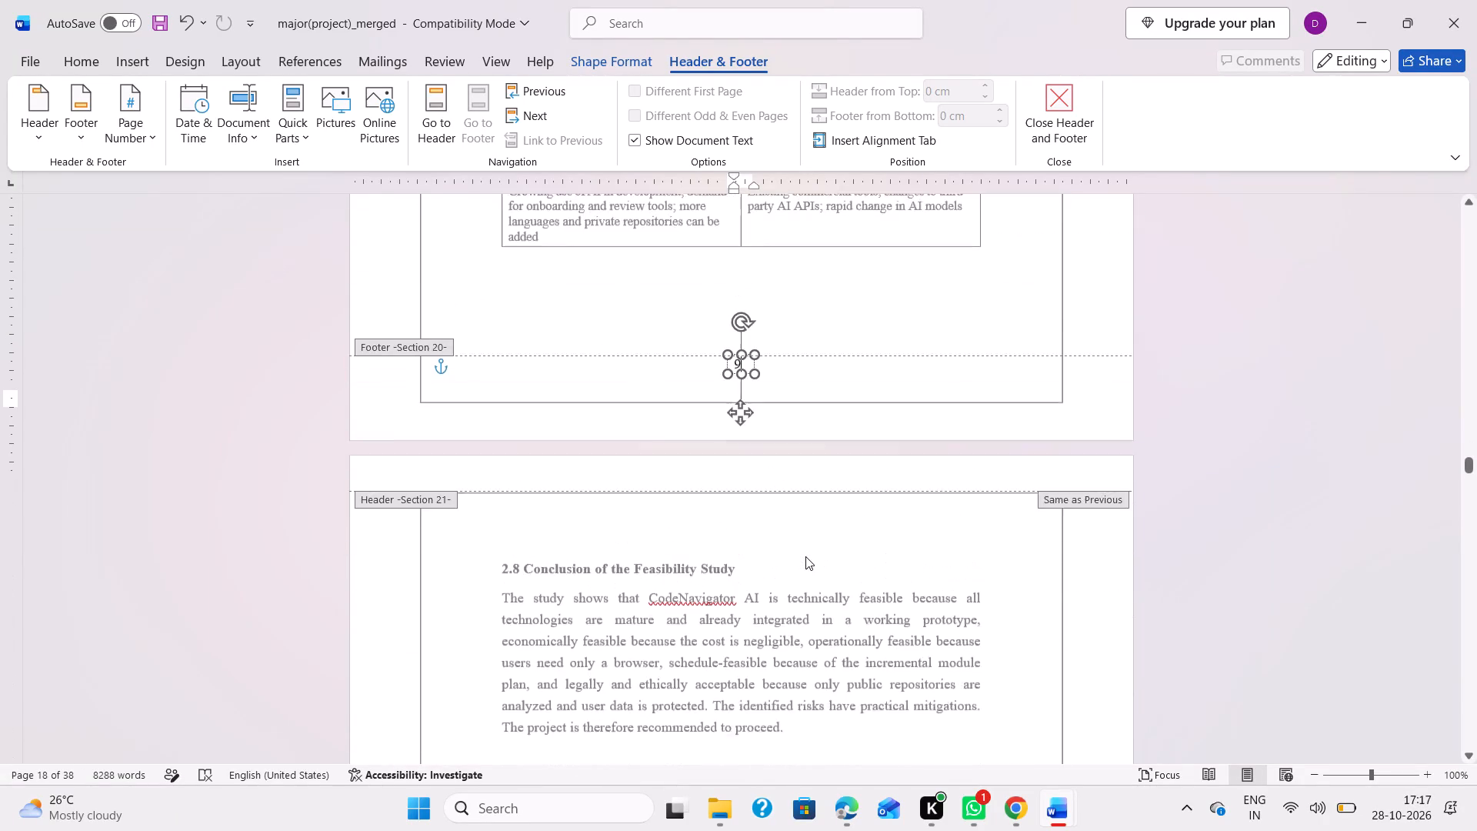
scroll(805, 556, "down", 4)
scroll(766, 627, "down", 2)
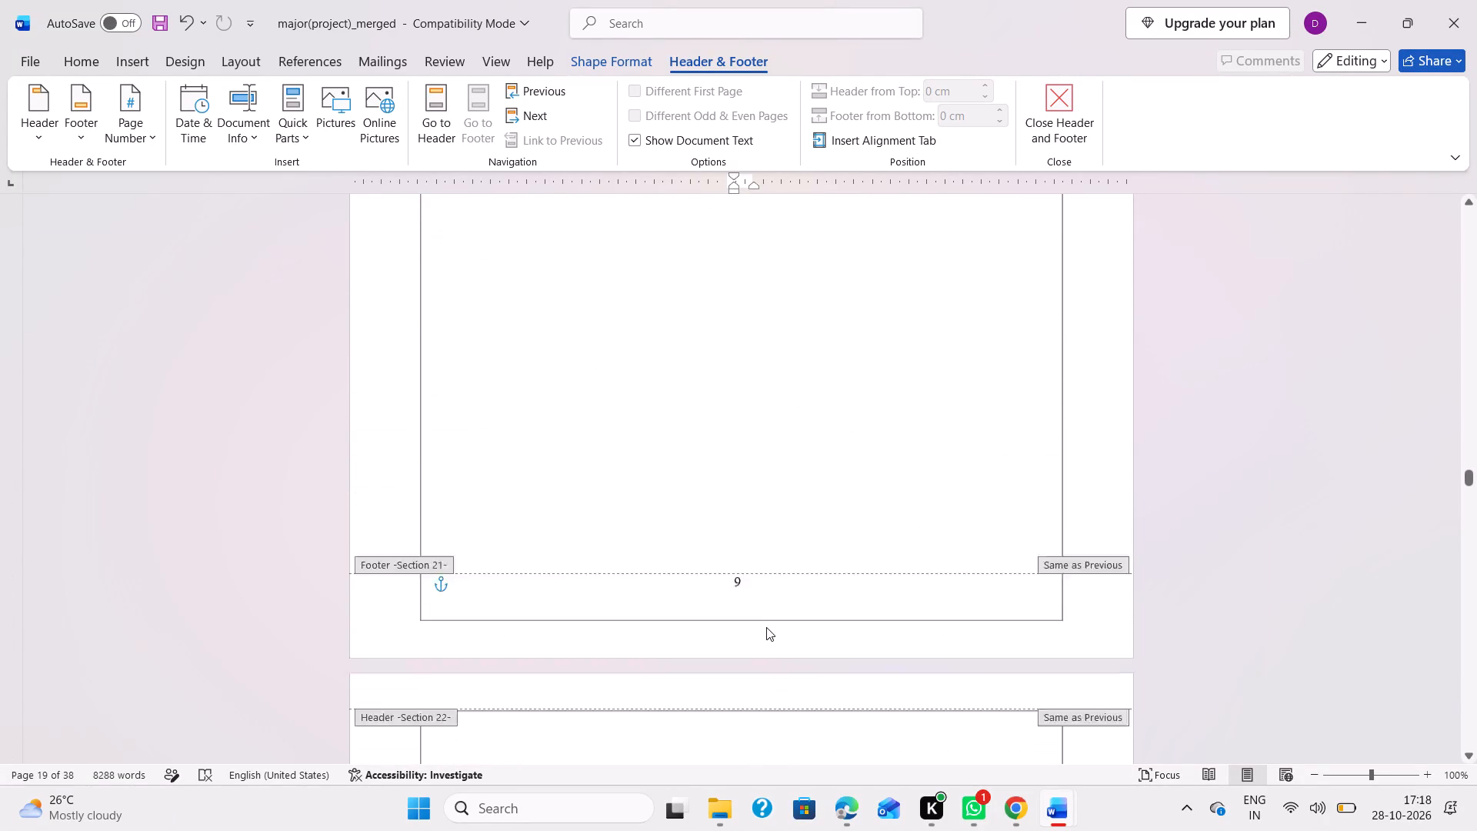
left_click(558, 449)
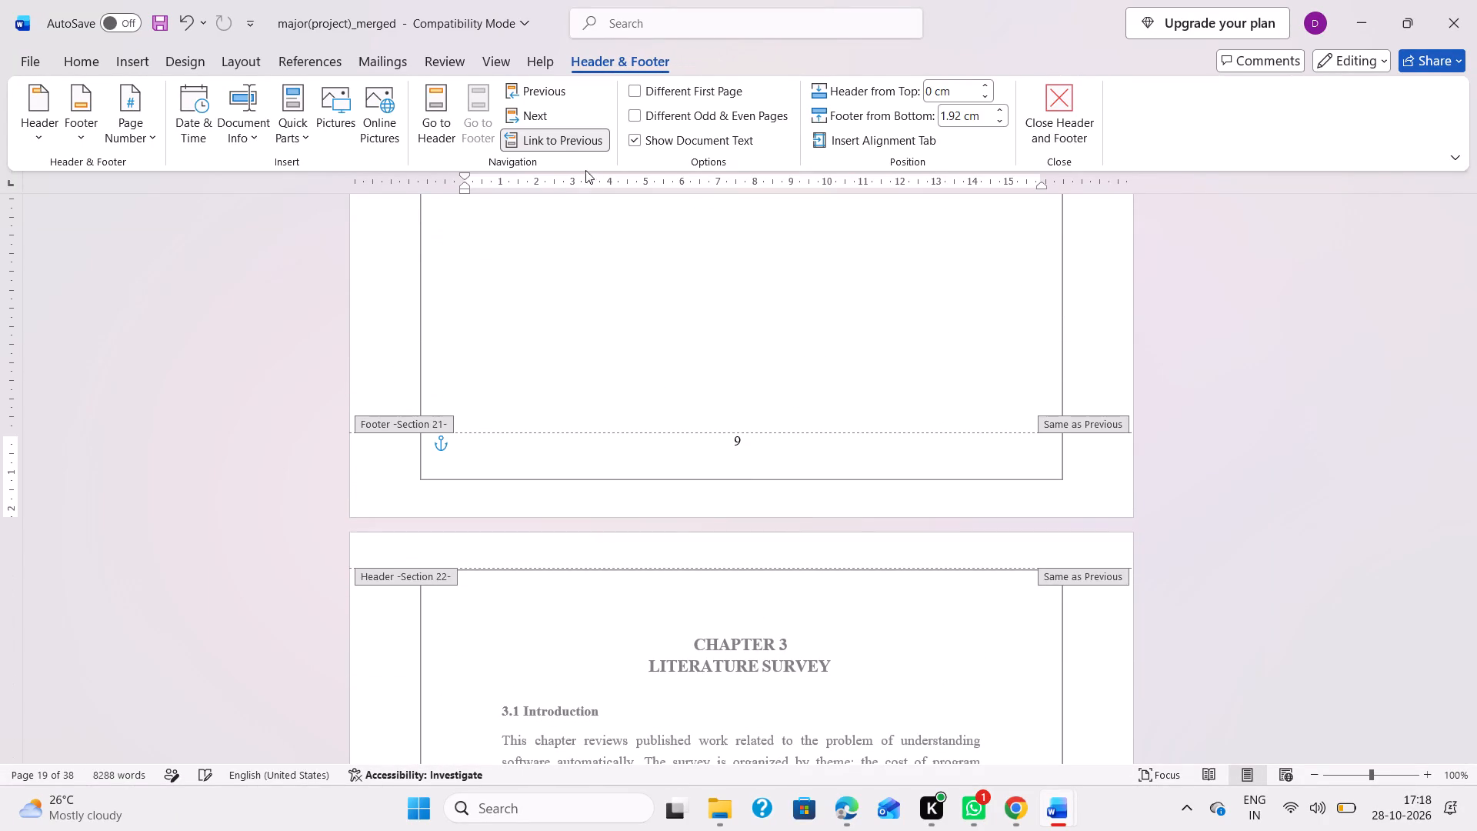
left_click(567, 142)
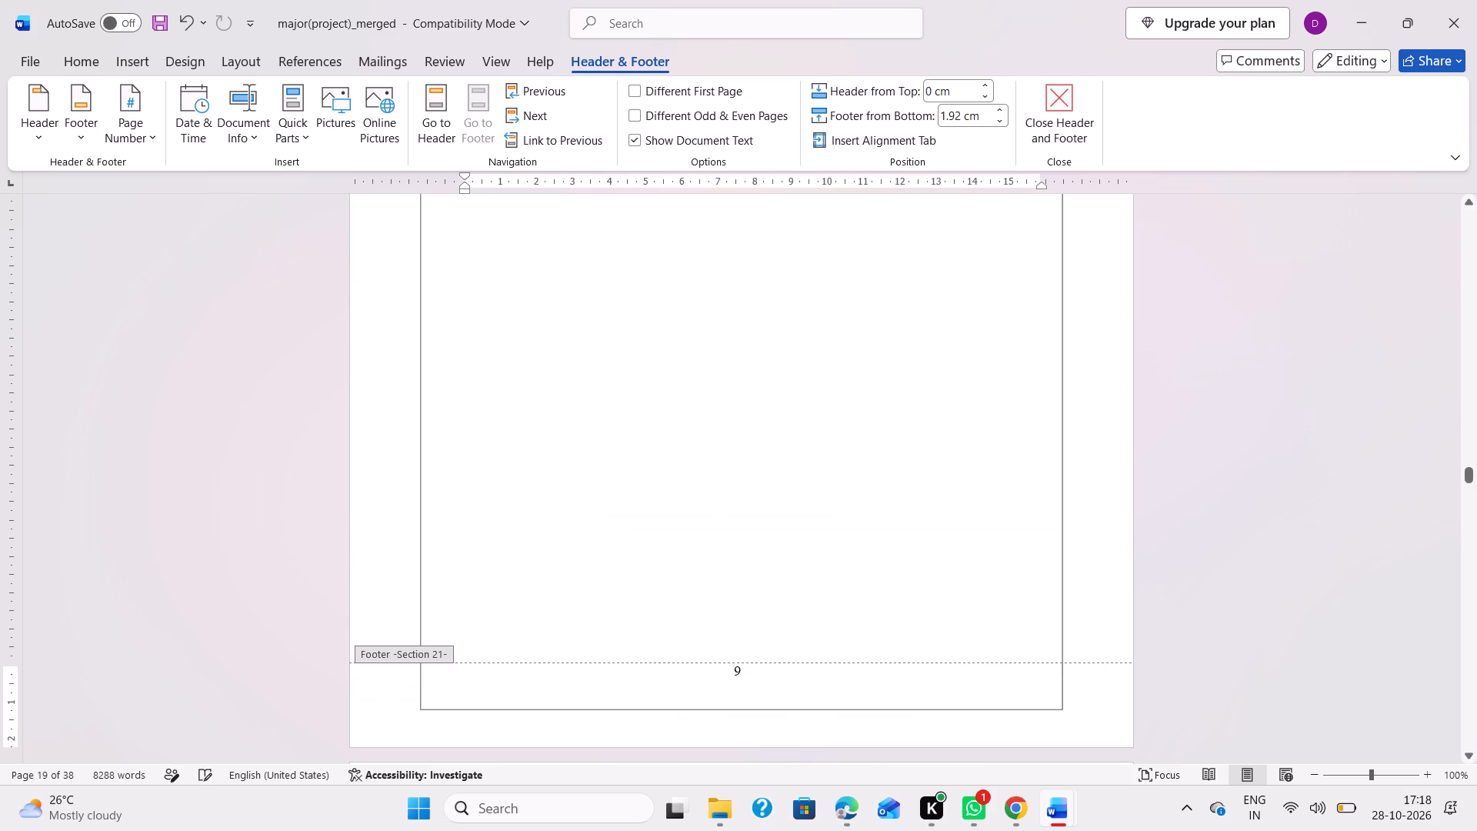
left_click(744, 669)
key("BackSpace")
type("10")
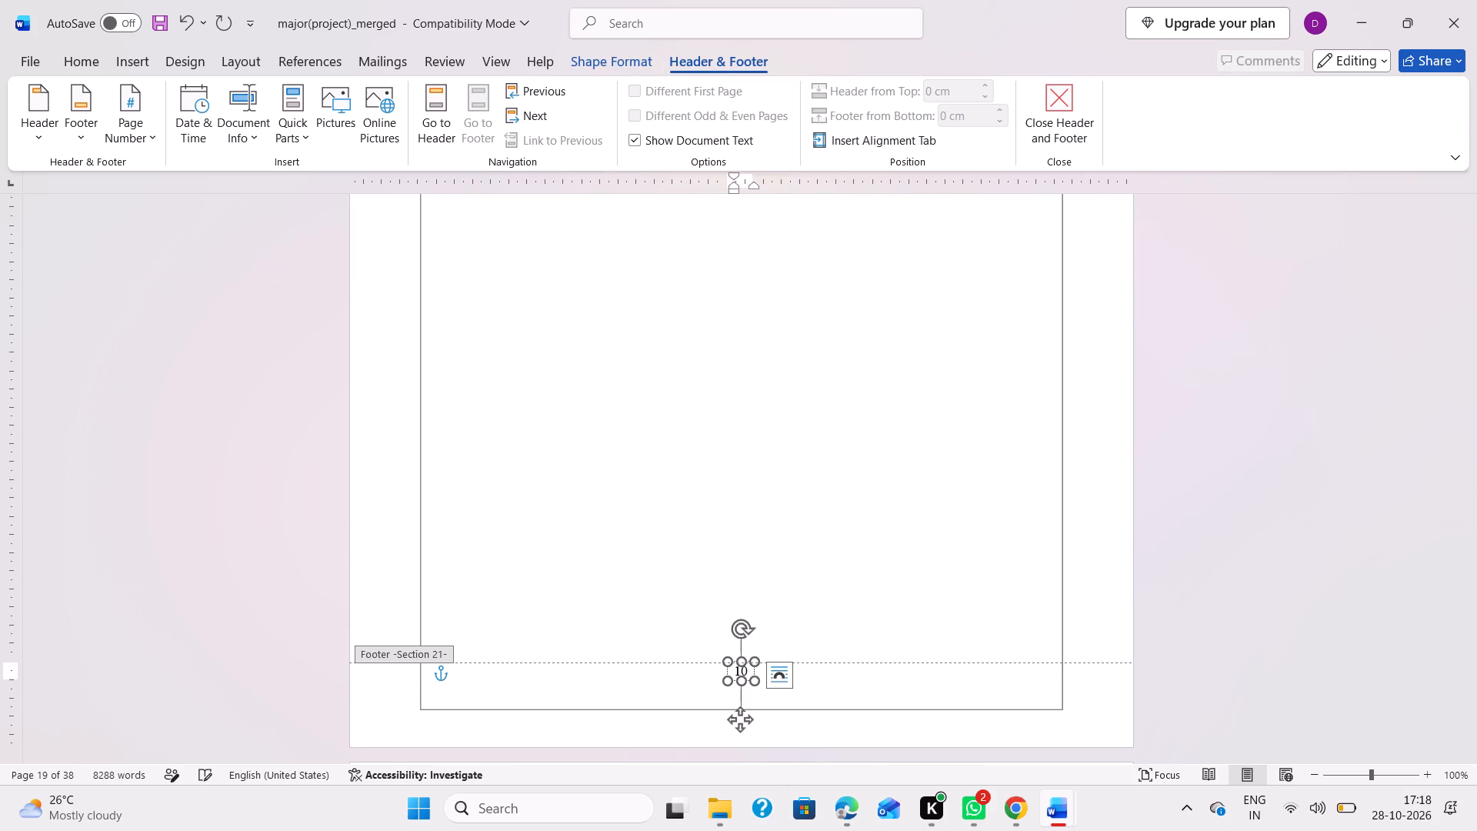
Unlink the Section 22 footer on the first Chapter 3 Literature Survey page from the previous section and change its page number to 11.
scroll(744, 669, "down", 7)
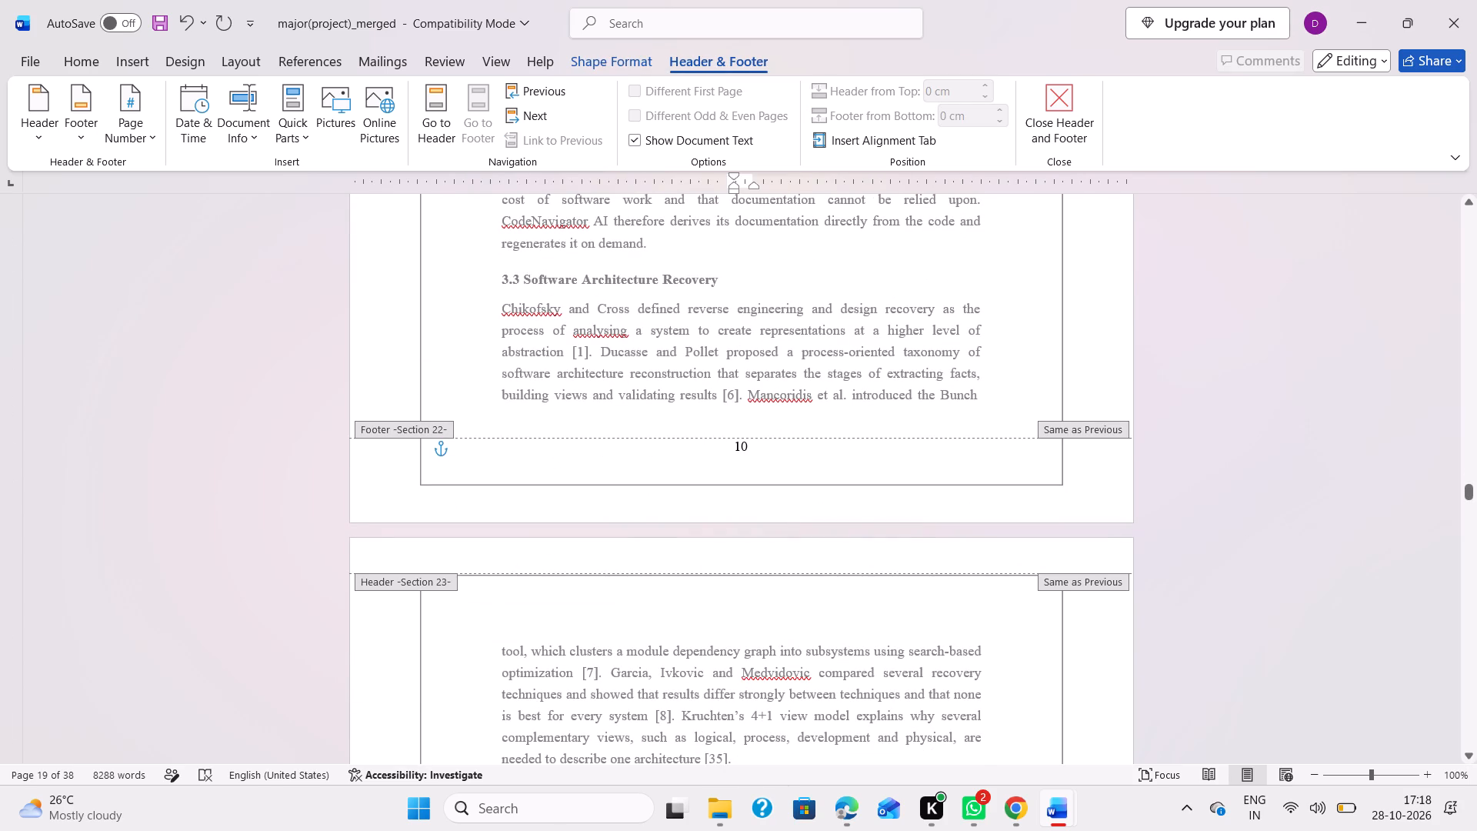
left_click(618, 448)
left_click(561, 126)
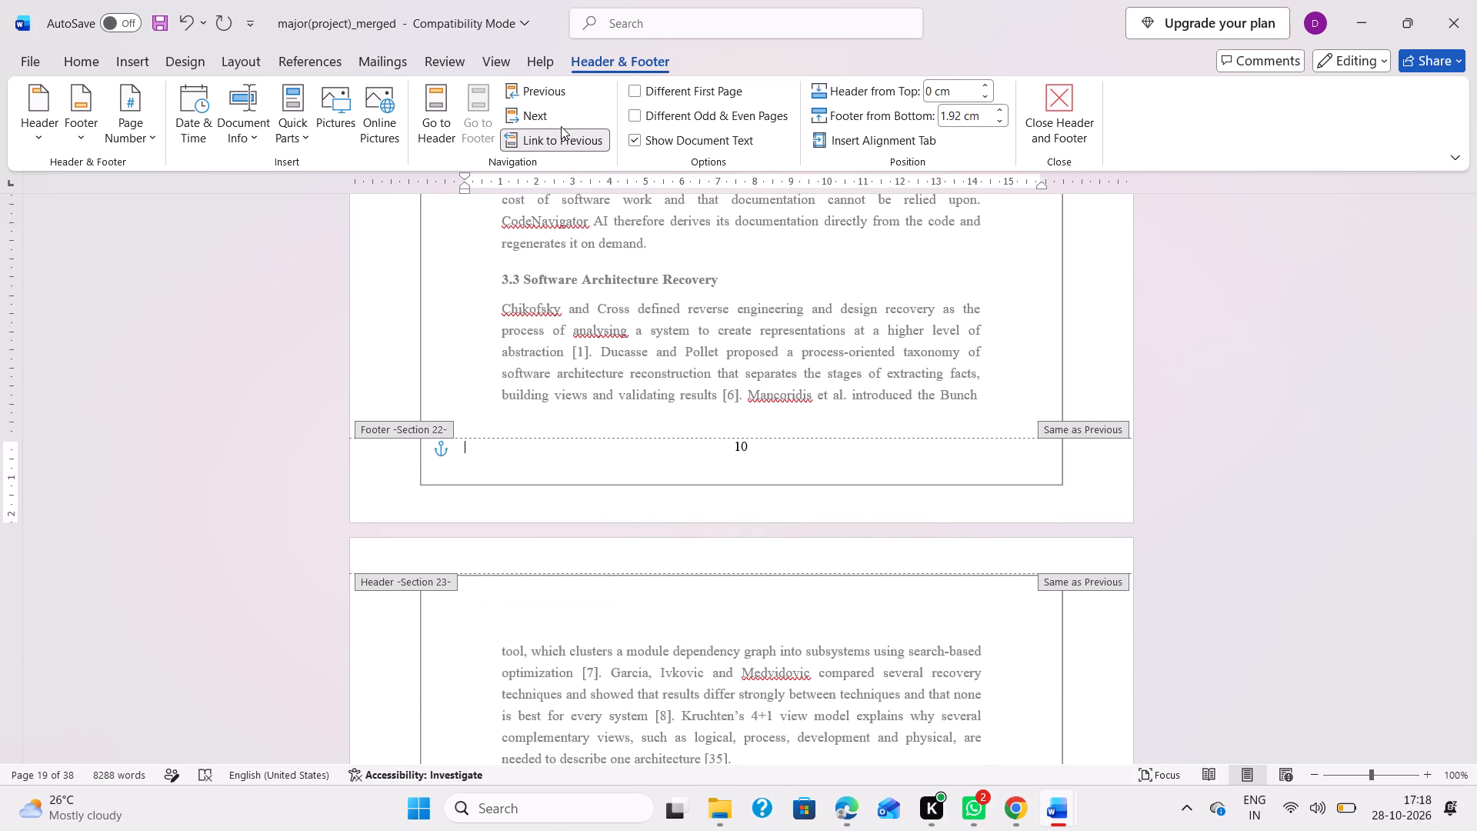
left_click(561, 138)
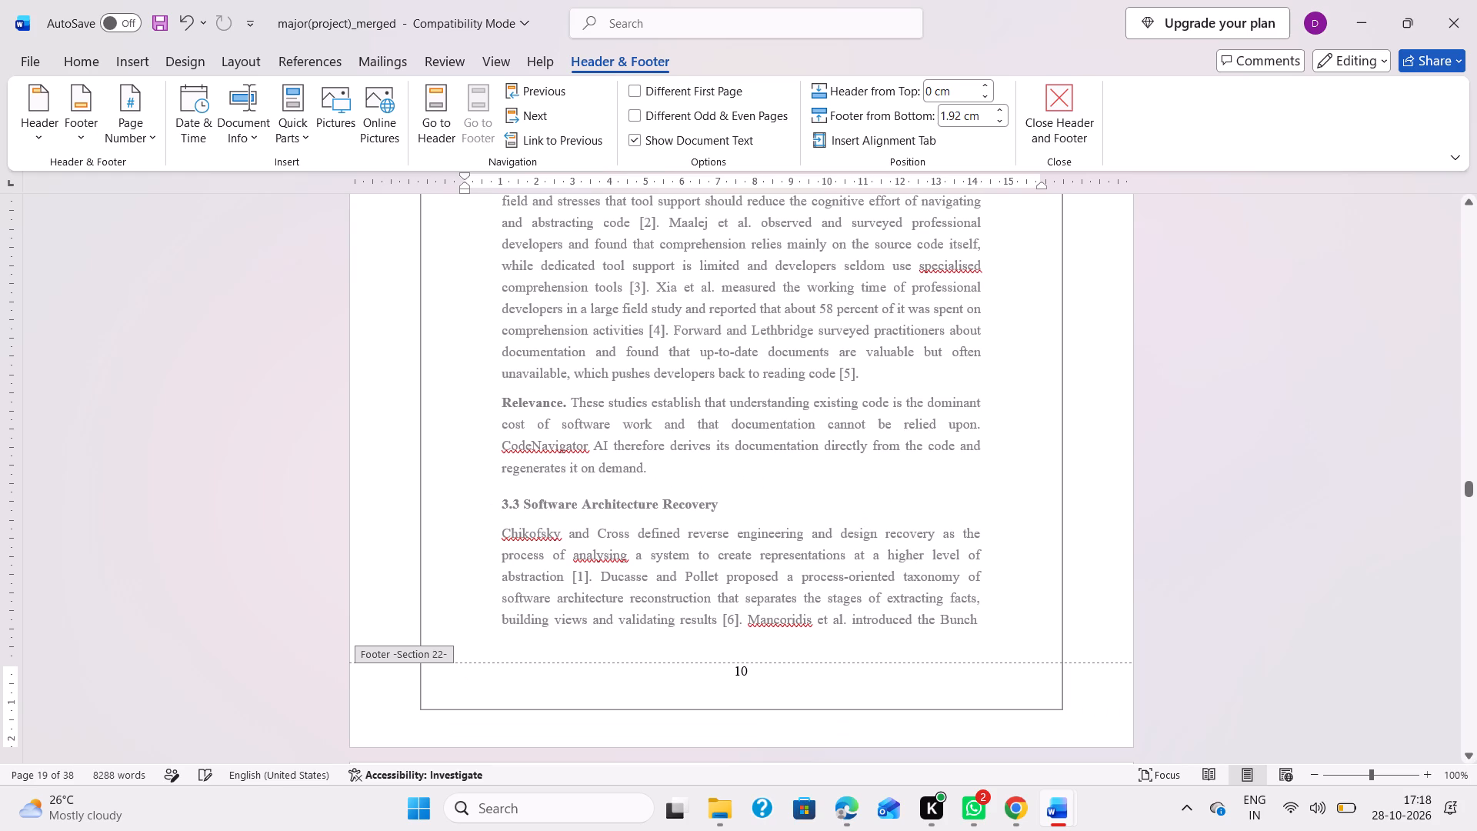
left_click(751, 670)
key("BackSpace")
key("1")
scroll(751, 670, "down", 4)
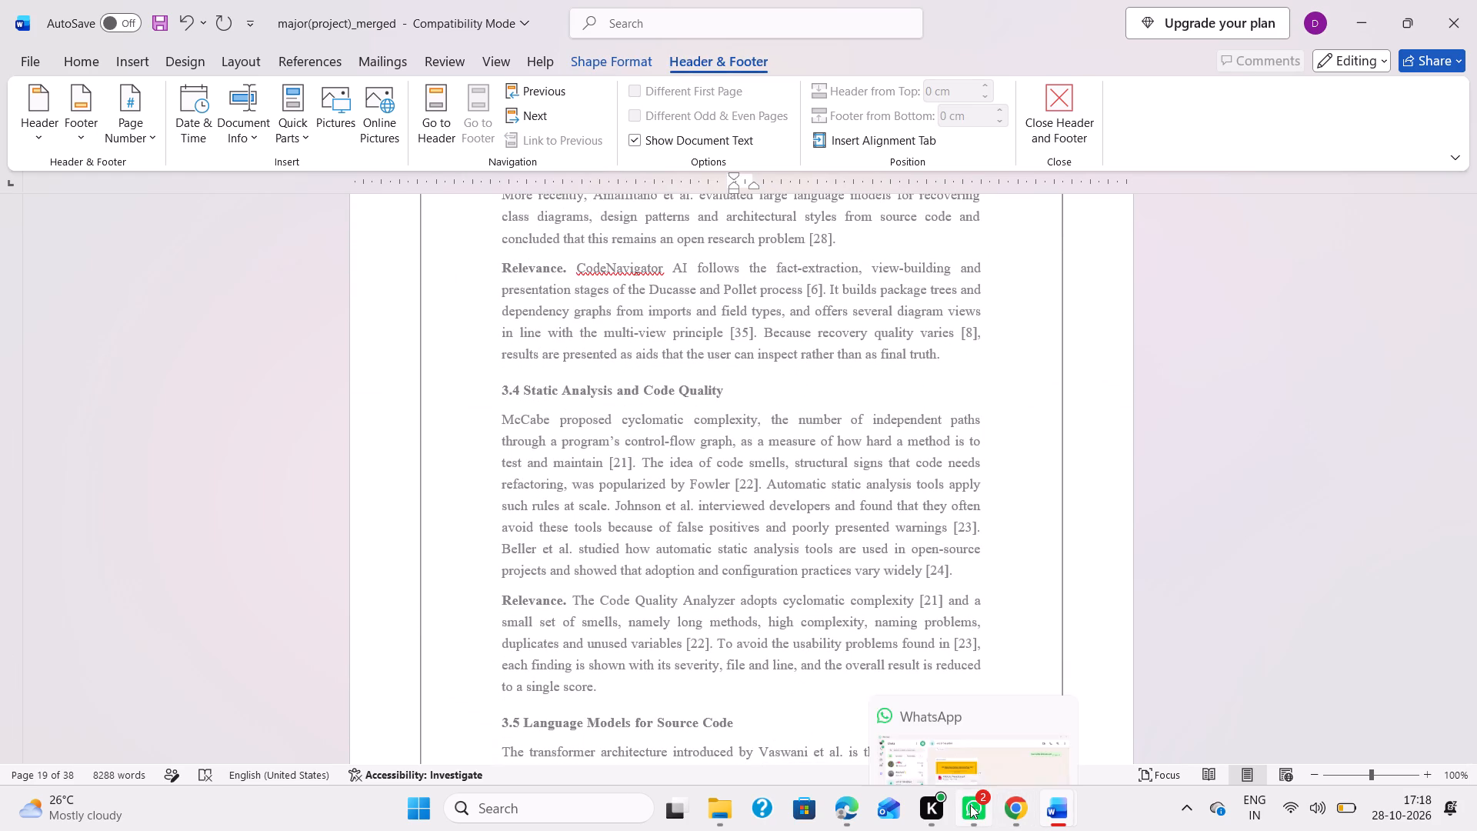
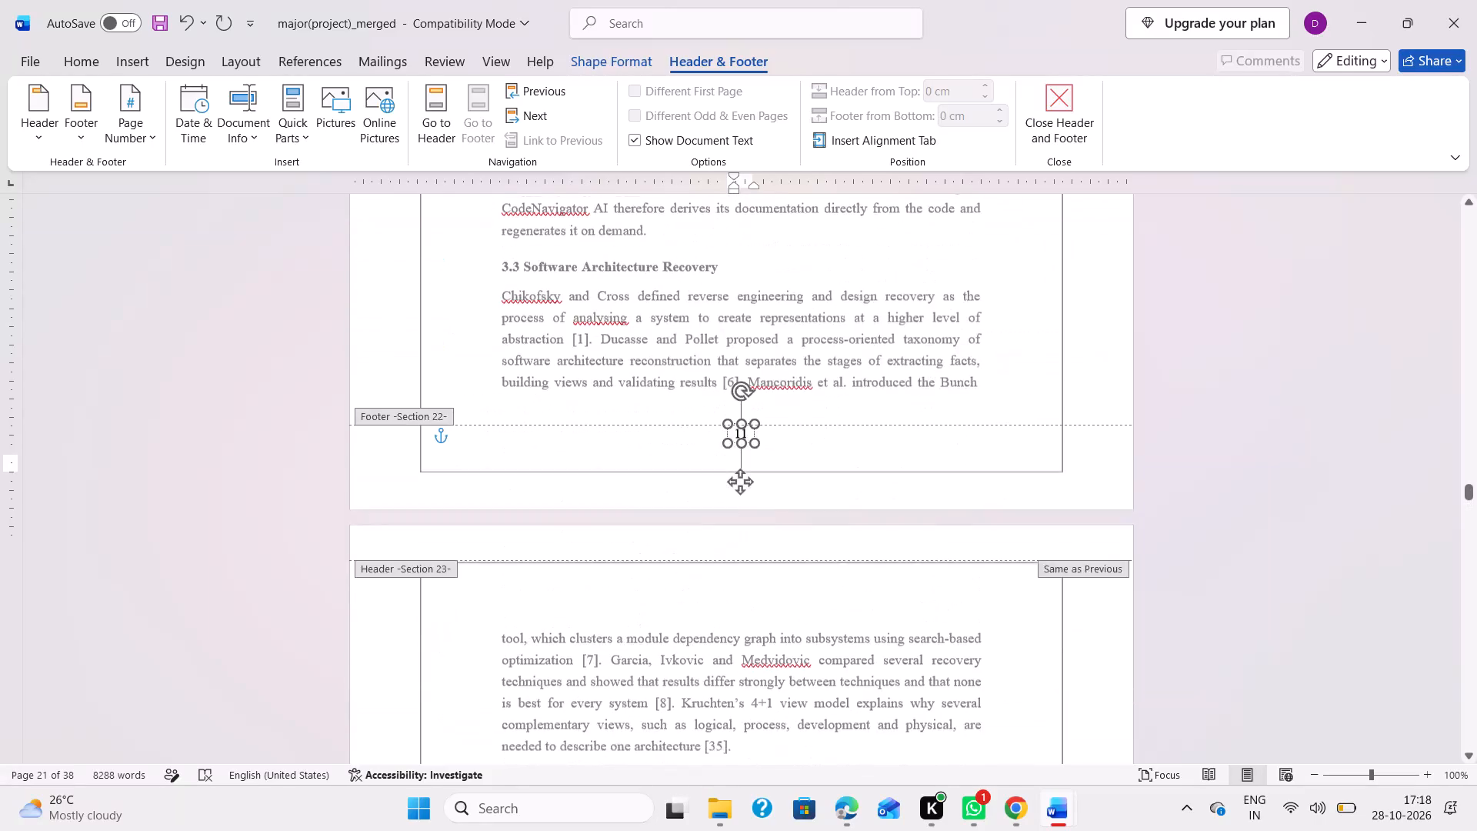
Unlink the Section 23 footer on the 3.5 Language Models for Source Code page from the previous section and change its page number to 12.
scroll(761, 465, "down", 1)
scroll(761, 465, "up", 2)
scroll(761, 465, "down", 2)
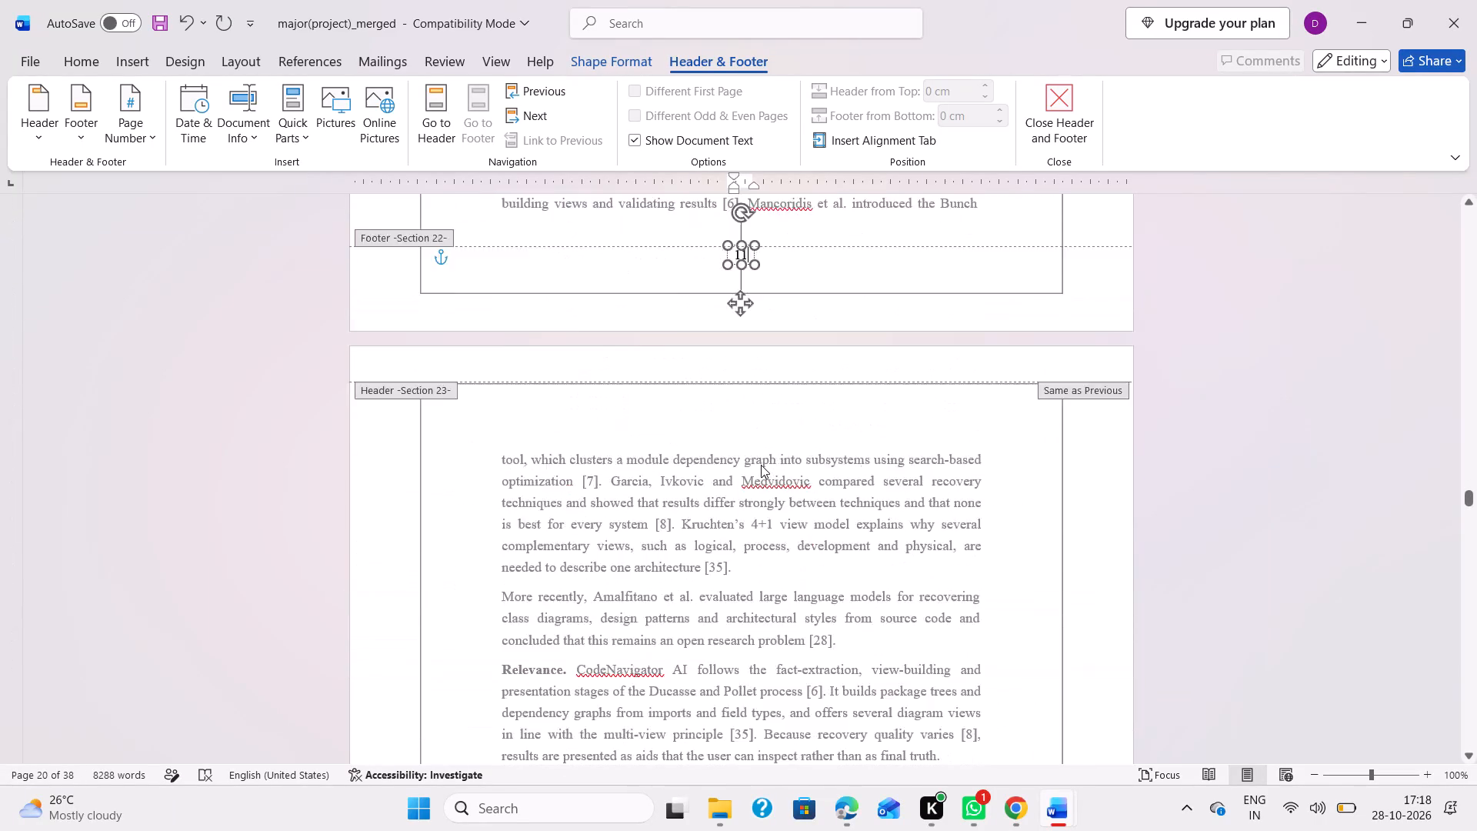
scroll(761, 465, "down", 3)
left_click(749, 683)
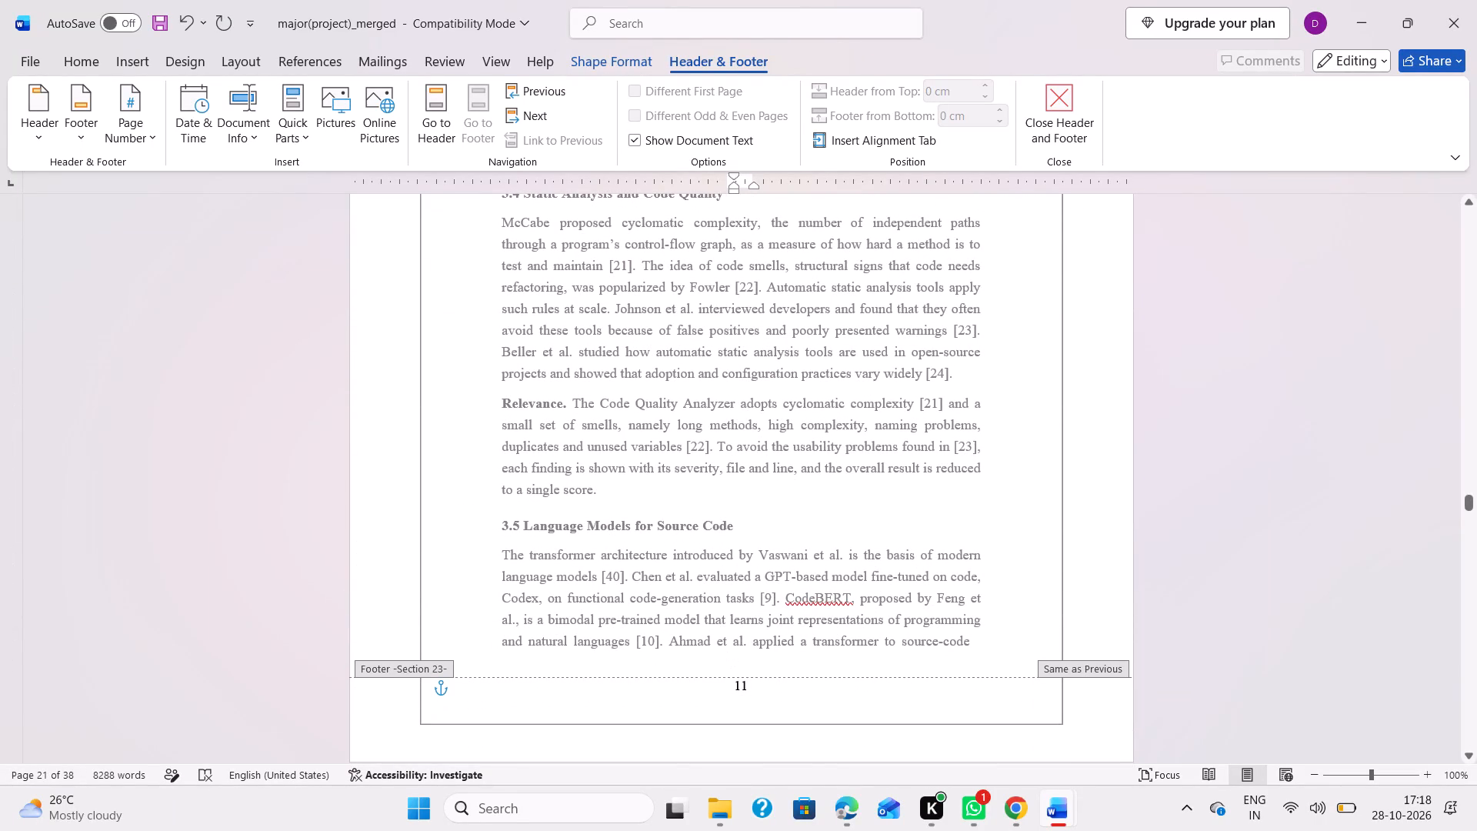
left_click(701, 683)
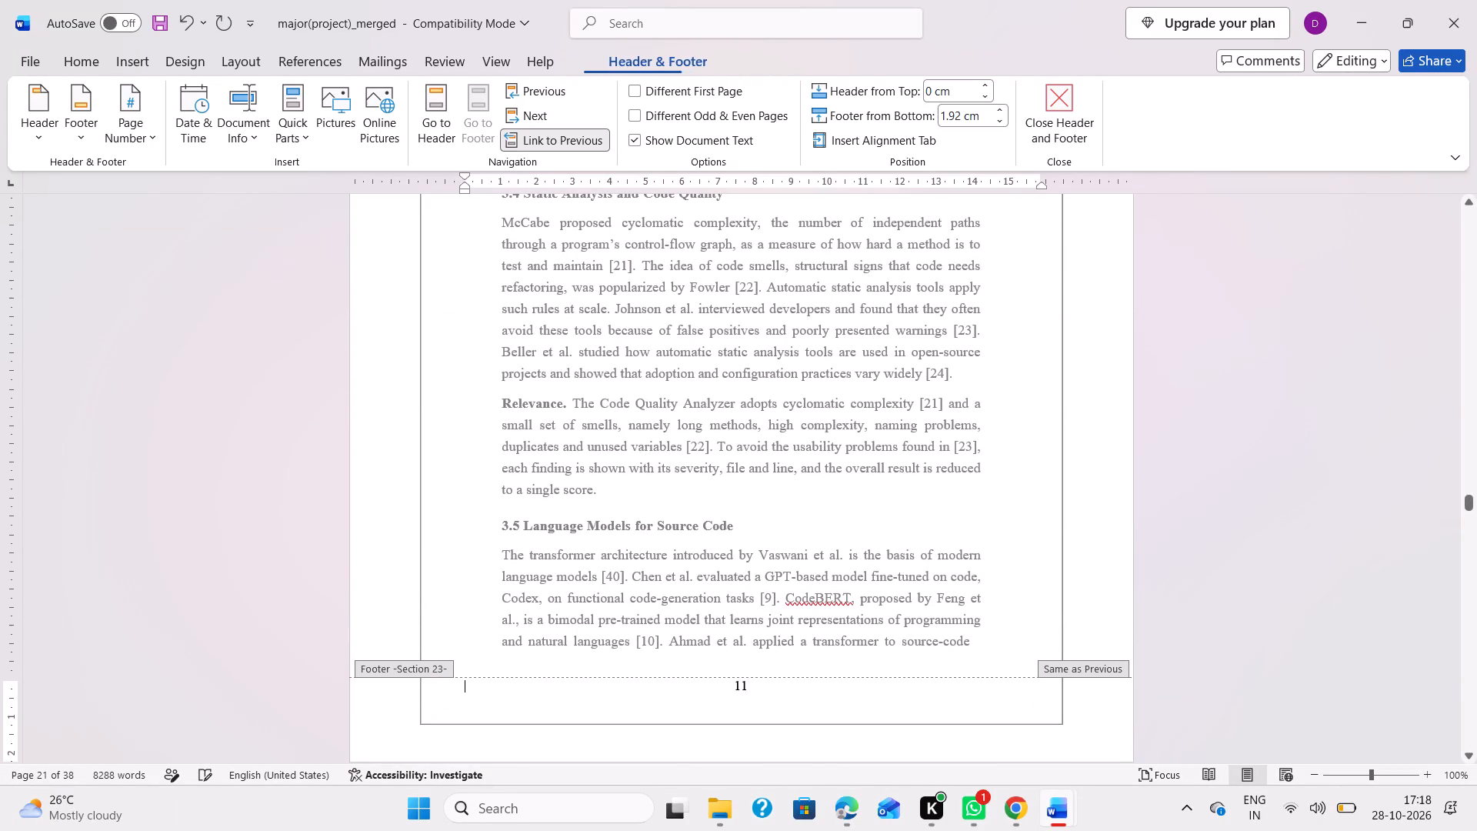
left_click(564, 130)
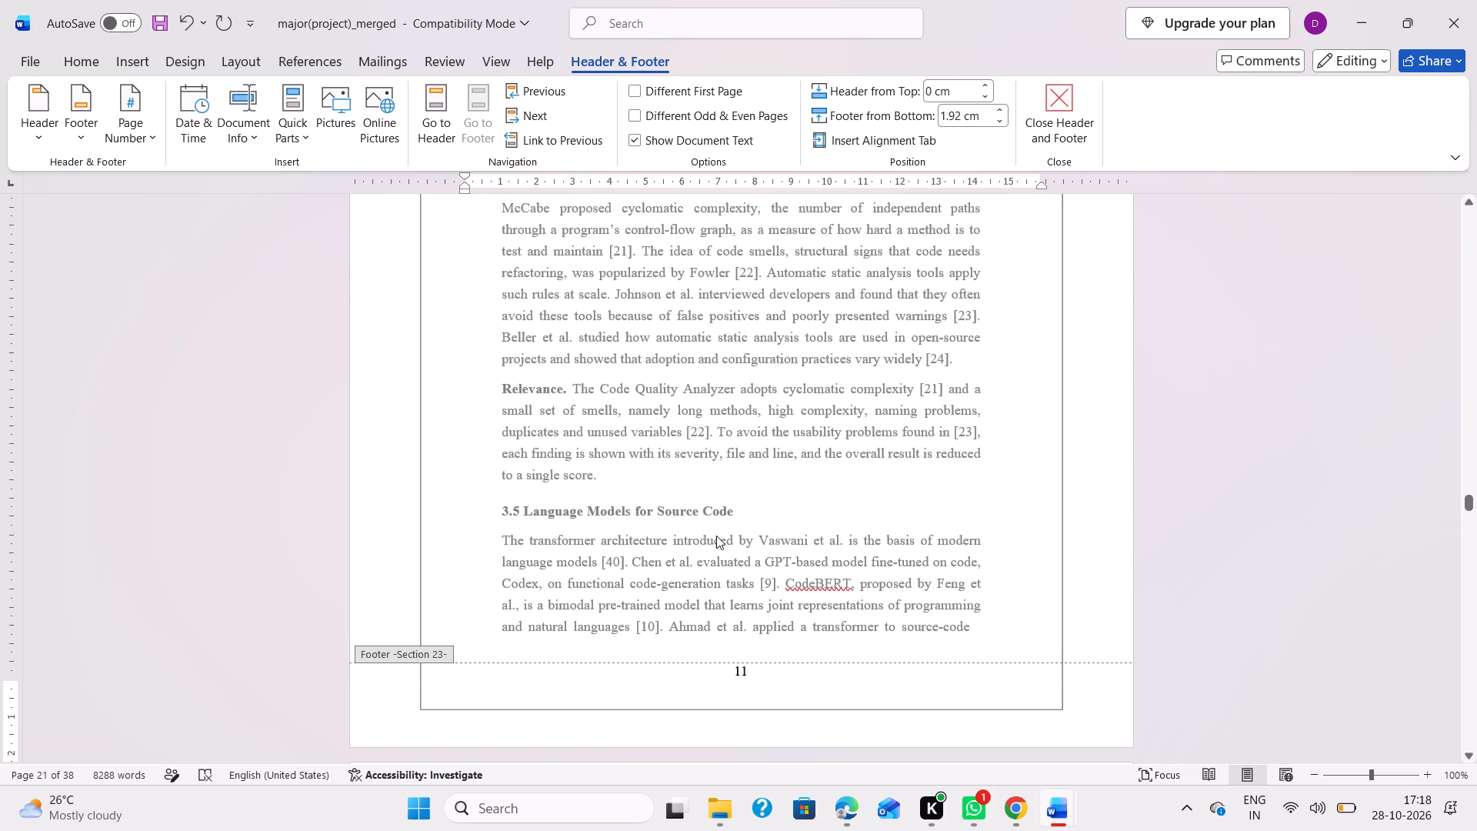
left_click(748, 667)
key("BackSpace")
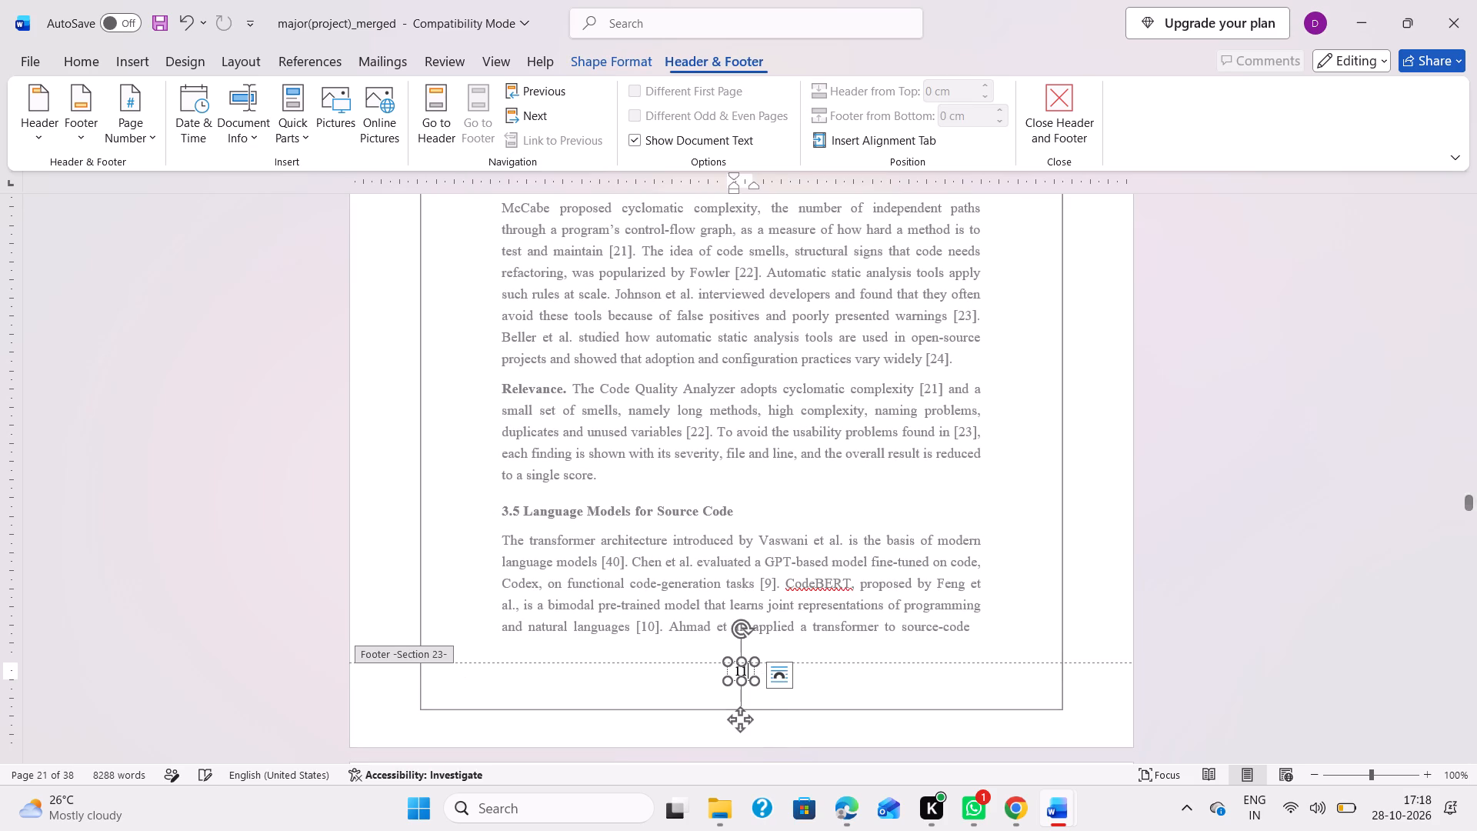
key("2")
Unlink the Section 24 footer on the 3.6 Grounding, Retrieval and Hallucination page from the previous section and change its page number to 13.
scroll(748, 667, "down", 3)
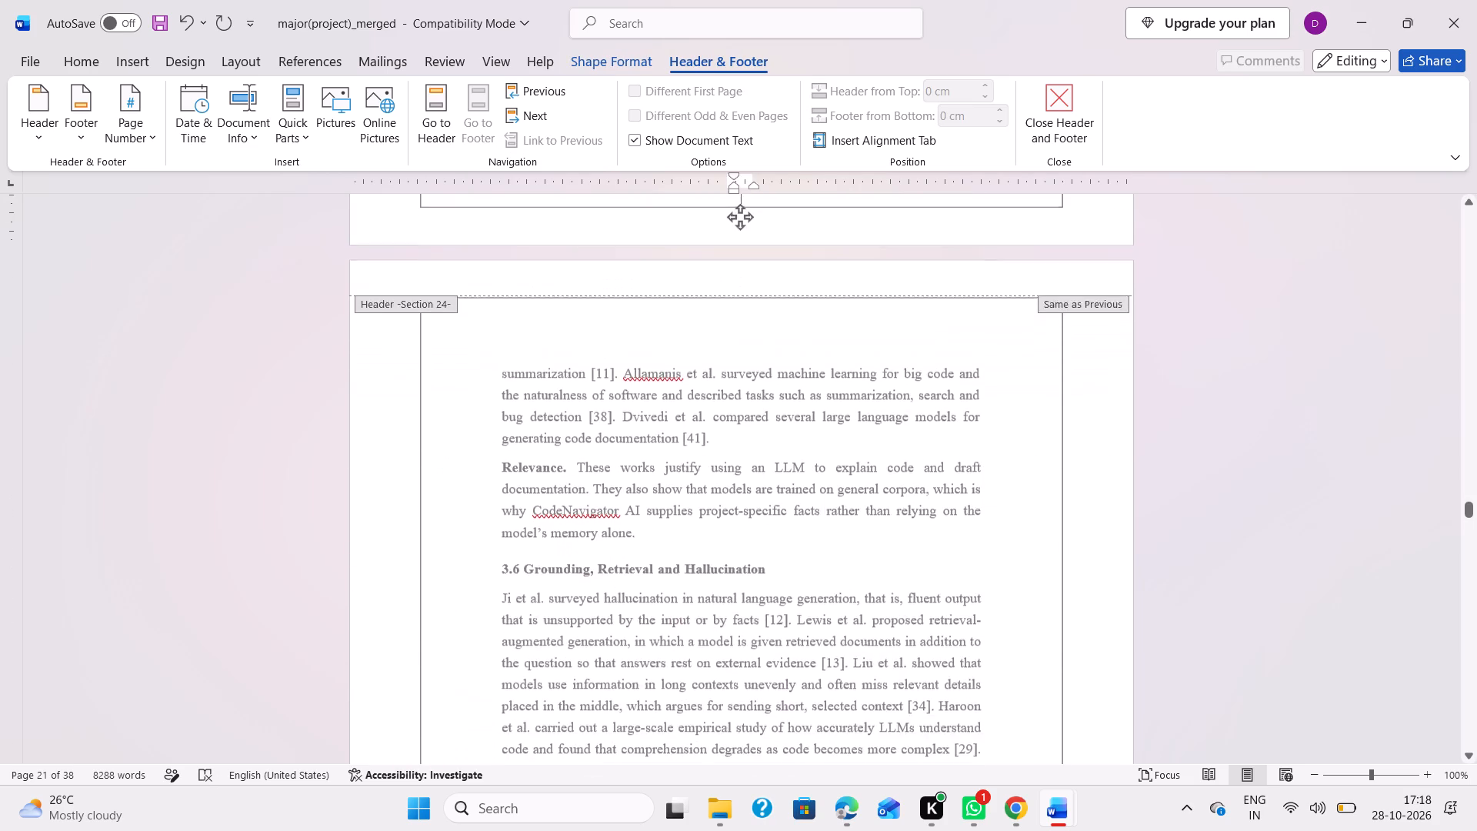
scroll(748, 667, "down", 1)
scroll(767, 609, "down", 1)
left_click(670, 613)
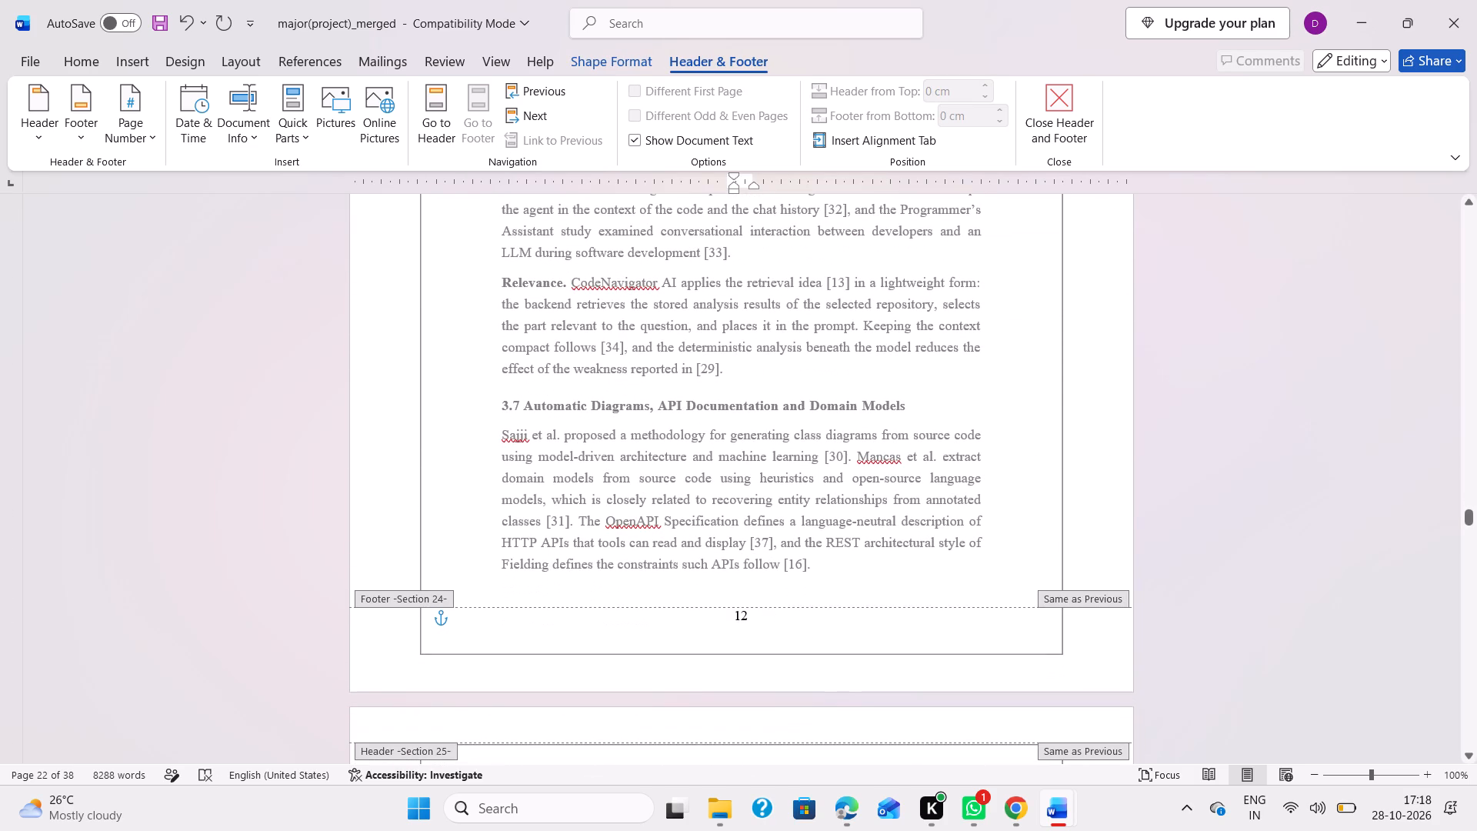
left_click(584, 151)
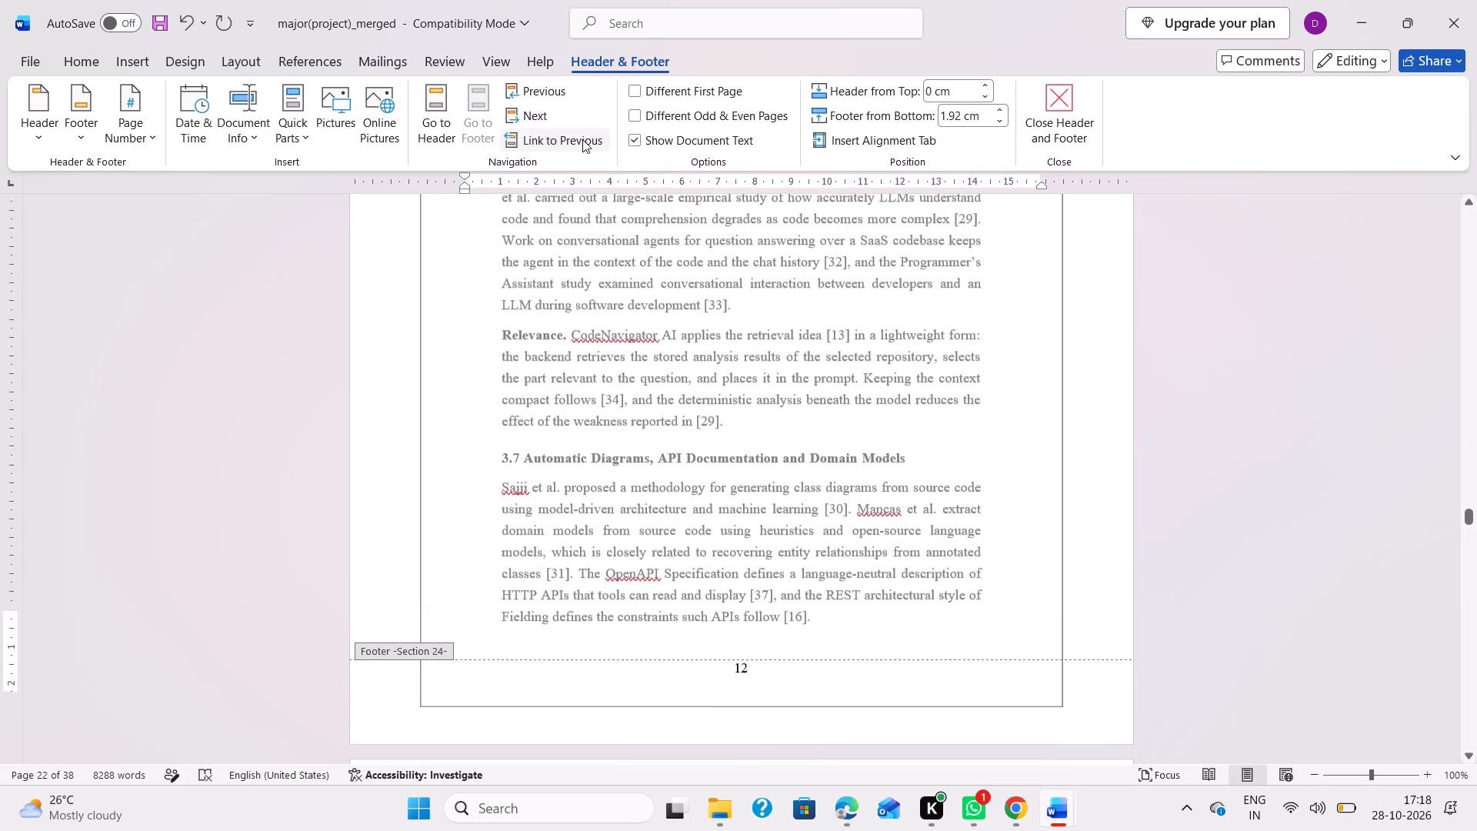
left_click(757, 663)
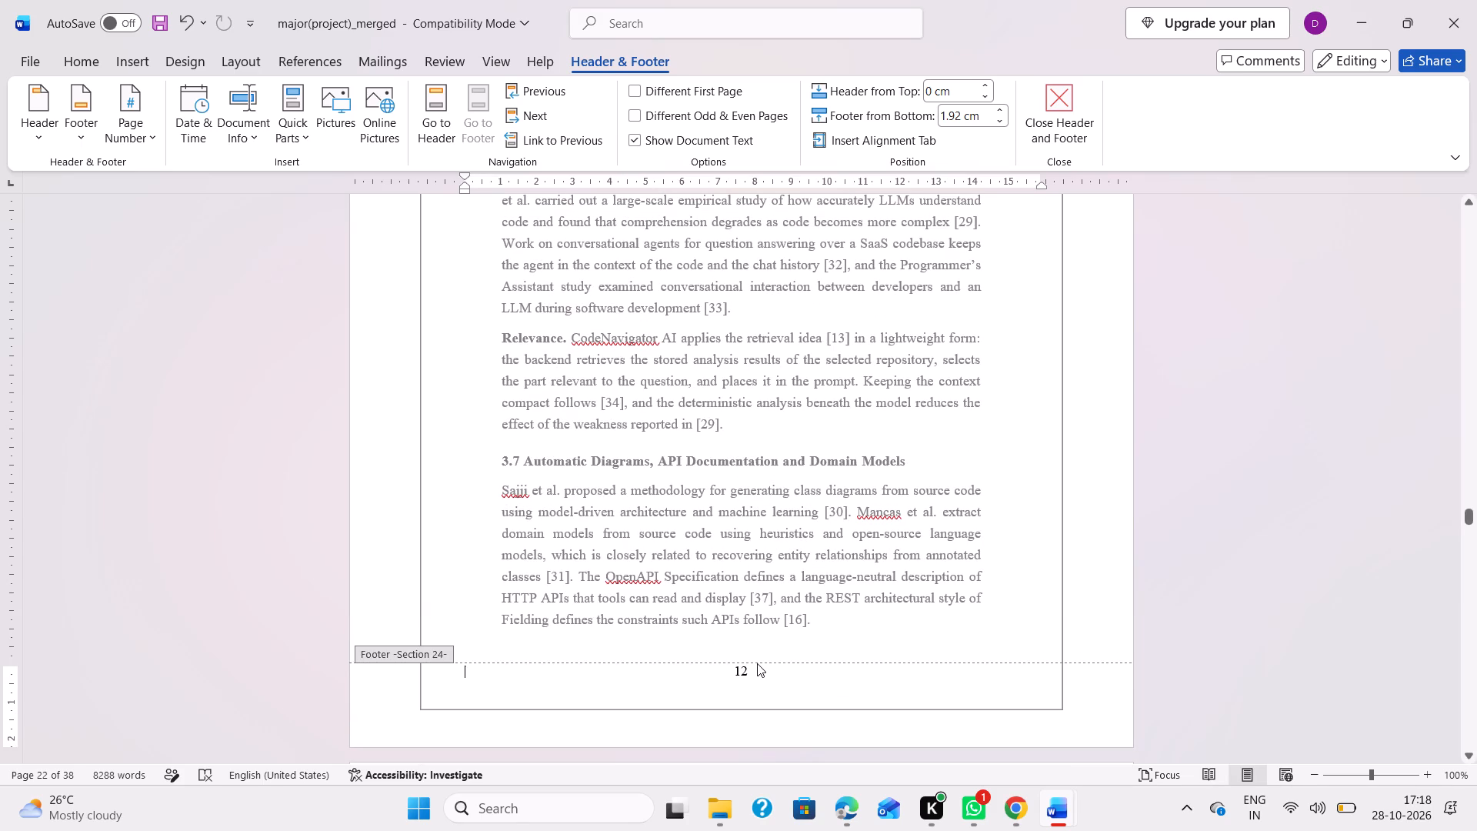
left_click(748, 670)
key("BackSpace")
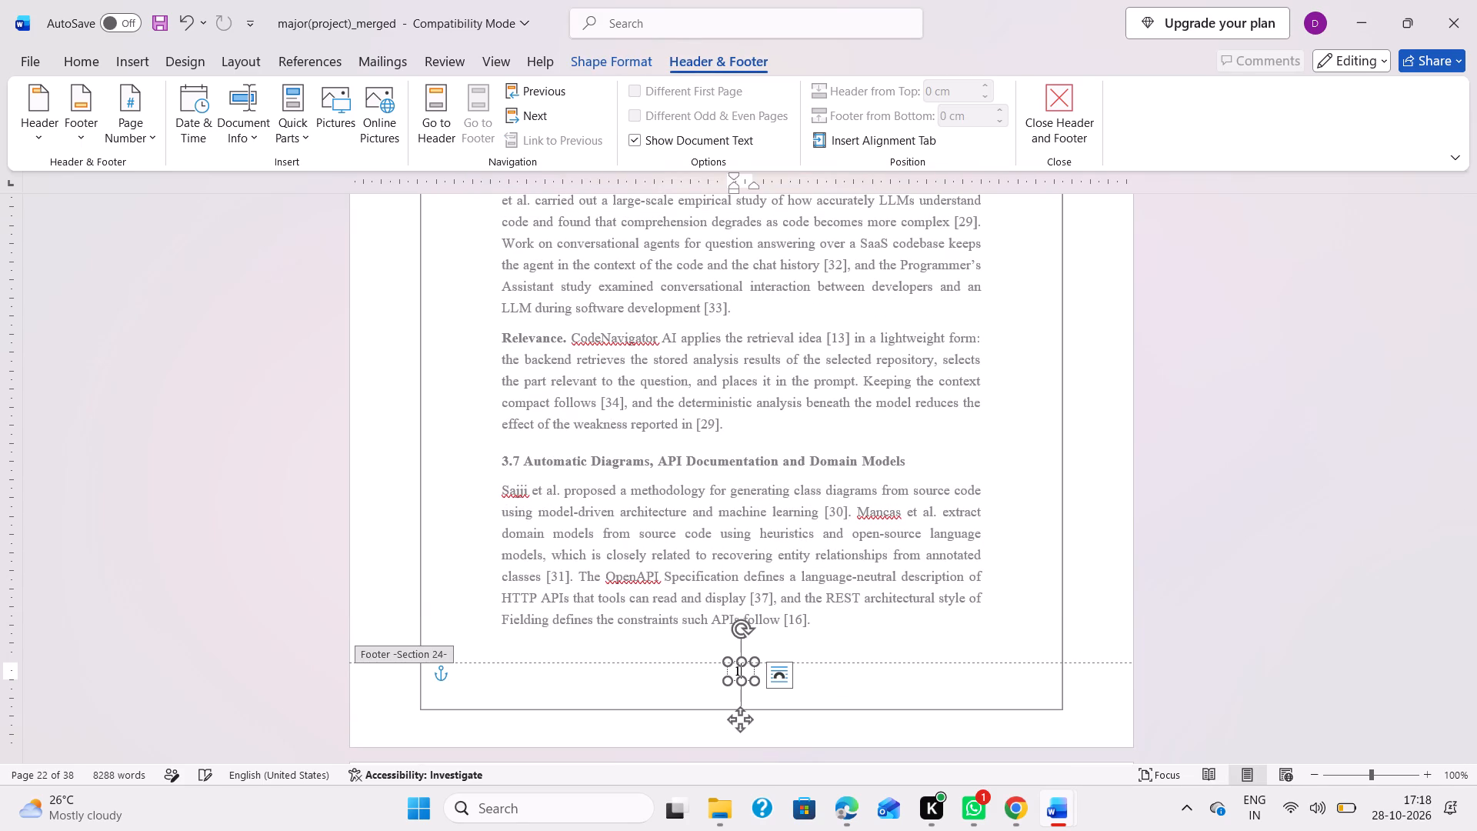
key("3")
Unlink the Section 25 footer on the 3.9 Comparison of Existing Tools page from the previous section and change its page number to 14.
scroll(809, 547, "up", 2)
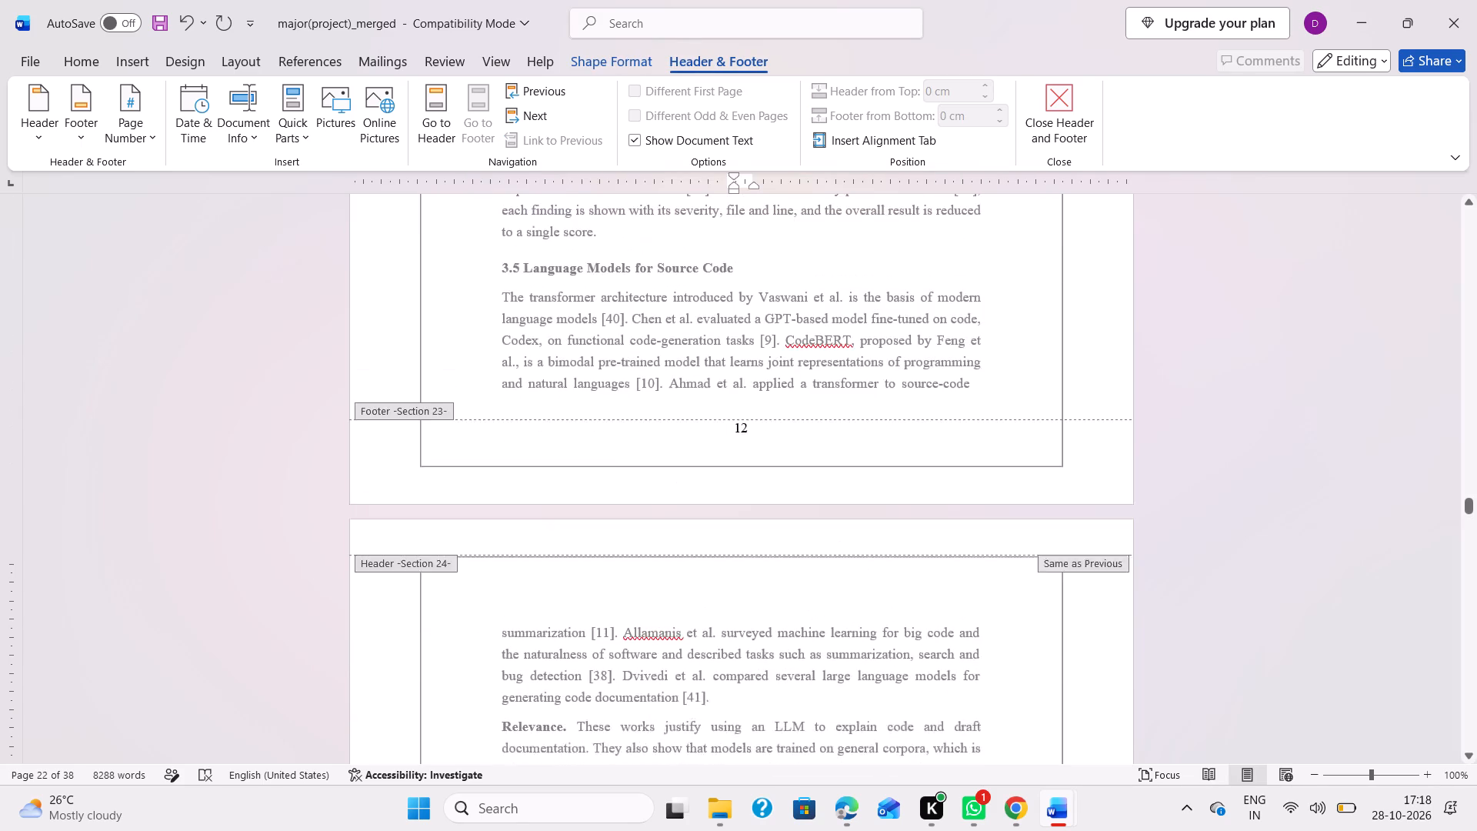
scroll(809, 547, "up", 1)
scroll(809, 547, "down", 7)
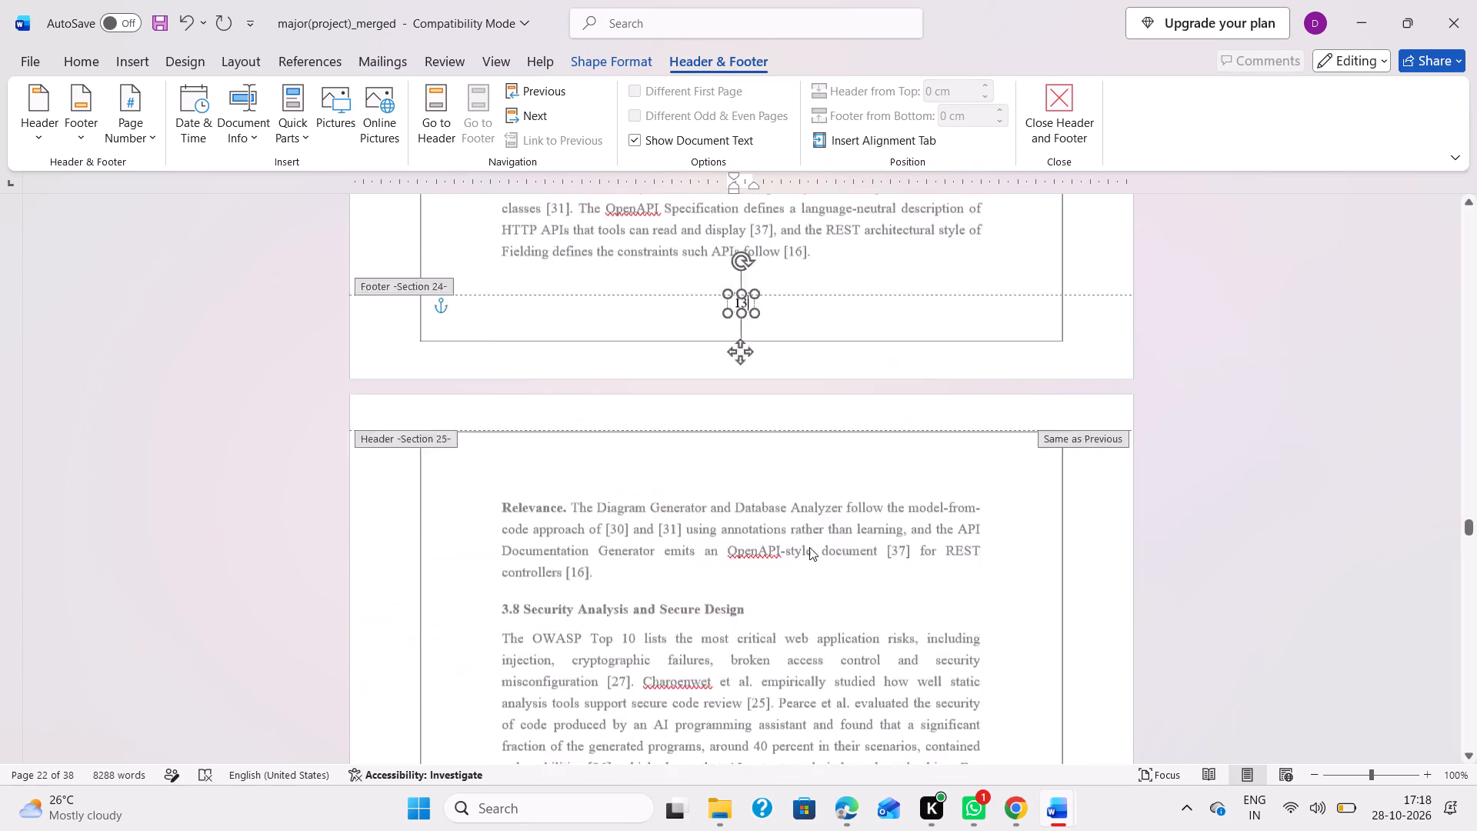
scroll(809, 547, "down", 2)
scroll(801, 466, "up", 2)
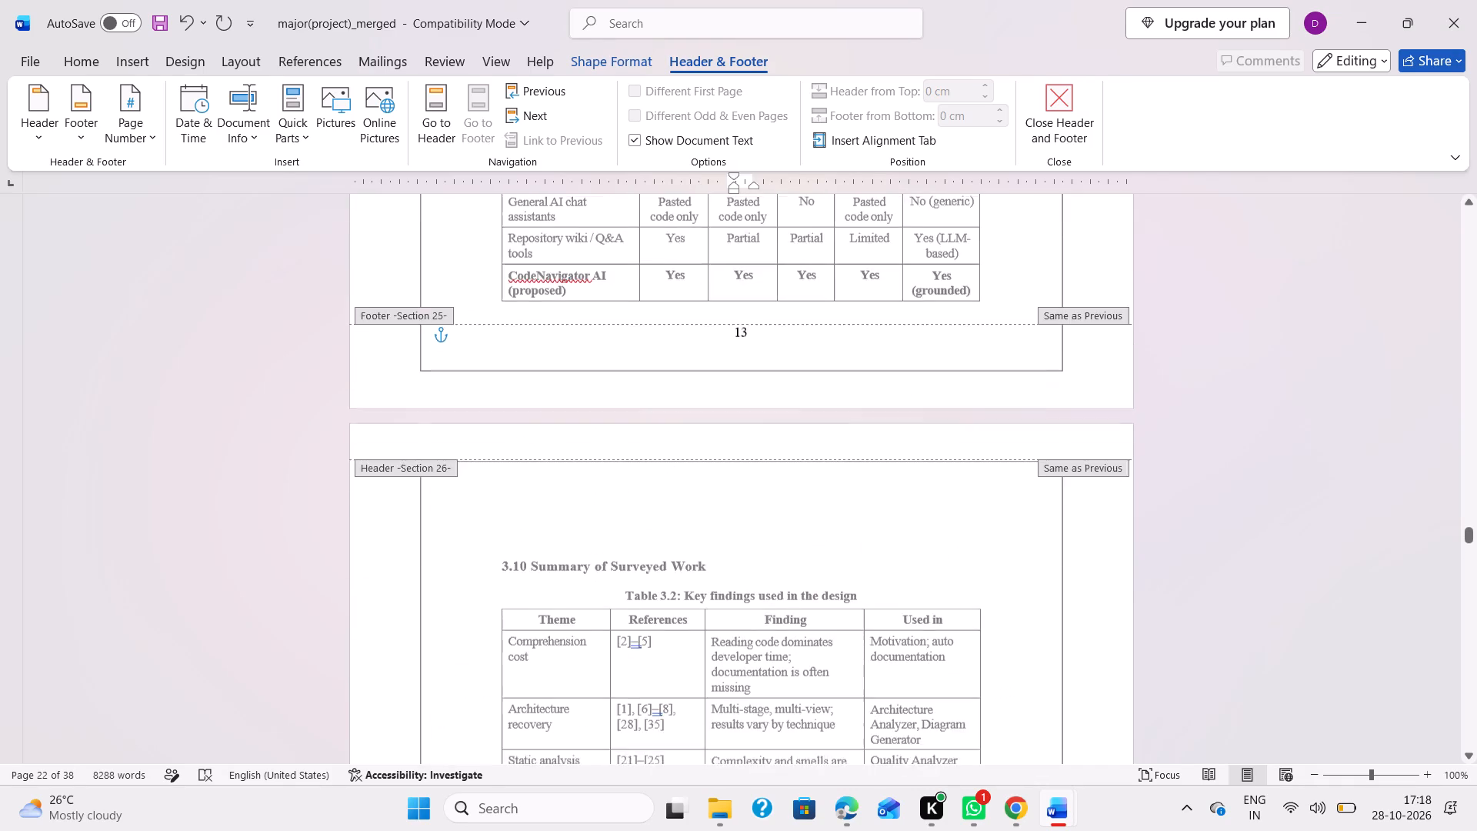
scroll(801, 466, "up", 4)
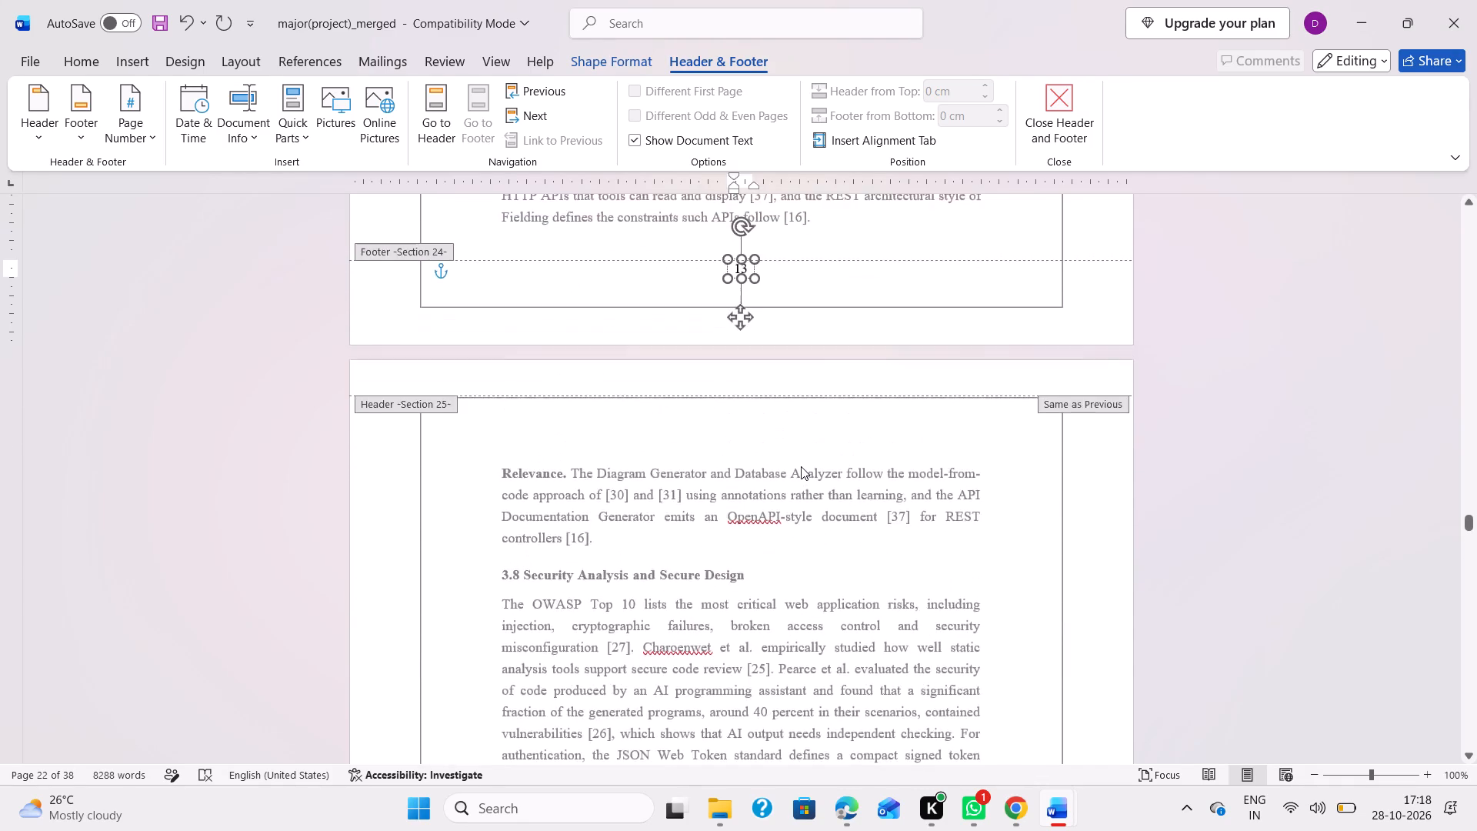
scroll(801, 466, "up", 1)
scroll(801, 466, "down", 3)
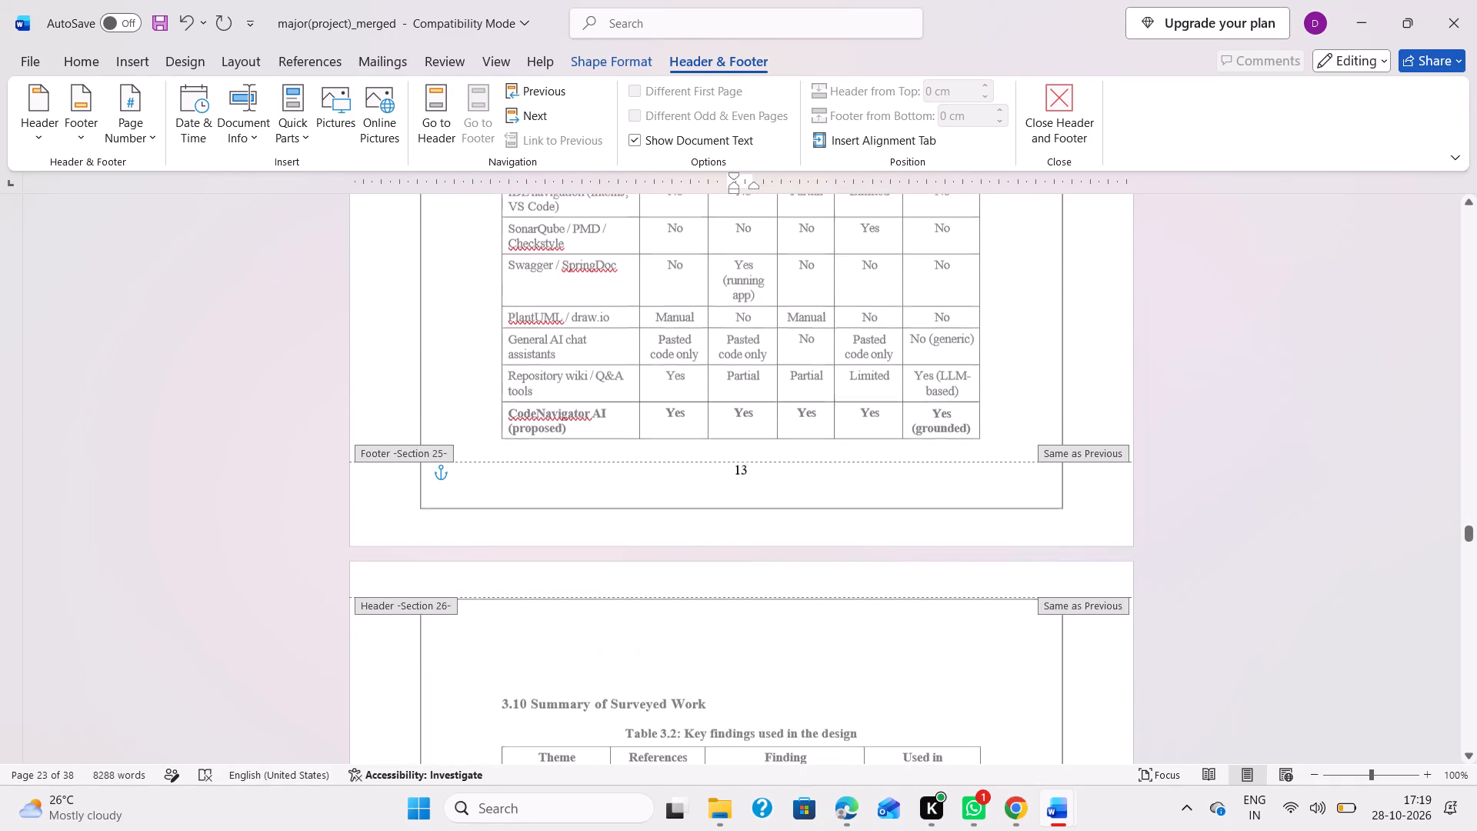
left_click(695, 472)
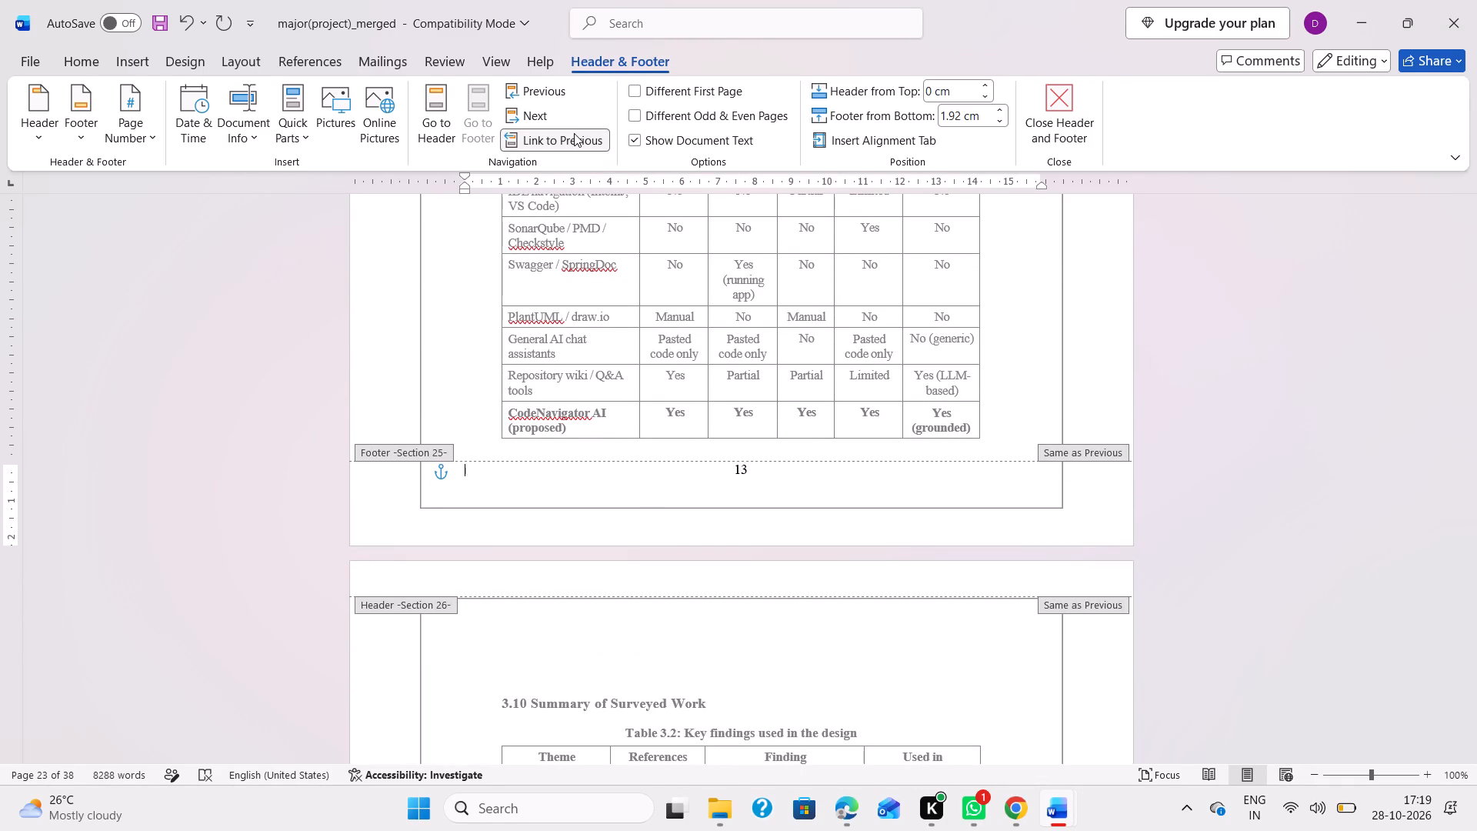
left_click(574, 133)
left_click(749, 669)
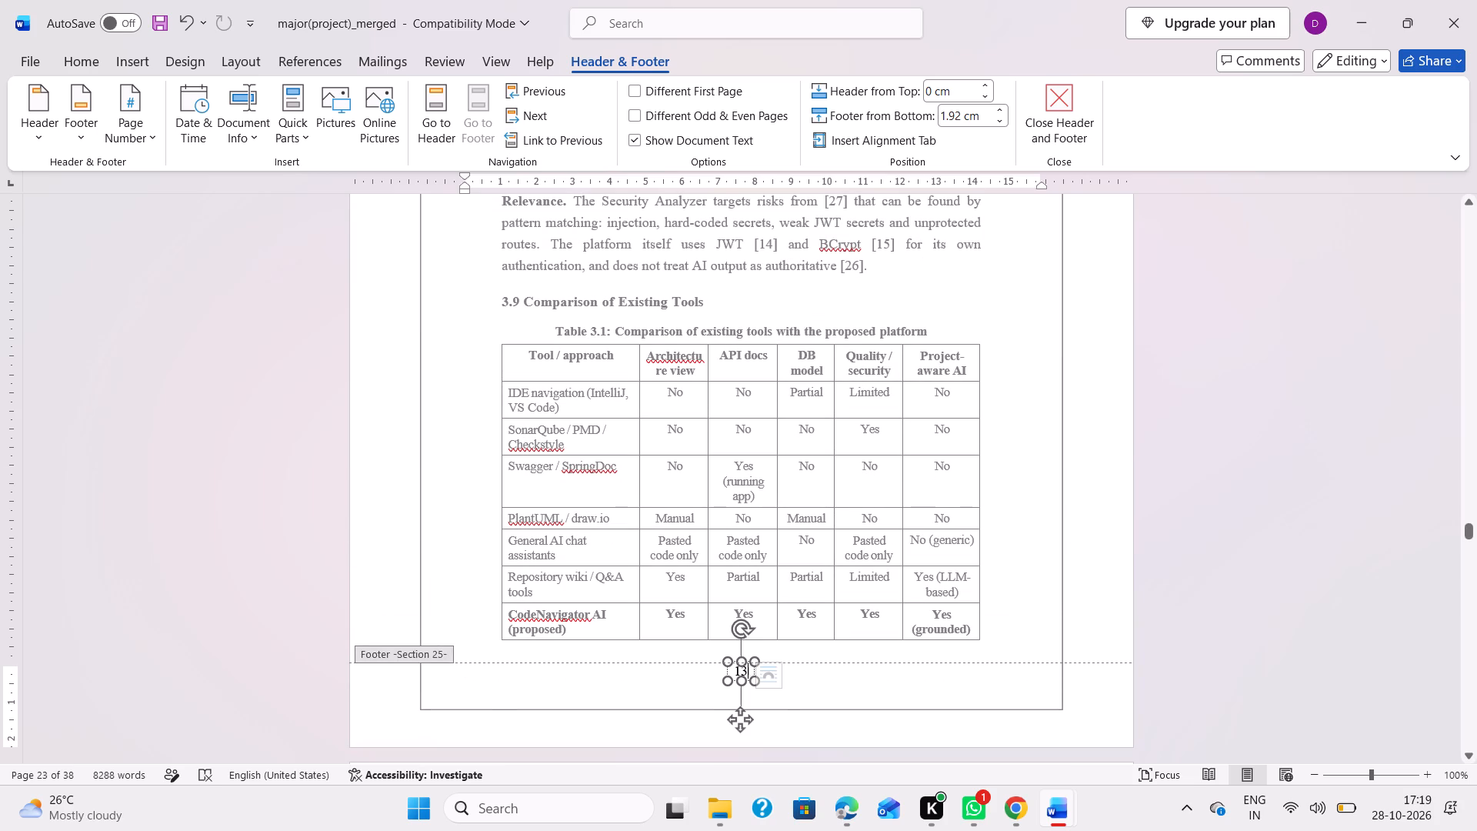
key("BackSpace")
key("4")
Unlink the Section 26 footer on the 3.11 Research Gap page from the previous section and change its page number to 15.
scroll(749, 669, "down", 4)
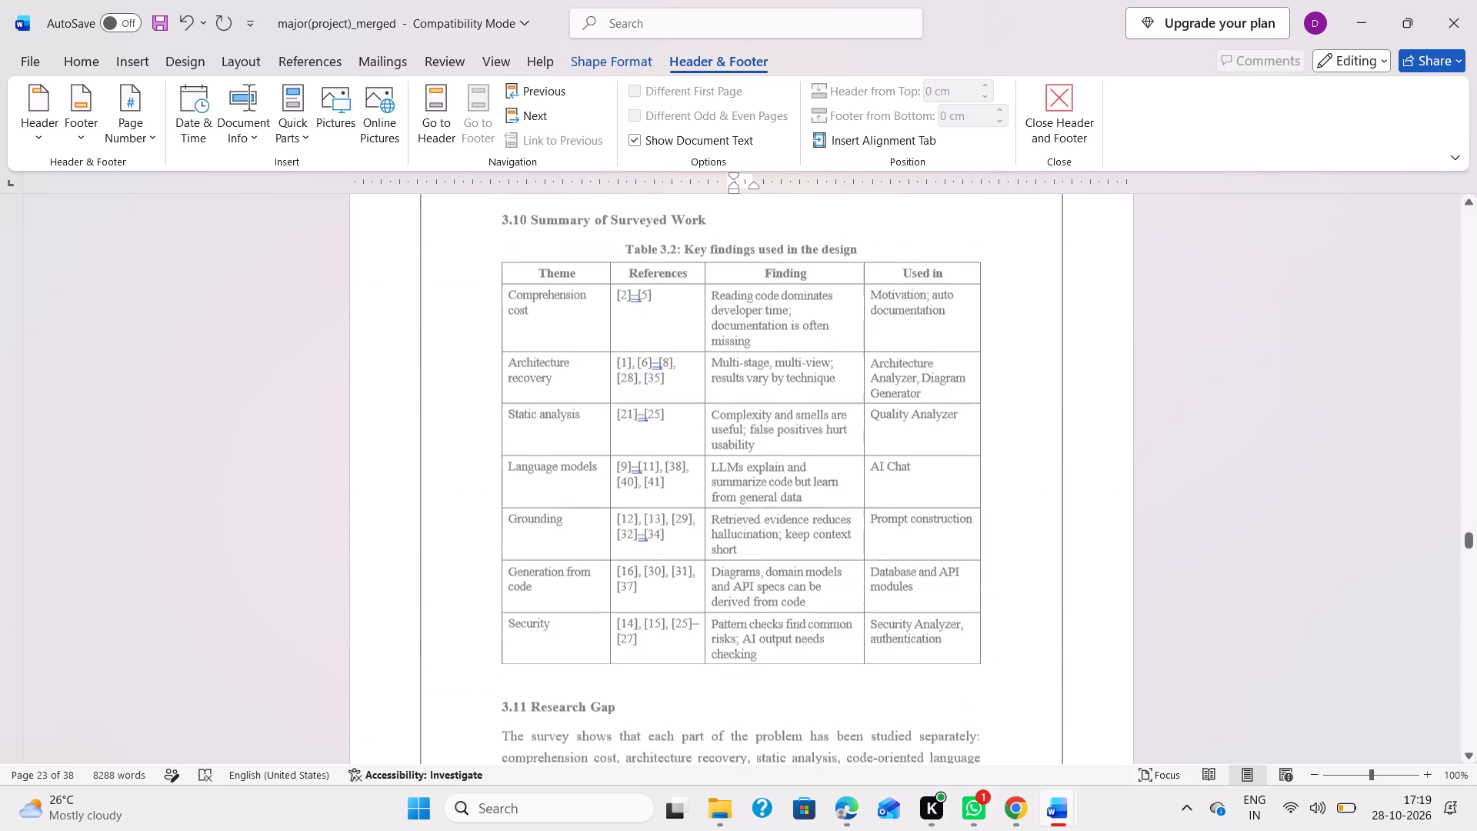
scroll(749, 669, "down", 1)
left_click(712, 726)
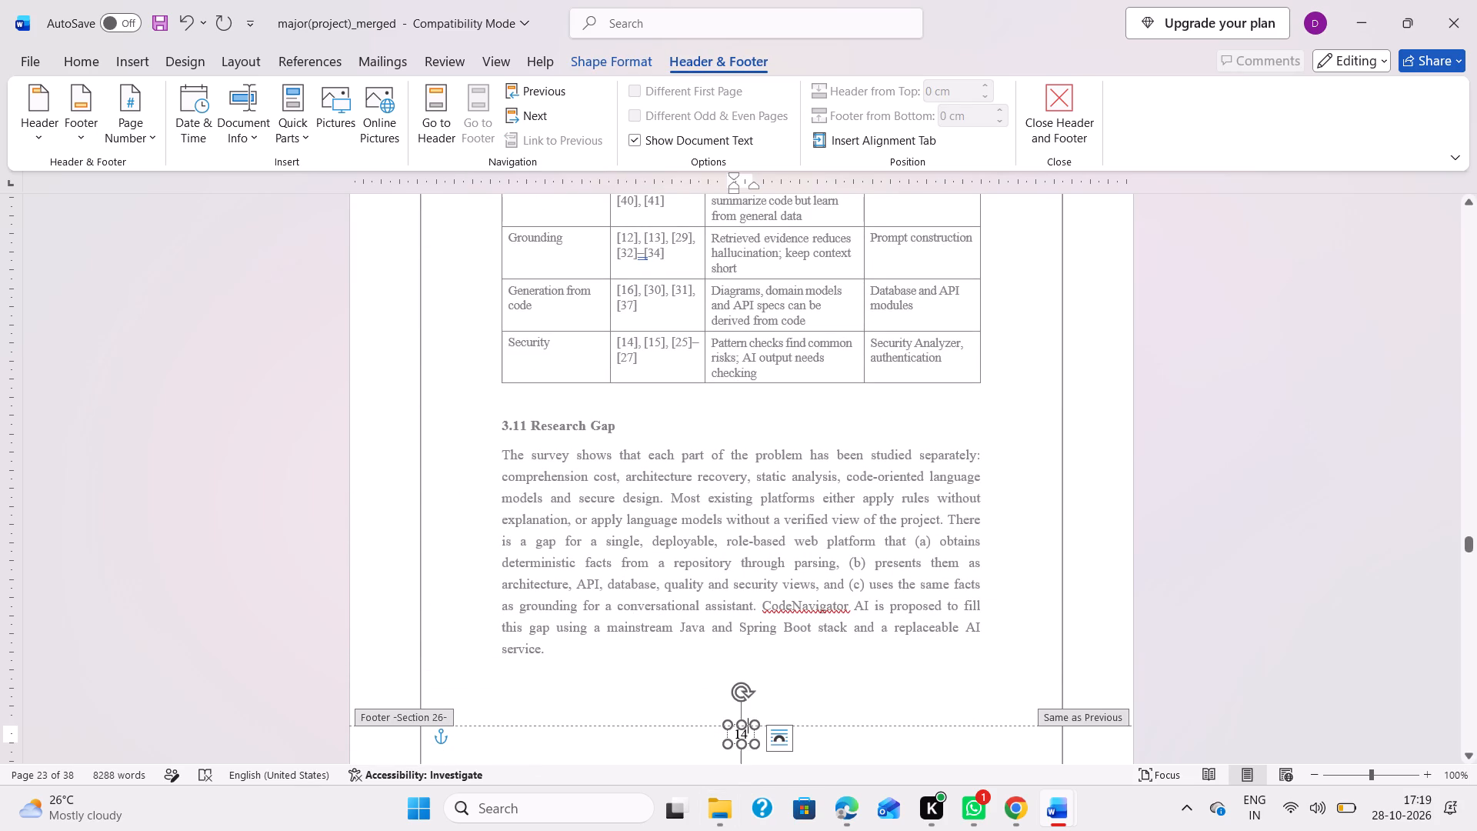
left_click(712, 737)
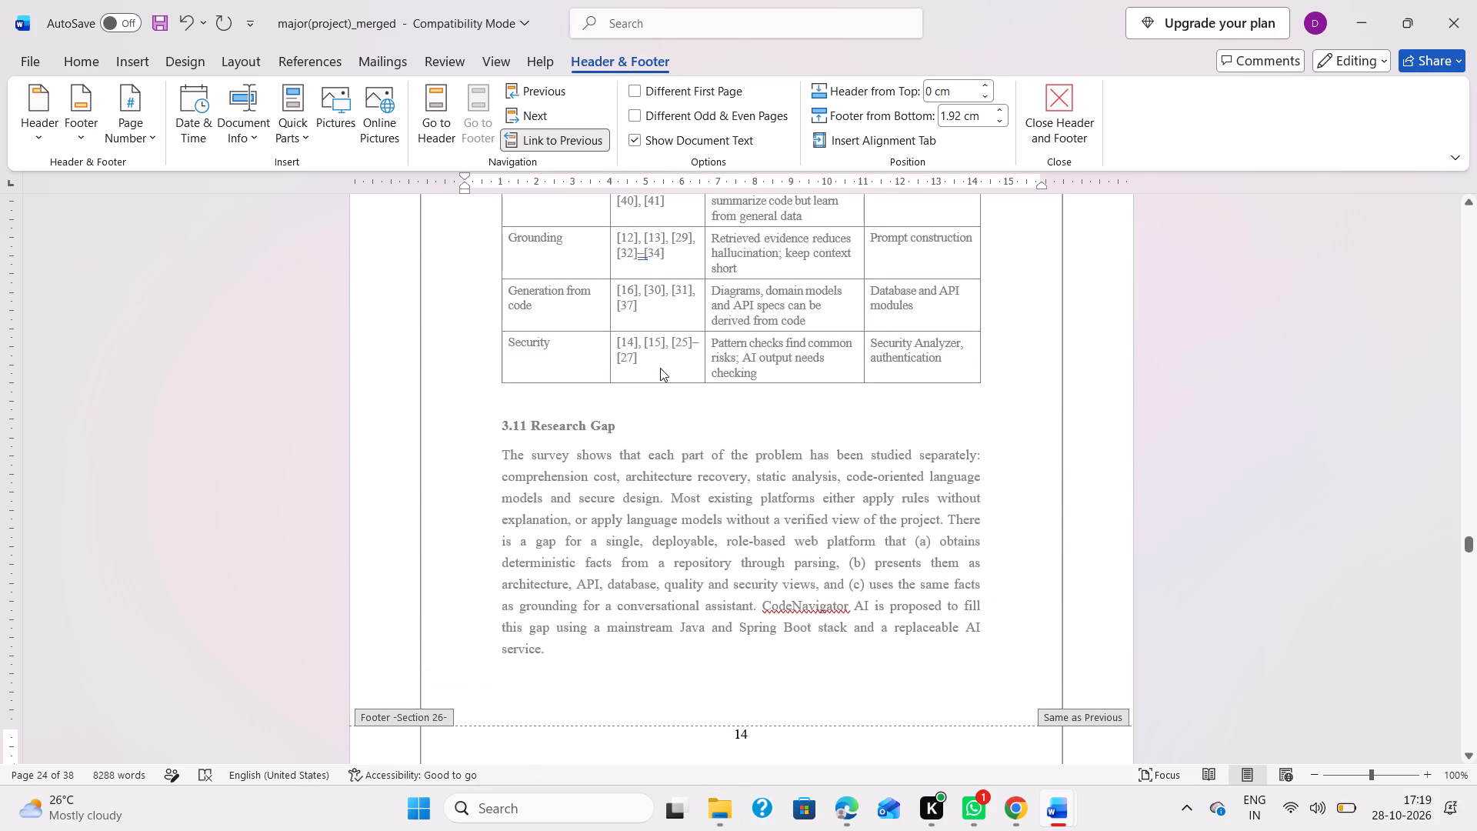
left_click(563, 151)
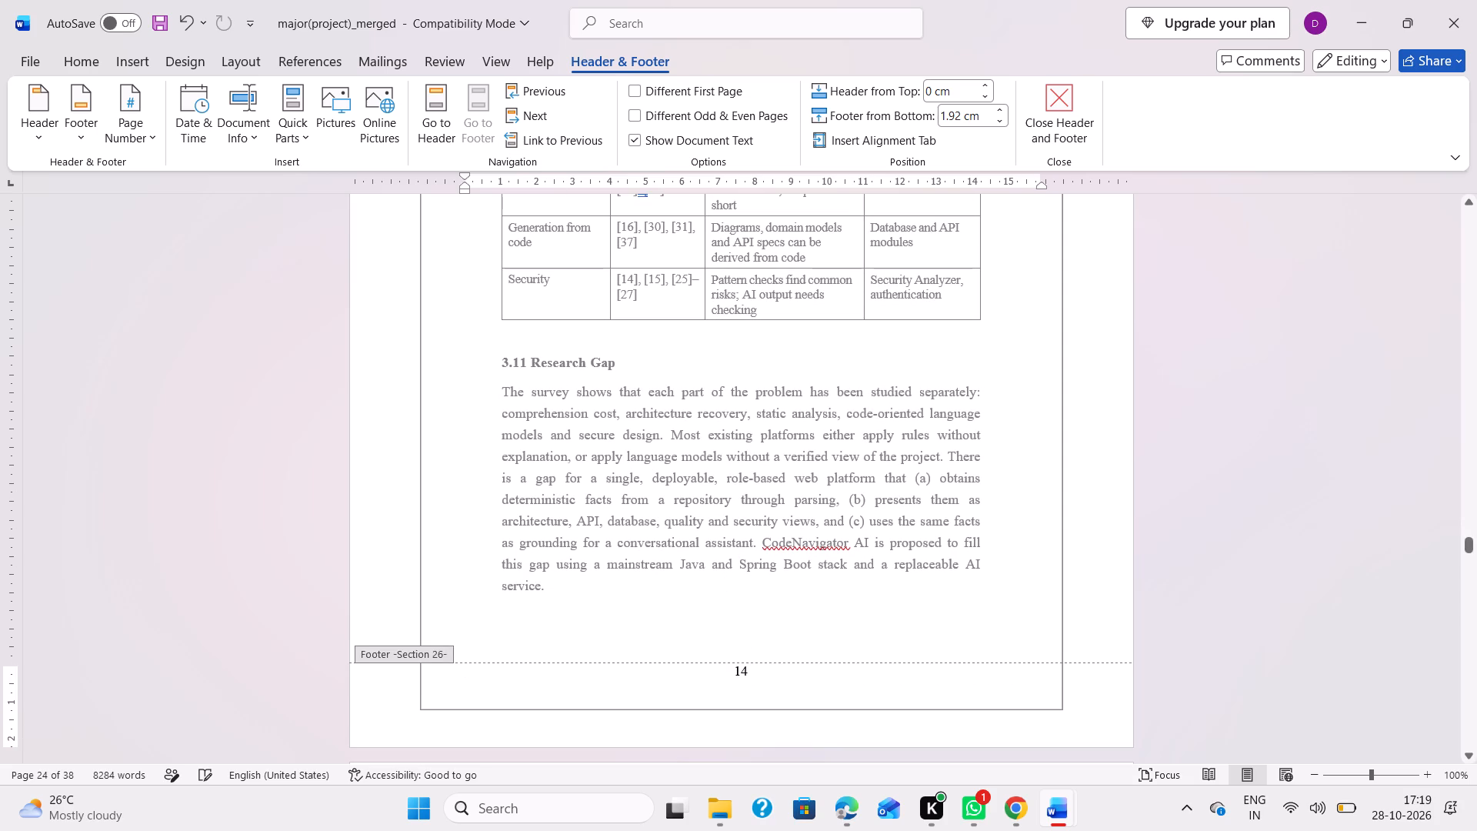
left_click(752, 675)
key("BackSpace")
key("5")
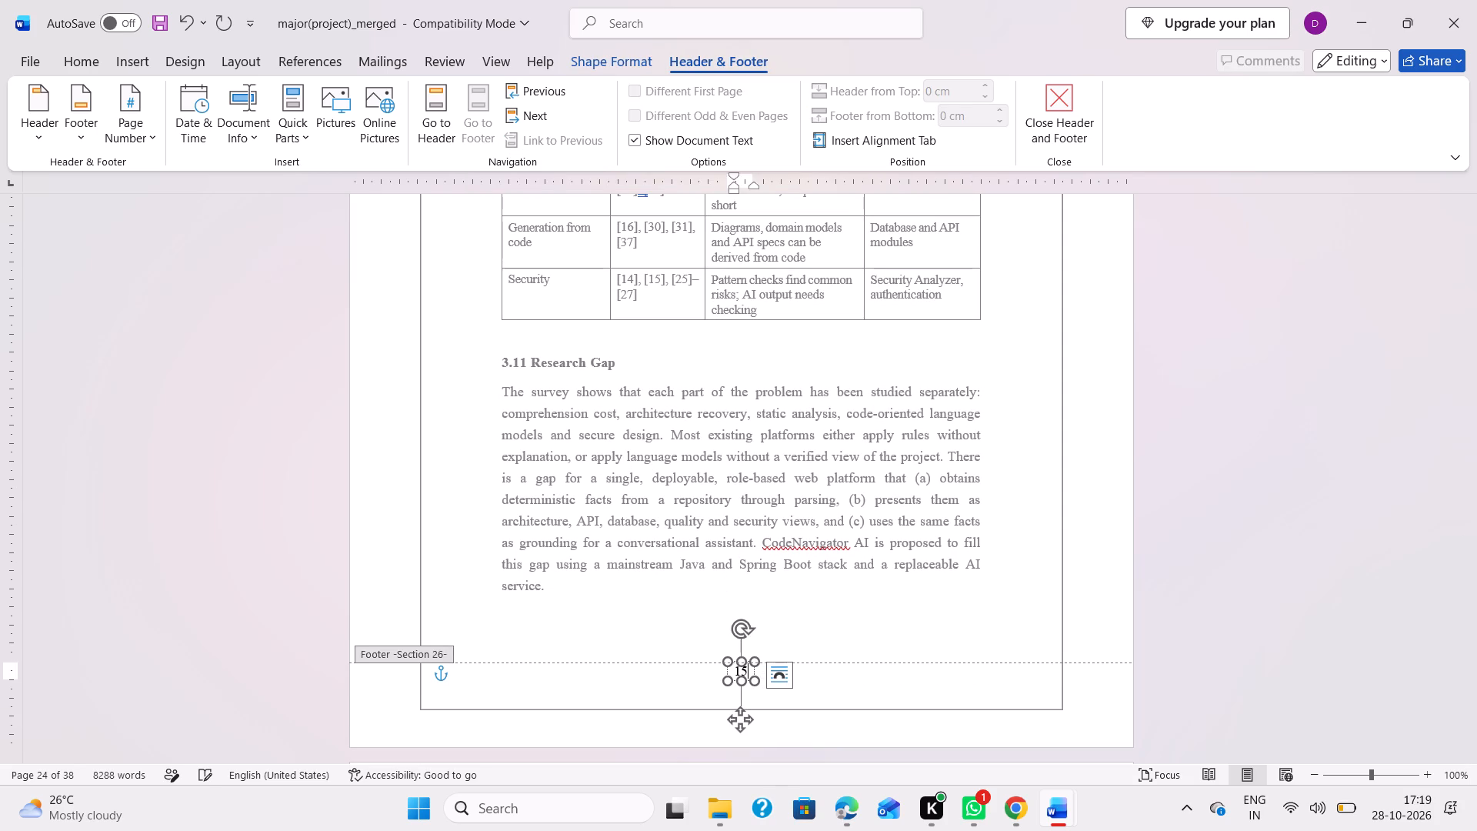
Unlink the Section 27 footer on the 4.3 Proposed System Architecture page from the previous section and change its page number to 16.
scroll(752, 675, "down", 5)
scroll(782, 608, "down", 2)
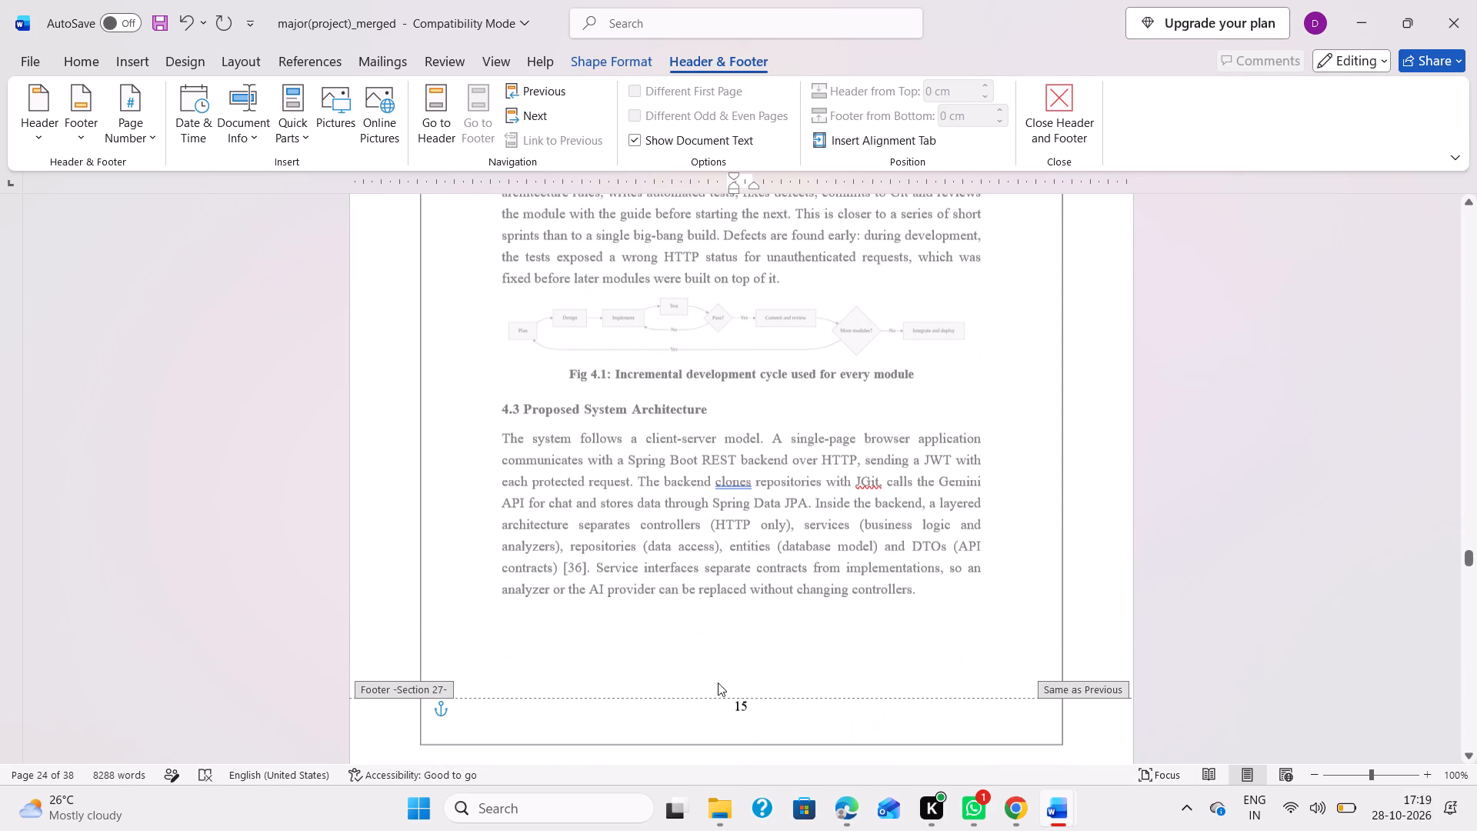
left_click(702, 702)
left_click(562, 134)
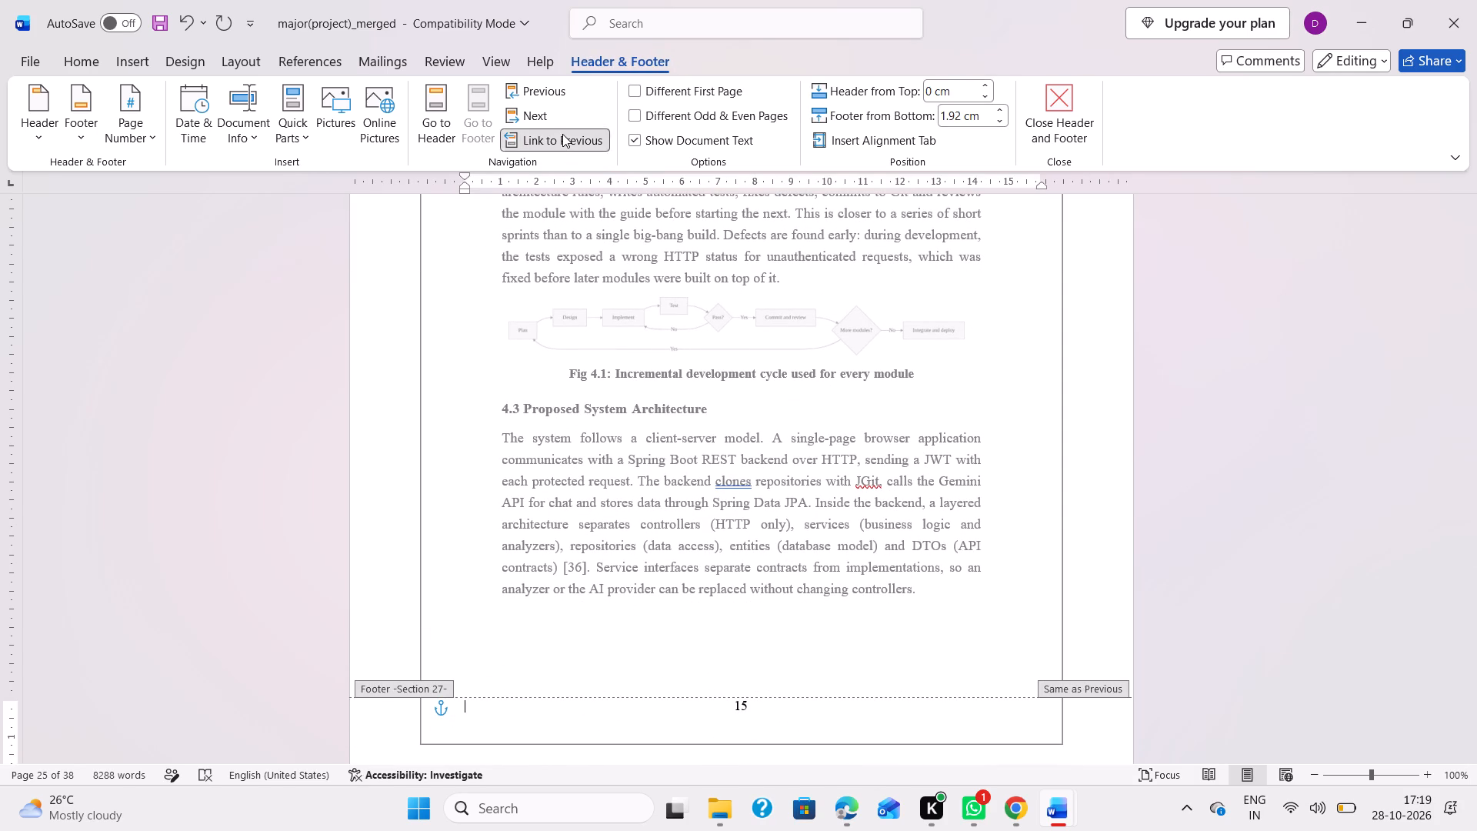
left_click(750, 670)
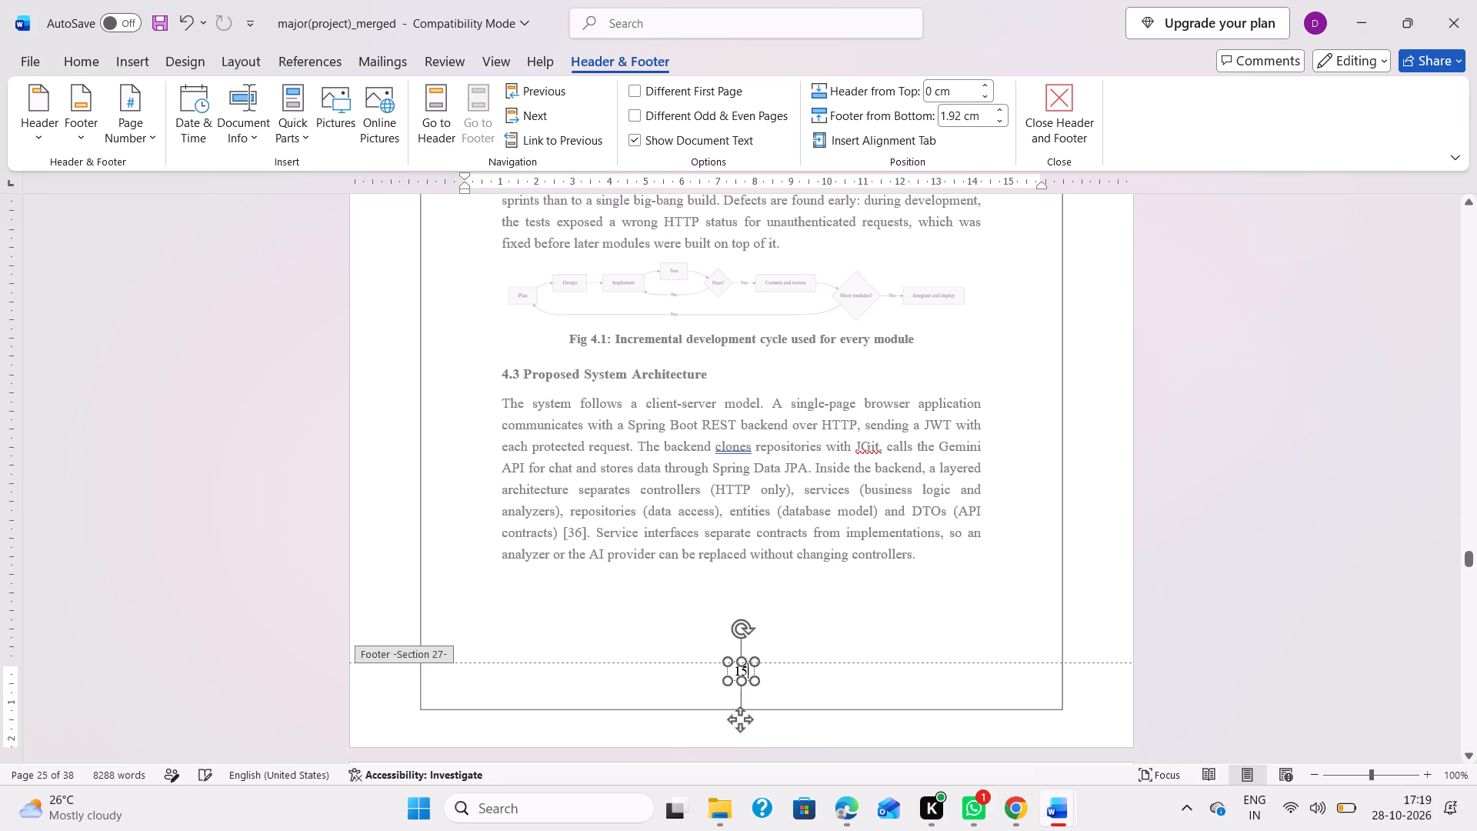
key("BackSpace")
key("6")
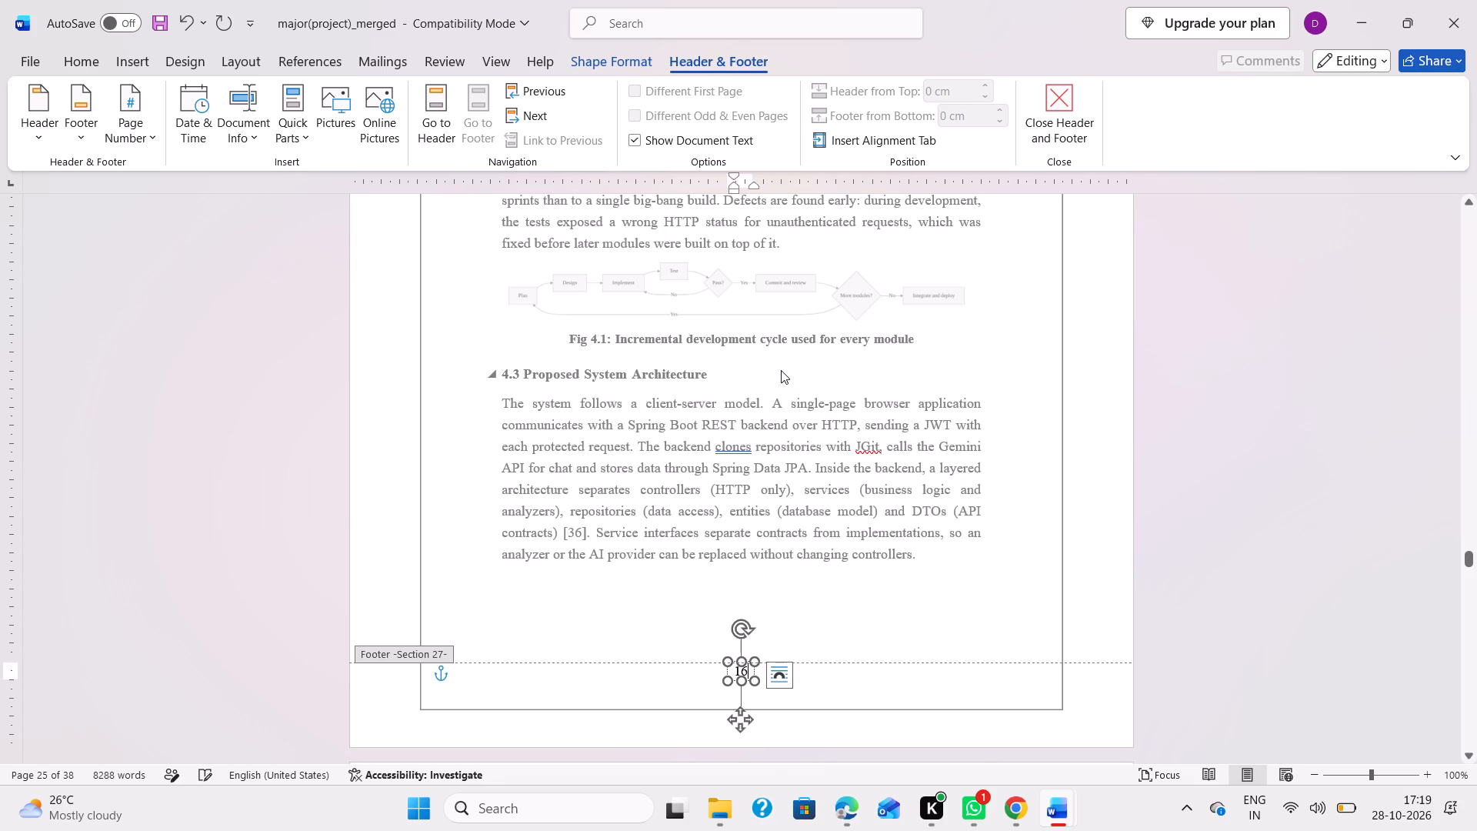
Unlink the Section 28 footer on the 4.4 Module Plan page from the previous section and change its page number to 17.
scroll(781, 370, "up", 3)
scroll(781, 370, "down", 3)
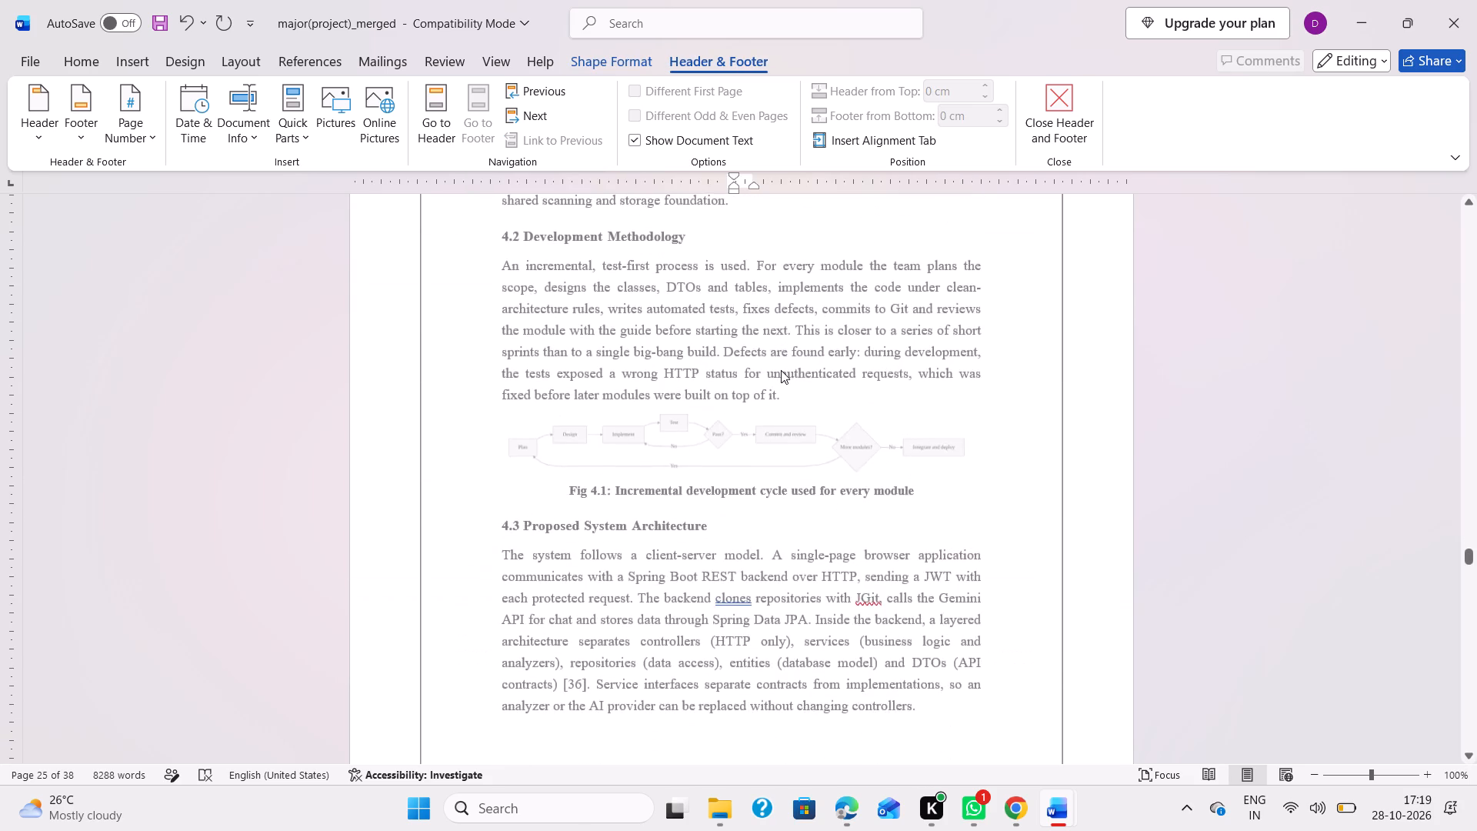
scroll(781, 370, "down", 4)
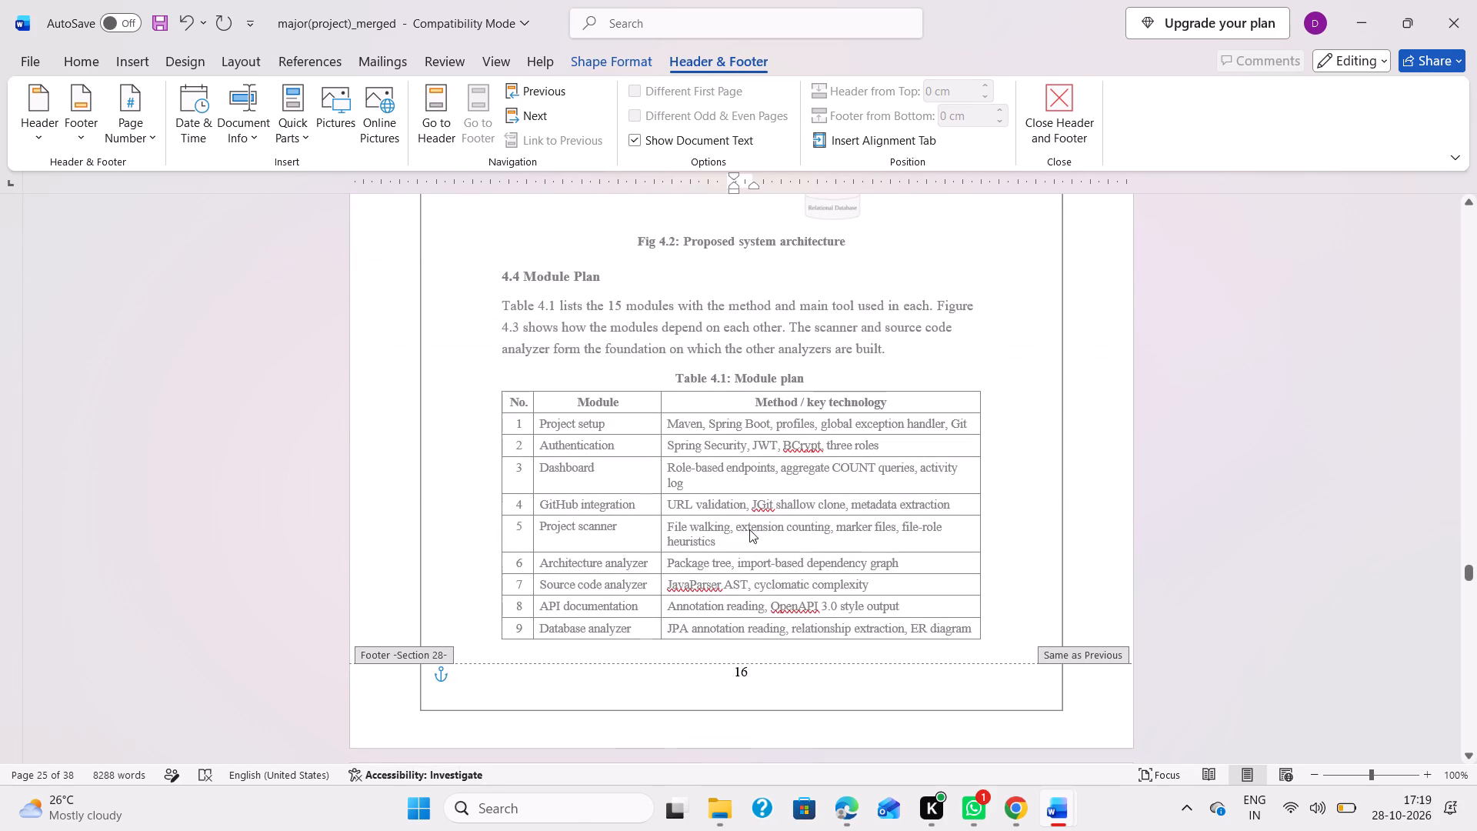
left_click(710, 669)
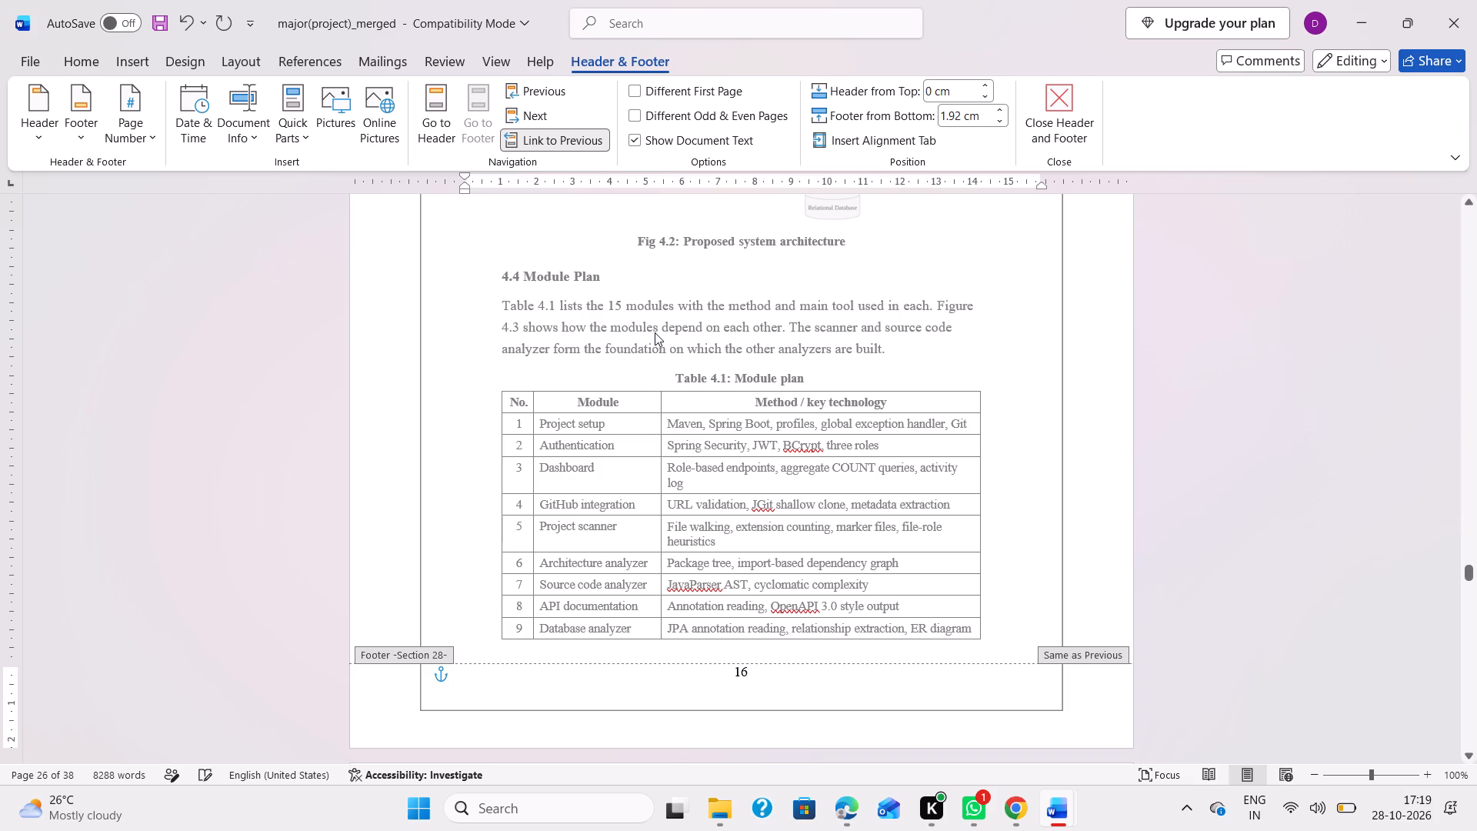
left_click(570, 138)
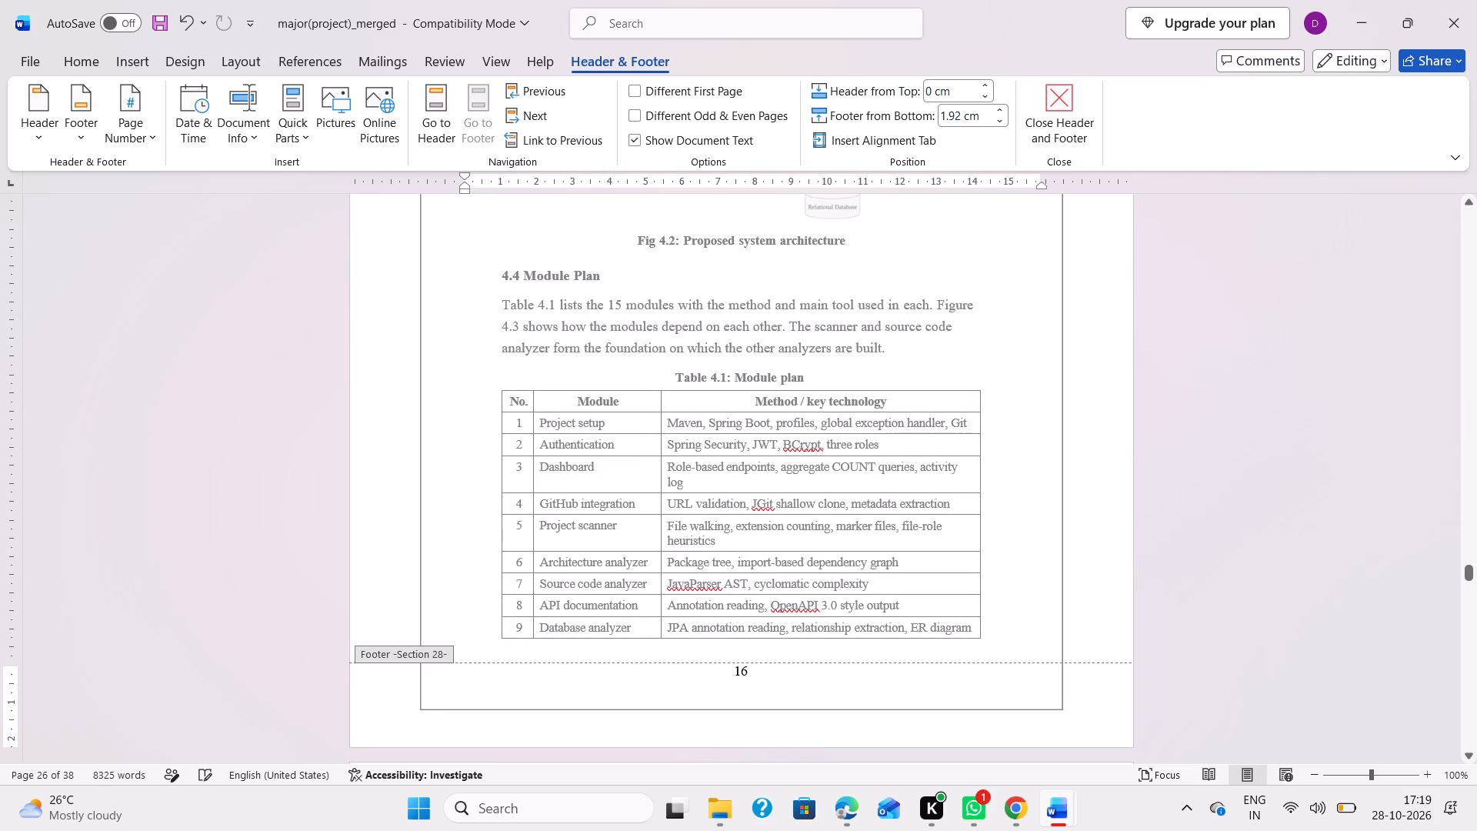
left_click(752, 668)
key("BackSpace")
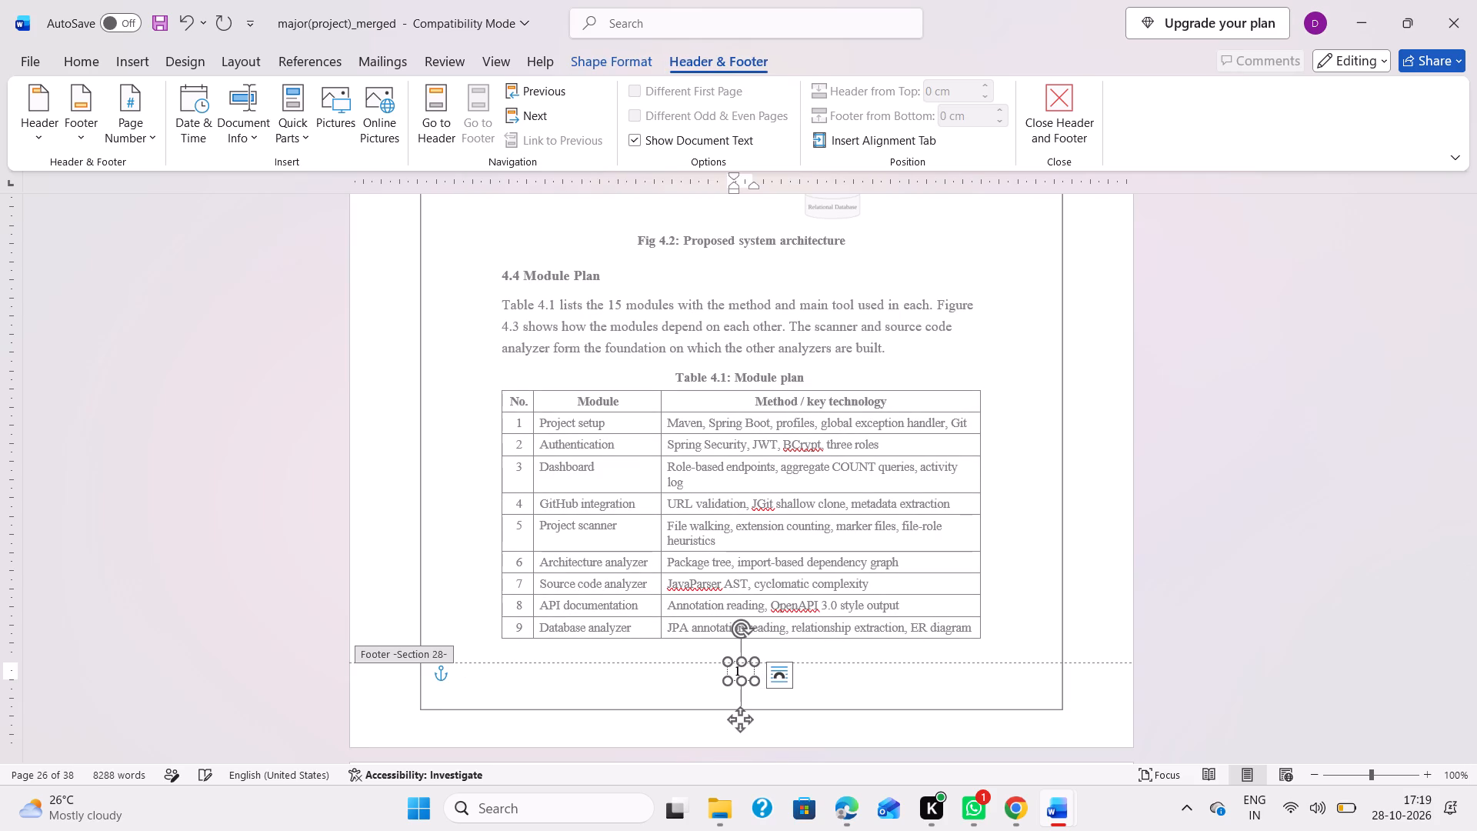
key("7")
Unlink the Section 29 footer on the 4.5 Methodology of the Analysis Pipeline page from the previous section and change its page number to 18.
scroll(752, 668, "down", 5)
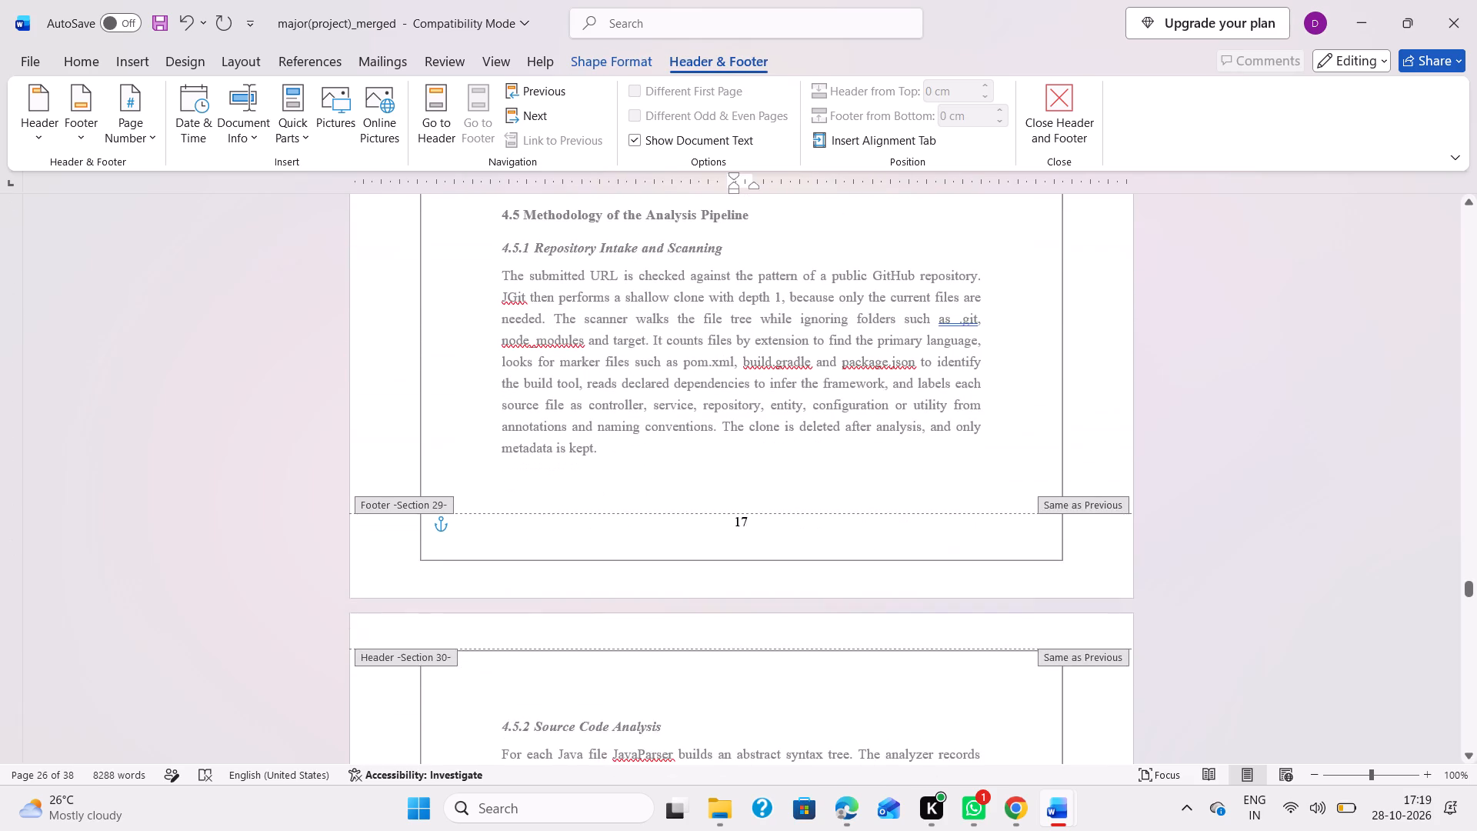
left_click(668, 477)
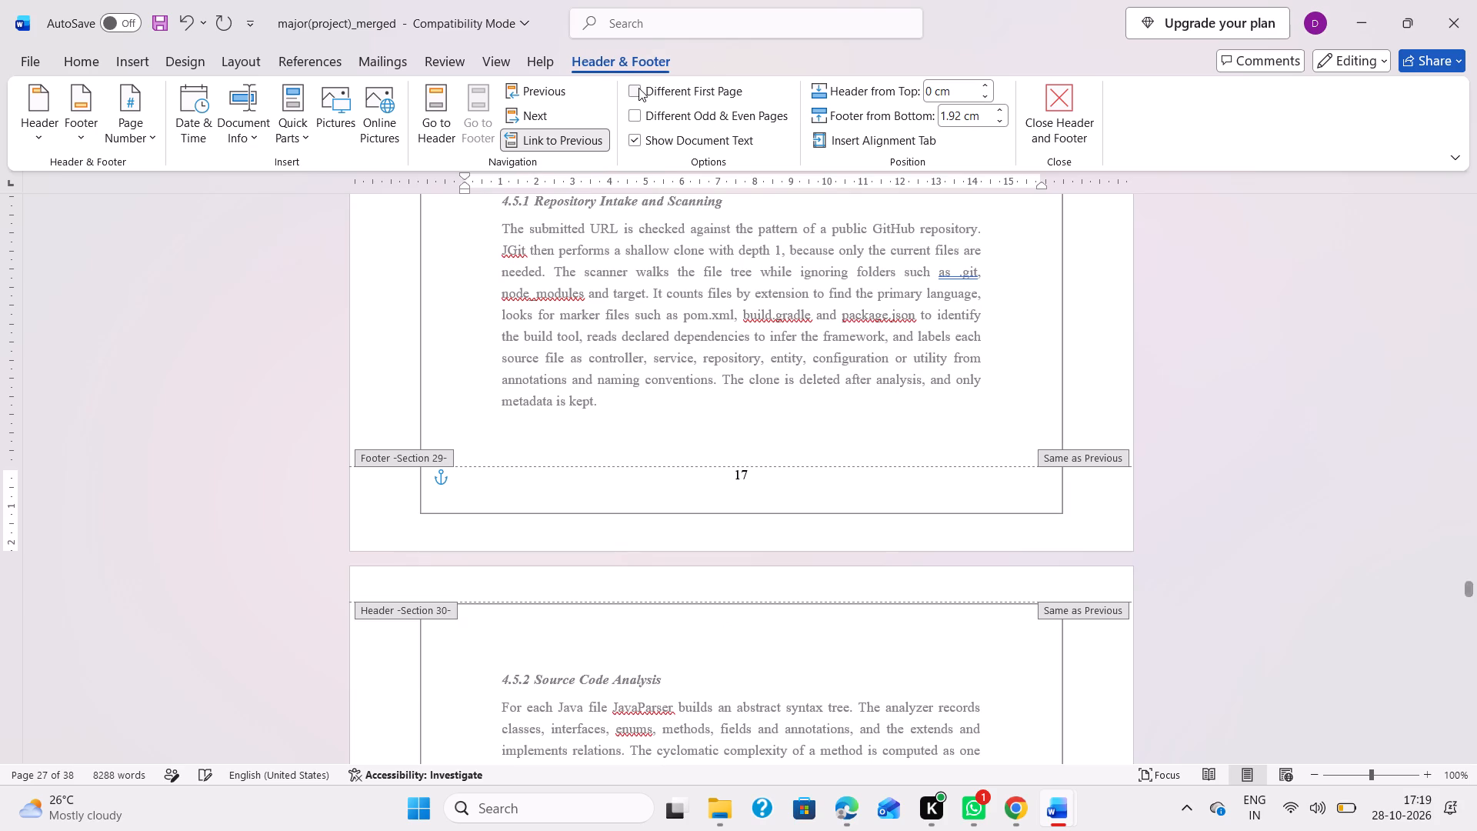
left_click(559, 138)
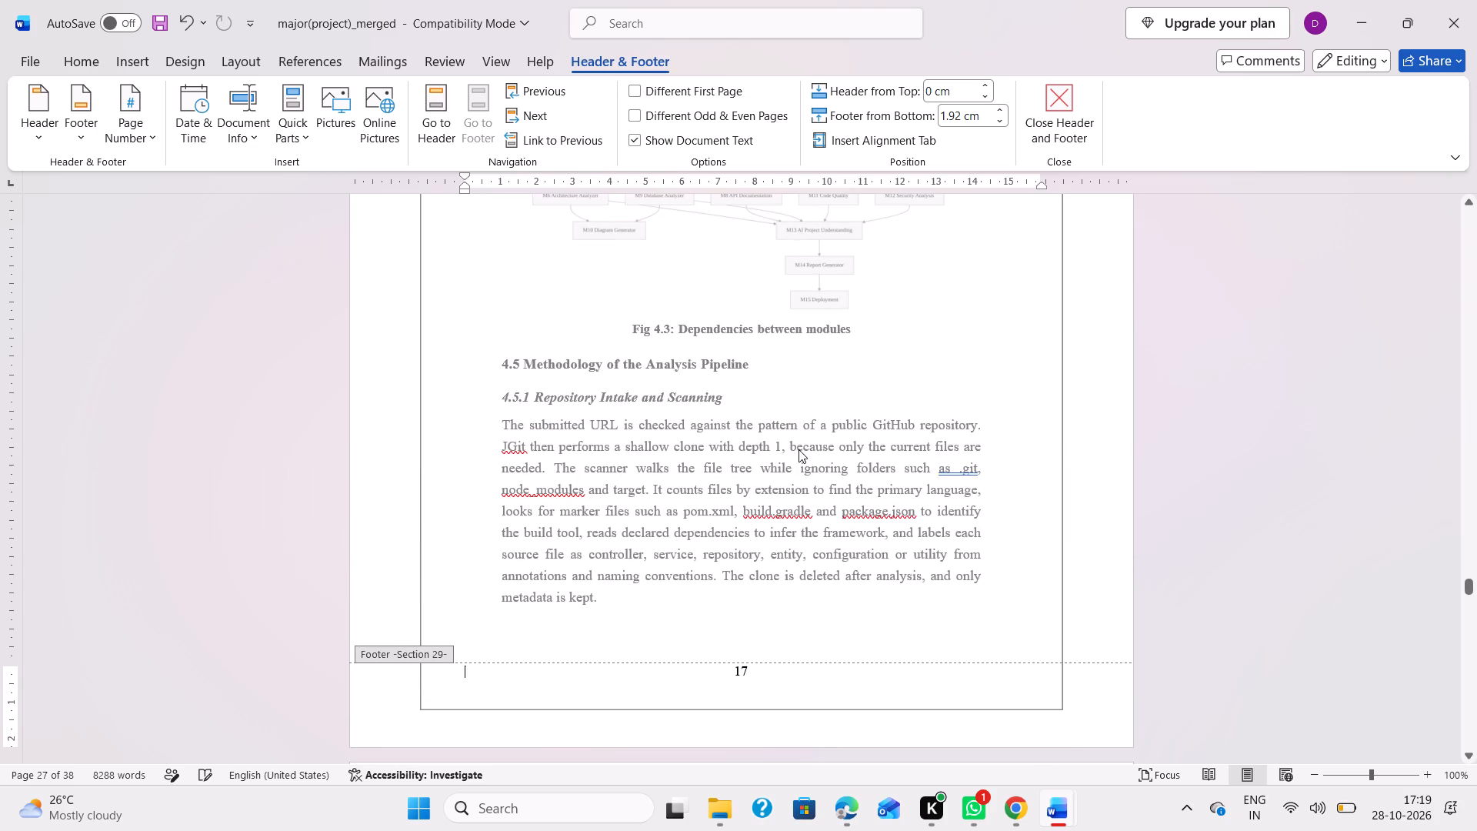
left_click(749, 674)
key("BackSpace")
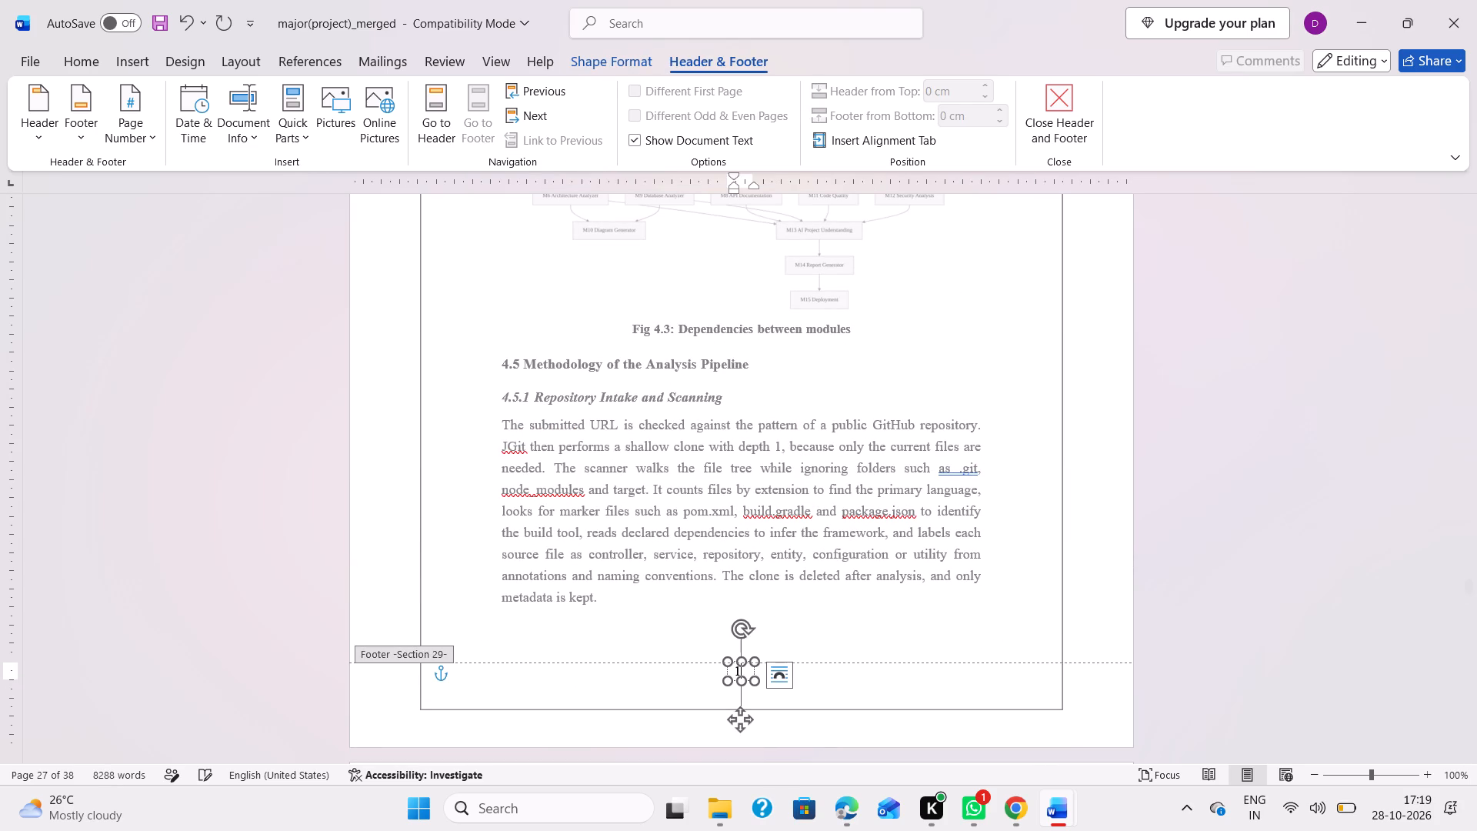
key("8")
Unlink the Section 30 footer on the 4.5.2 Source Code Analysis page from the previous section and change its page number to 19.
scroll(749, 674, "down", 3)
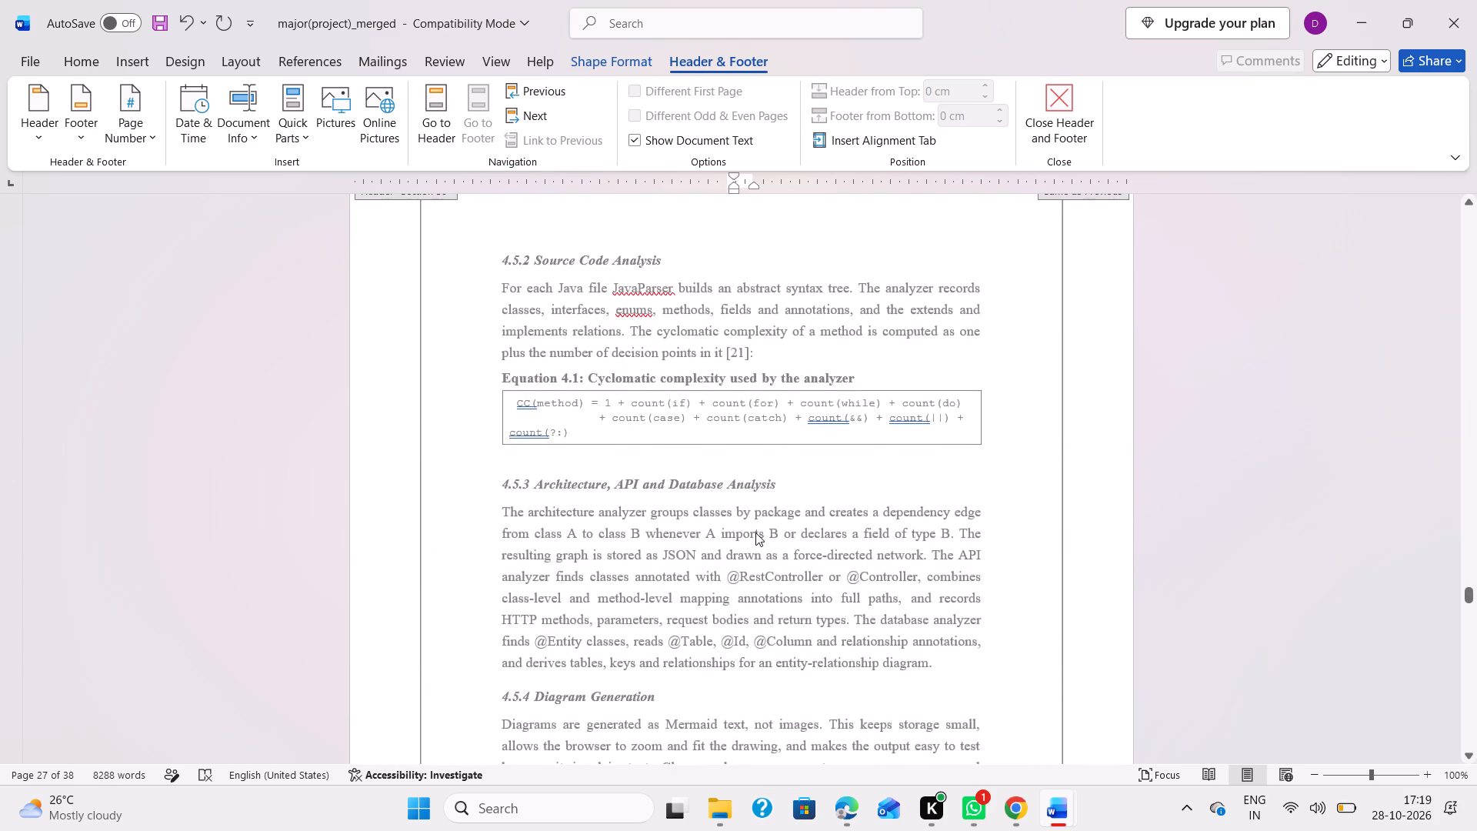
scroll(755, 532, "down", 2)
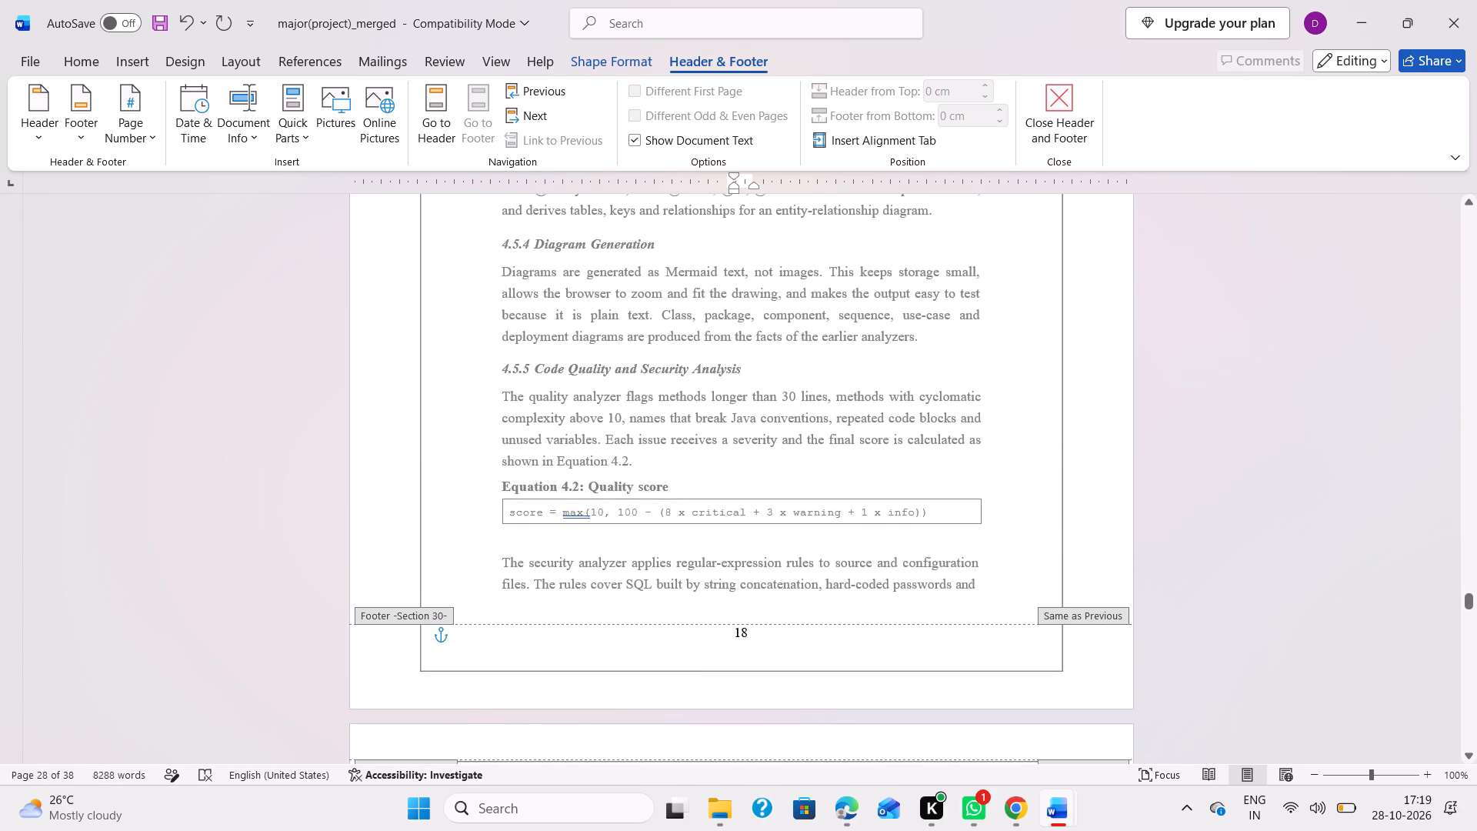
left_click(689, 635)
left_click(573, 149)
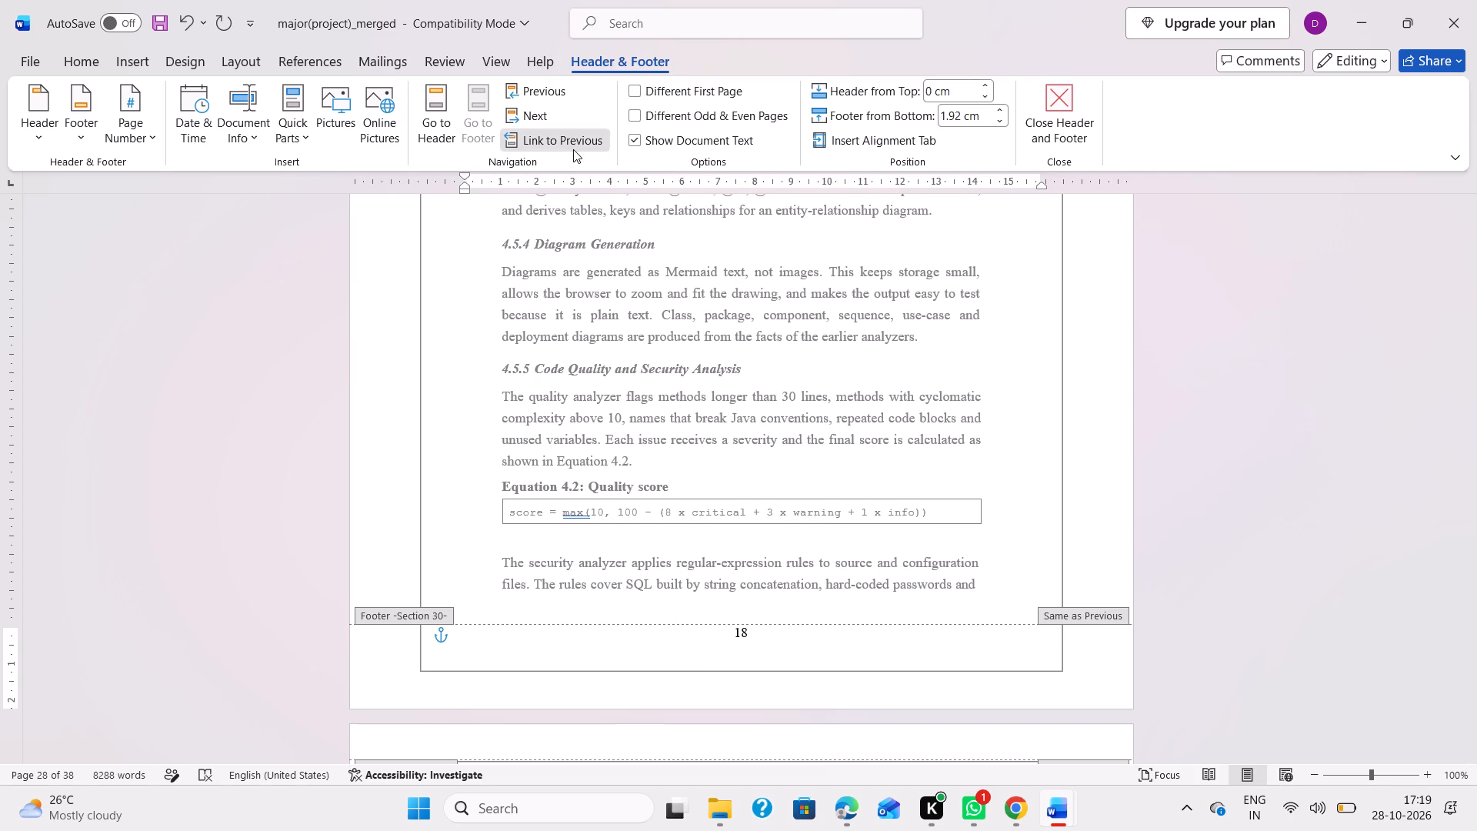
left_click(749, 676)
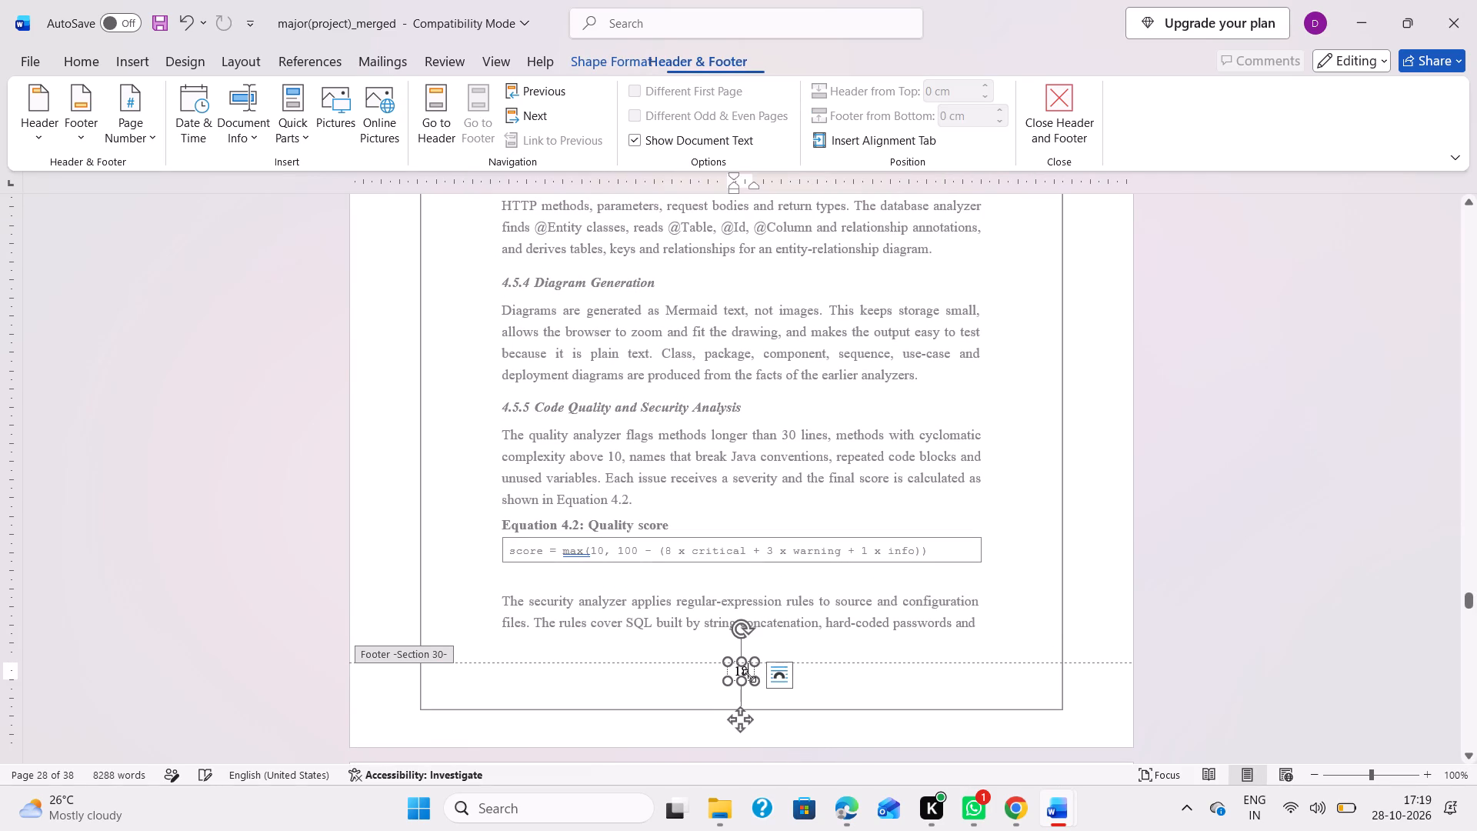
key("BackSpace")
key("9")
Unlink the Section 31 footer on the 4.6 AI Grounding Method page from the previous section and change its page number to 20.
scroll(749, 676, "down", 4)
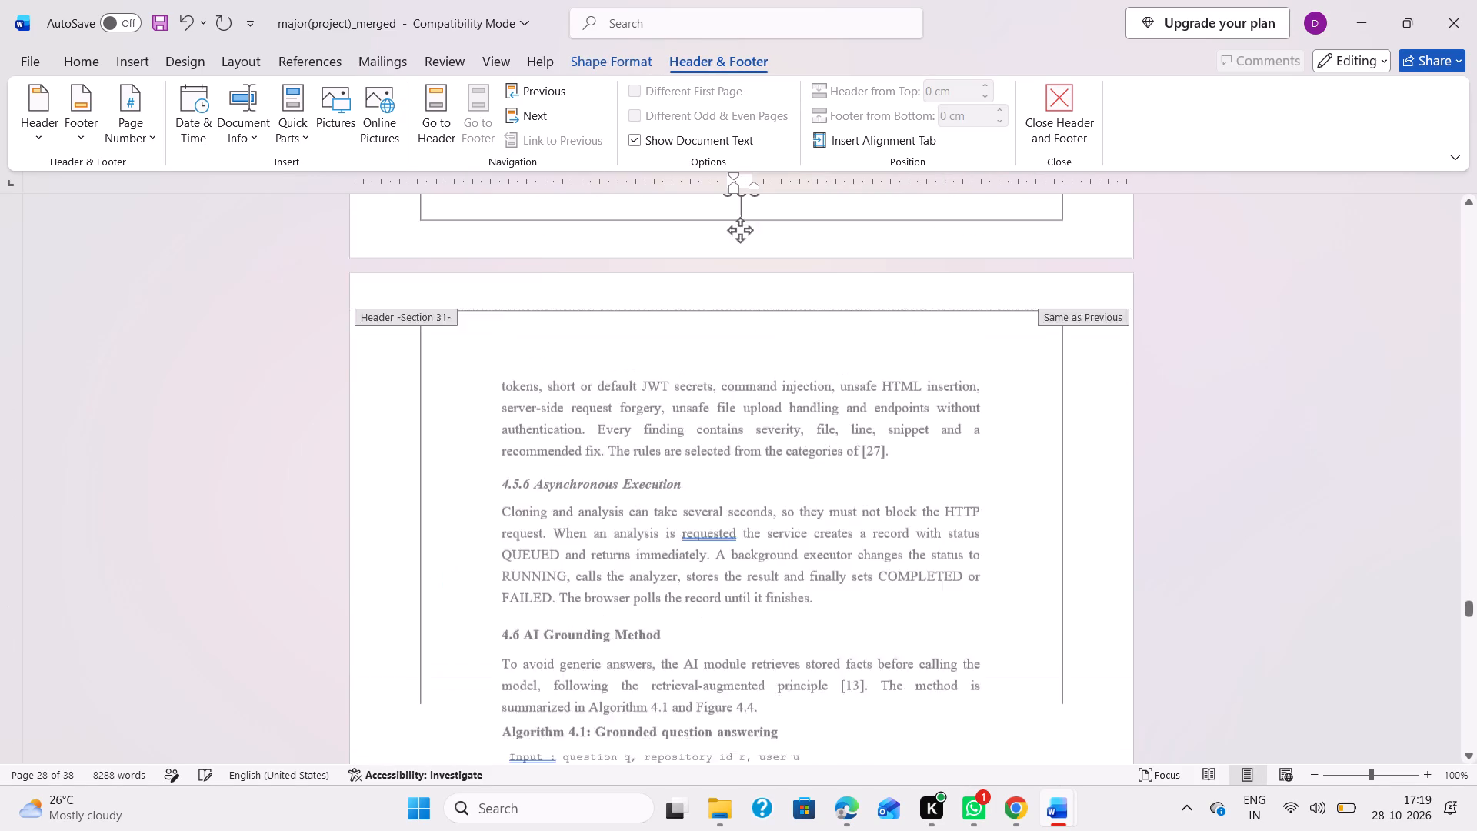
scroll(750, 557, "down", 1)
scroll(719, 630, "down", 1)
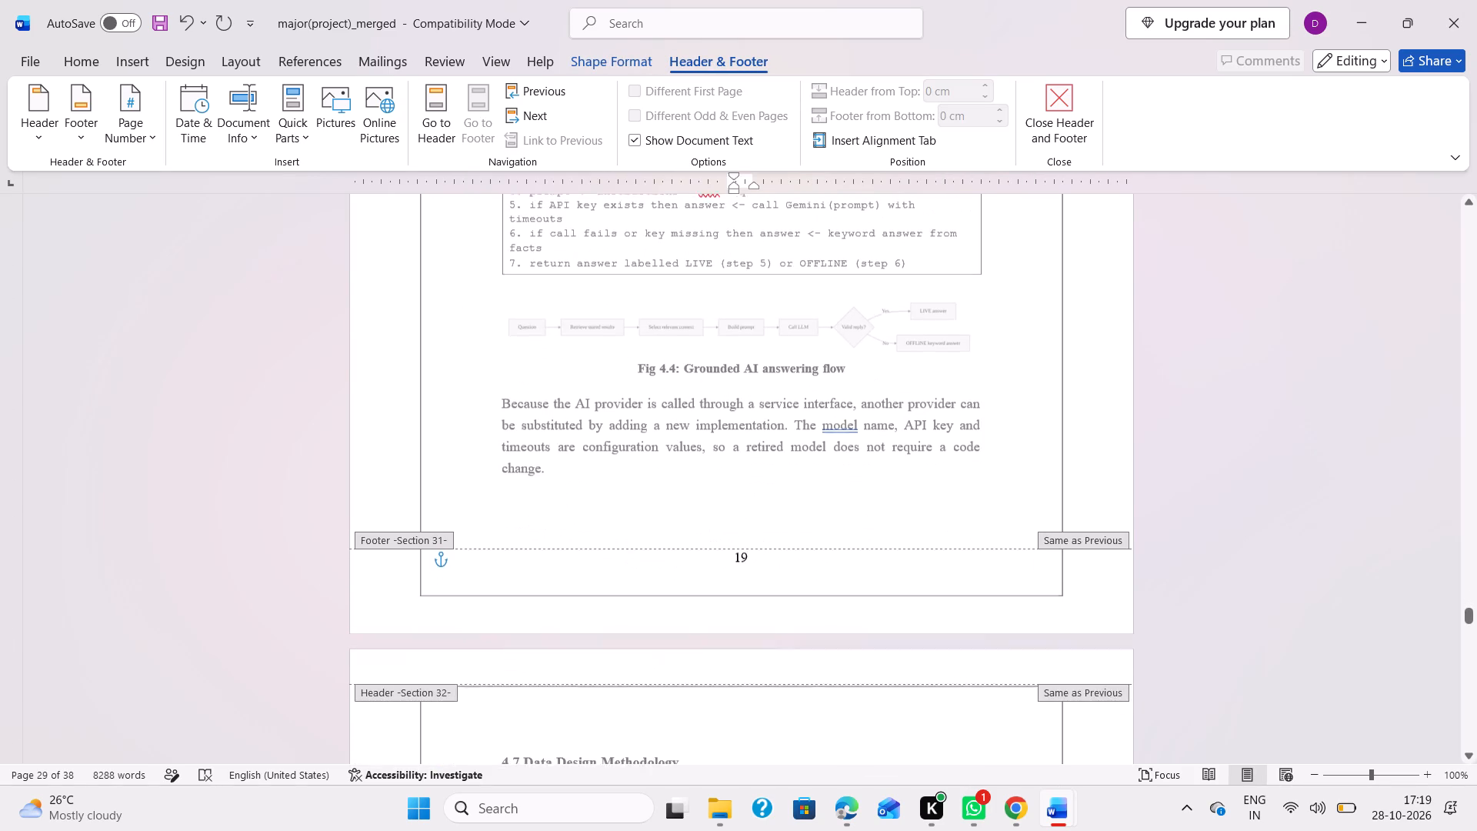
left_click(689, 538)
left_click(688, 549)
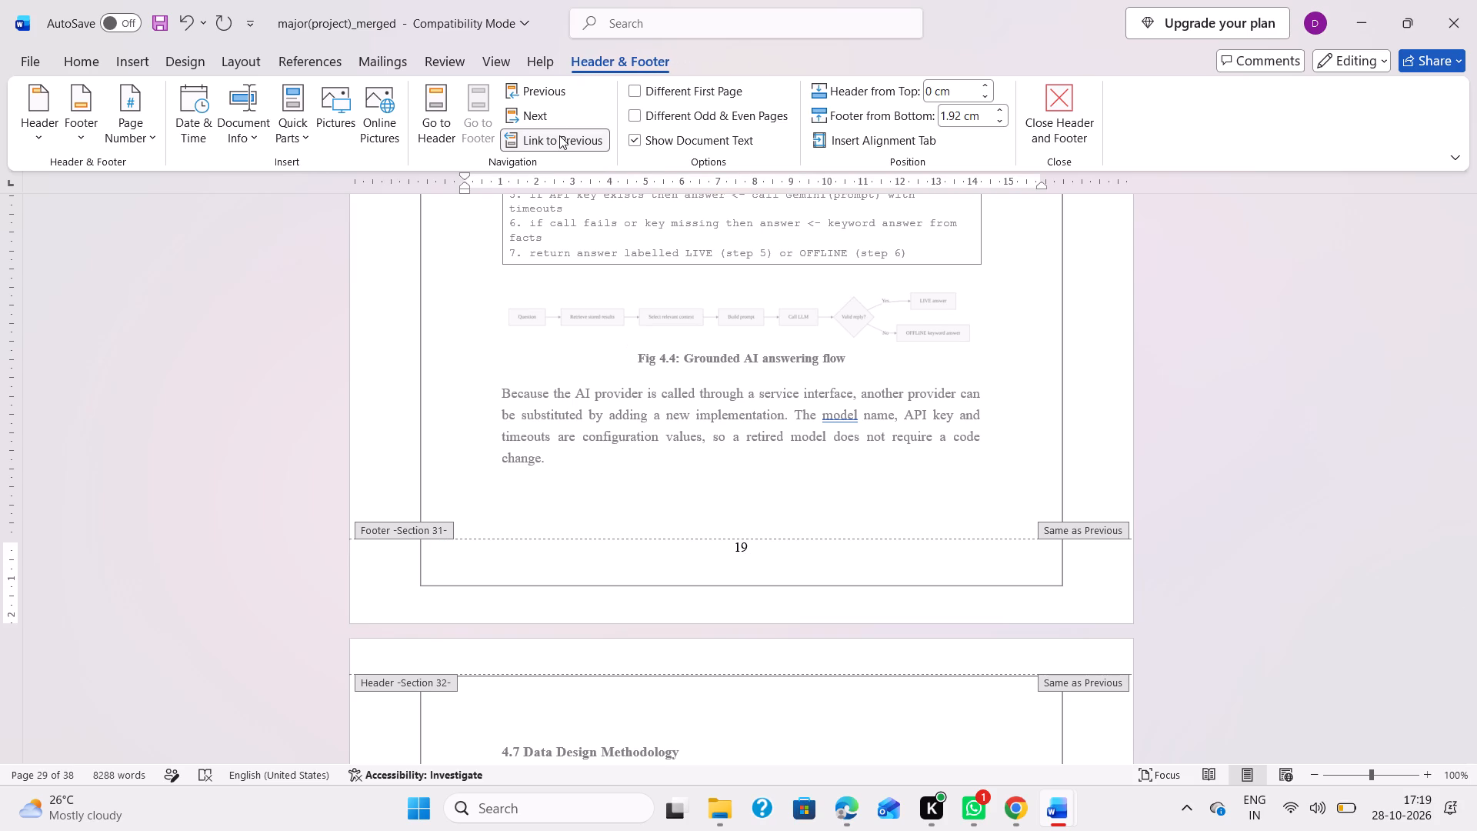
left_click(559, 135)
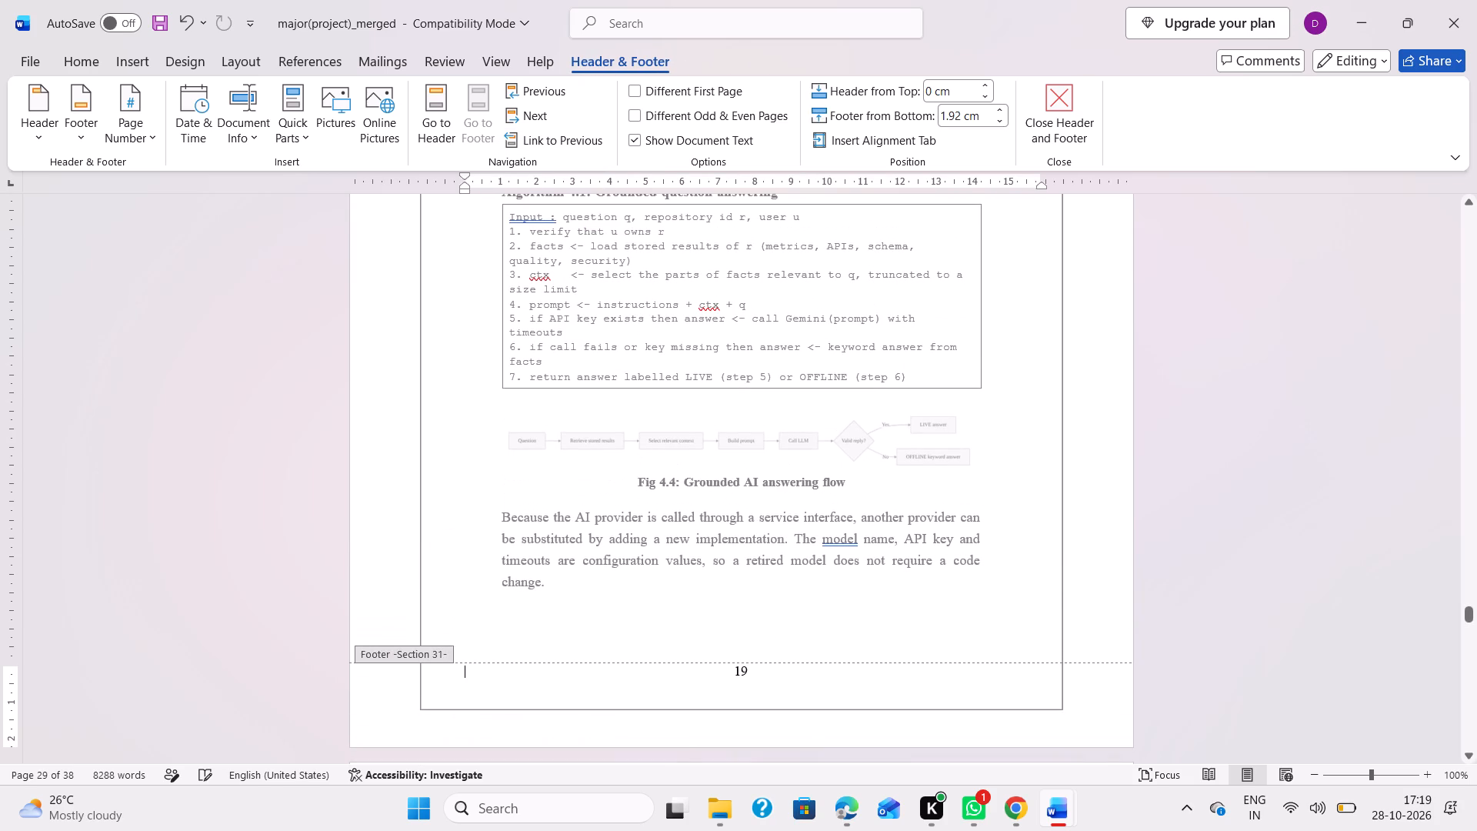
left_click(755, 670)
left_click(755, 670)
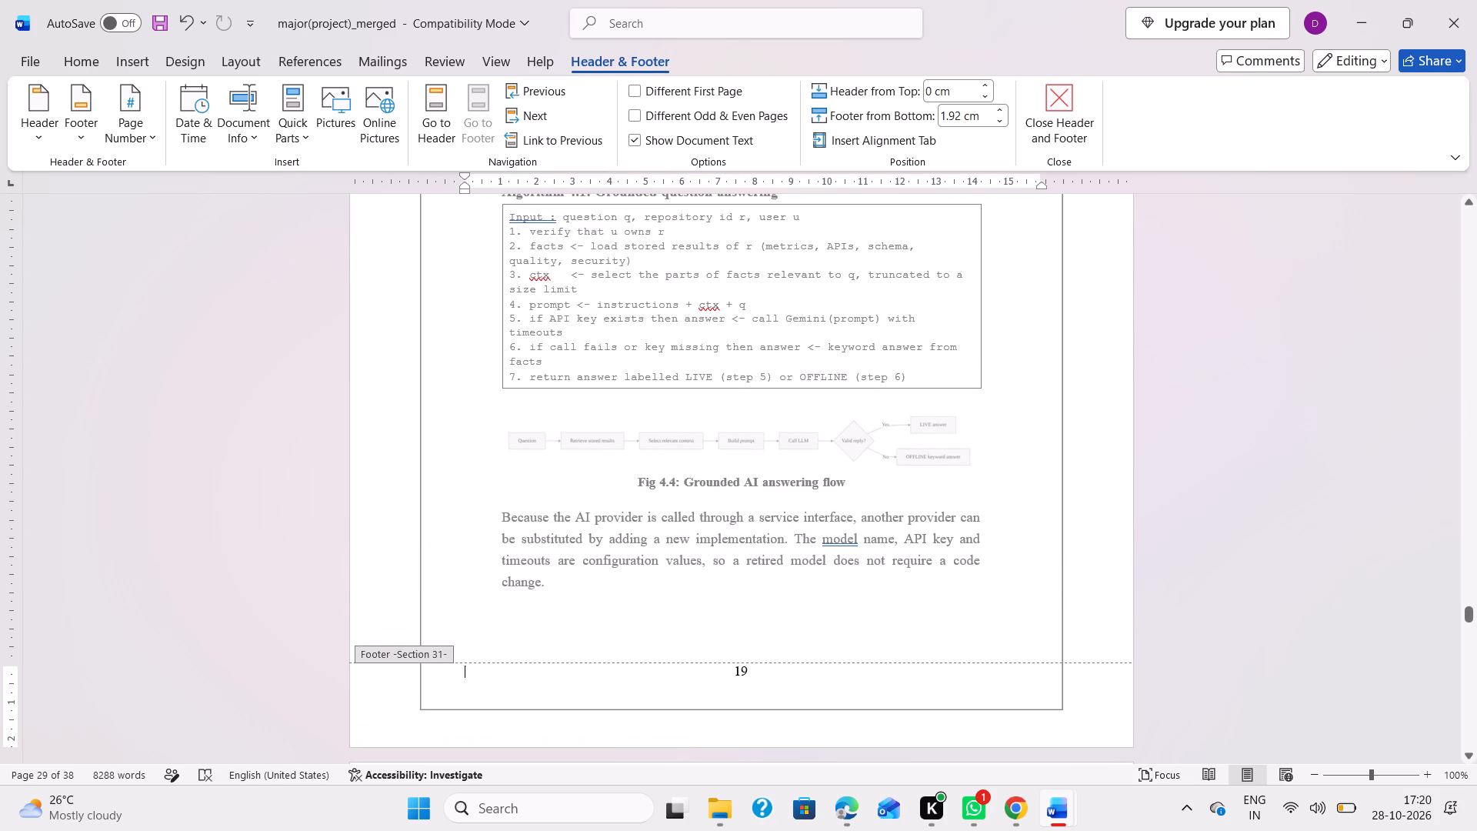
left_click(744, 670)
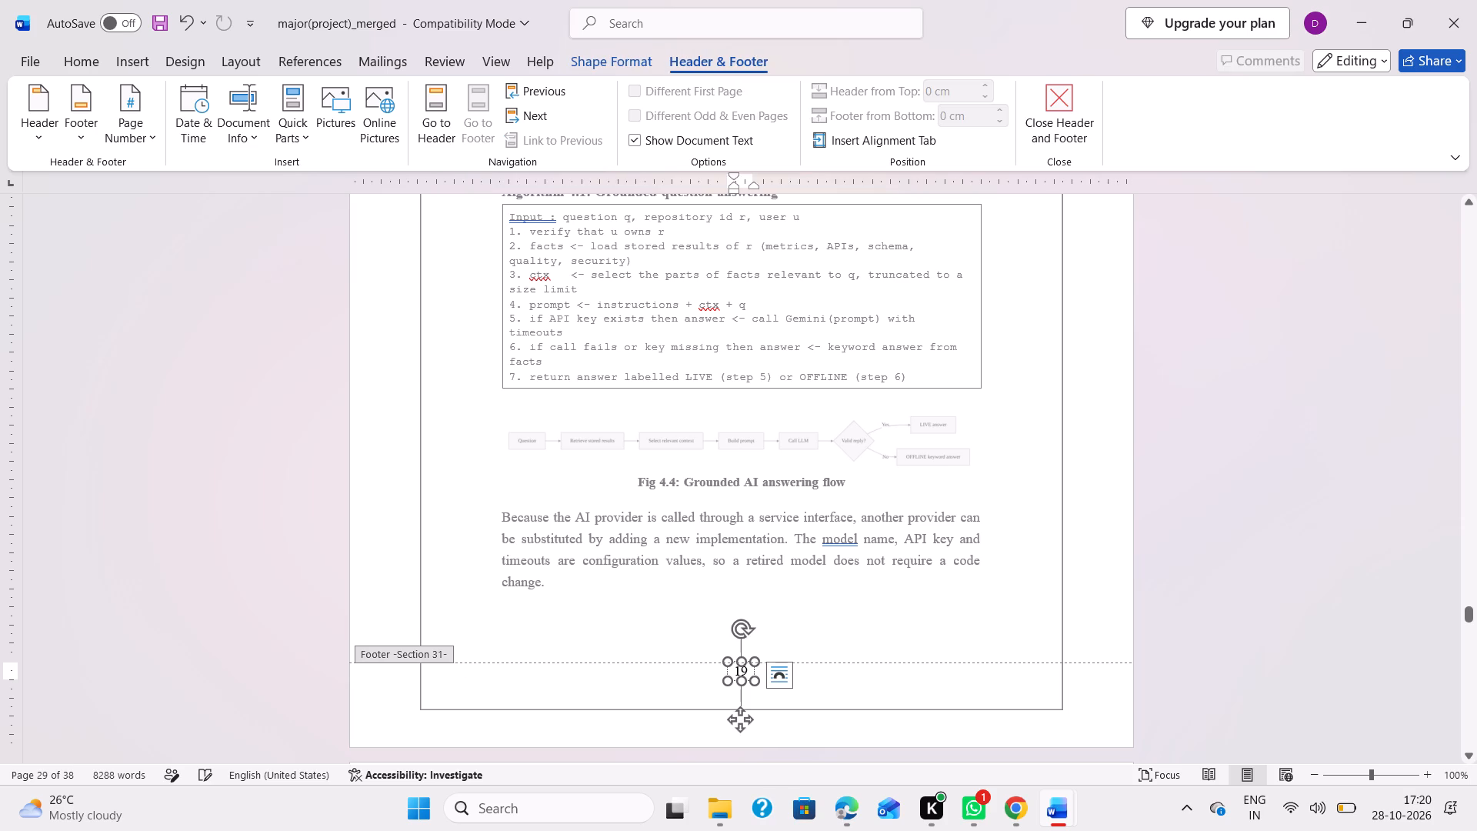
key("Right")
key("BackSpace")
key("BackSpace")
type("20")
Unlink the Section 32 footer on the 4.7 Data Design Methodology page from the previous section and change its page number to 21.
scroll(818, 445, "up", 2)
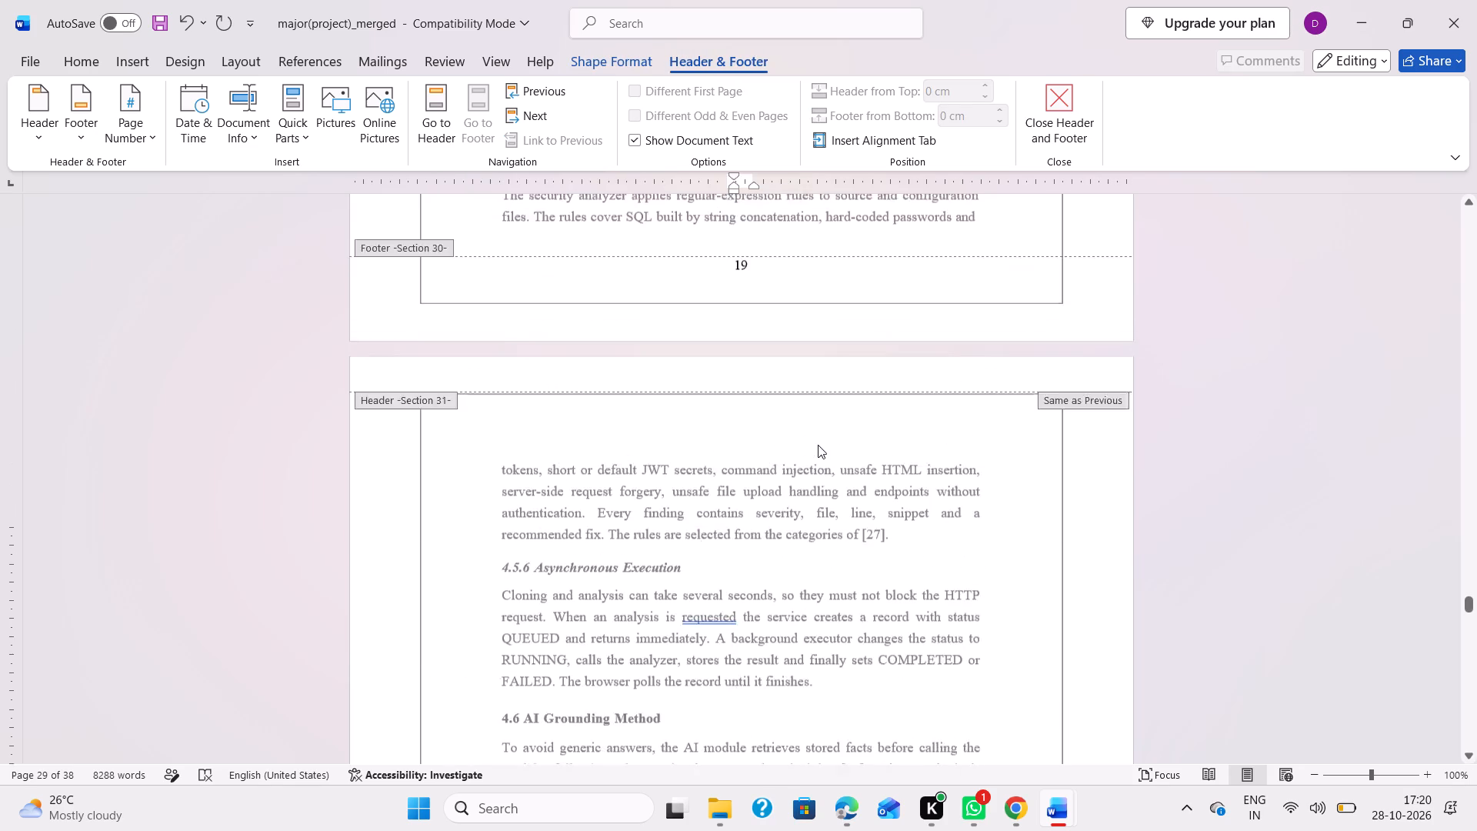
scroll(818, 445, "up", 1)
scroll(818, 445, "down", 6)
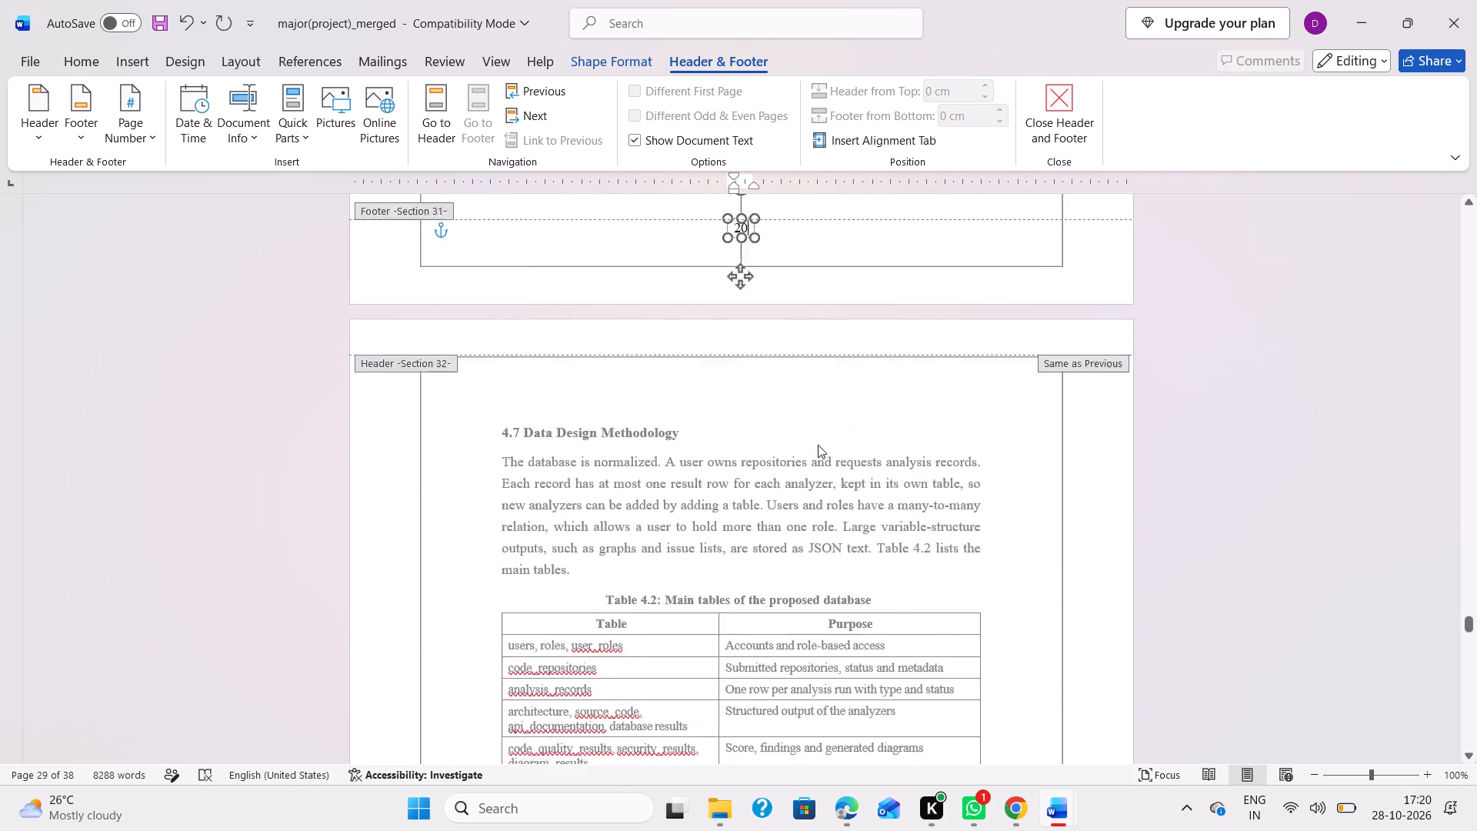
scroll(818, 445, "down", 1)
scroll(775, 474, "up", 3)
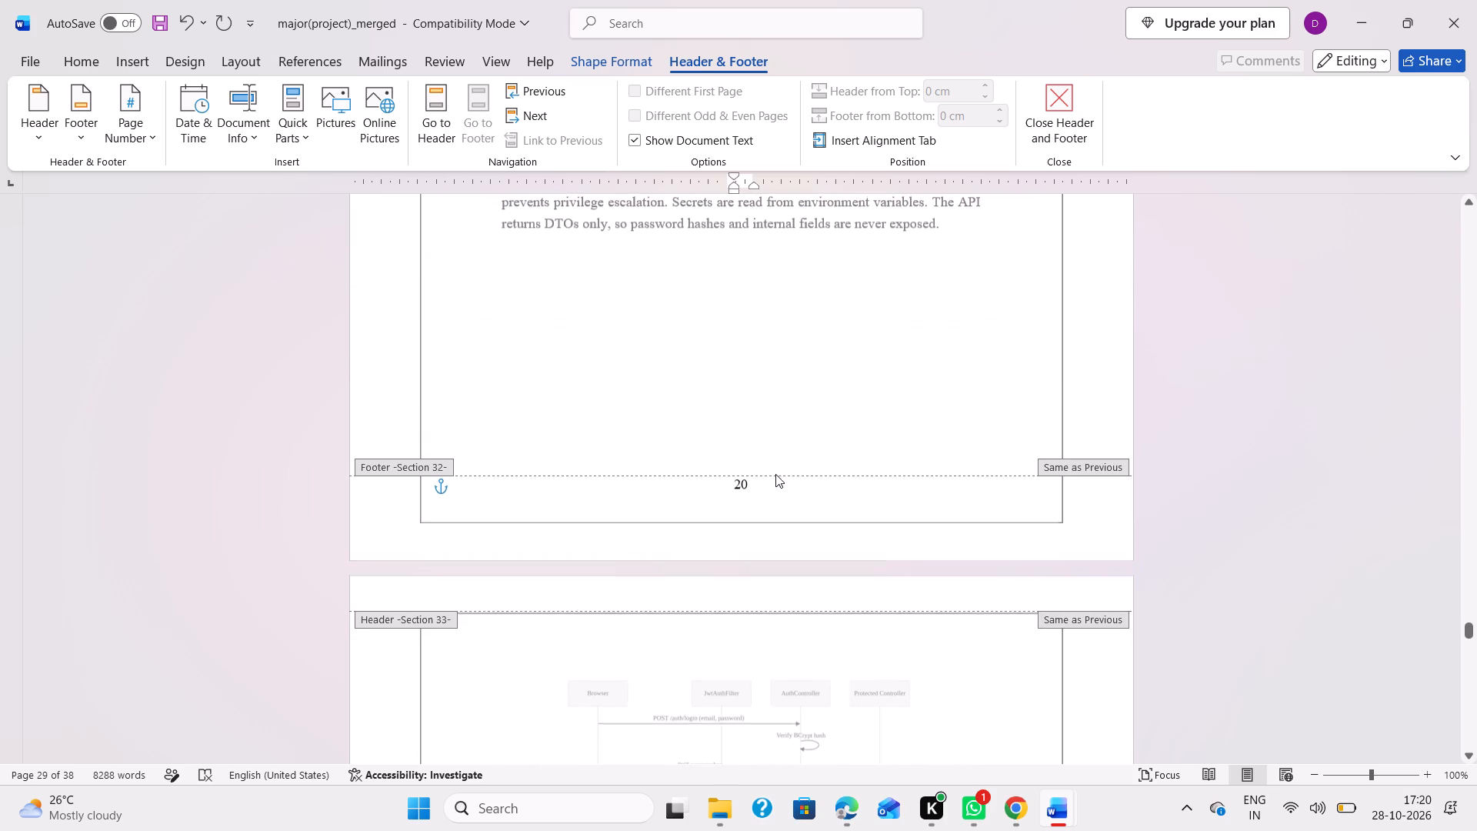
left_click(750, 486)
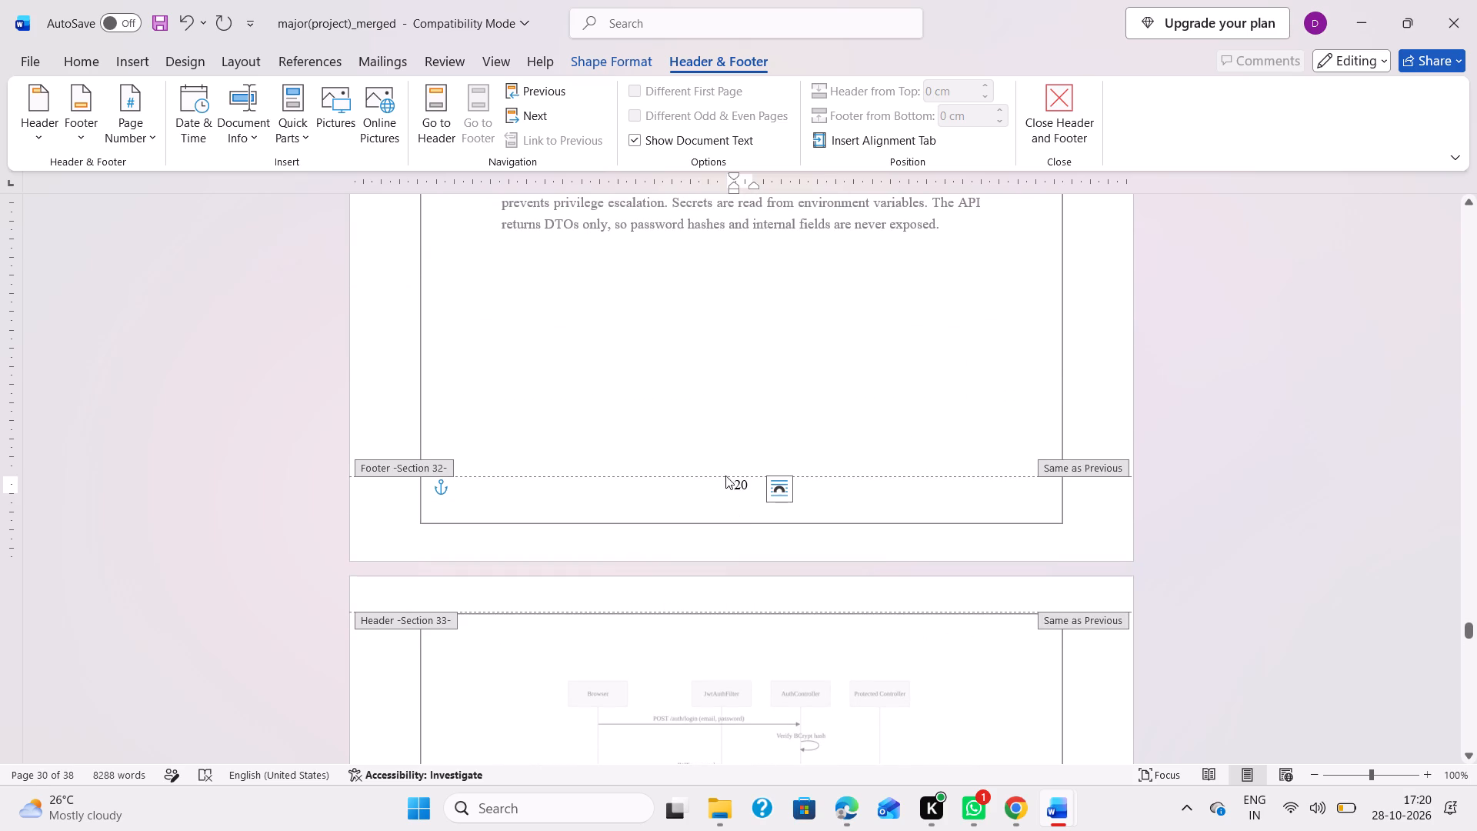
left_click(707, 486)
left_click(574, 142)
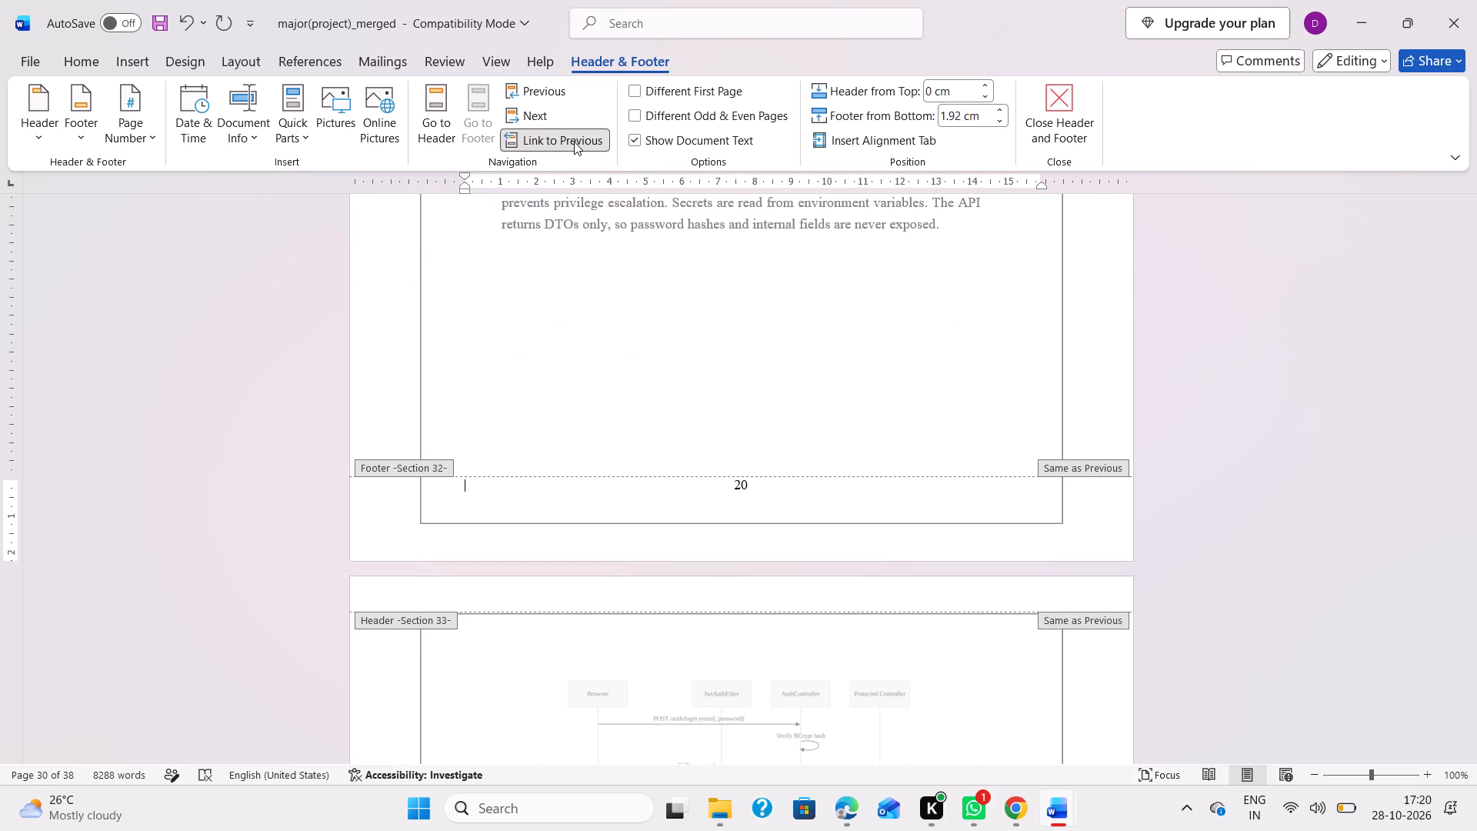
left_click(746, 676)
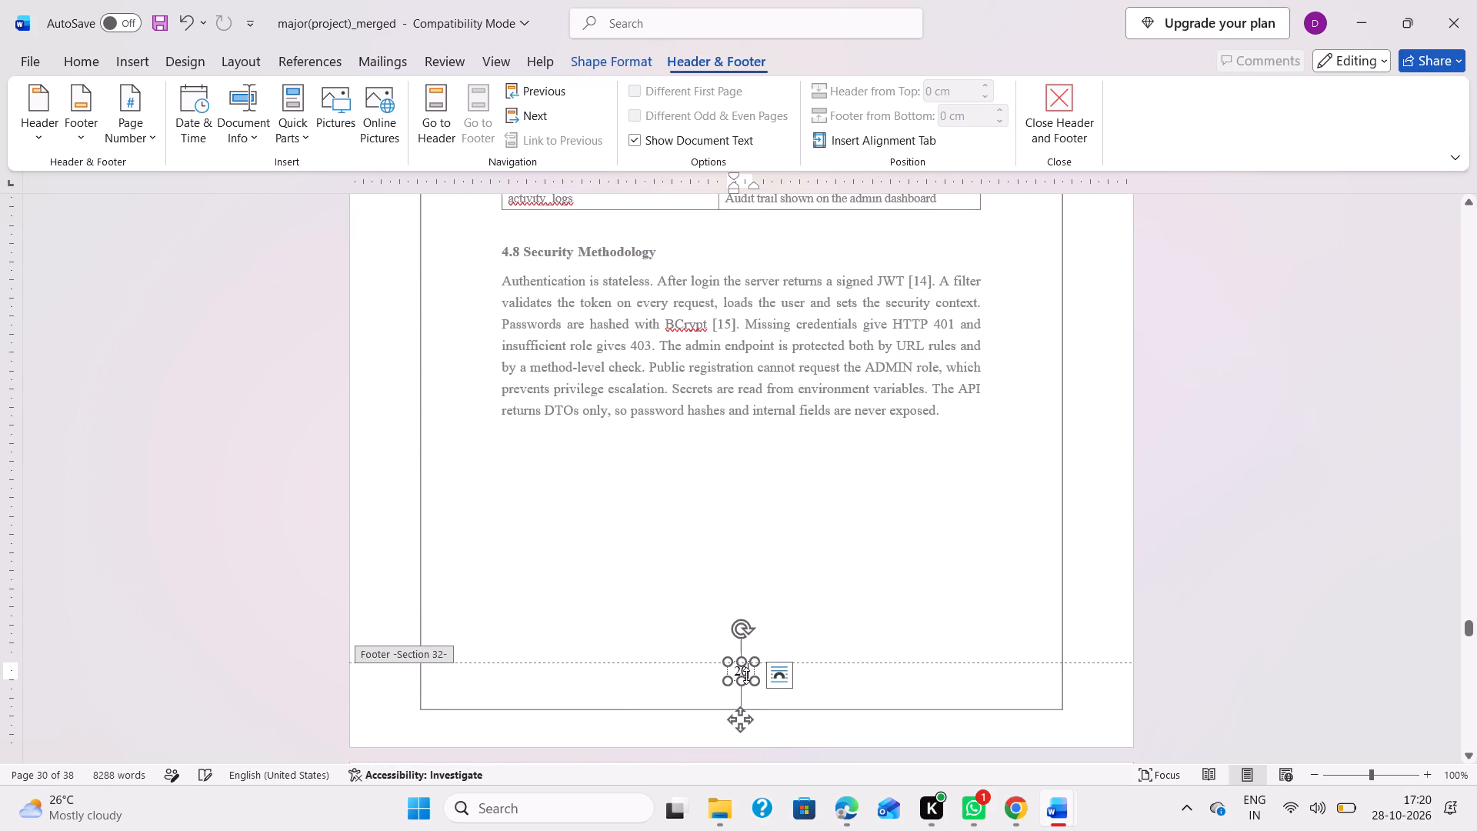
key("BackSpace")
key("1")
Unlink the Section 33 footer on the 4.10 Work Plan page from the previous section and change its page number to 22.
scroll(746, 676, "down", 3)
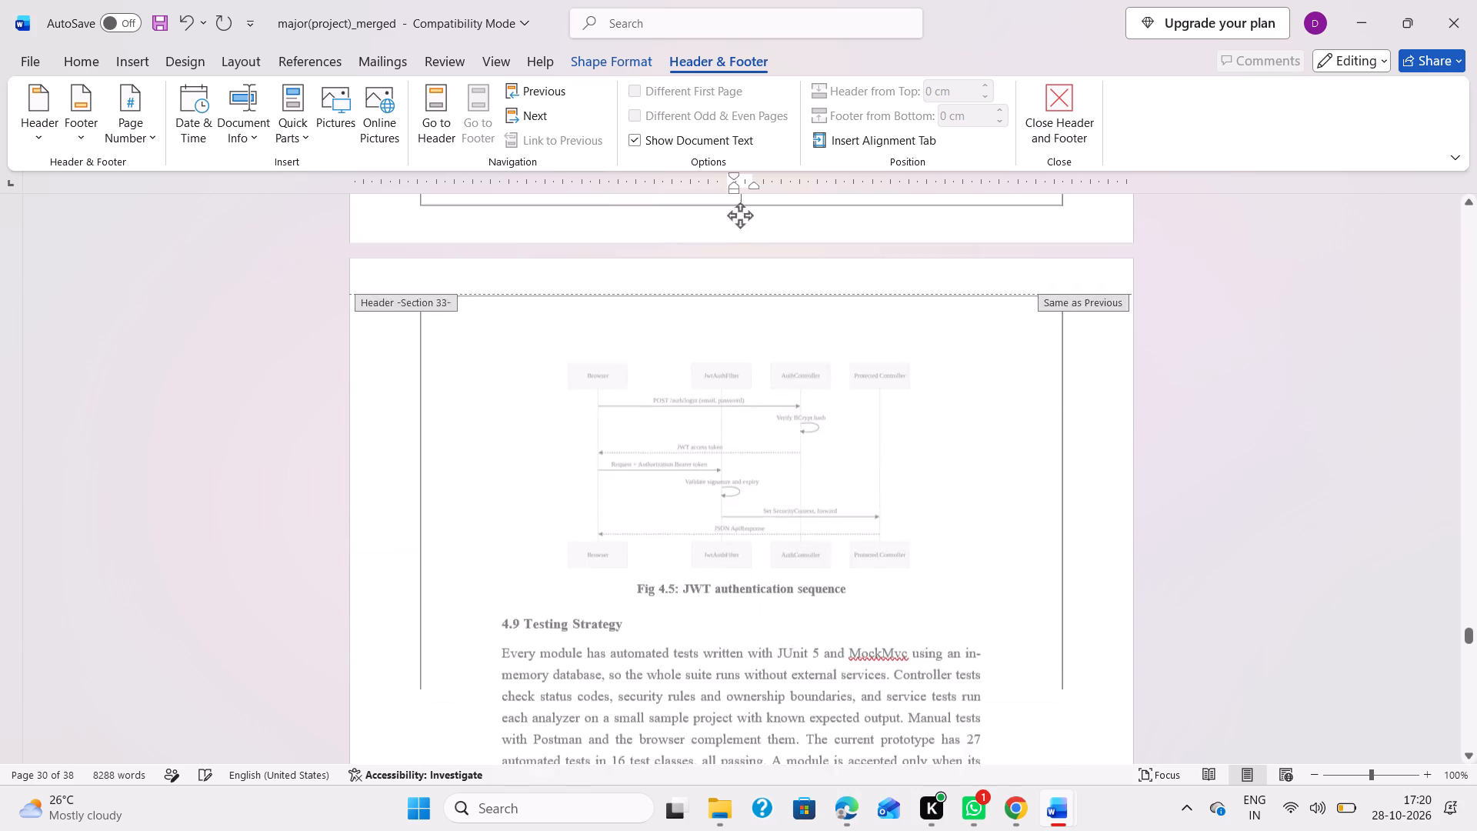
scroll(746, 676, "down", 2)
left_click(685, 694)
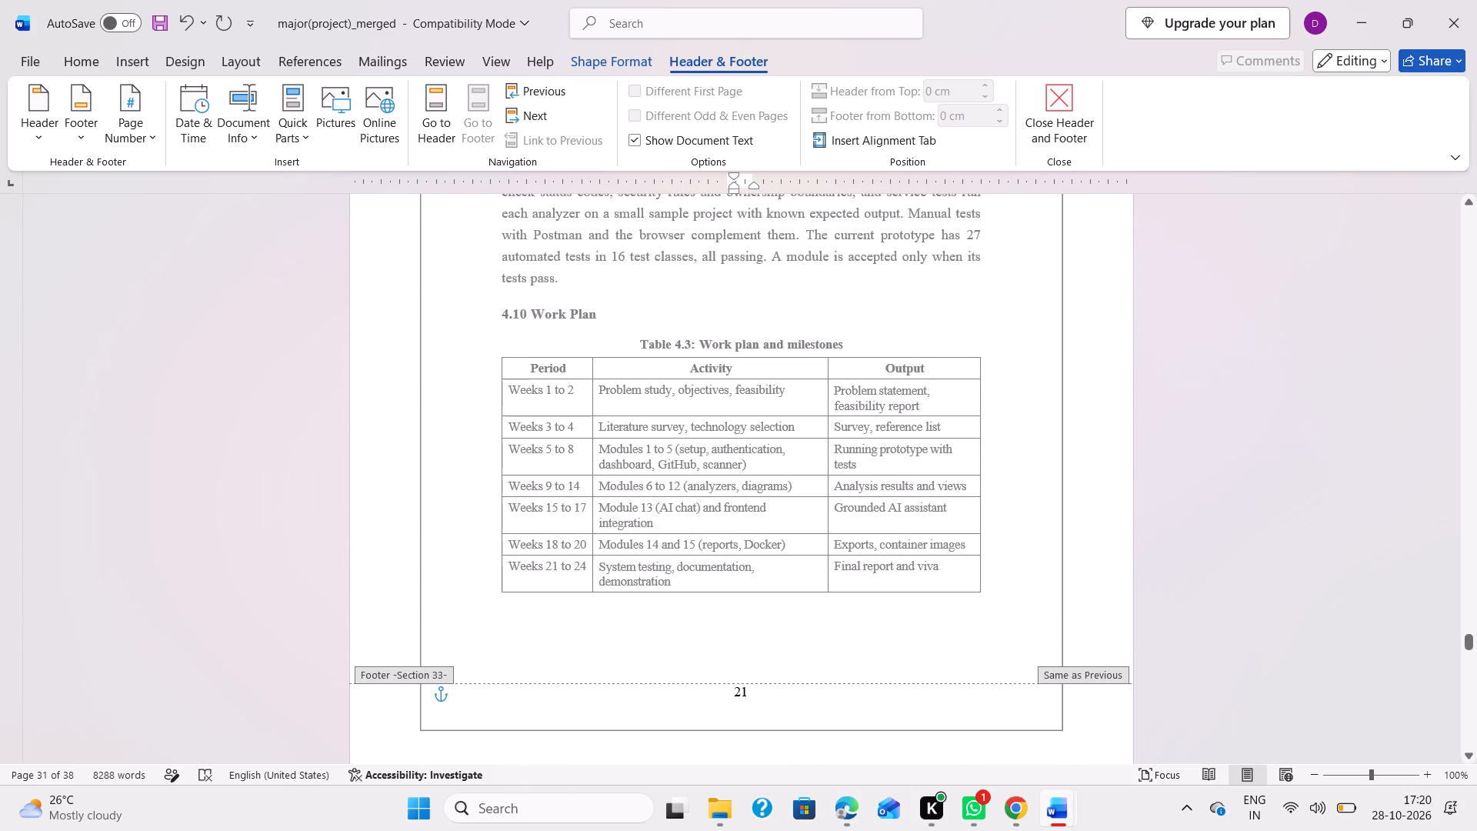
left_click(575, 135)
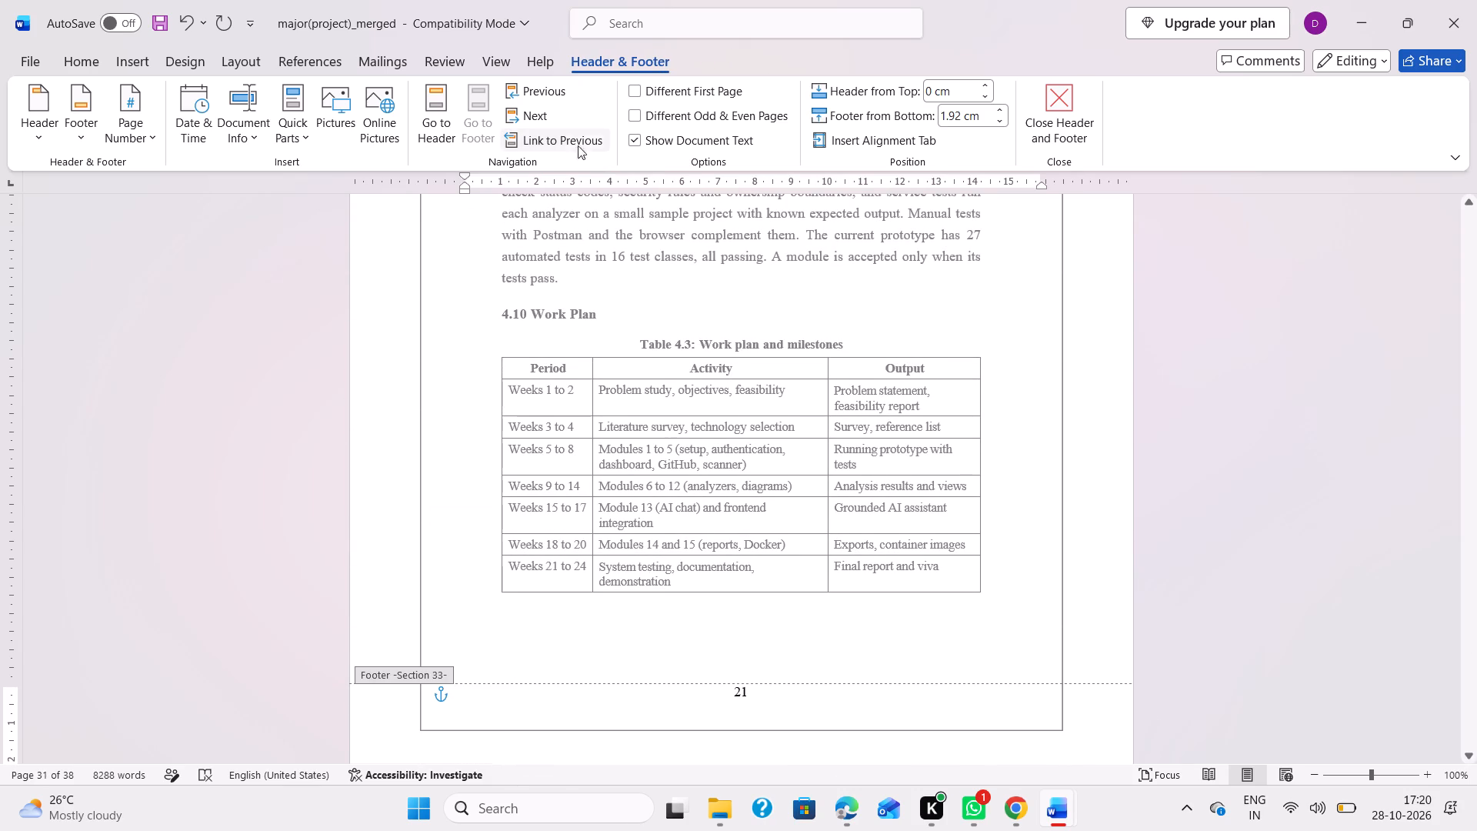
left_click(753, 672)
key("BackSpace")
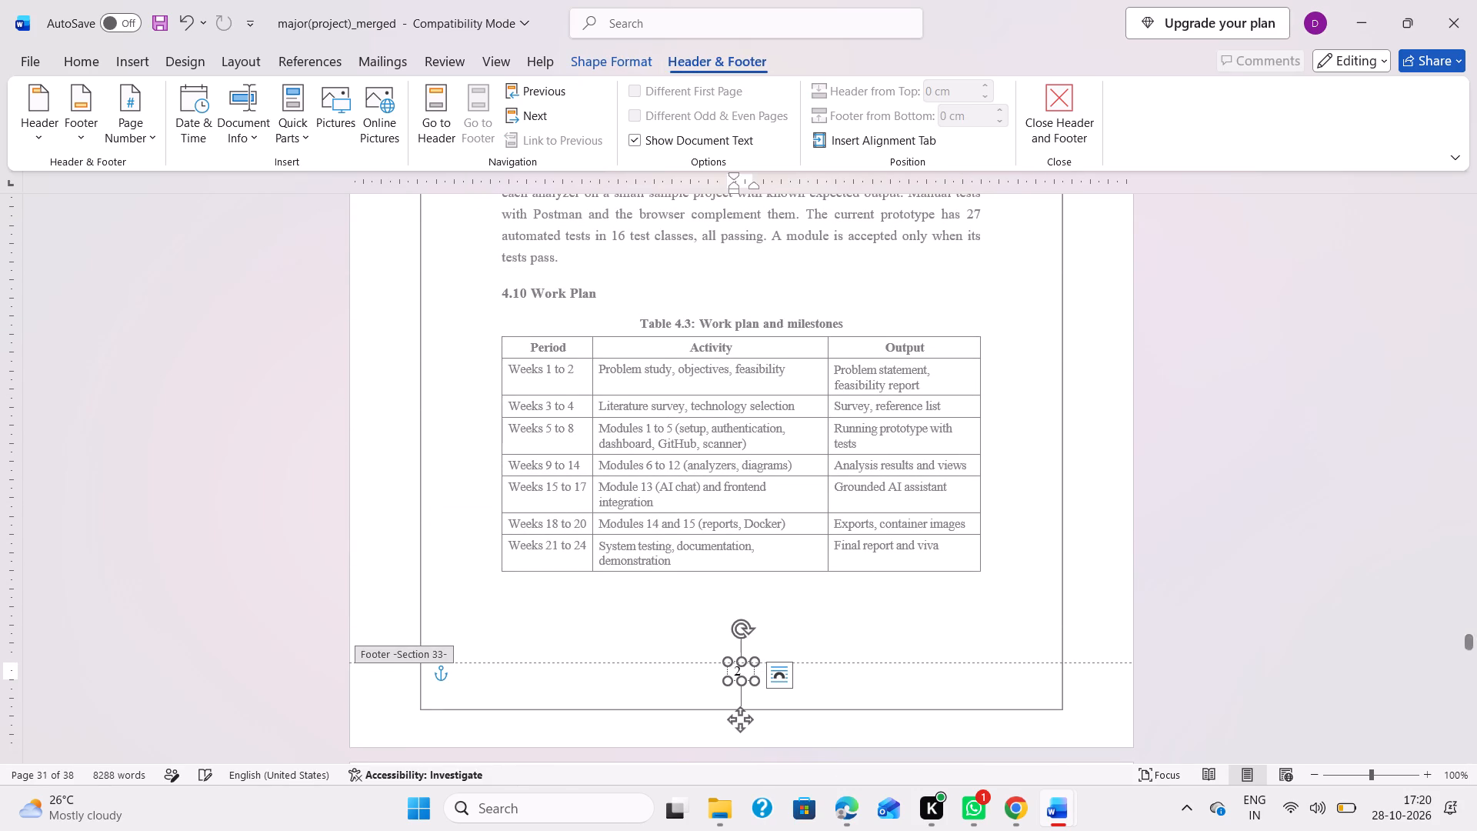
key("2")
Unlink the Section 34 footer on the 4.12 System Requirements page from the previous section and change its page number to 23.
scroll(753, 672, "down", 3)
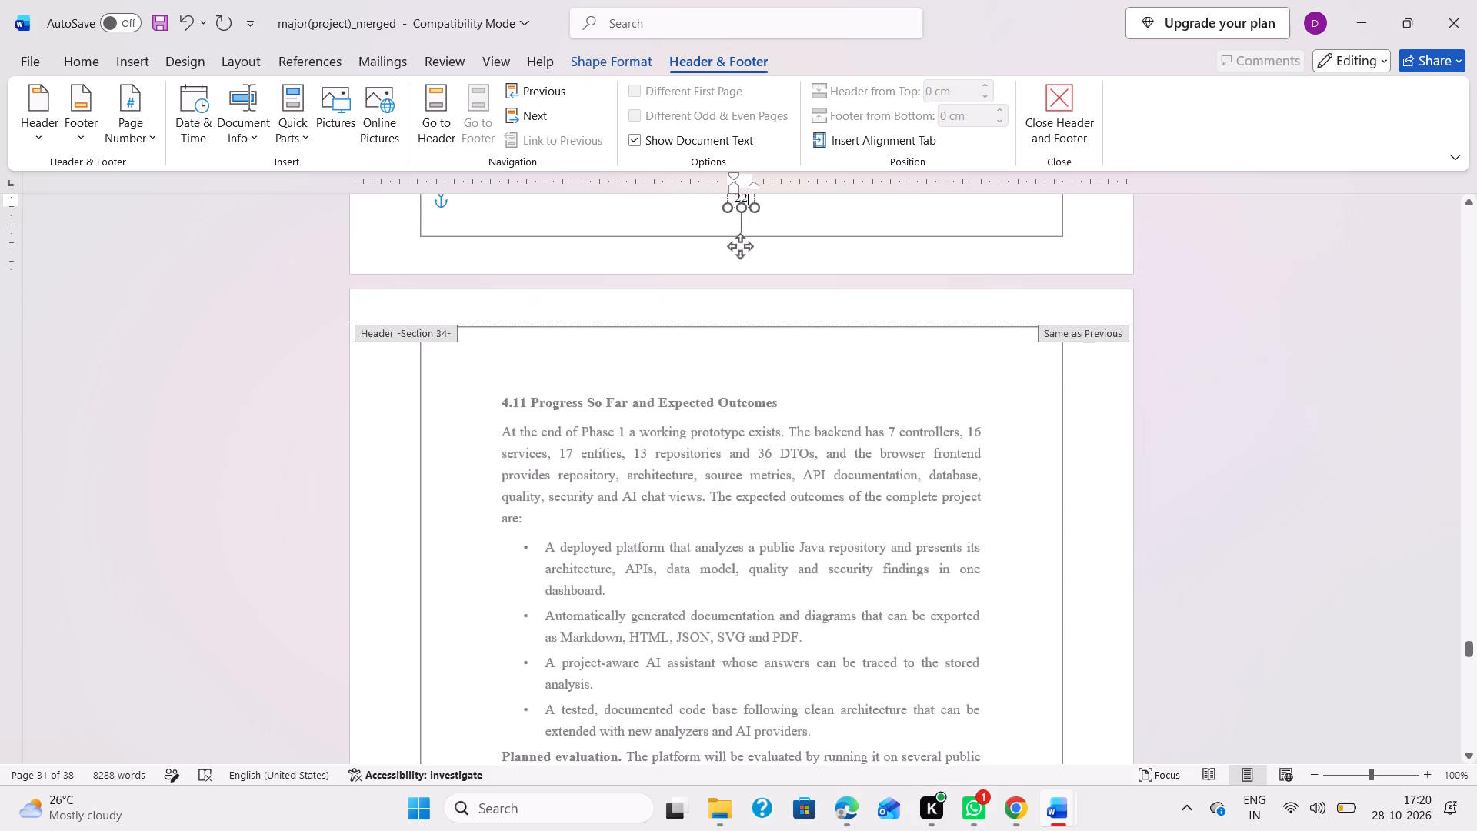
scroll(753, 672, "up", 4)
scroll(753, 672, "down", 2)
scroll(753, 672, "up", 1, "ctrl")
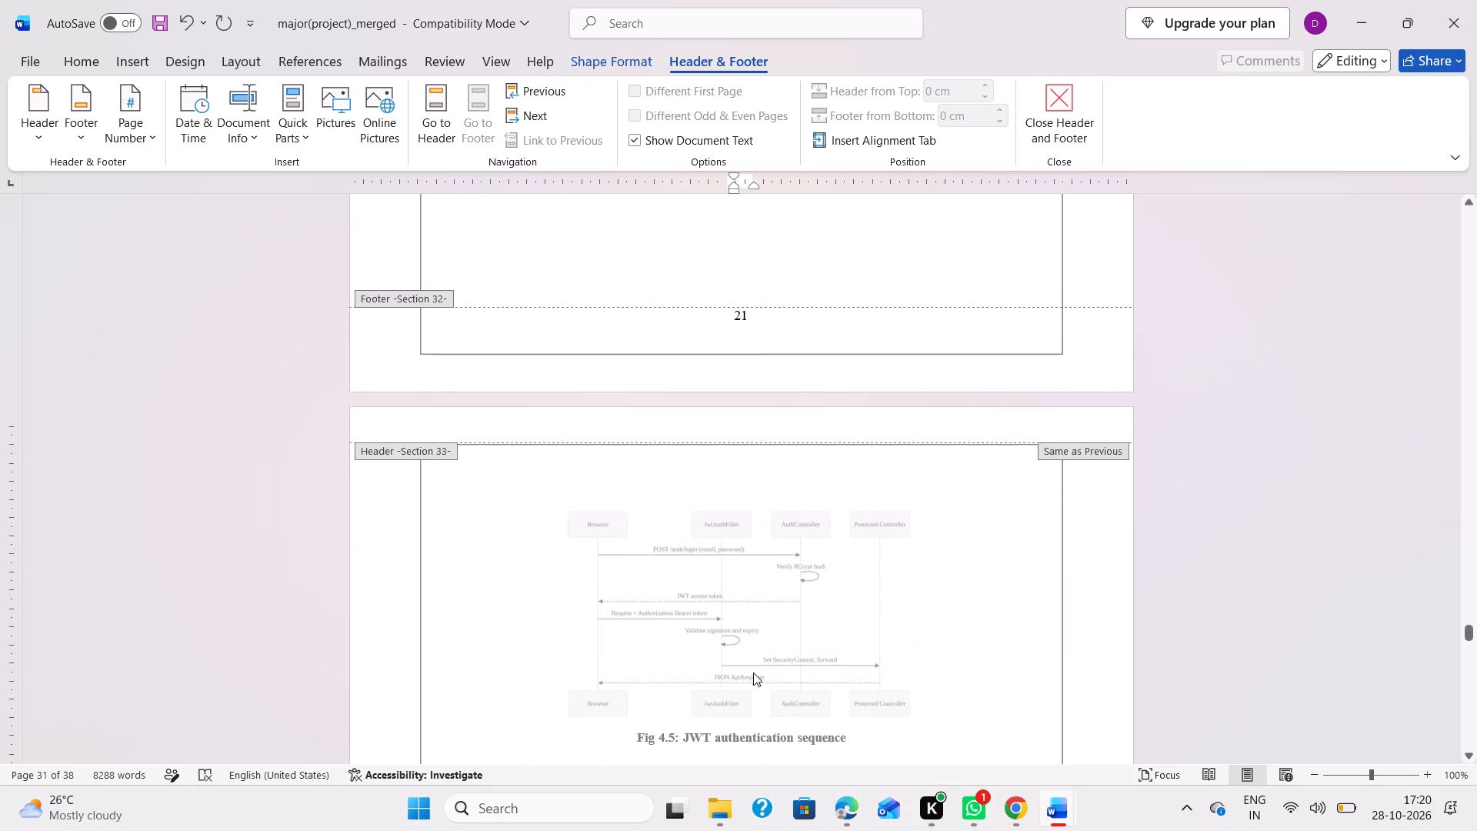
scroll(753, 672, "down", 1)
scroll(779, 569, "down", 3)
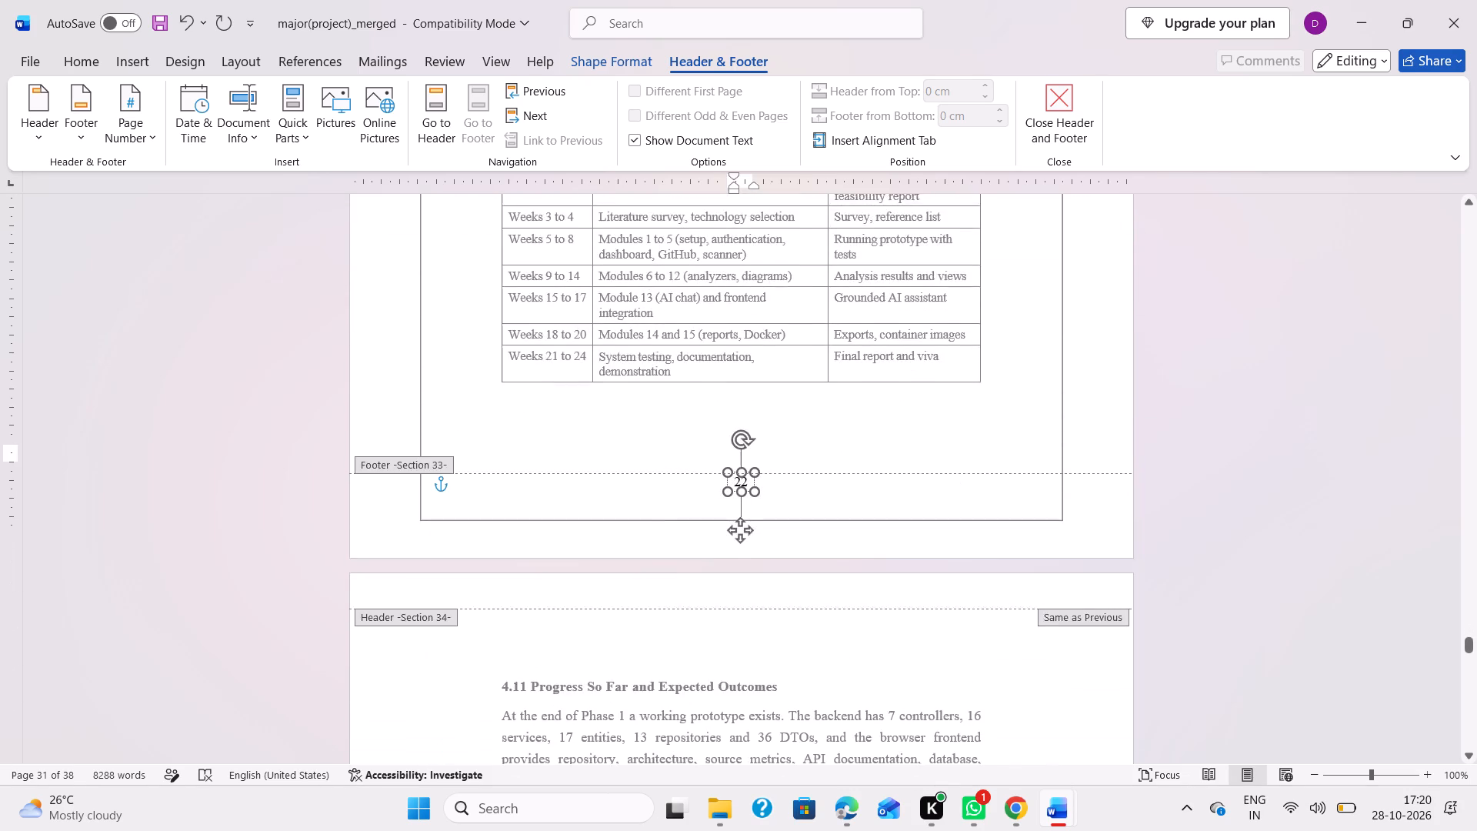
scroll(779, 569, "down", 5)
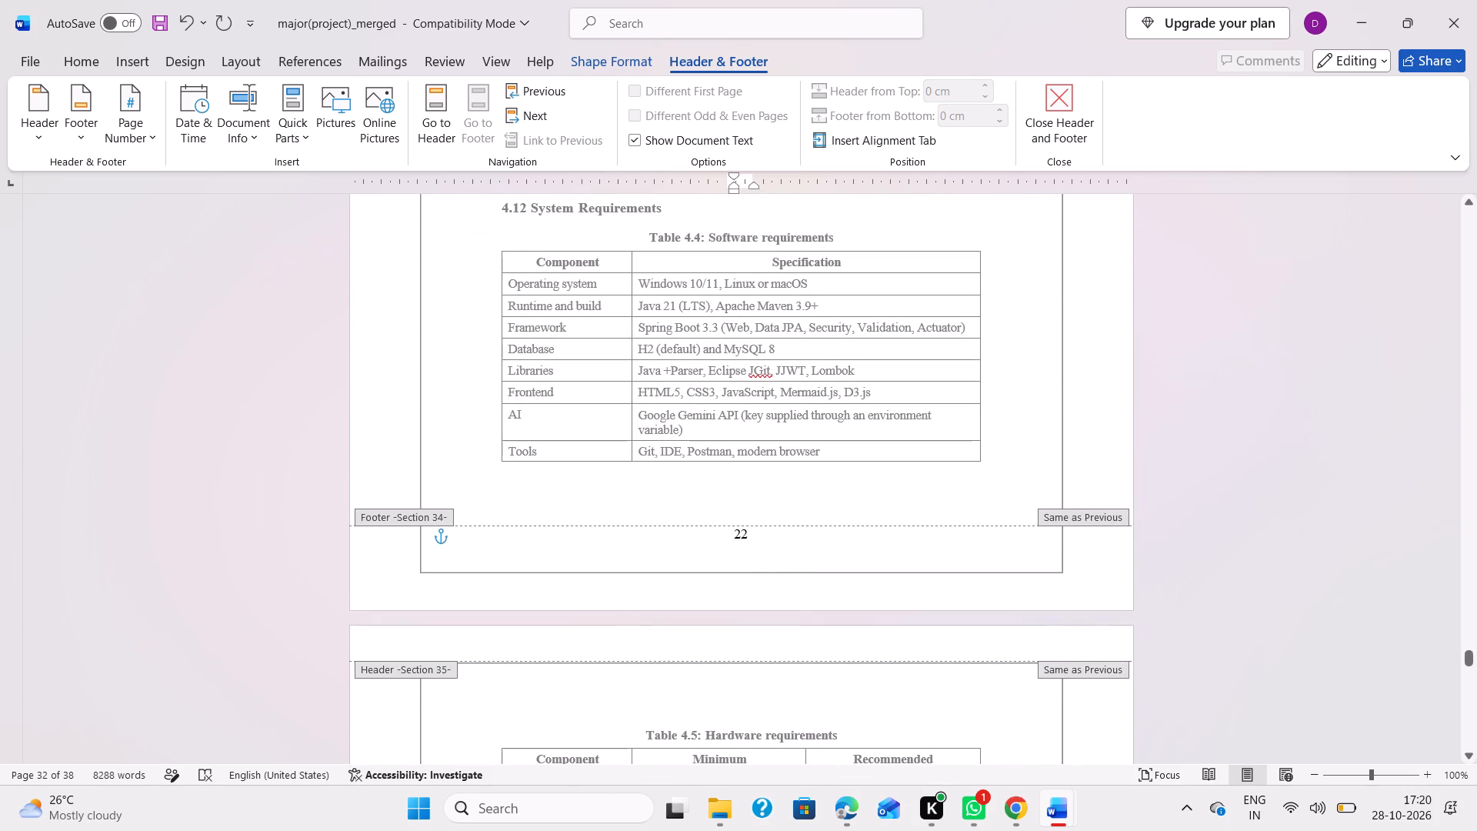
left_click(704, 530)
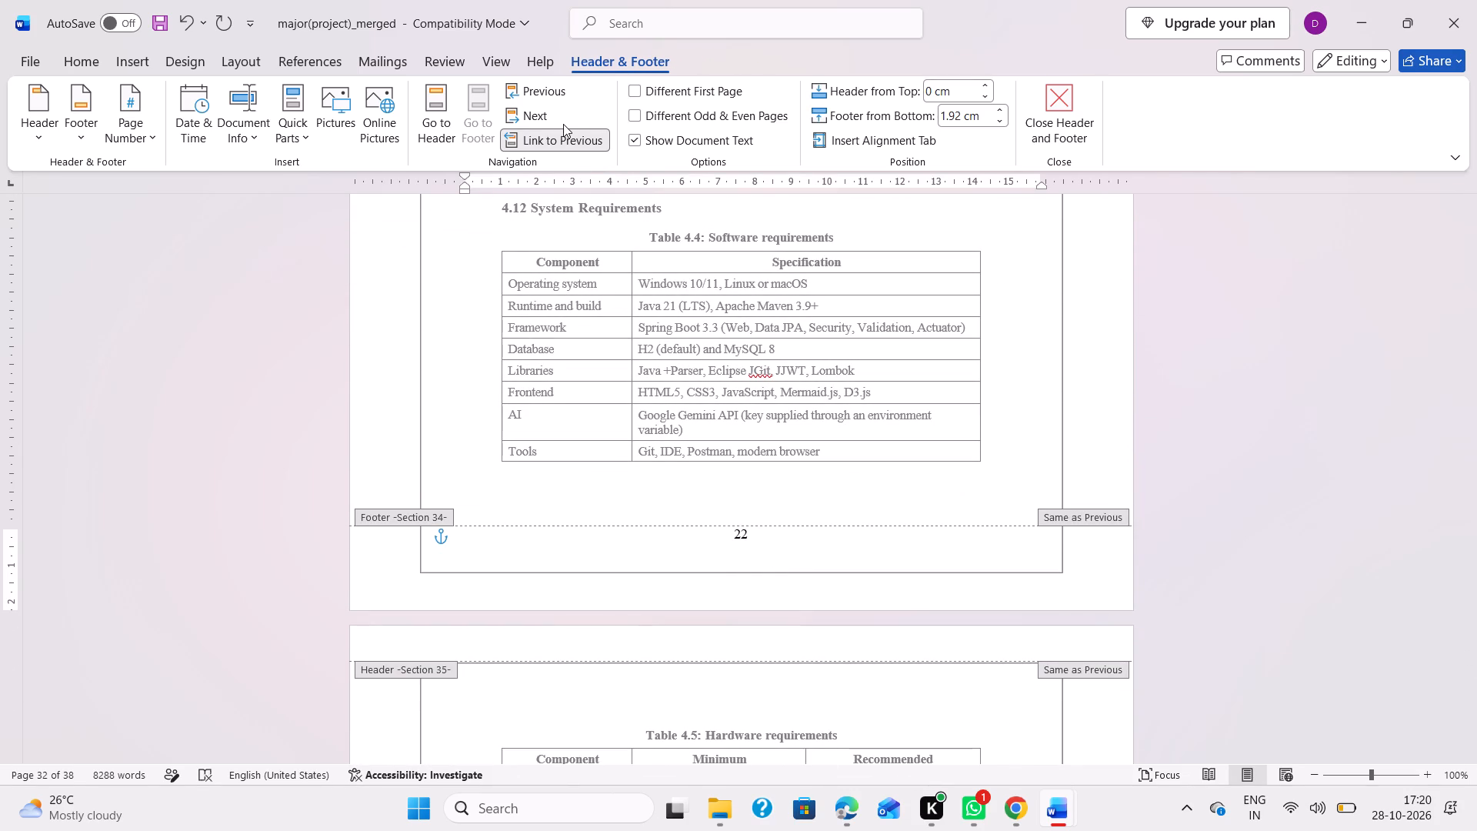
left_click(560, 139)
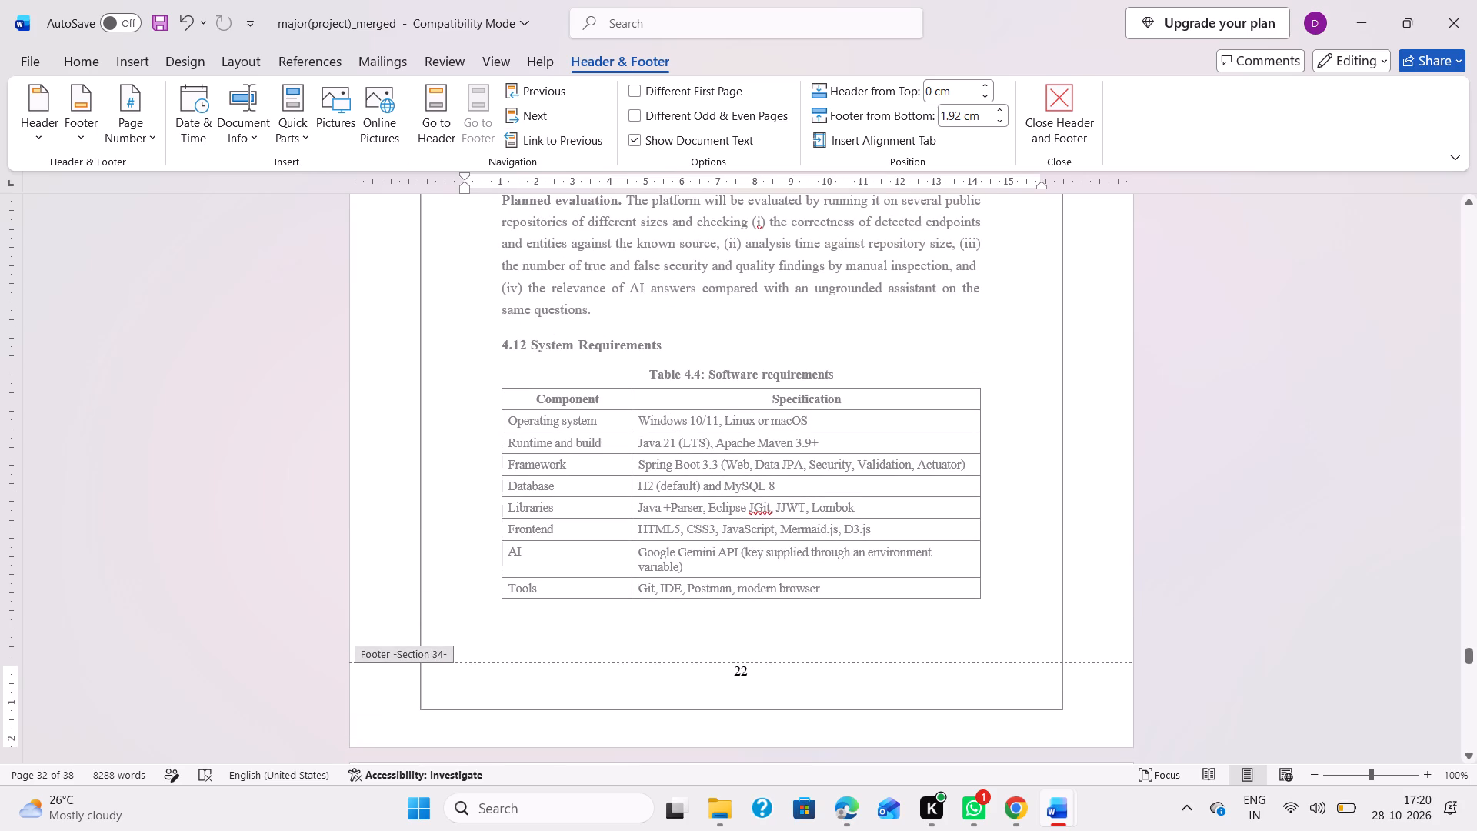
left_click(752, 673)
key("BackSpace")
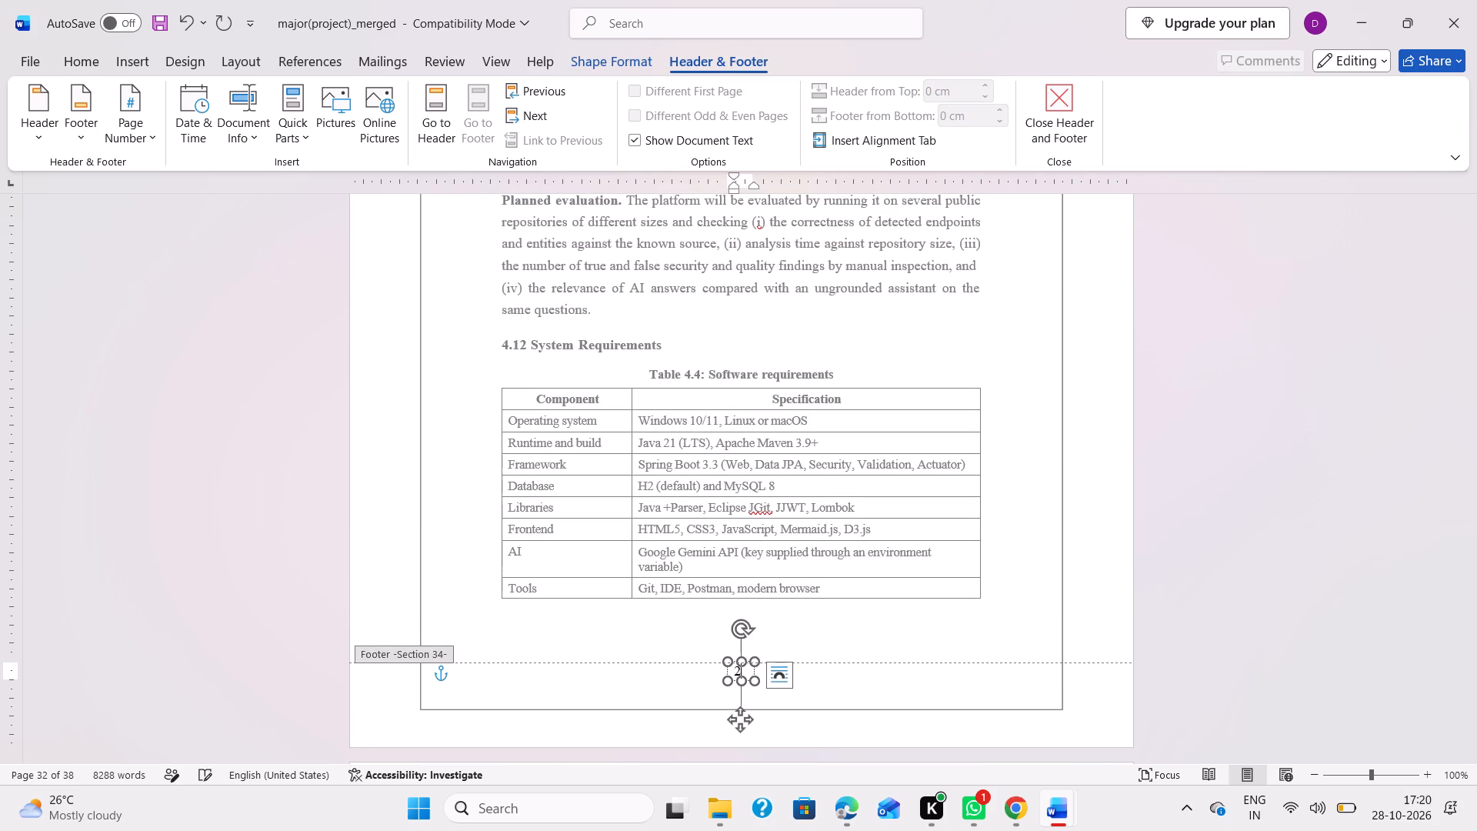
key("3")
Unlink the Section 35 footer on the 4.13 Use Cases and Data Flow page from the previous section and change its page number to 24.
scroll(752, 673, "down", 3)
scroll(753, 602, "down", 1)
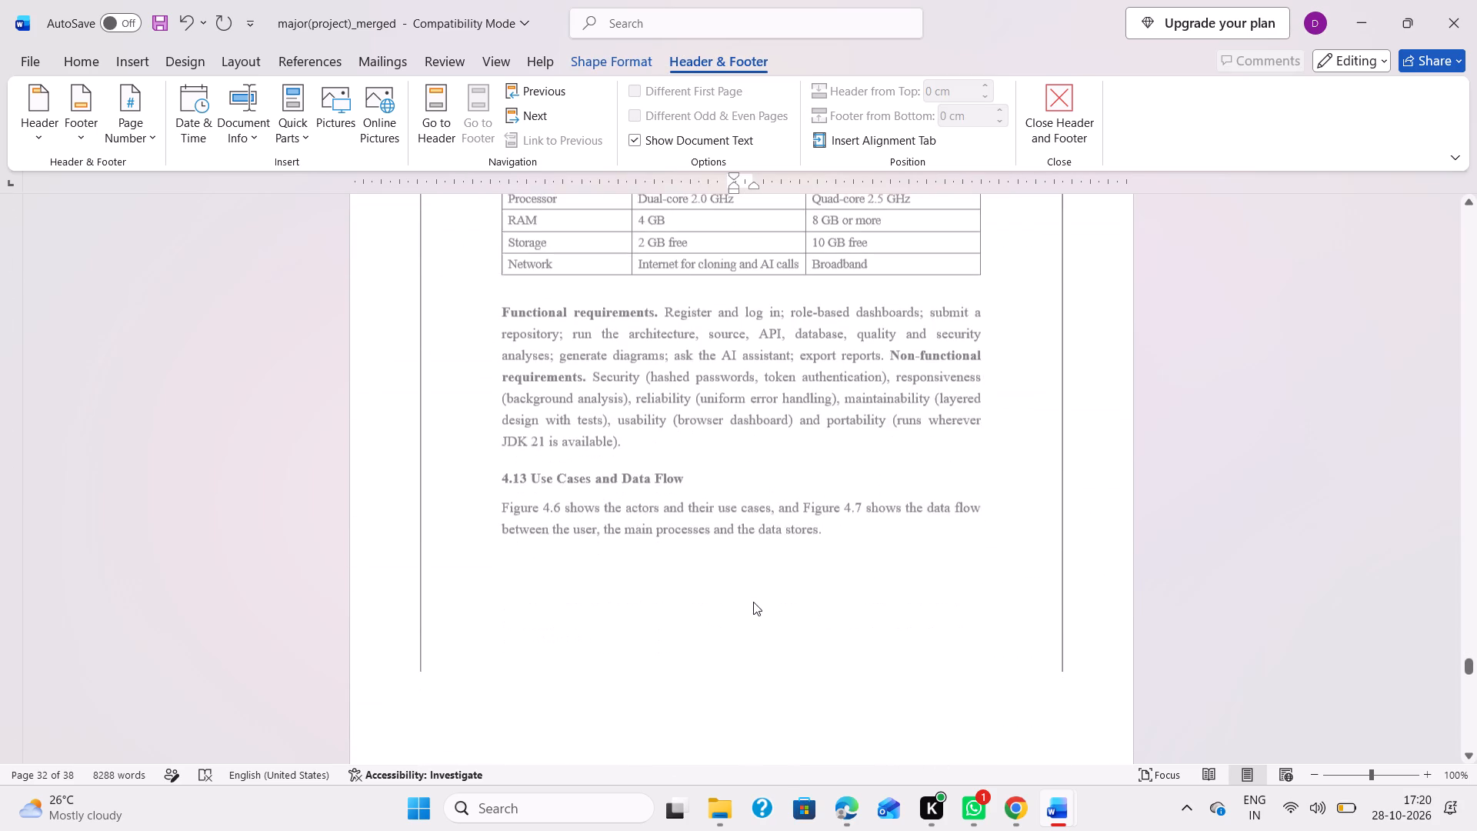
scroll(730, 632, "down", 2)
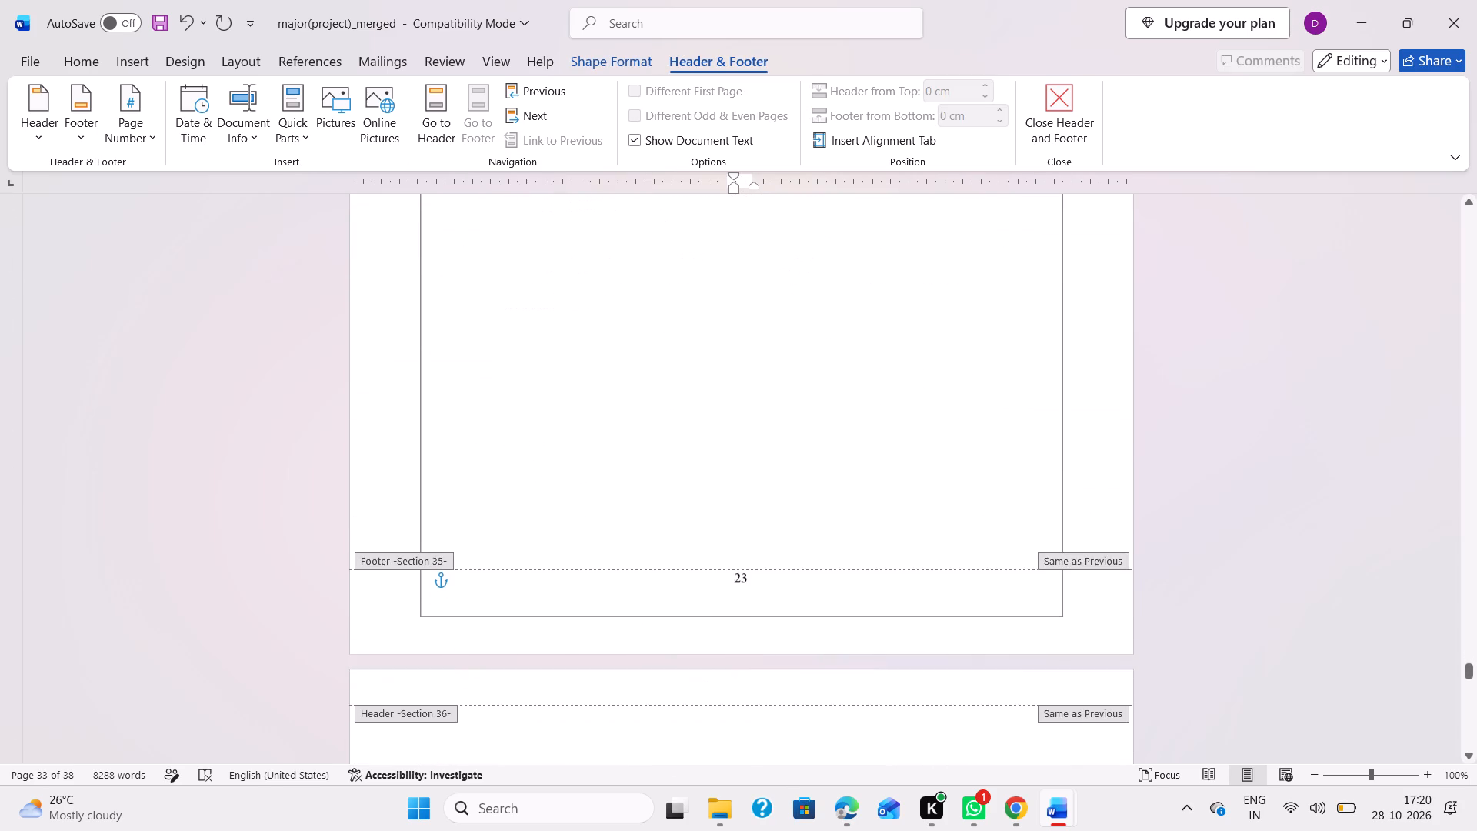
left_click(652, 575)
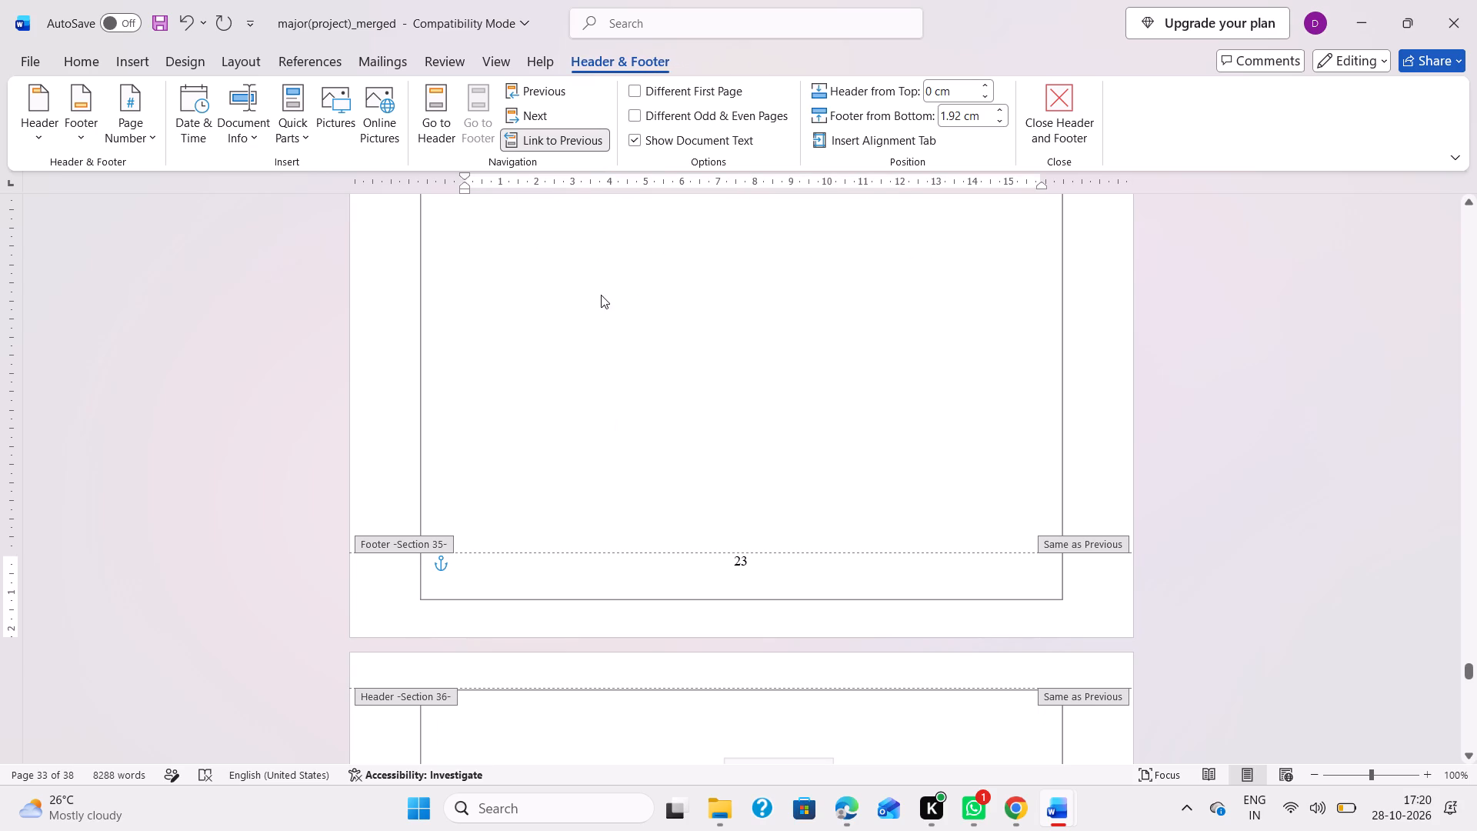
left_click(562, 140)
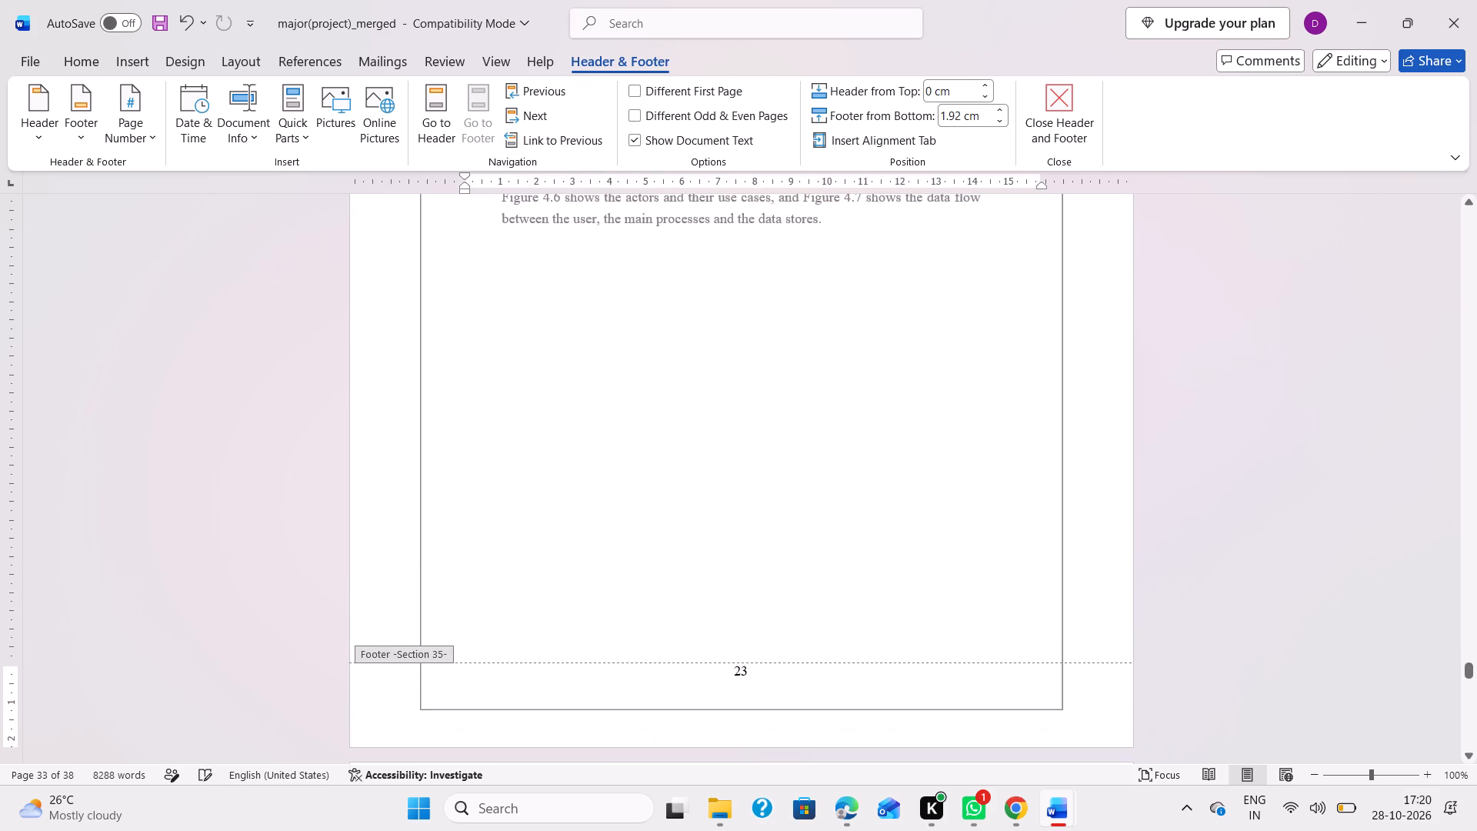
left_click(753, 668)
key("BackSpace")
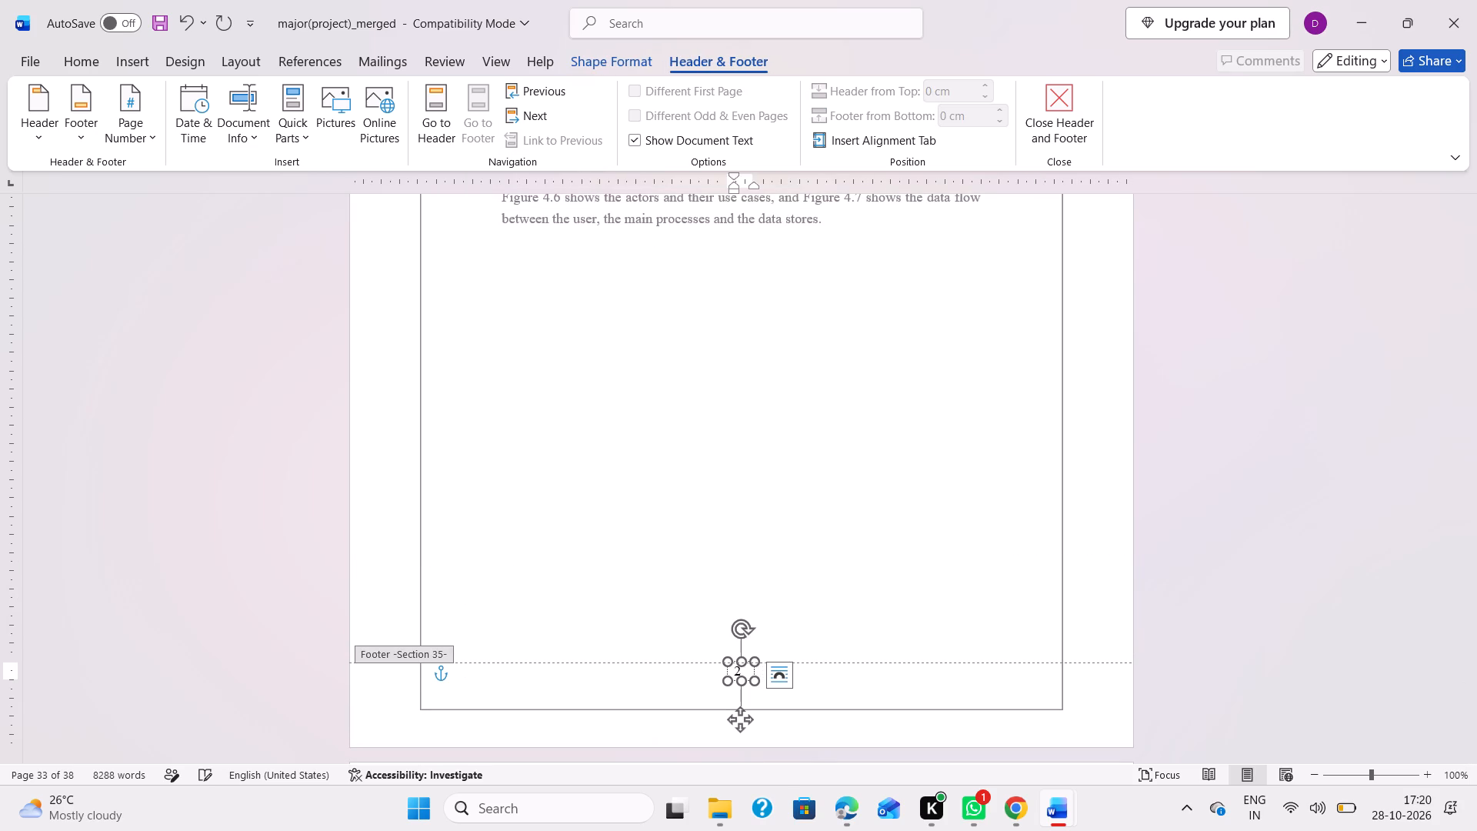
key("4")
Unlink the Section 36 footer on the Fig 4.6 use-case diagram page from the previous section and change its page number to 25.
scroll(753, 668, "down", 6)
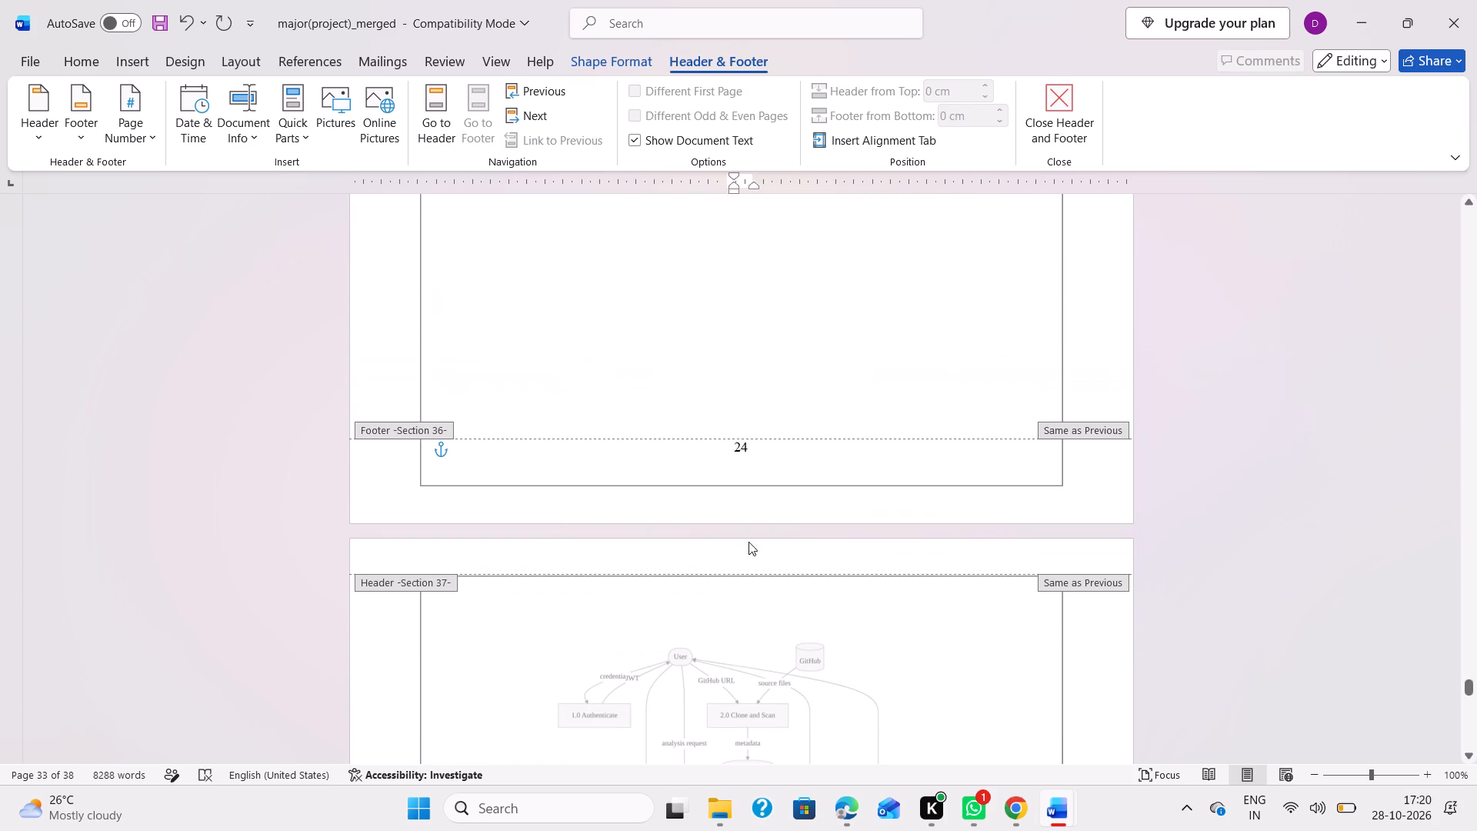
left_click(645, 456)
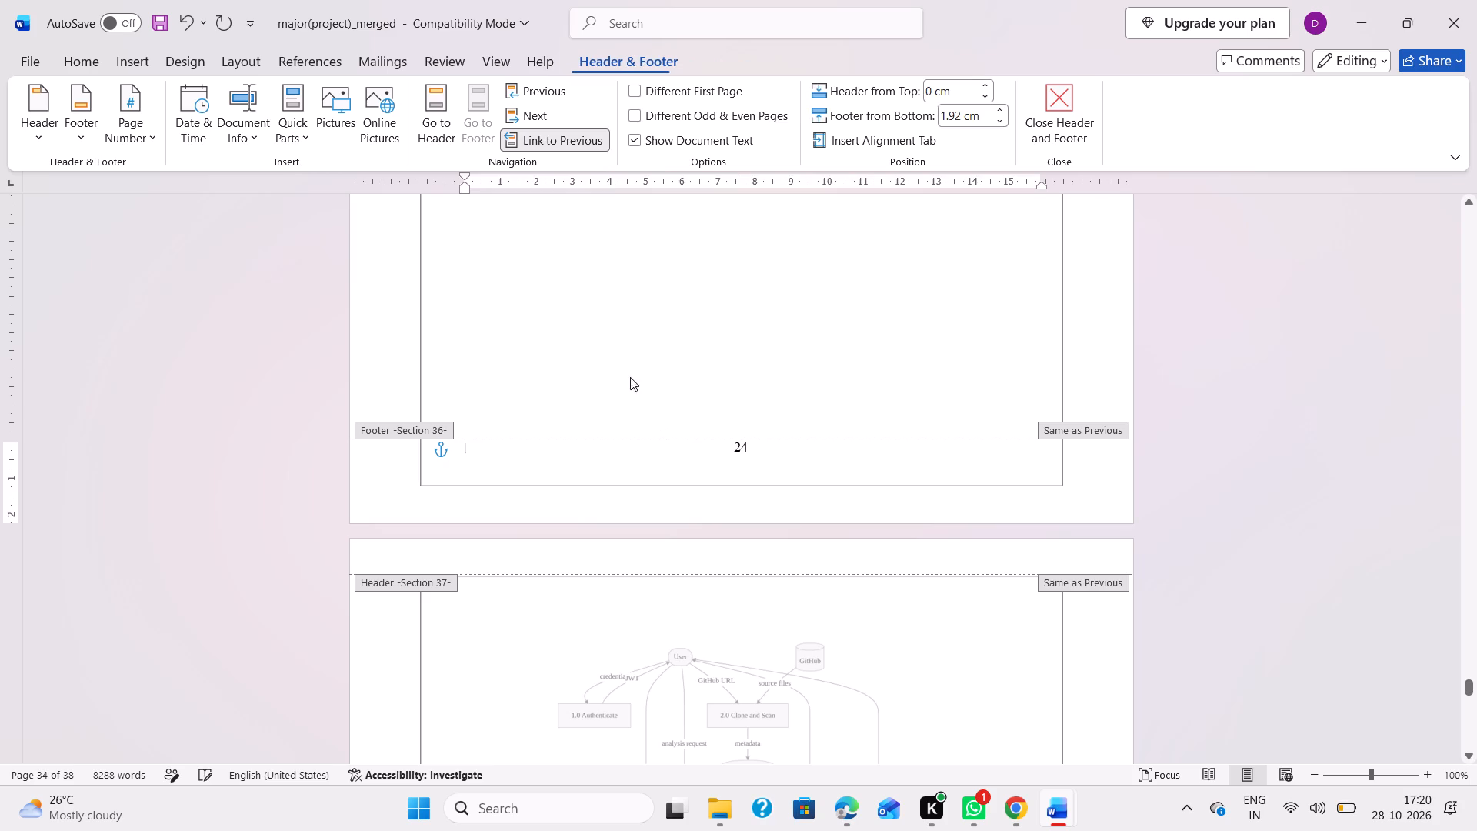
left_click(582, 140)
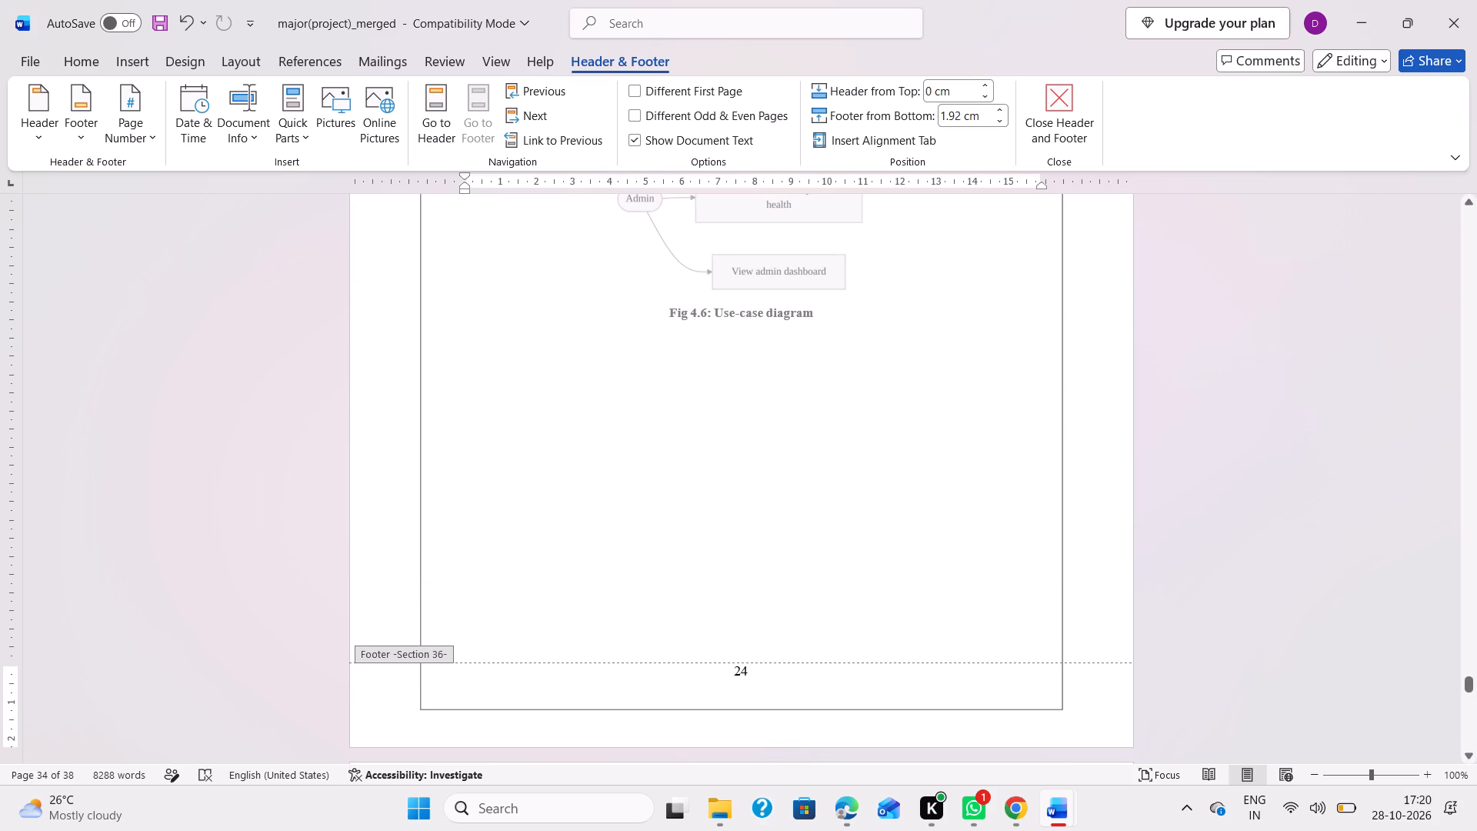
left_click(750, 678)
key("BackSpace")
key("5")
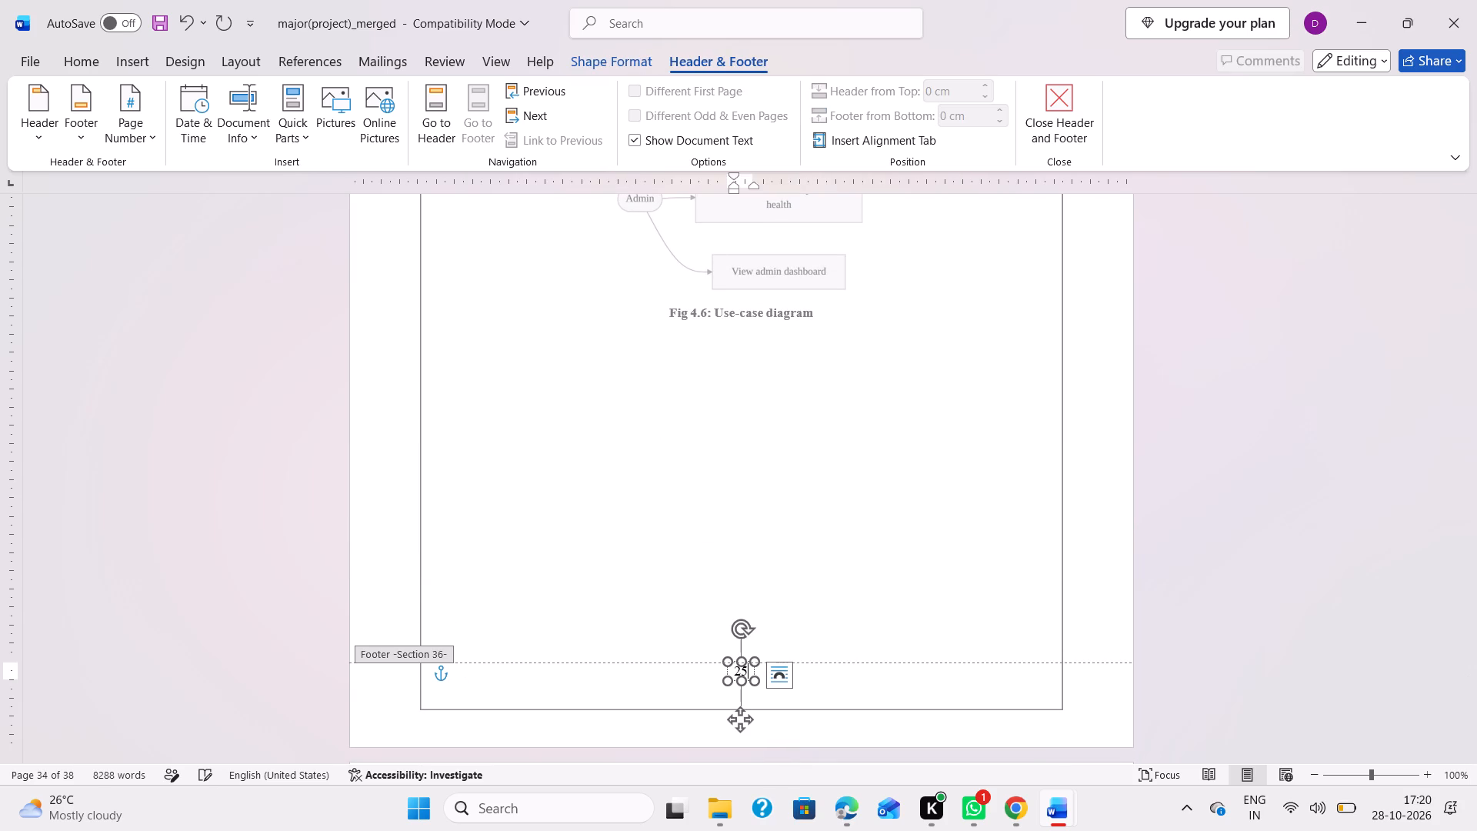
Unlink the Section 37 footer on the 4.14 Conclusion of Phase 1 page from the previous section and change its page number to 26.
scroll(750, 678, "down", 4)
scroll(771, 557, "down", 2)
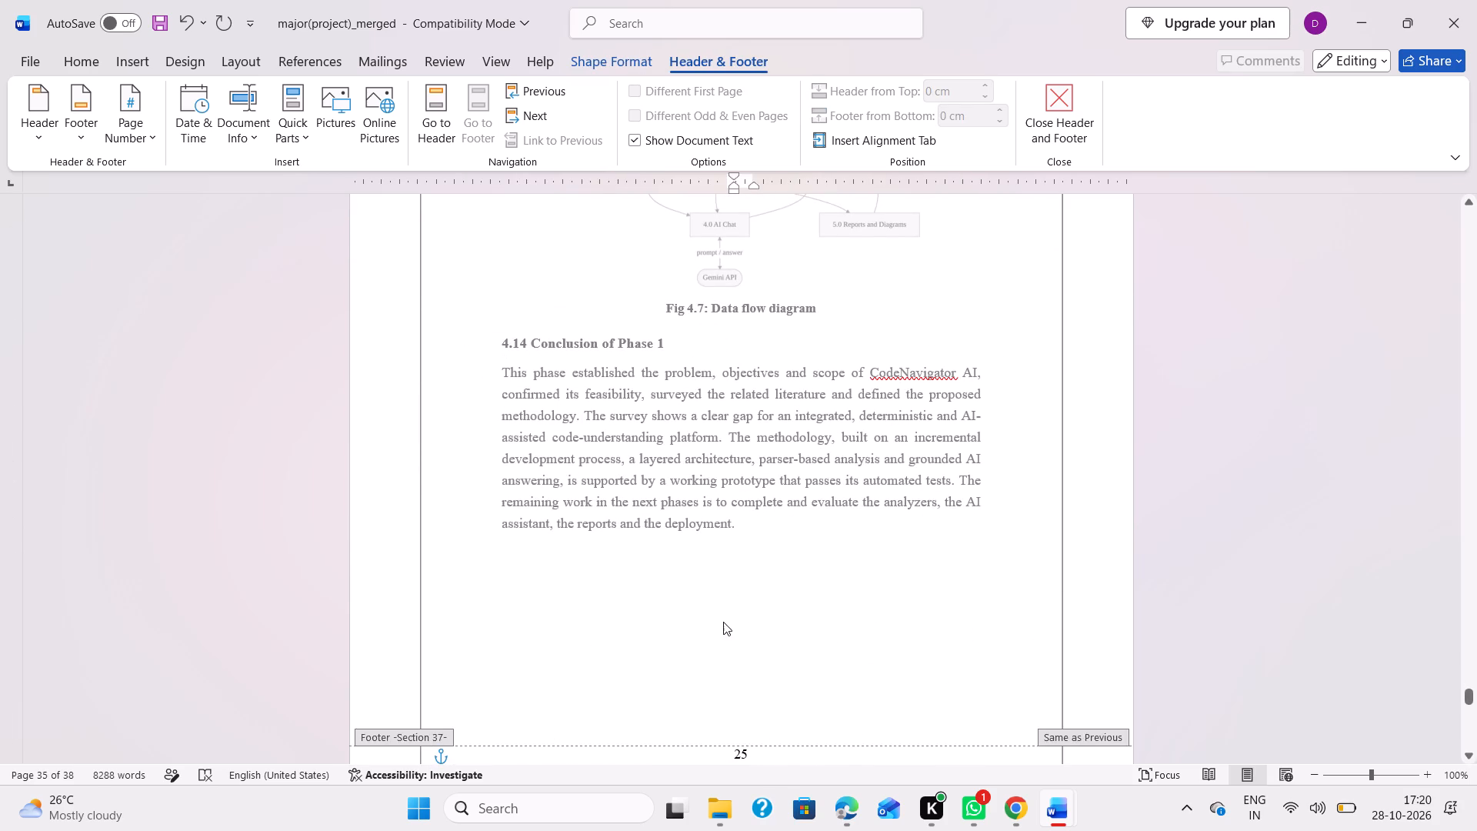
scroll(723, 622, "down", 1)
left_click(601, 564)
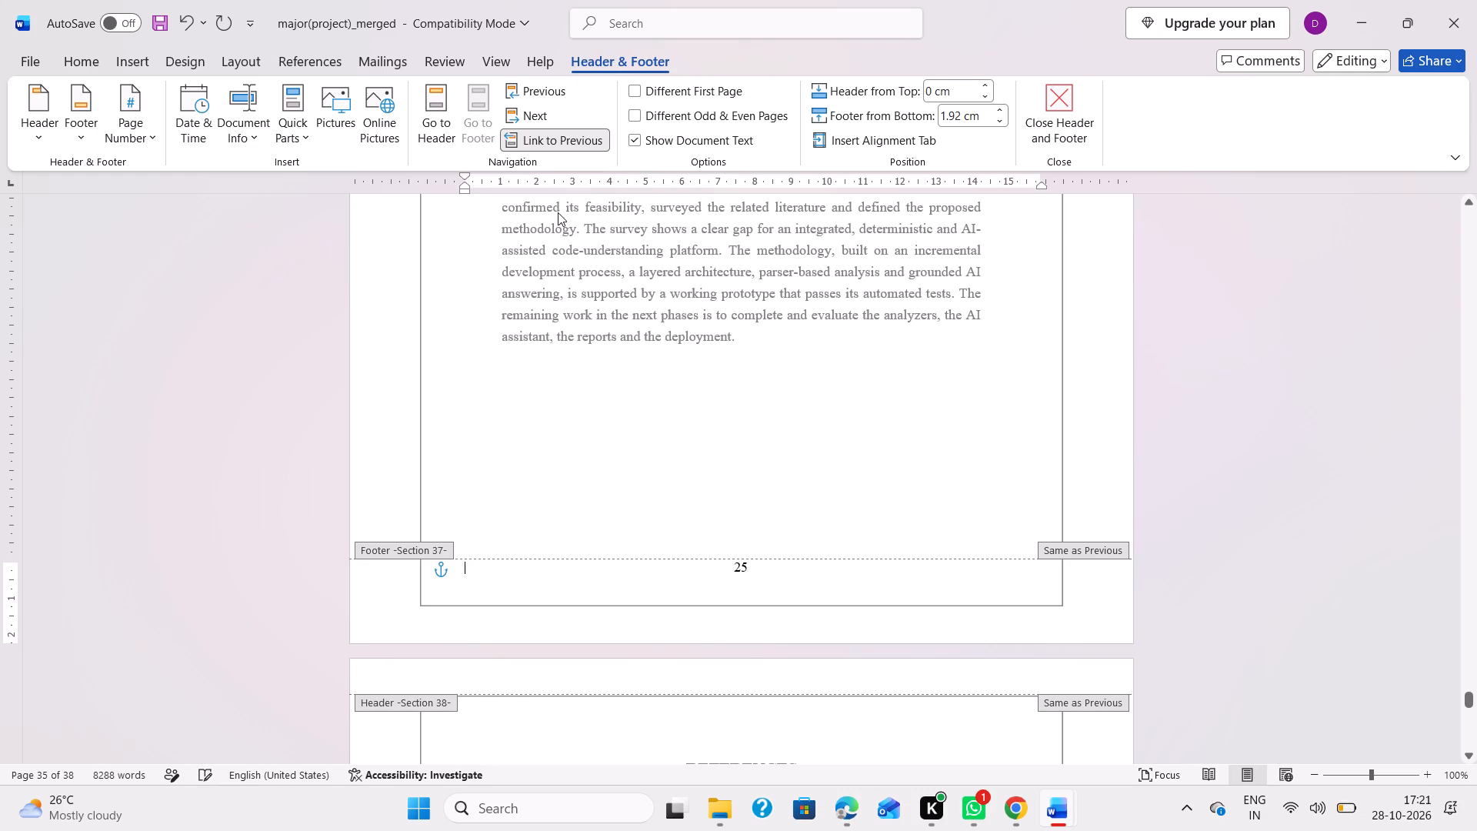
left_click(551, 135)
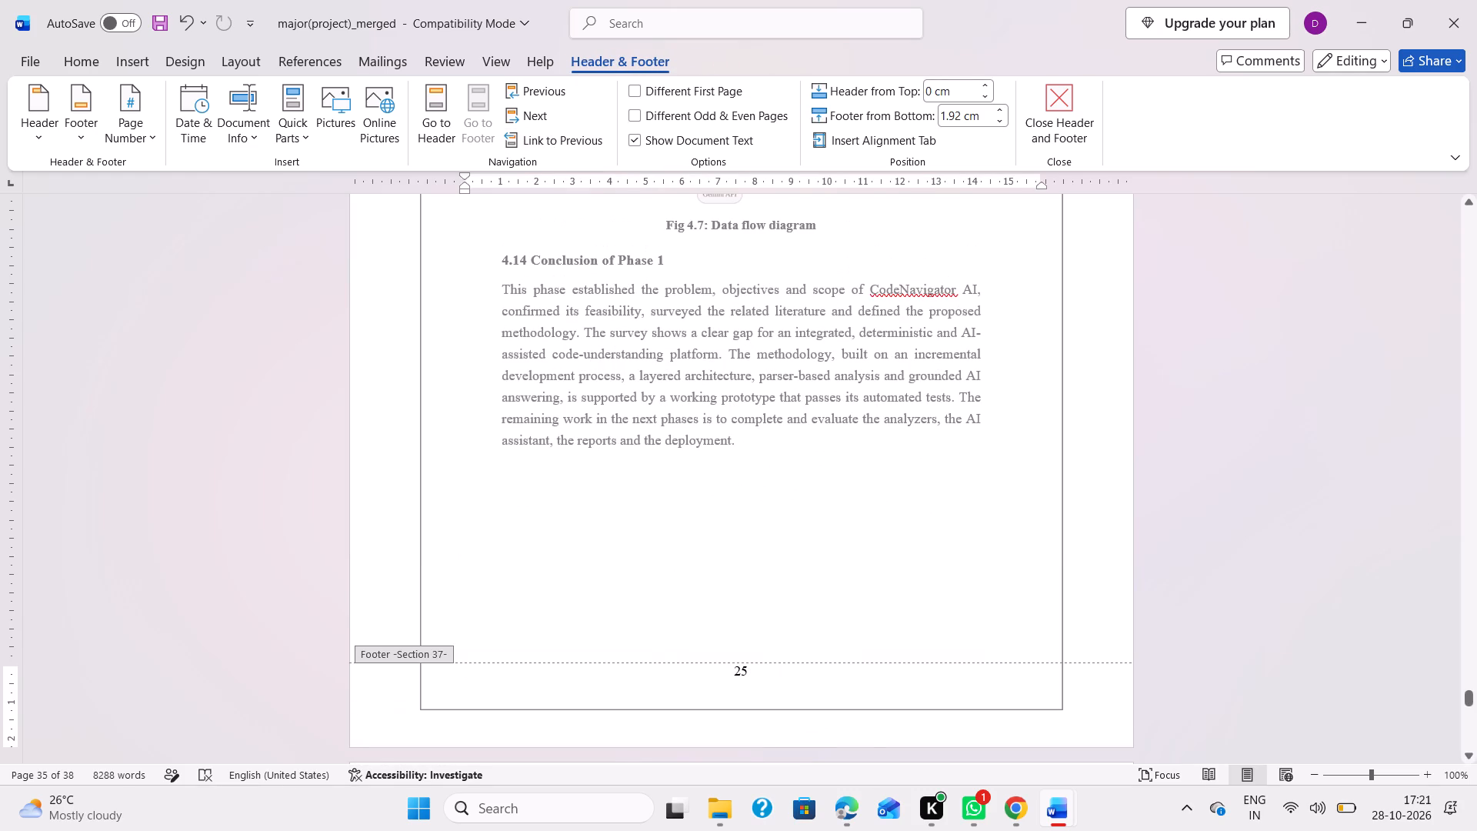
left_click(754, 672)
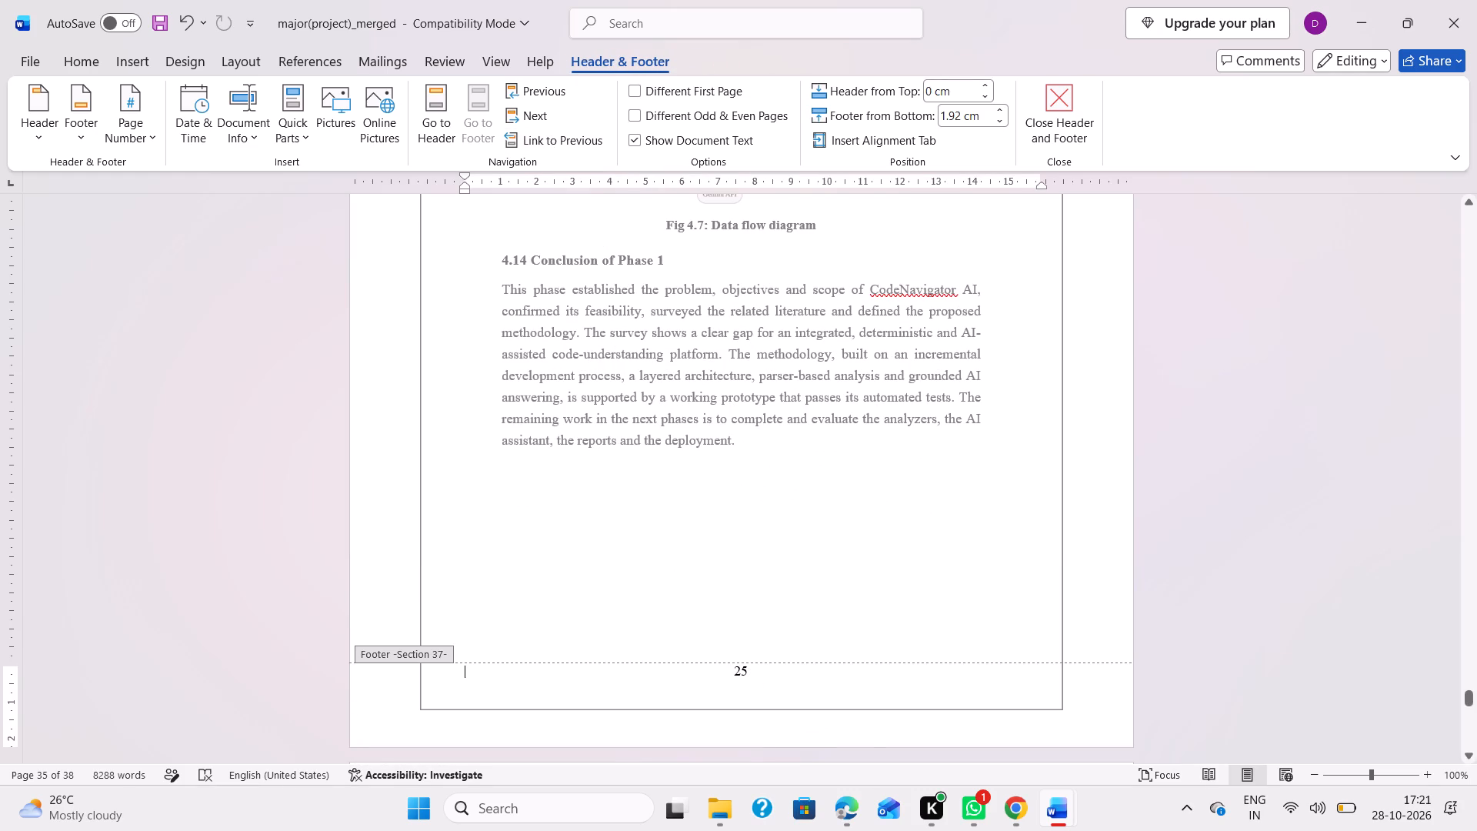
left_click(746, 668)
key("BackSpace")
key("6")
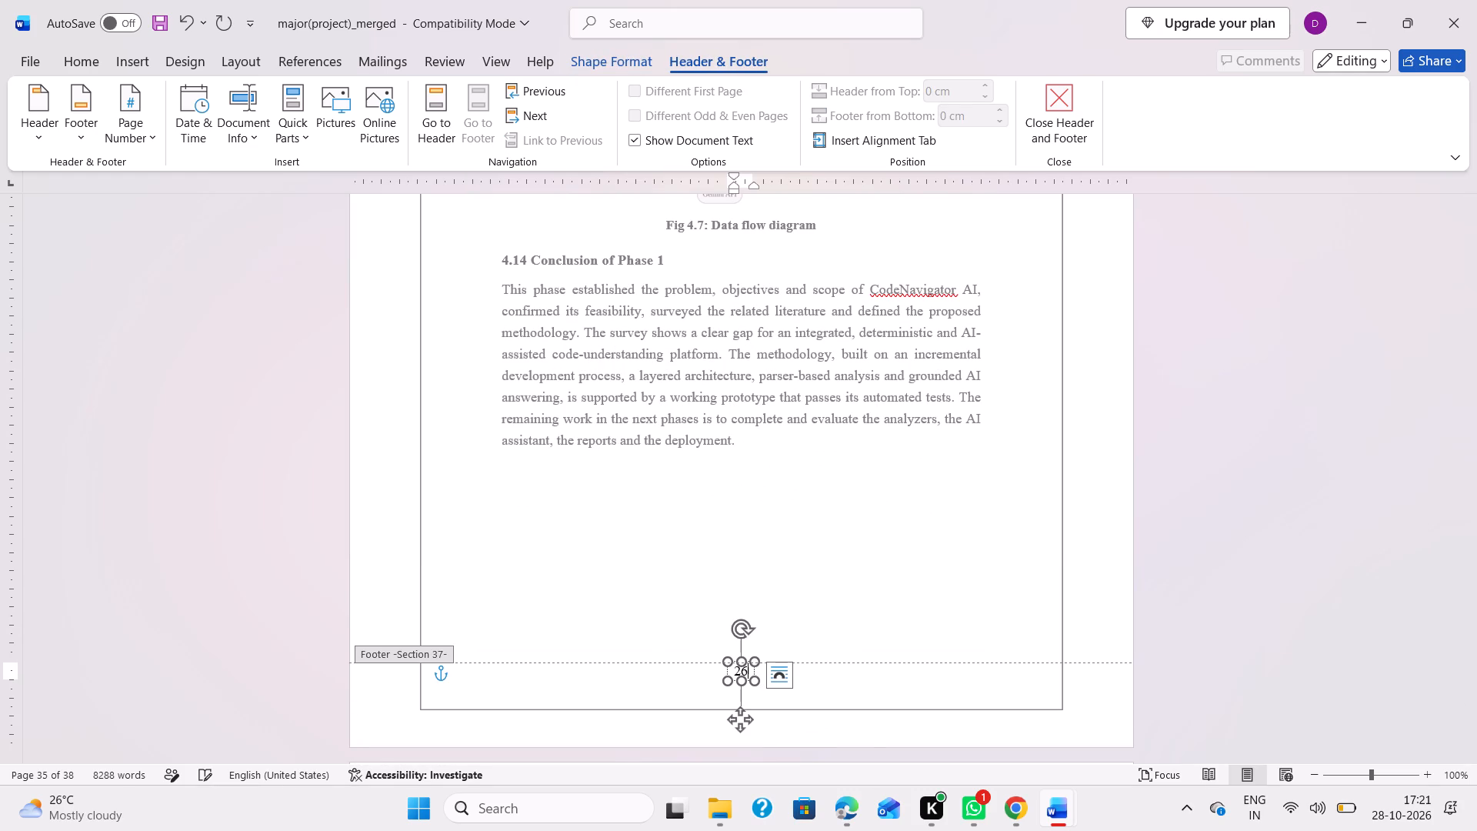
Unlink the Section 38 footer on the first References page from the previous section and change its page number to 27.
scroll(771, 491, "up", 3)
scroll(771, 491, "down", 3)
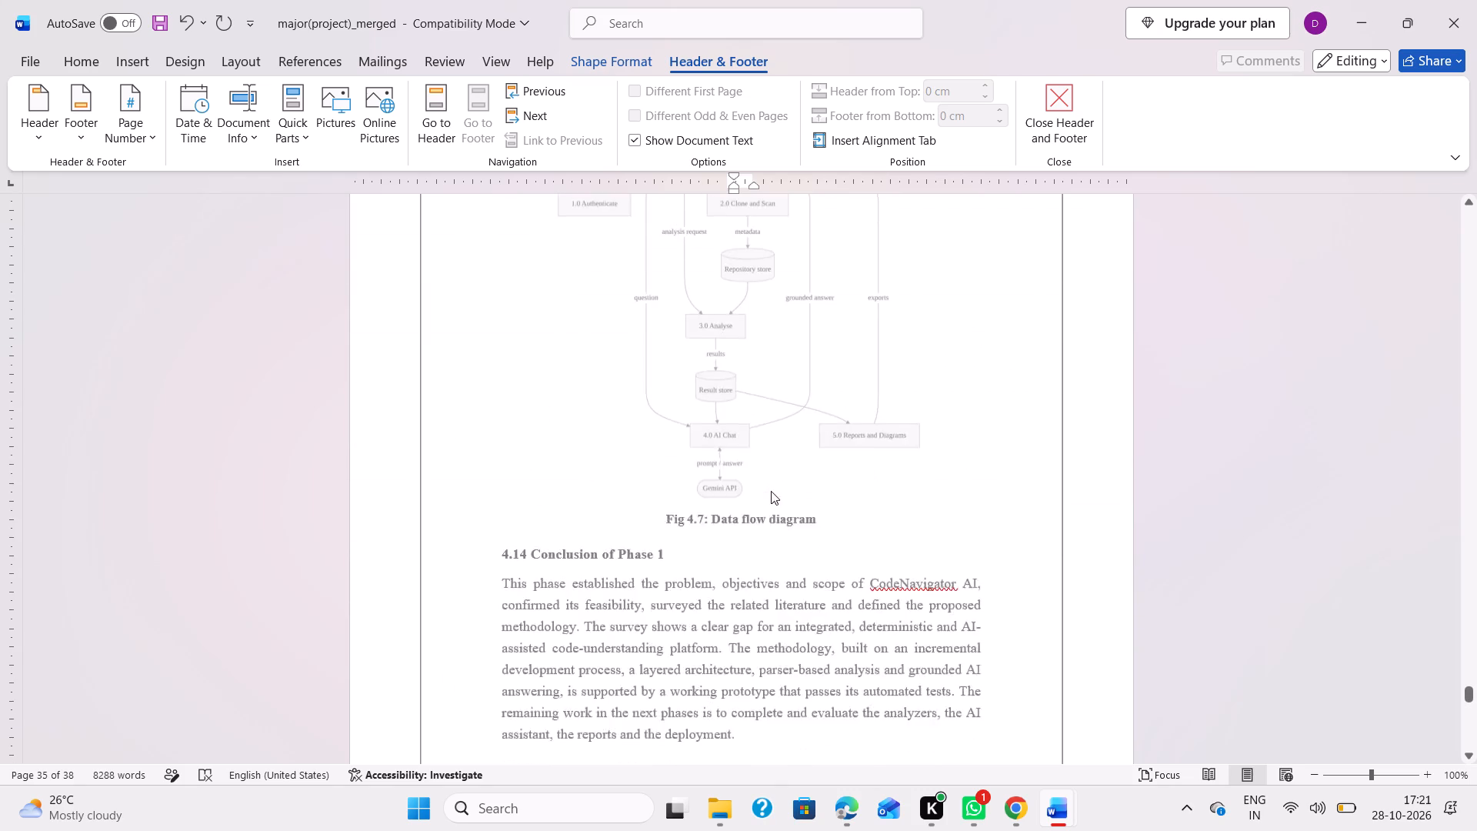
scroll(771, 491, "down", 7)
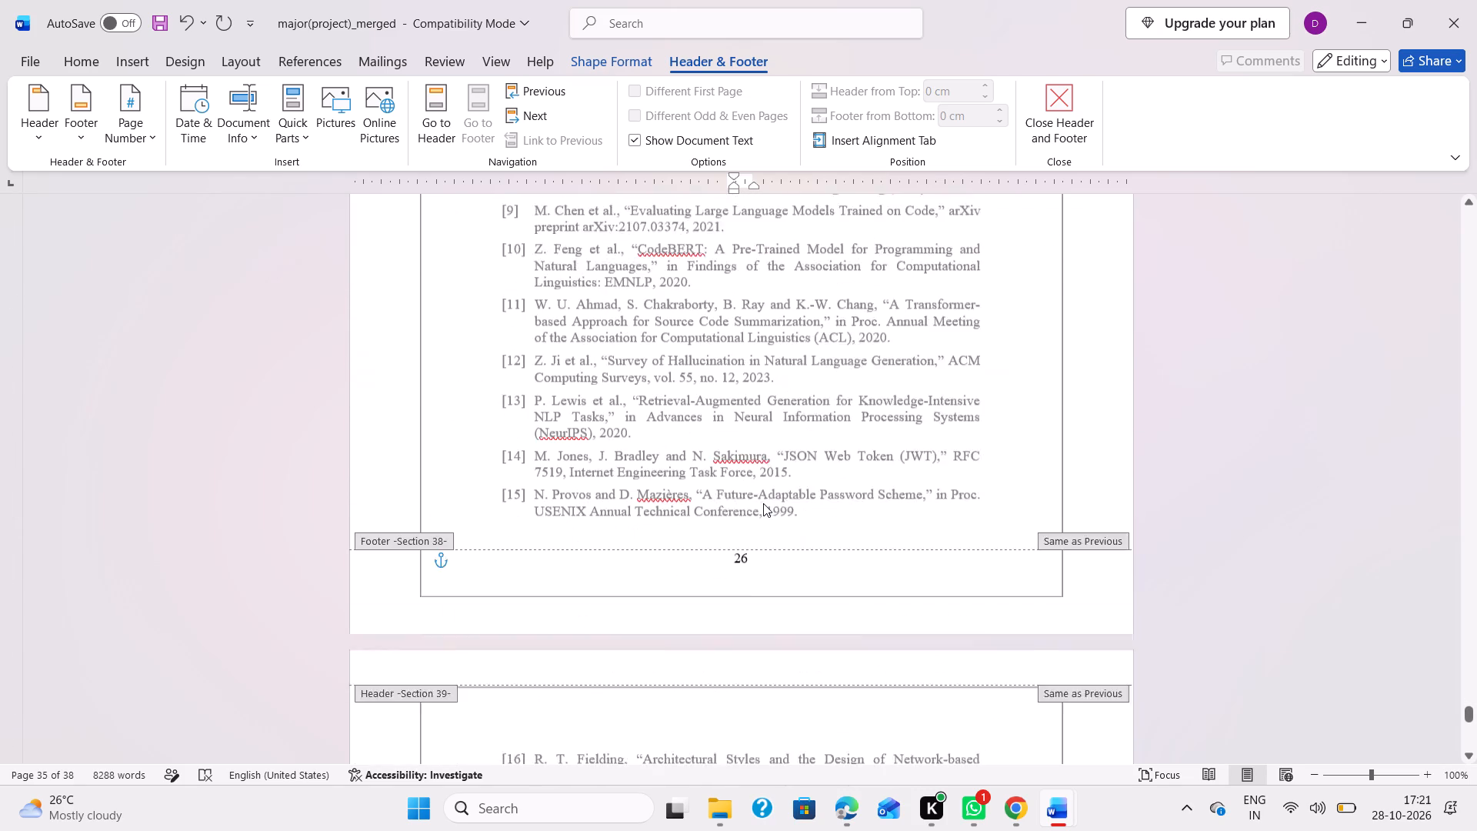
left_click(670, 476)
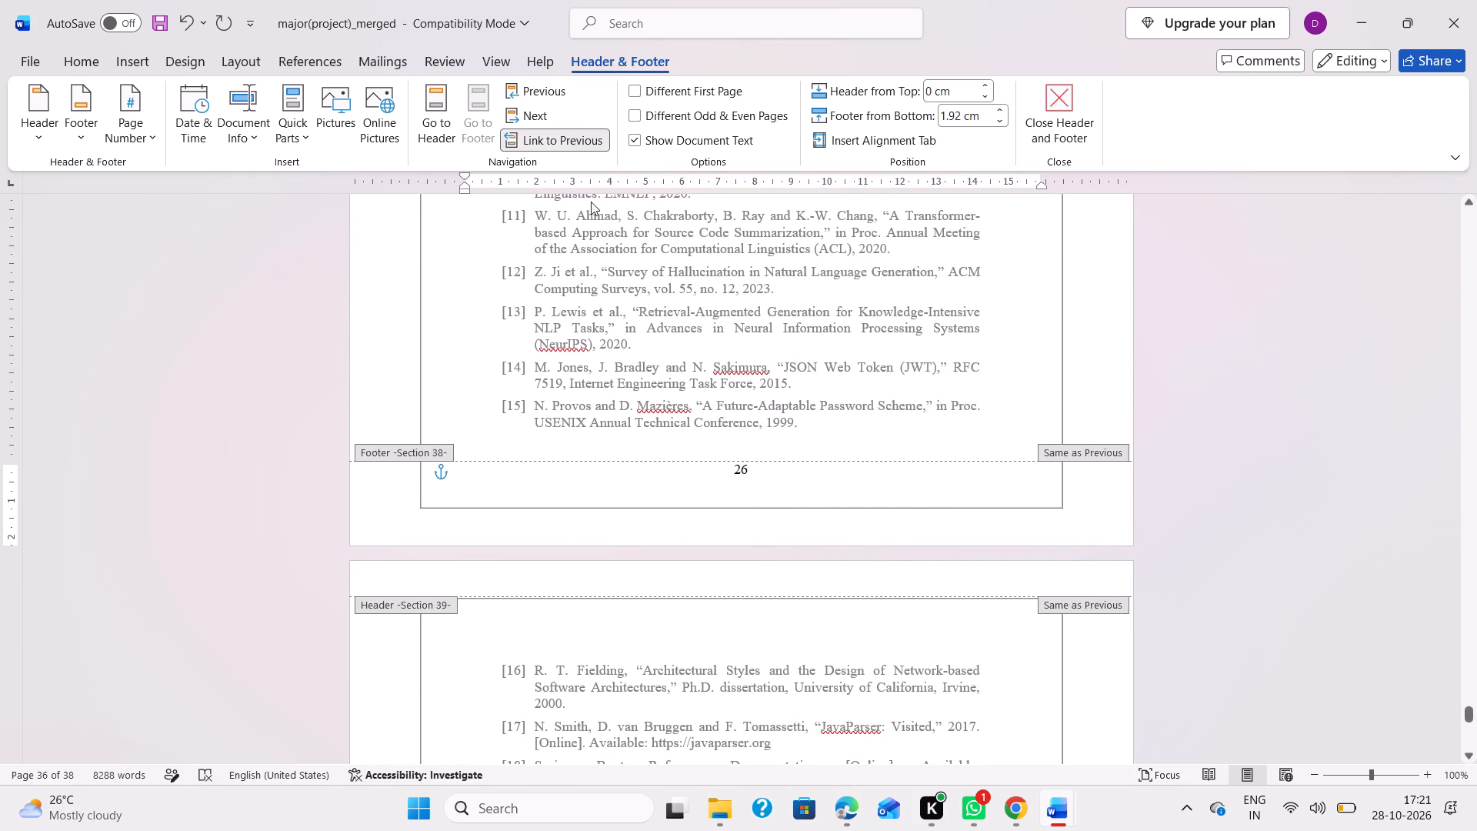
left_click(574, 138)
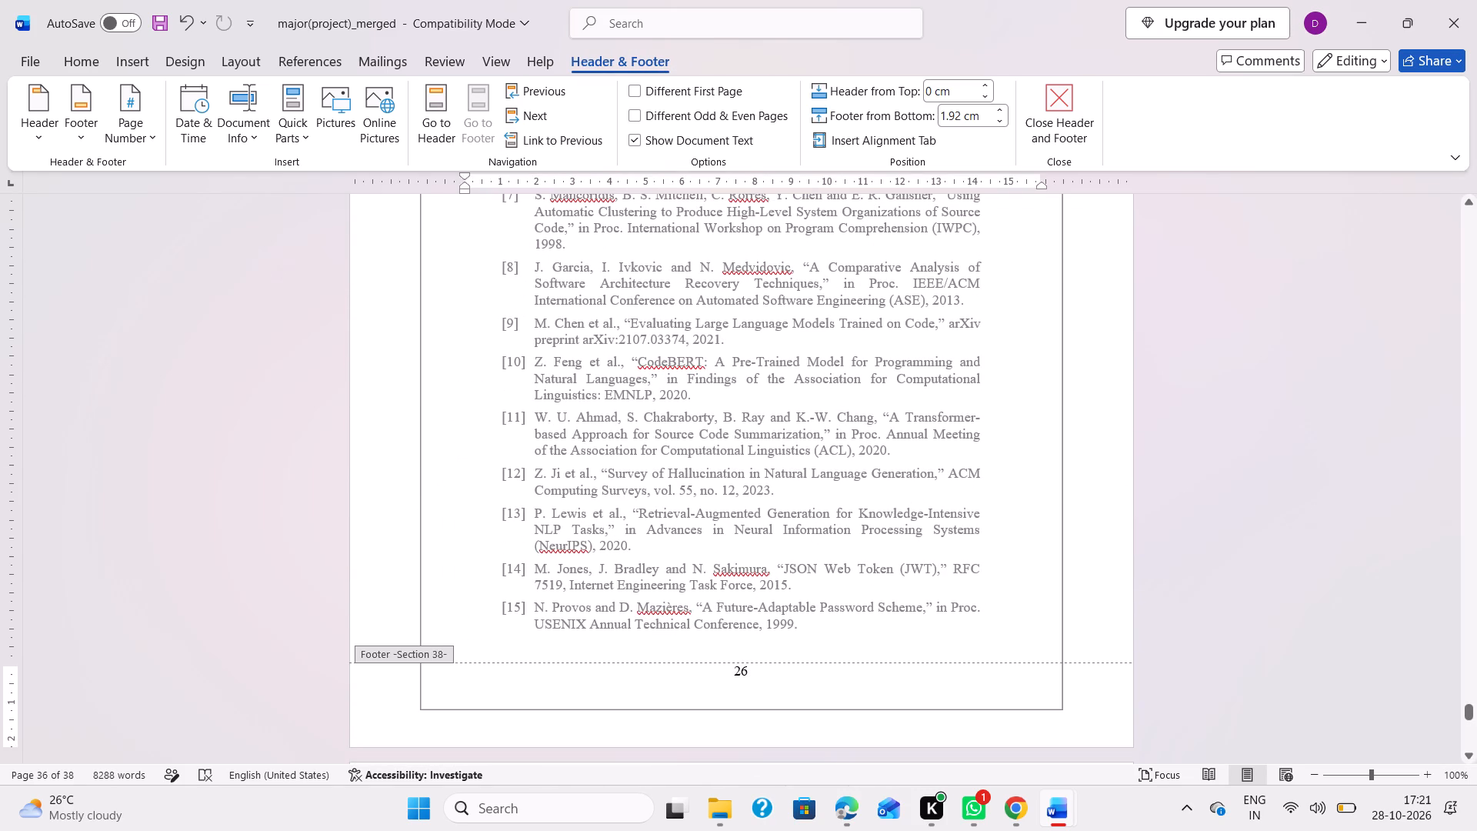
left_click(750, 669)
key("BackSpace")
key("7")
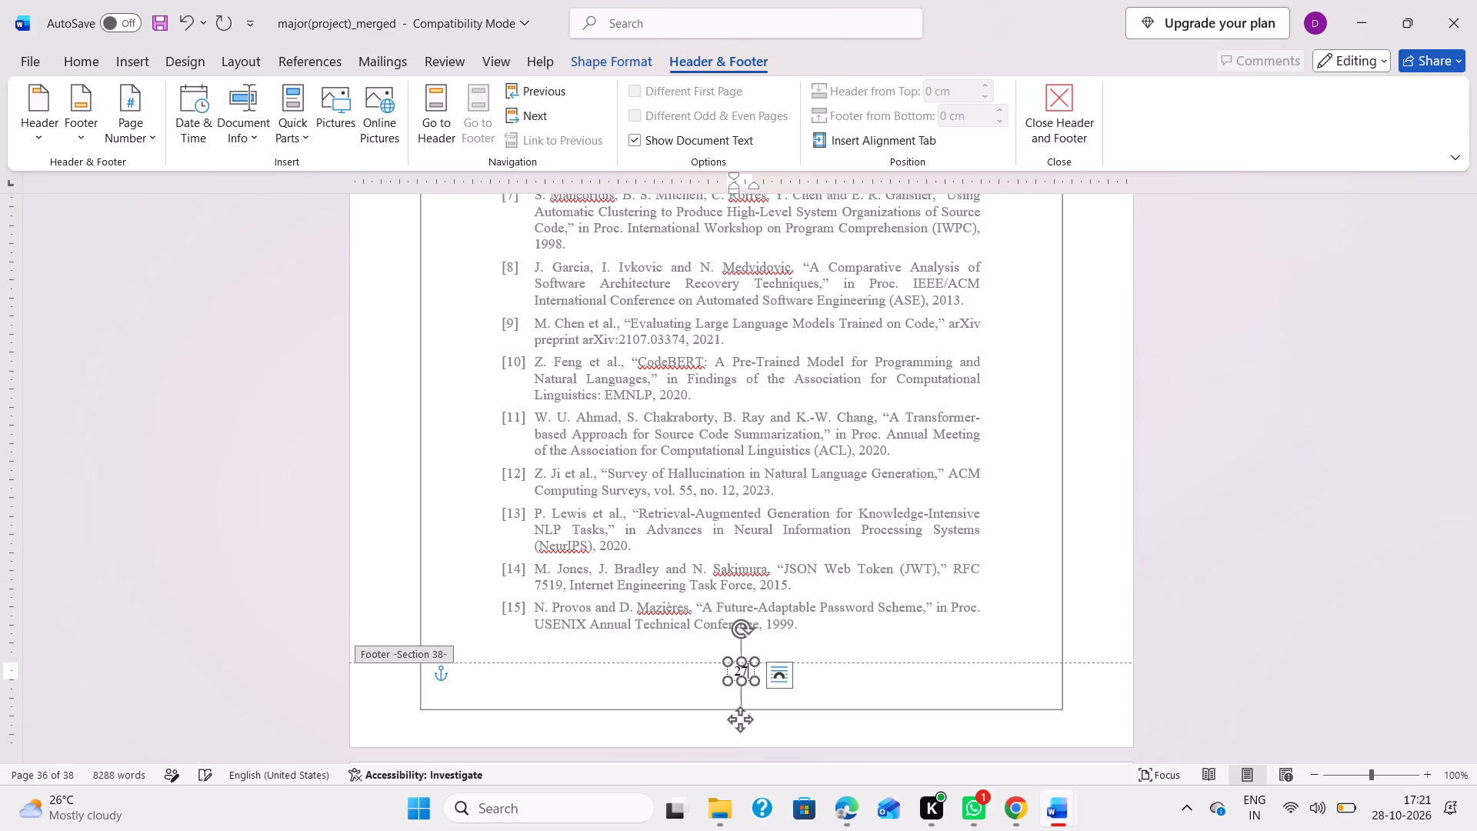
Unlink the Section 39 footer on the second References page from the previous section and change its page number to 28.
scroll(750, 669, "down", 4)
scroll(802, 576, "down", 2)
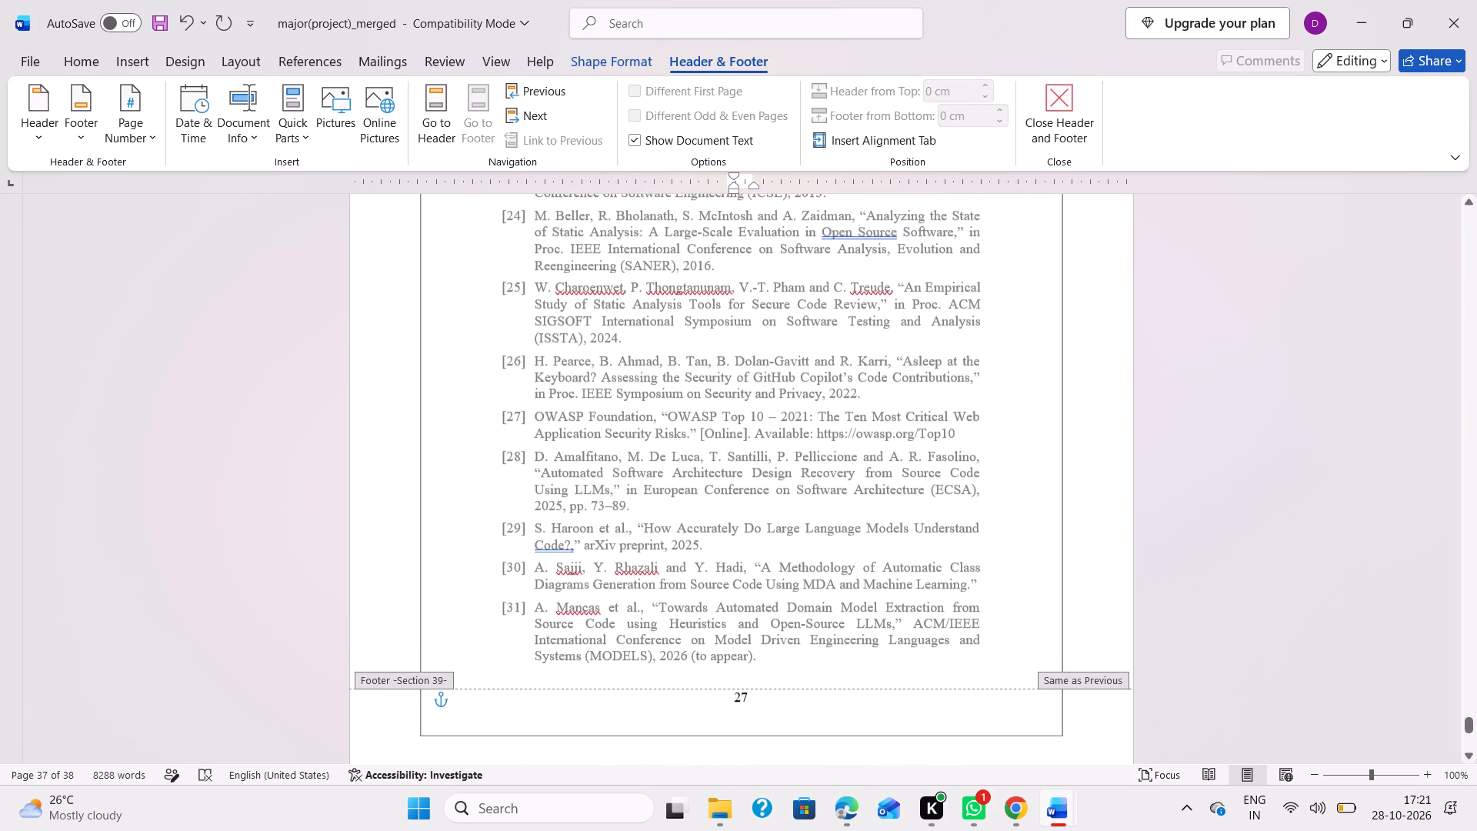
left_click(679, 703)
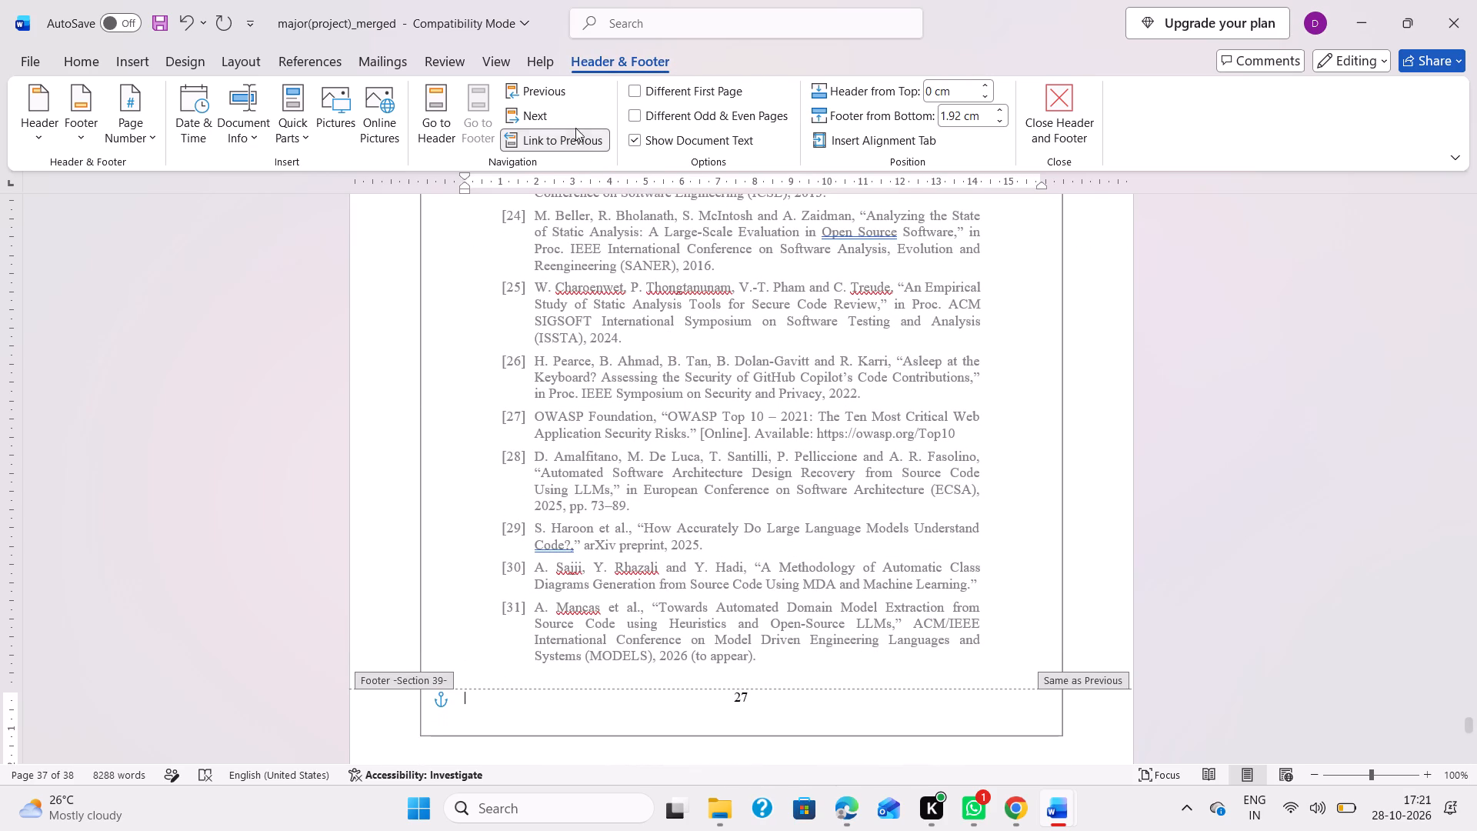
left_click(577, 137)
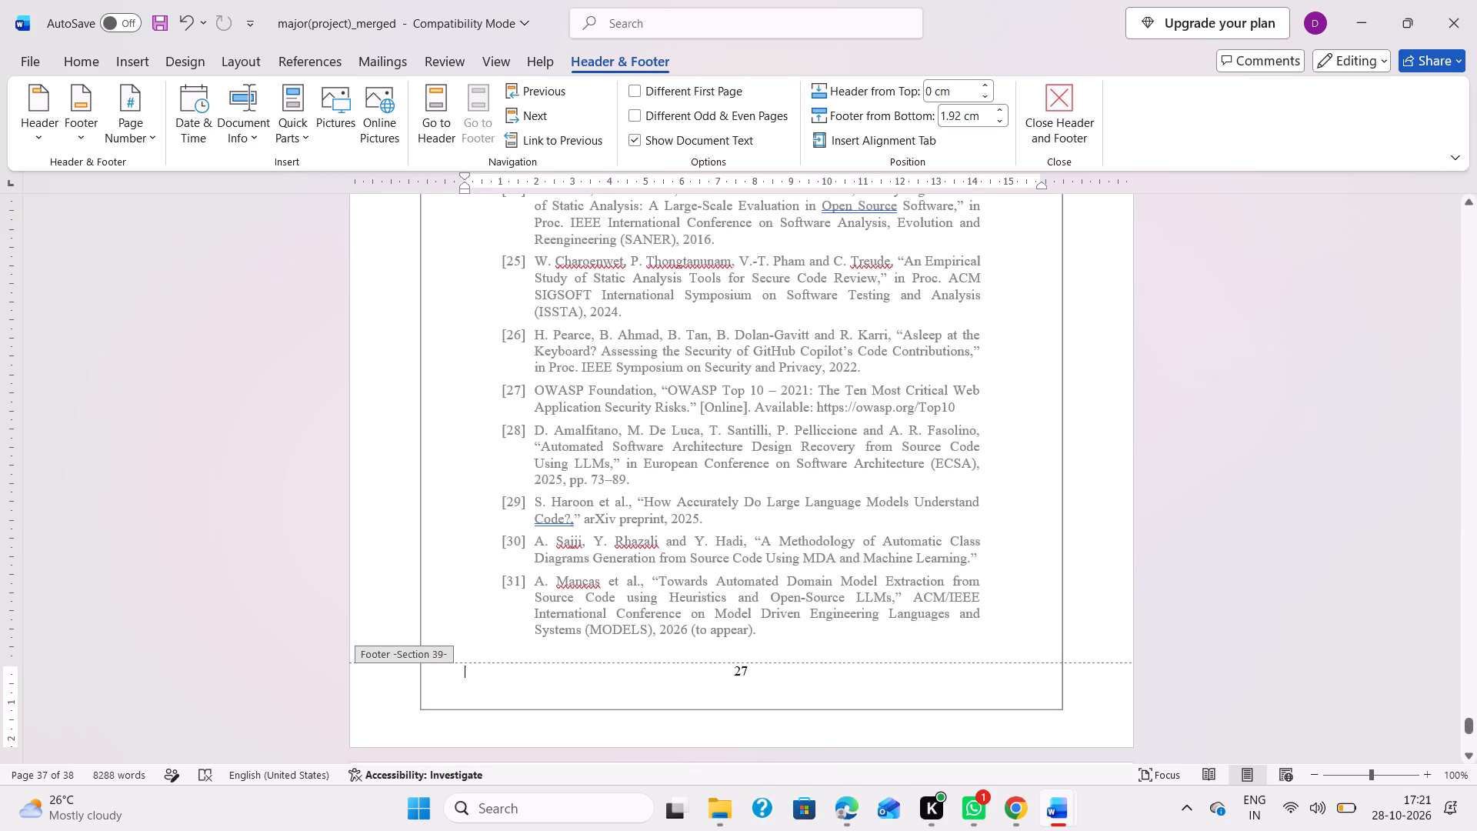
left_click(744, 672)
key("Right")
key("BackSpace")
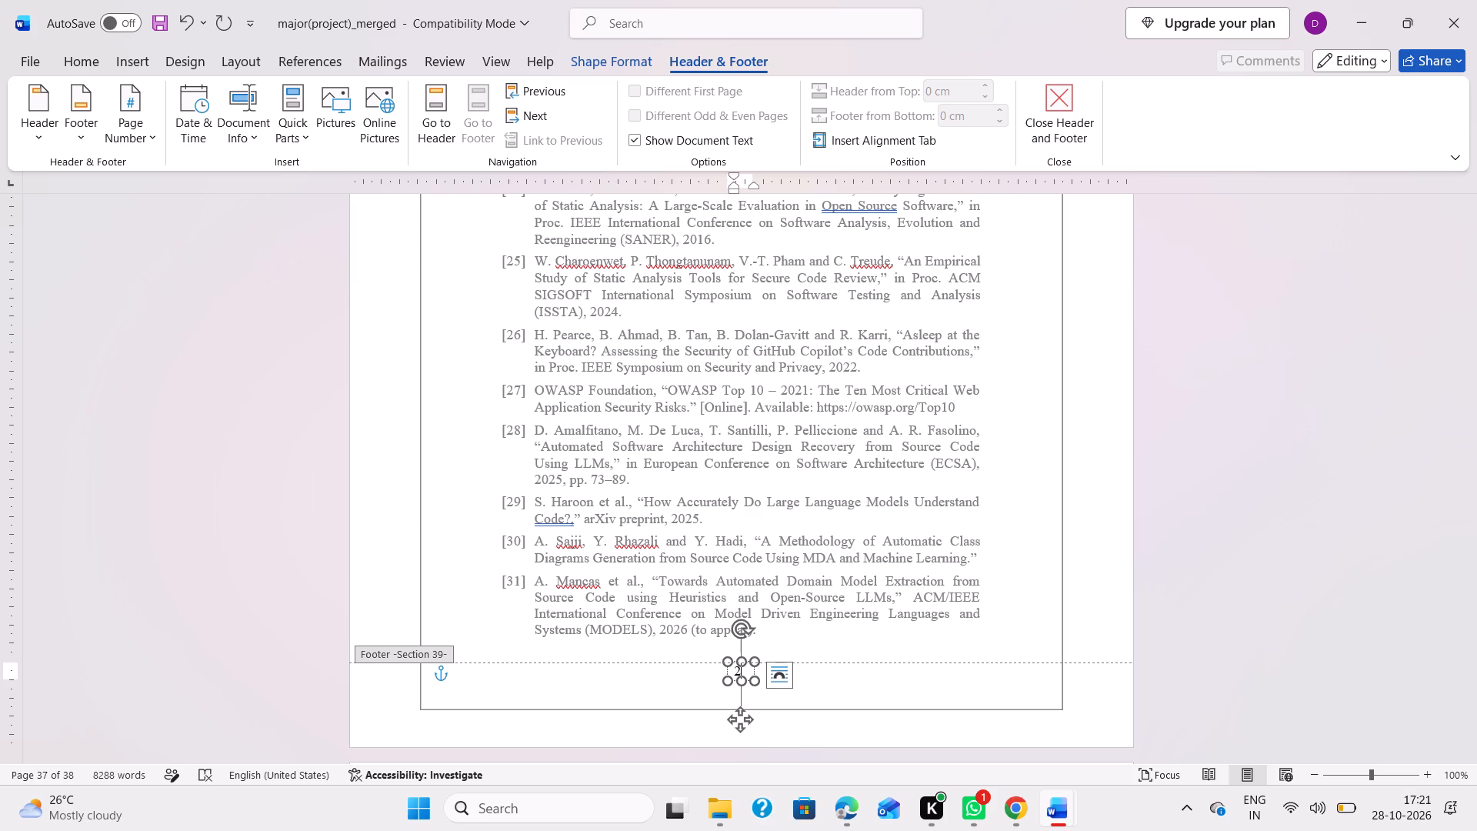
key("8")
Unlink the Section 40 footer on the last References page from the previous section and change its page number to 29.
scroll(792, 449, "up", 3)
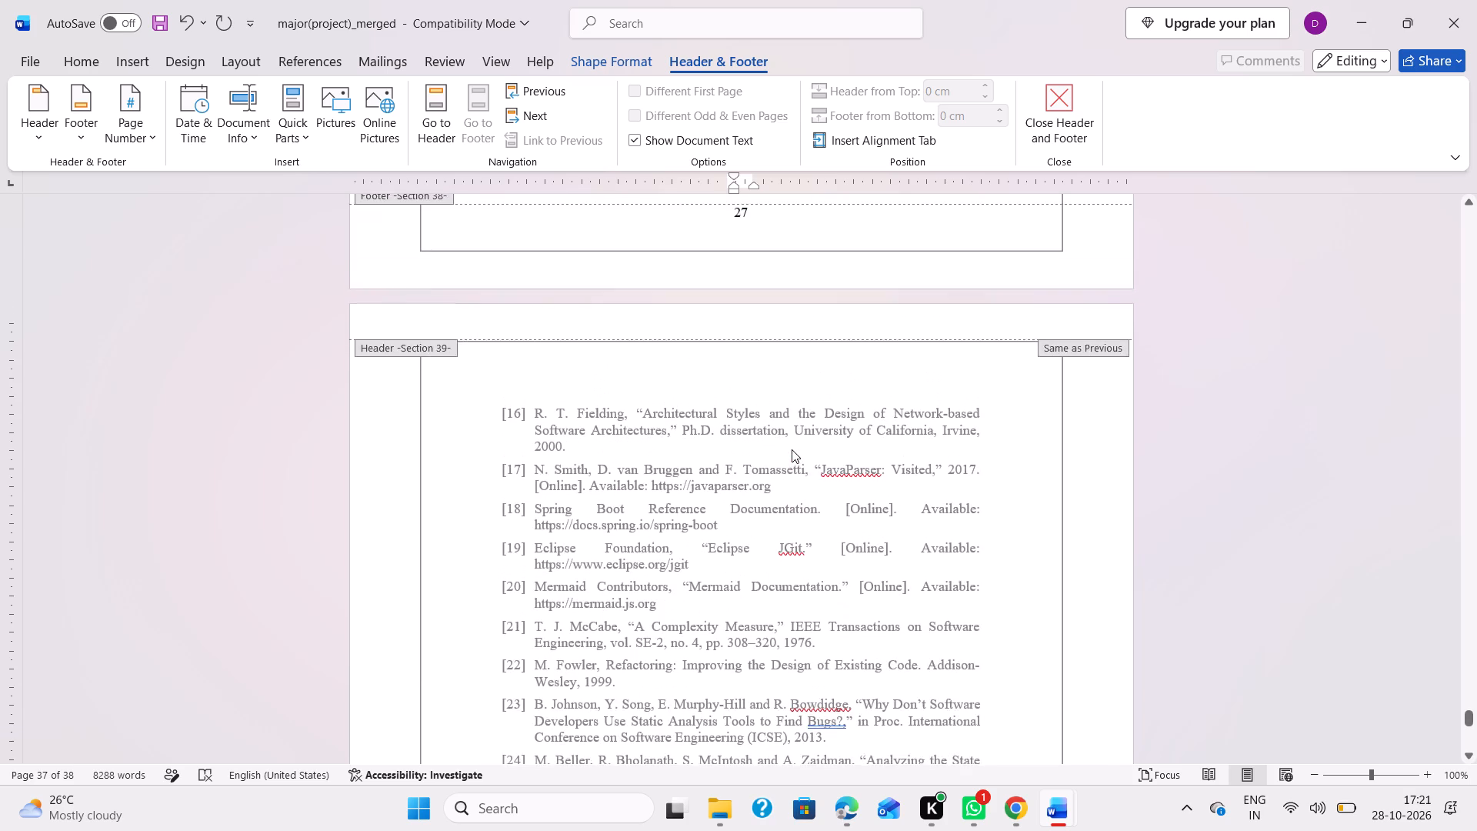
scroll(792, 449, "up", 1)
scroll(792, 449, "down", 9)
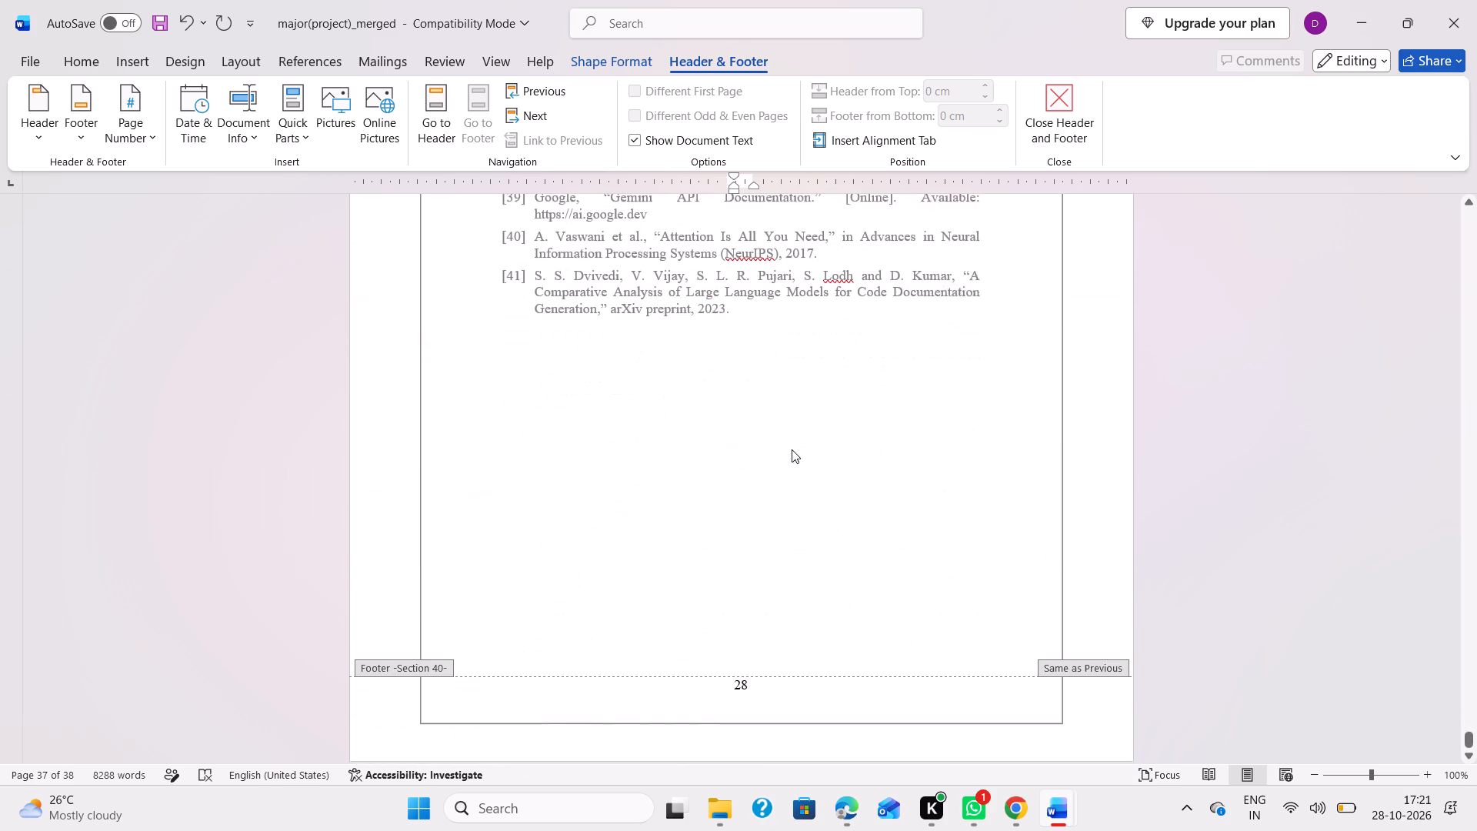
left_click(711, 669)
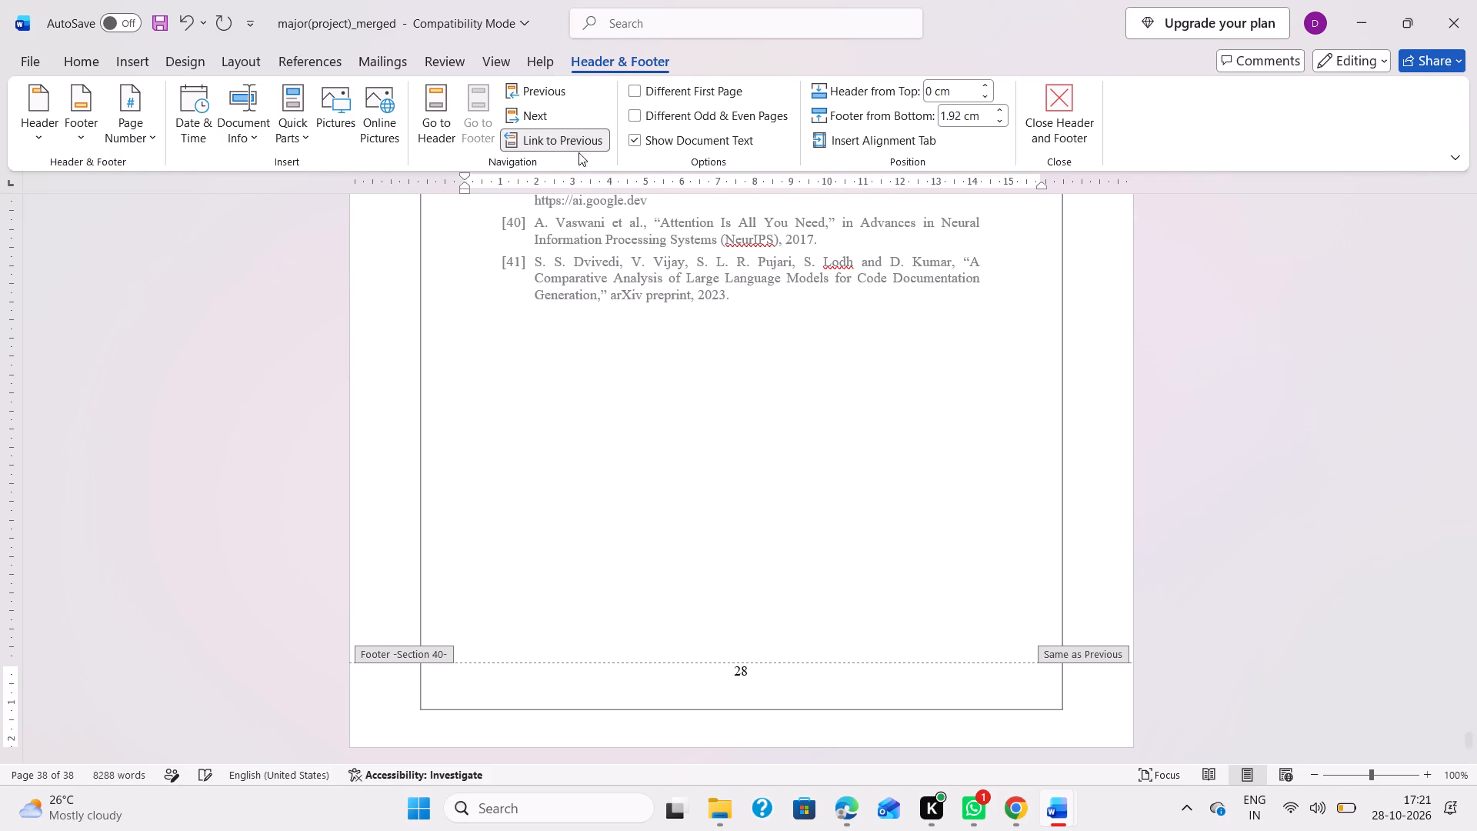
left_click(572, 136)
left_click(743, 670)
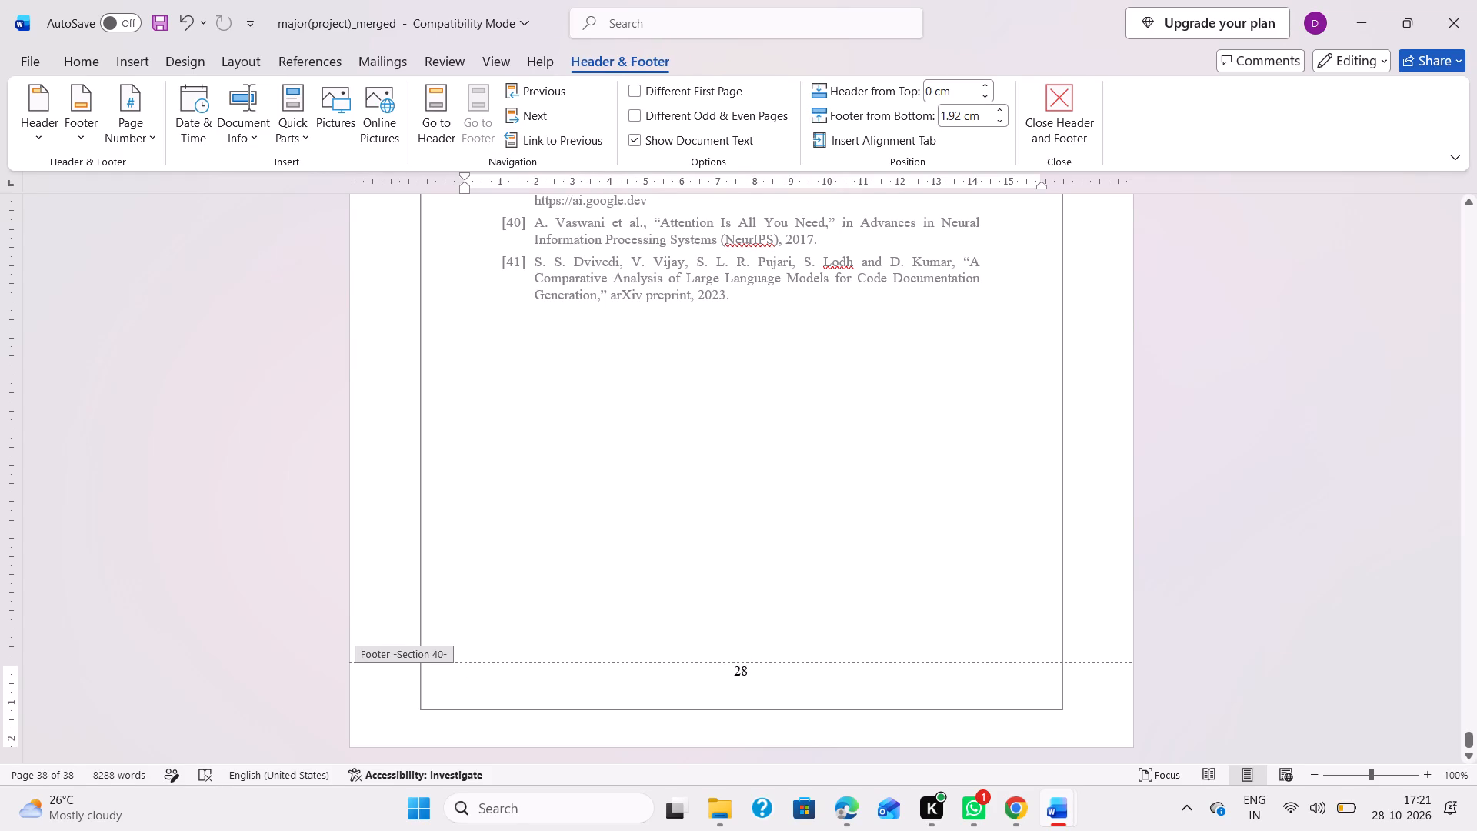
key("Right")
key("BackSpace")
key("9")
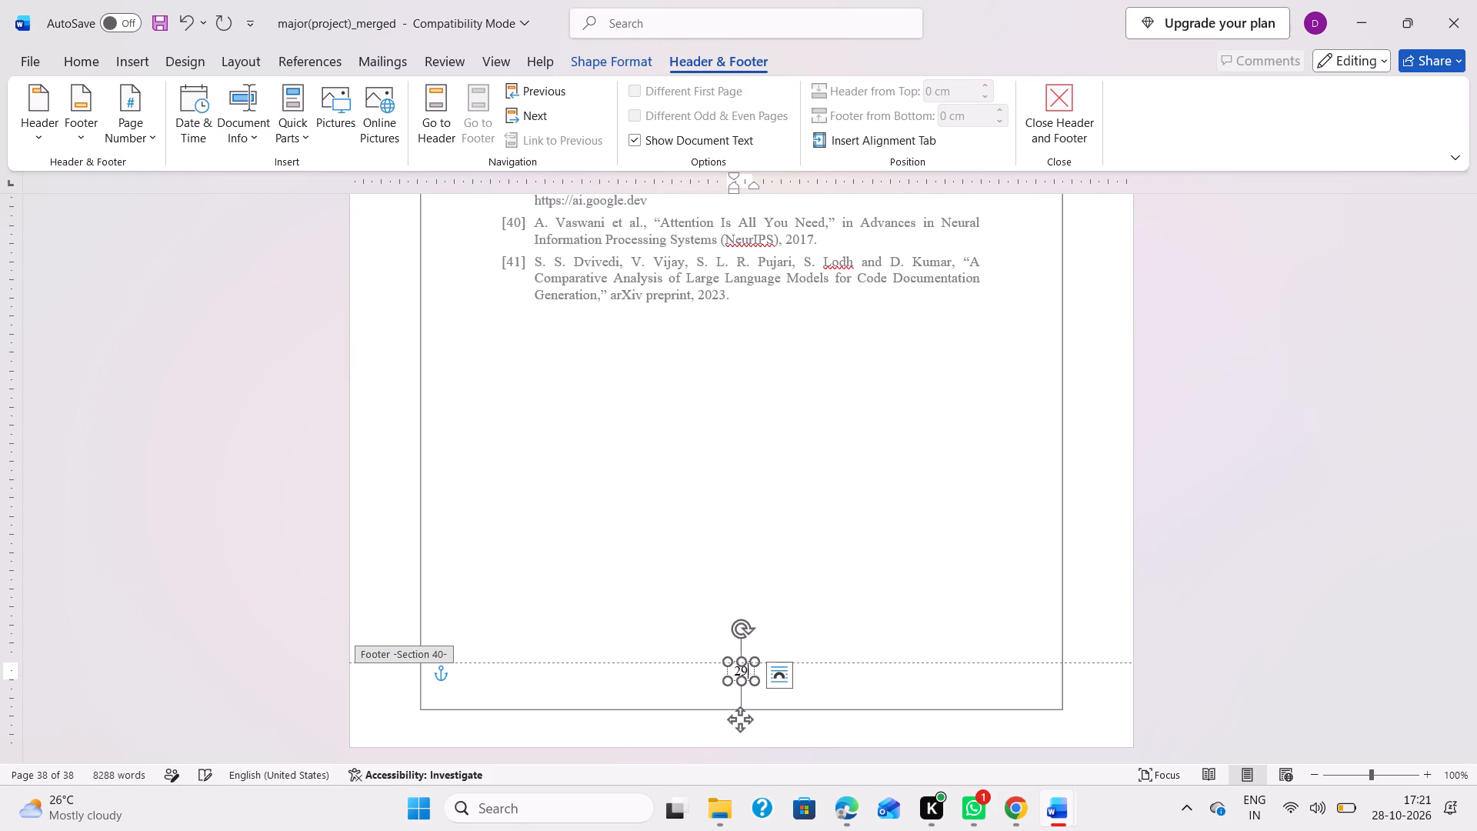
Review the front-matter footers and compare the table of contents page numbers with the renumbered pages through to the References.
scroll(869, 466, "up", 17)
scroll(869, 466, "up", 18)
scroll(869, 466, "up", 9)
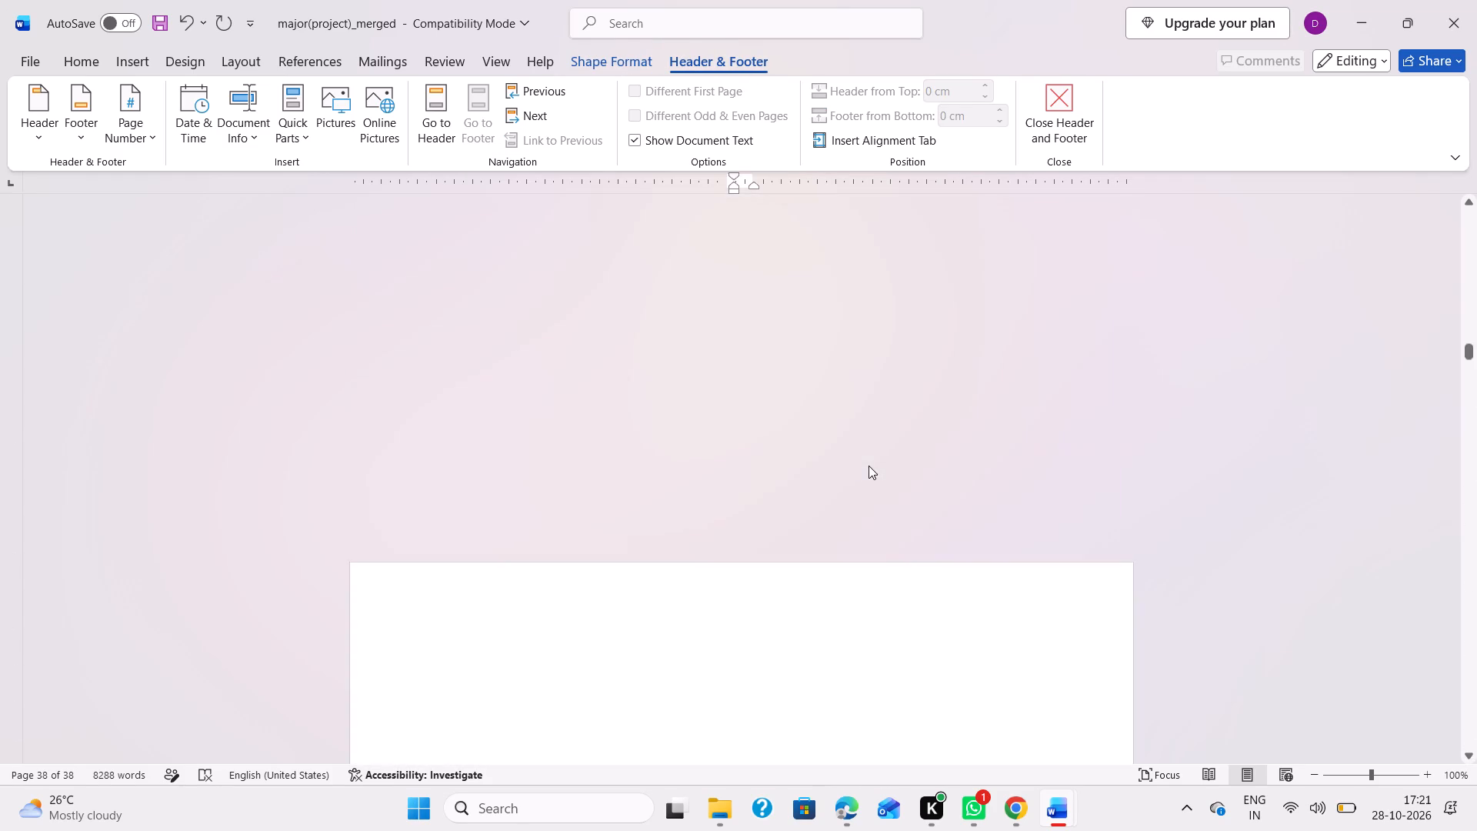
scroll(869, 466, "up", 20)
scroll(869, 466, "up", 6)
scroll(869, 466, "down", 4)
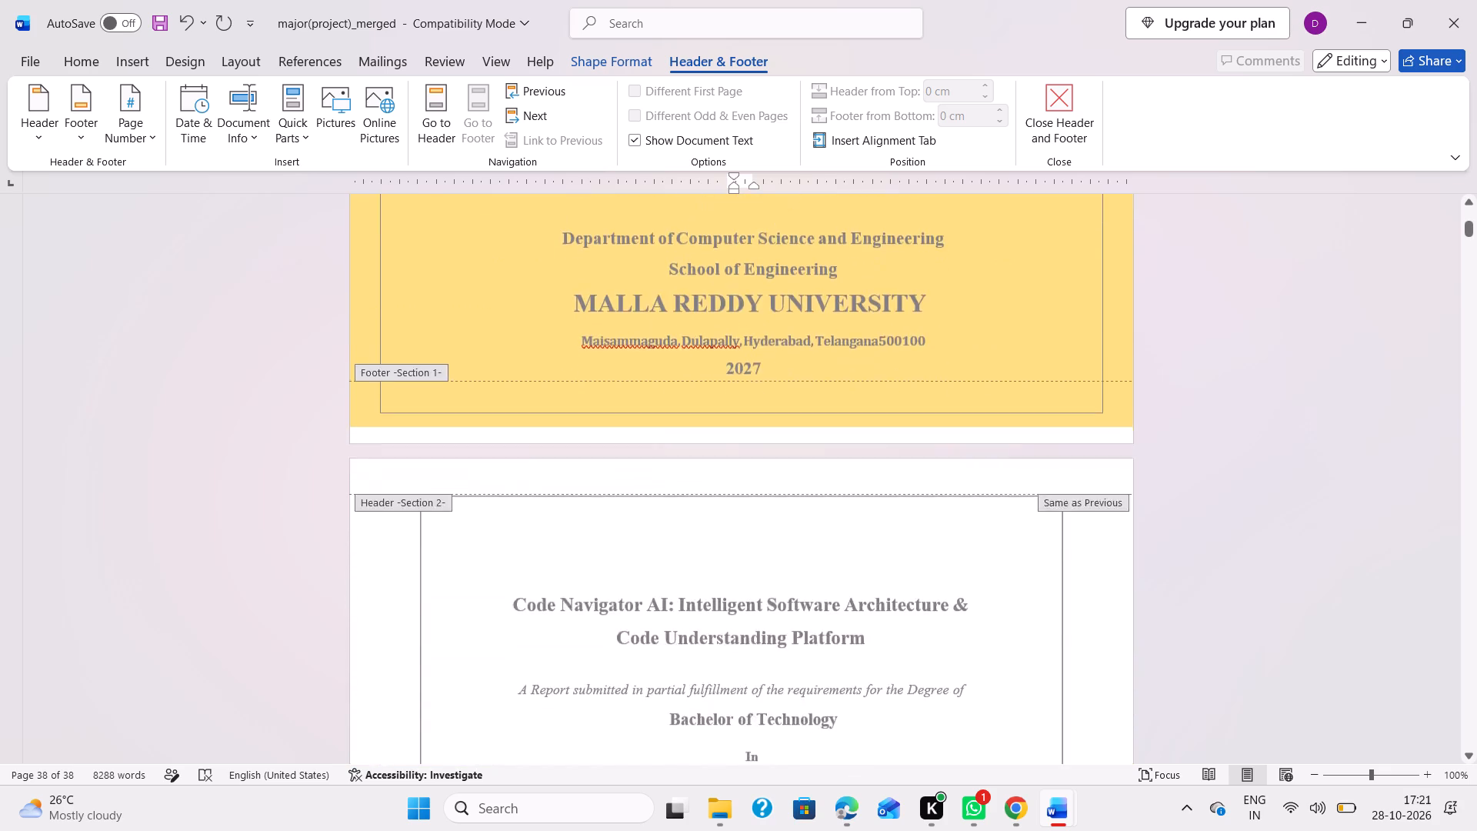
scroll(869, 466, "down", 9)
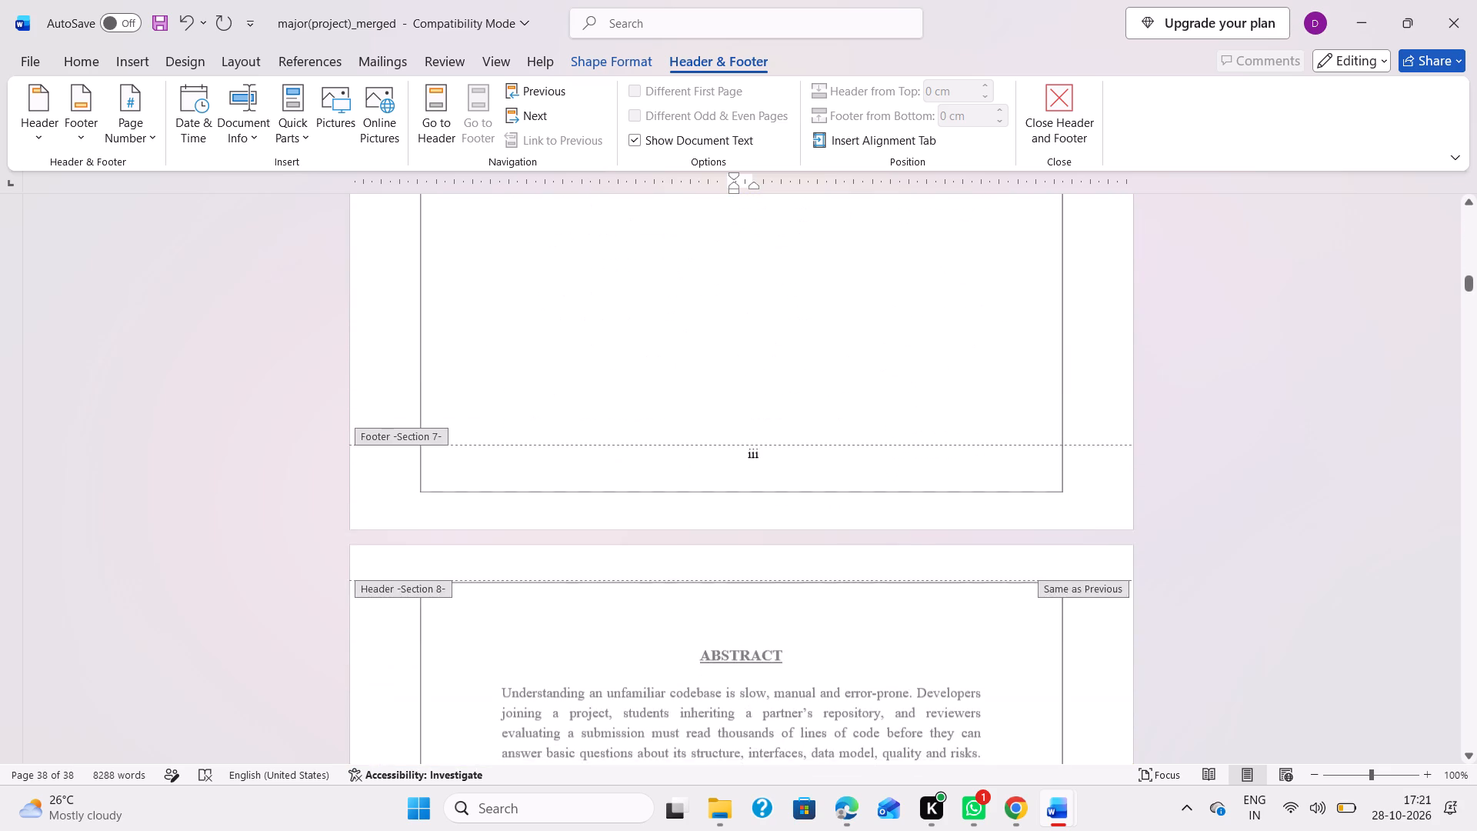
scroll(869, 466, "down", 7)
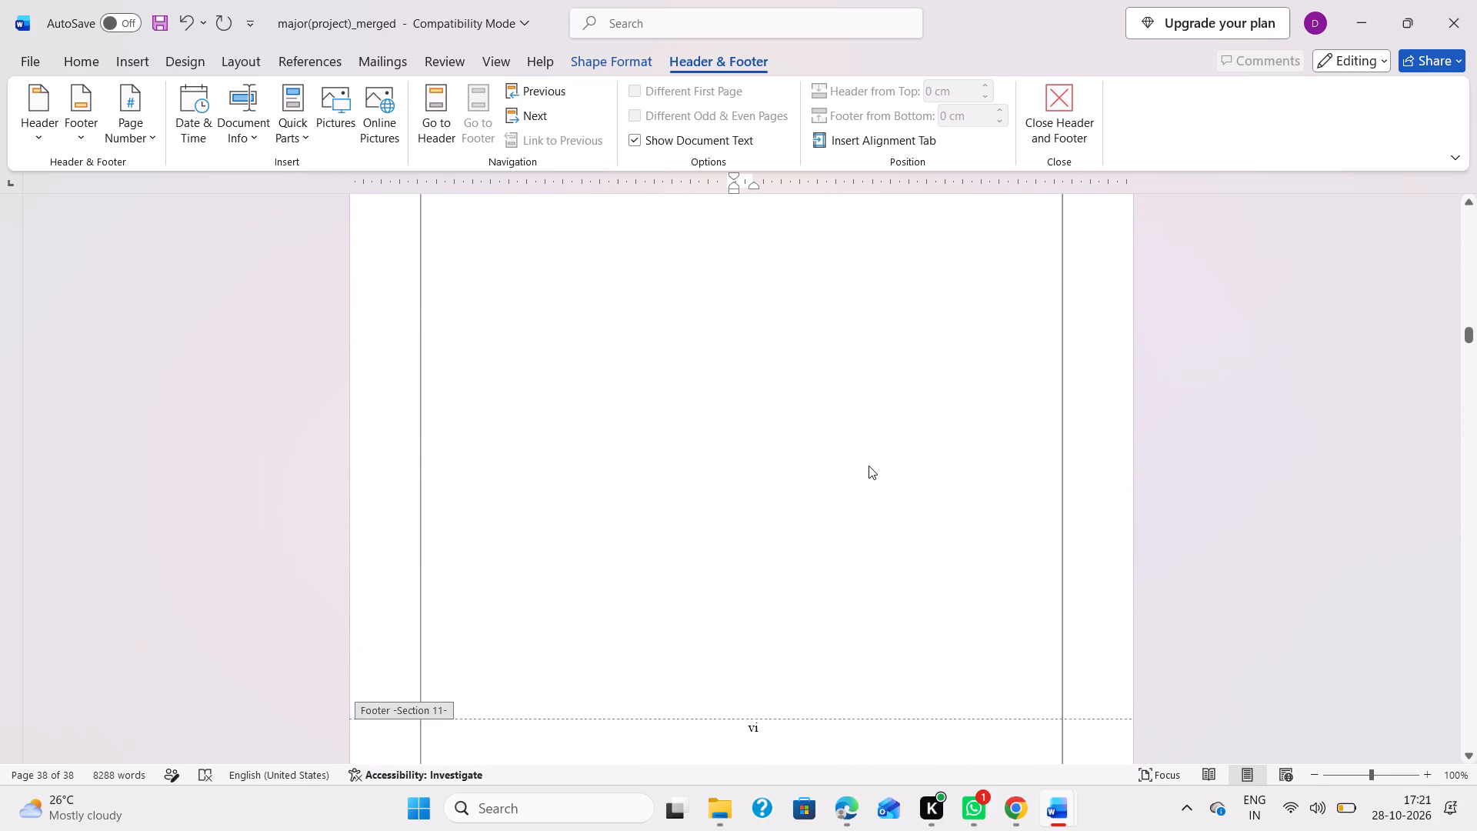
scroll(869, 466, "up", 5)
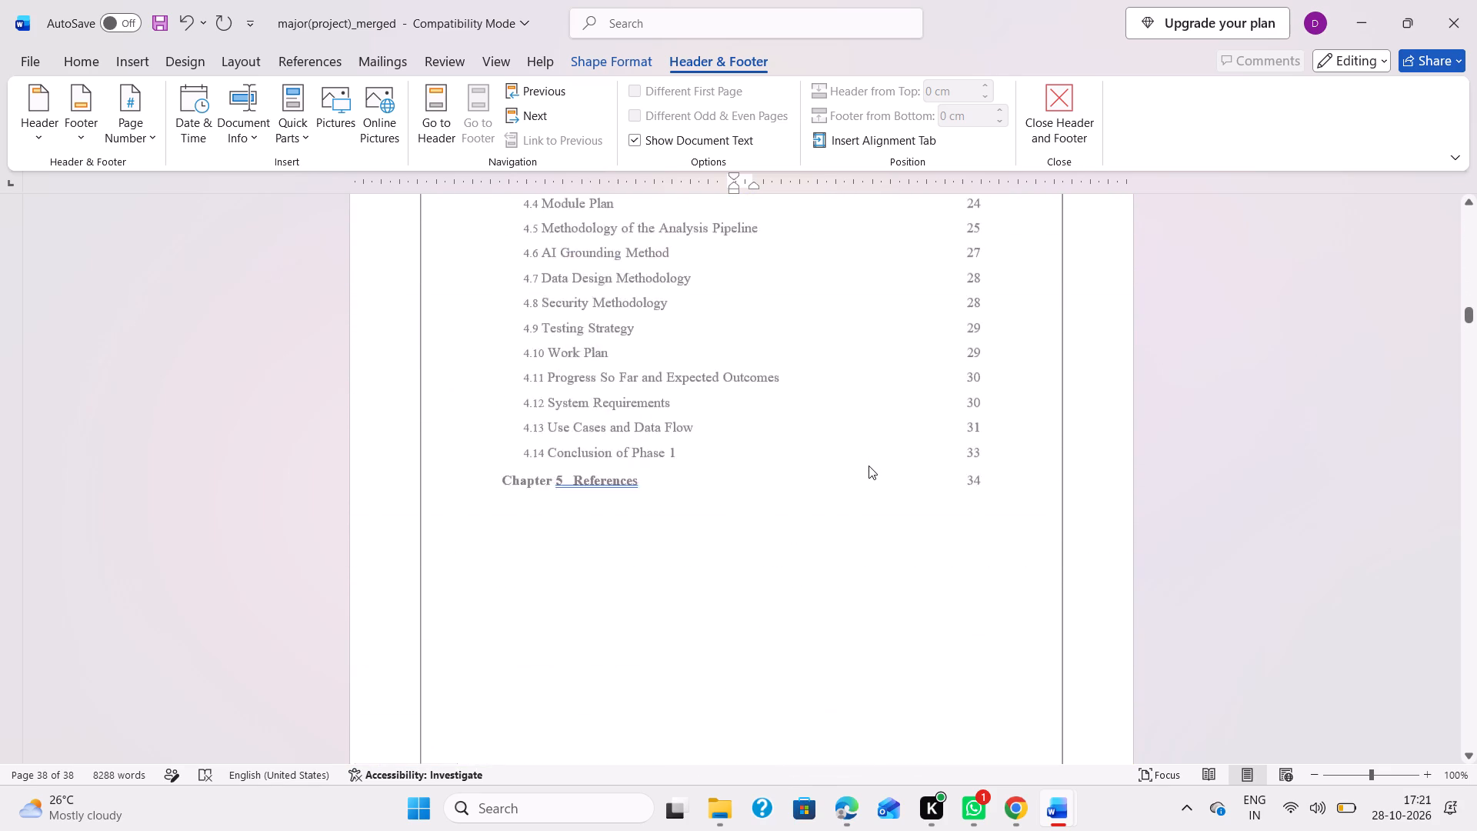
scroll(869, 466, "up", 1)
scroll(869, 466, "down", 1)
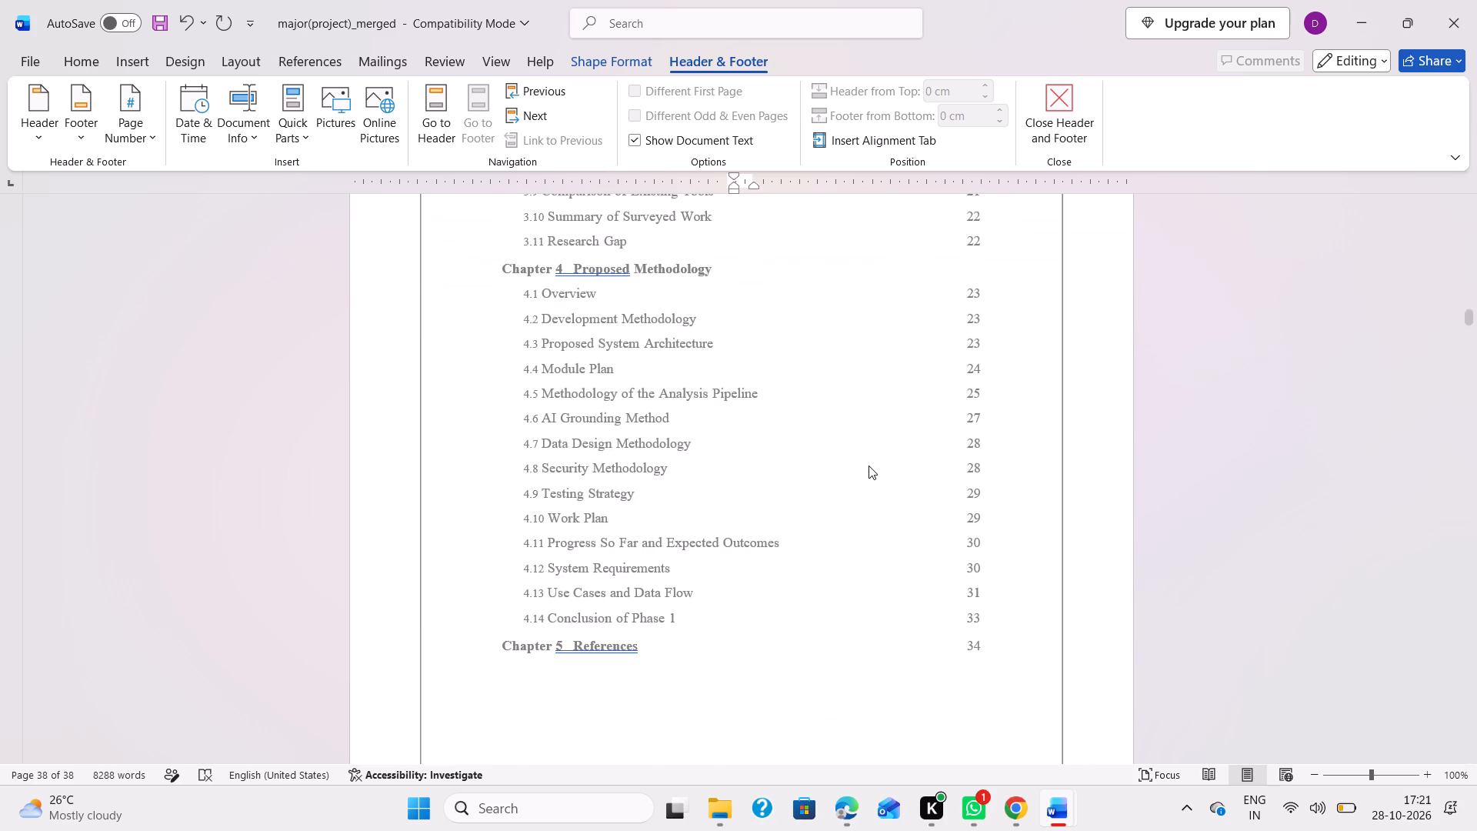
scroll(869, 466, "down", 10)
scroll(869, 466, "down", 17)
scroll(869, 466, "down", 11)
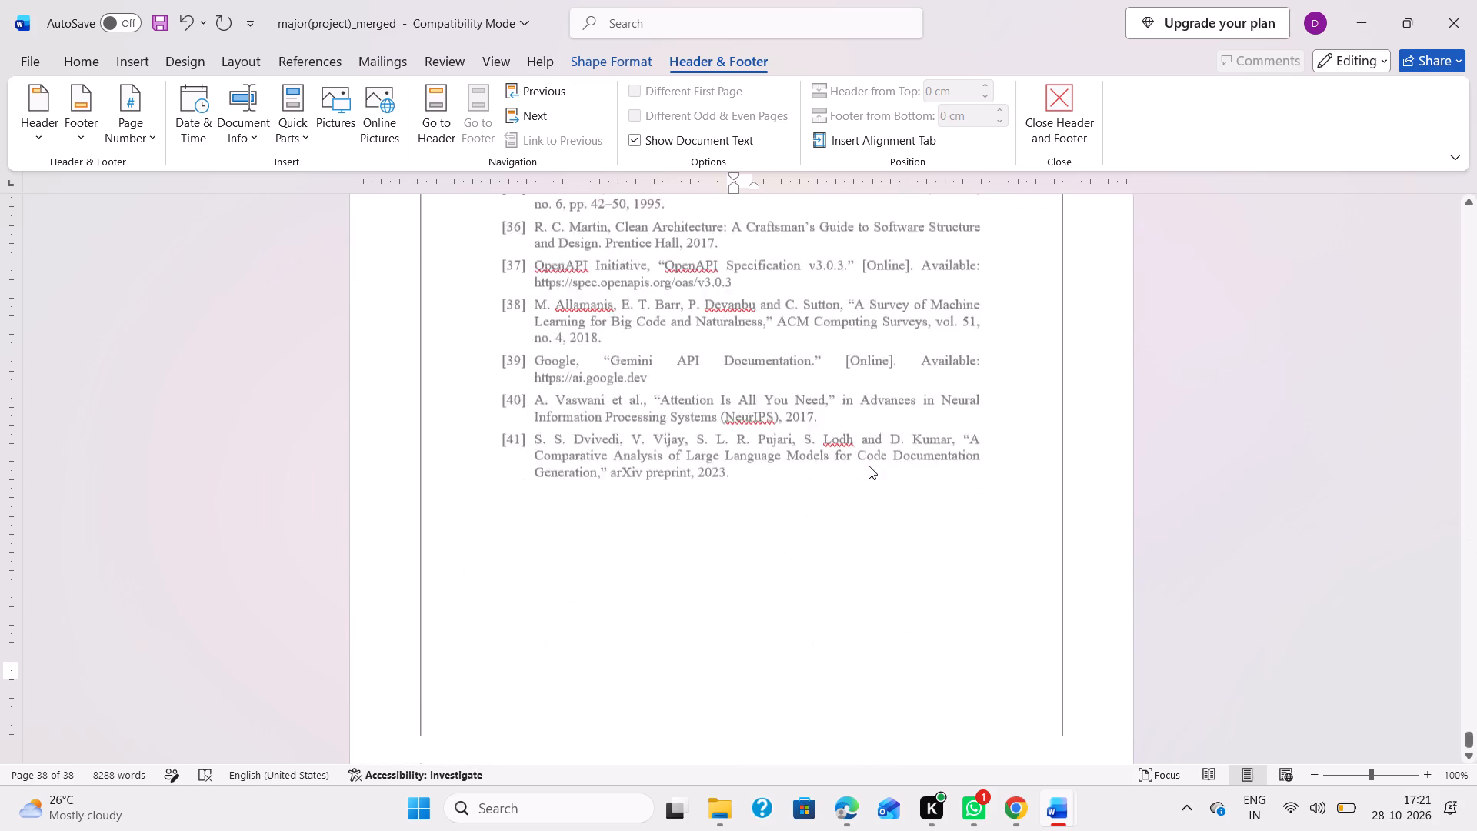
Review the page footers and contents listings from the last References page back to the cover page.
scroll(869, 466, "down", 8)
scroll(869, 466, "up", 20)
scroll(869, 466, "up", 2)
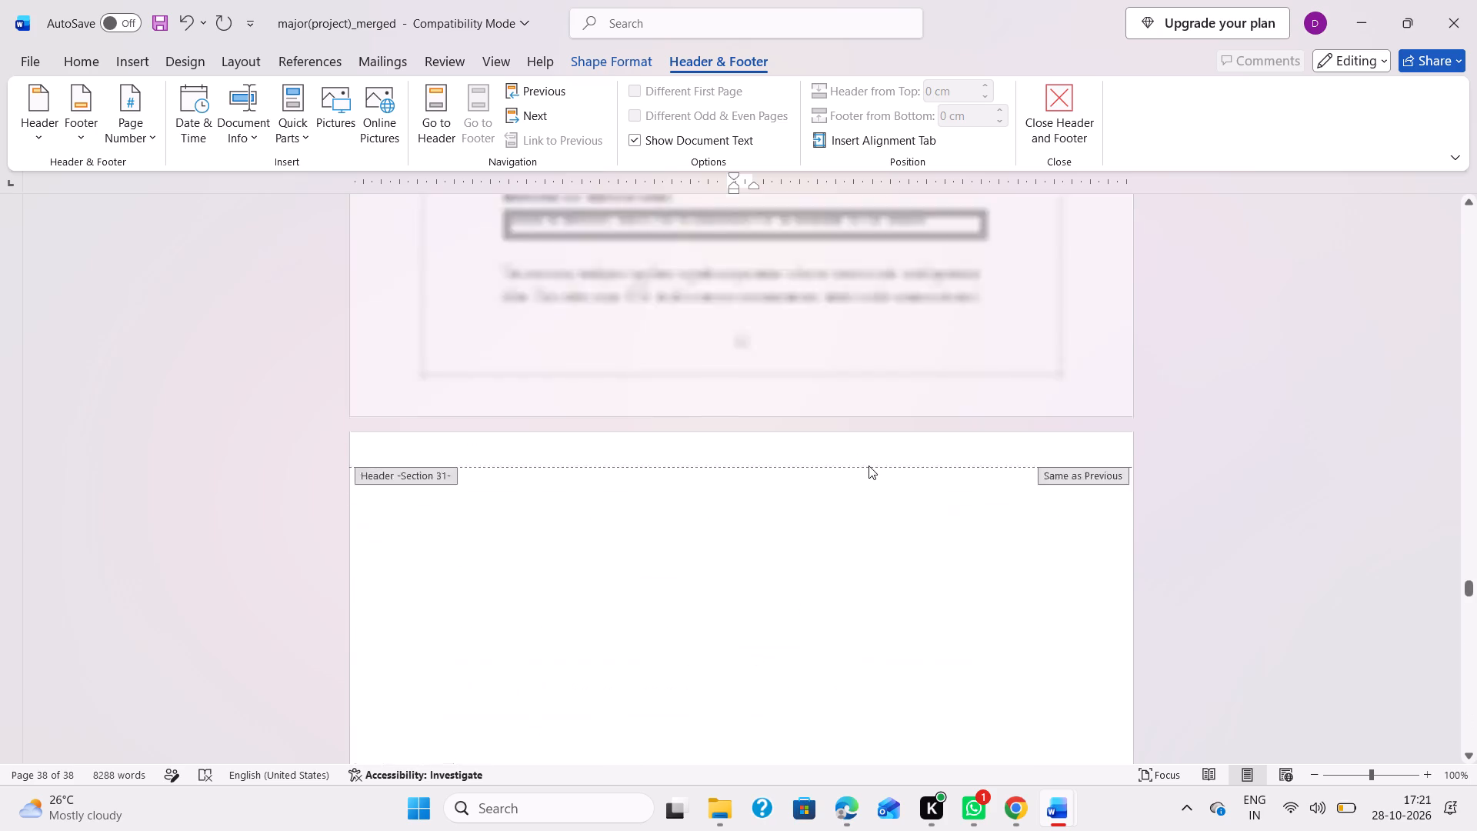
scroll(869, 466, "up", 2)
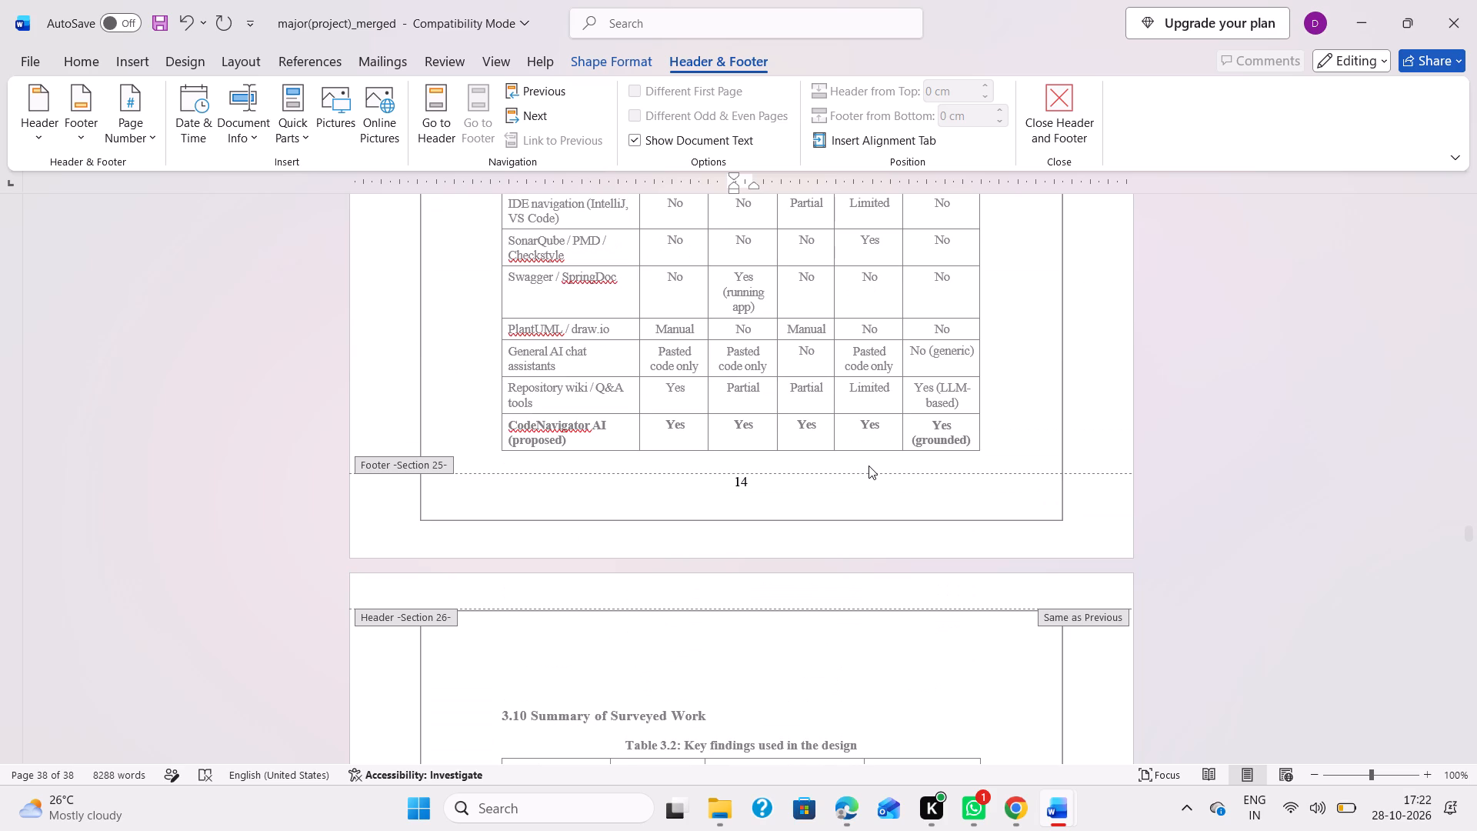
scroll(931, 388, "up", 3)
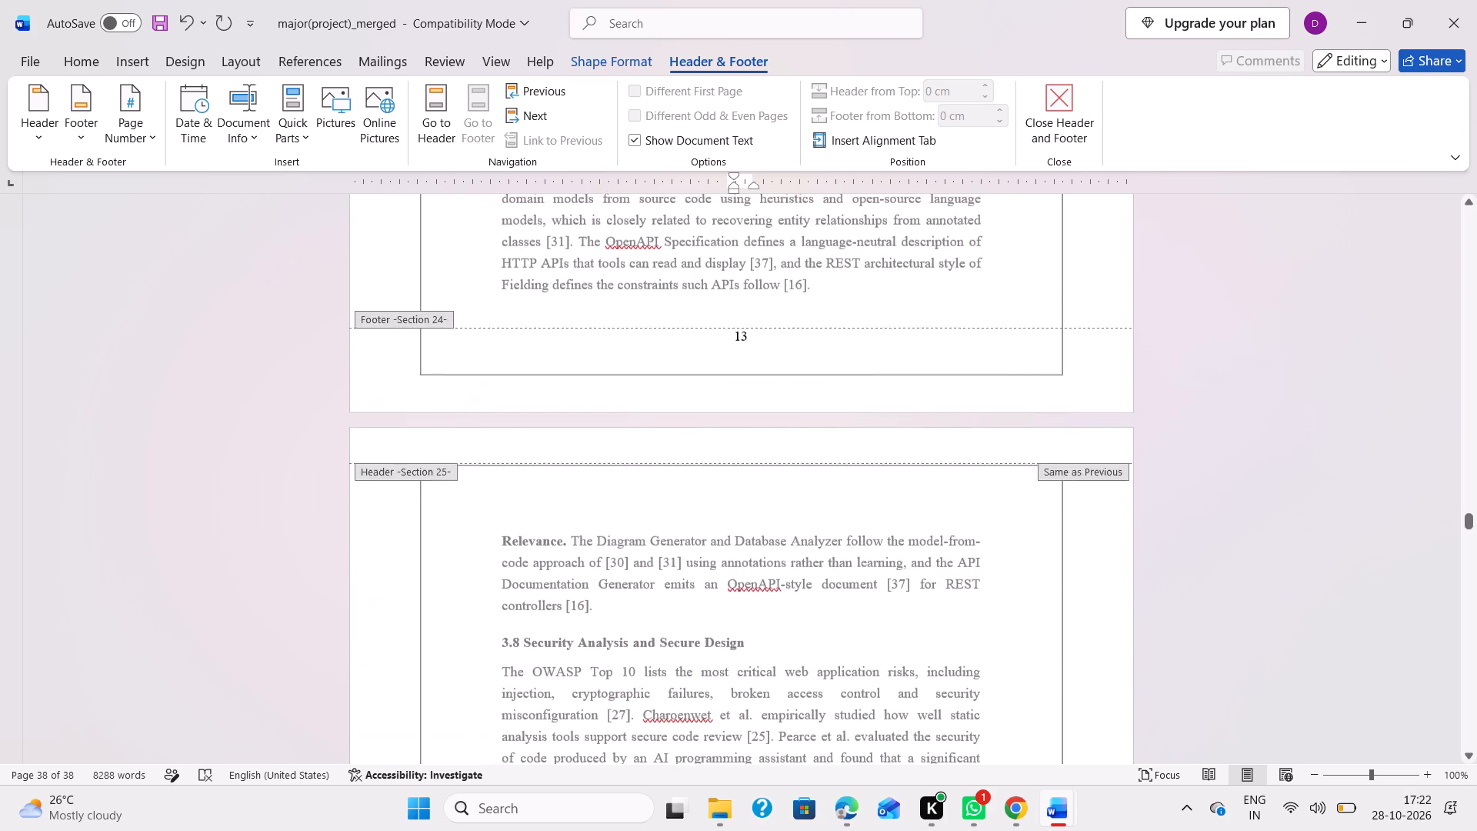
scroll(931, 388, "up", 6)
scroll(864, 492, "up", 3)
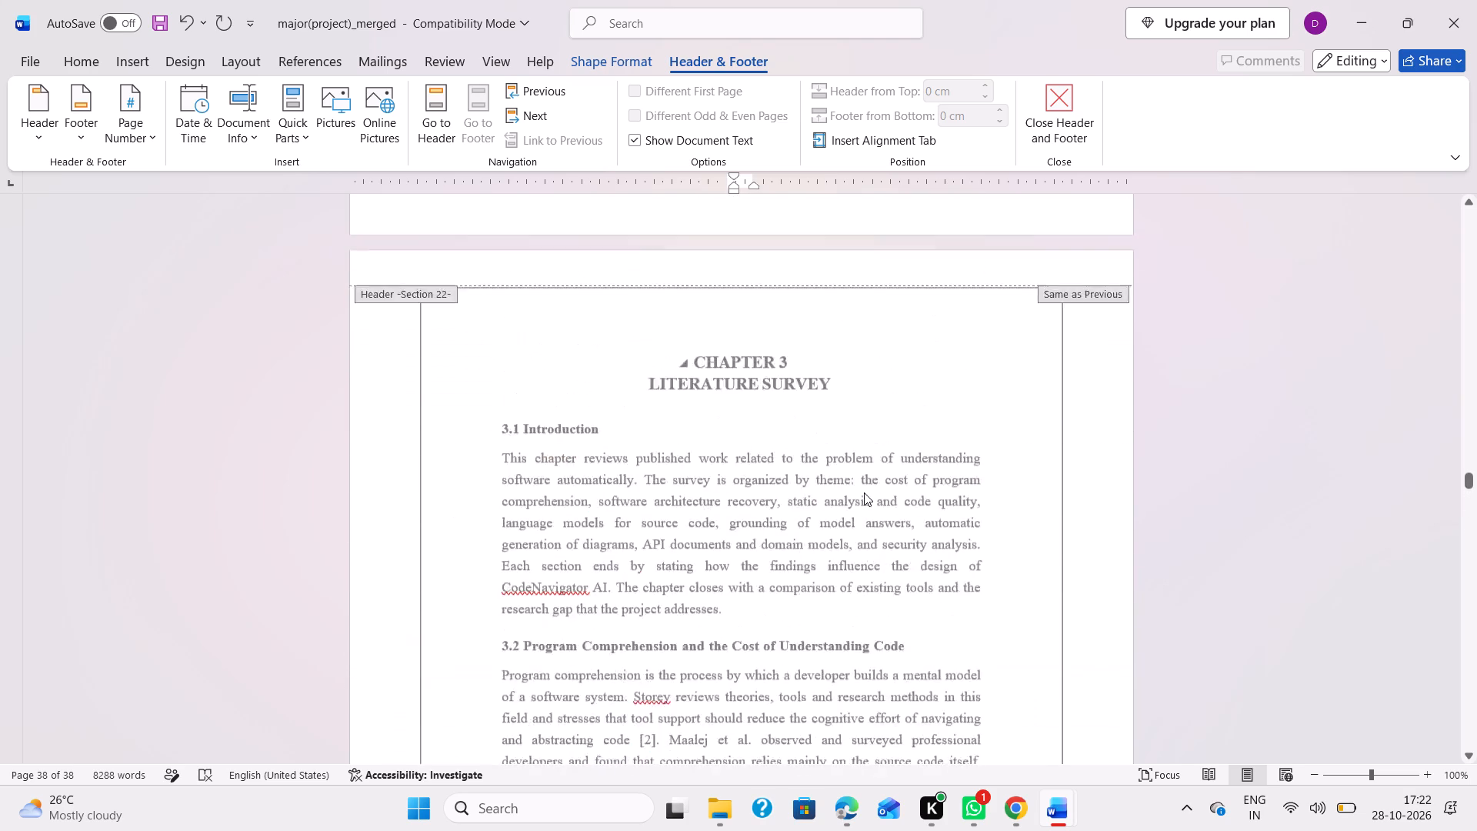
scroll(864, 492, "up", 2)
scroll(782, 599, "up", 3)
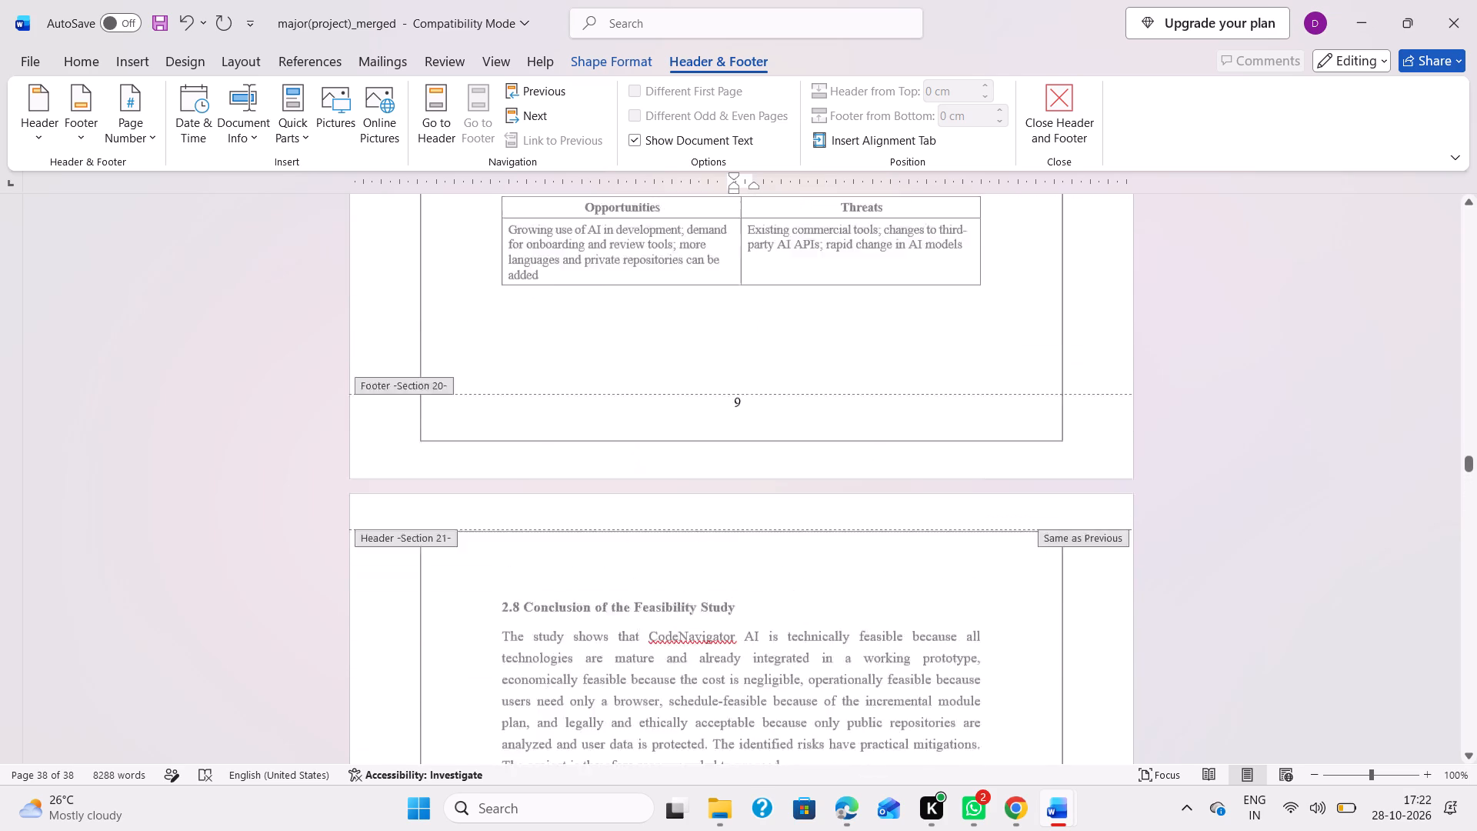
scroll(782, 599, "up", 8)
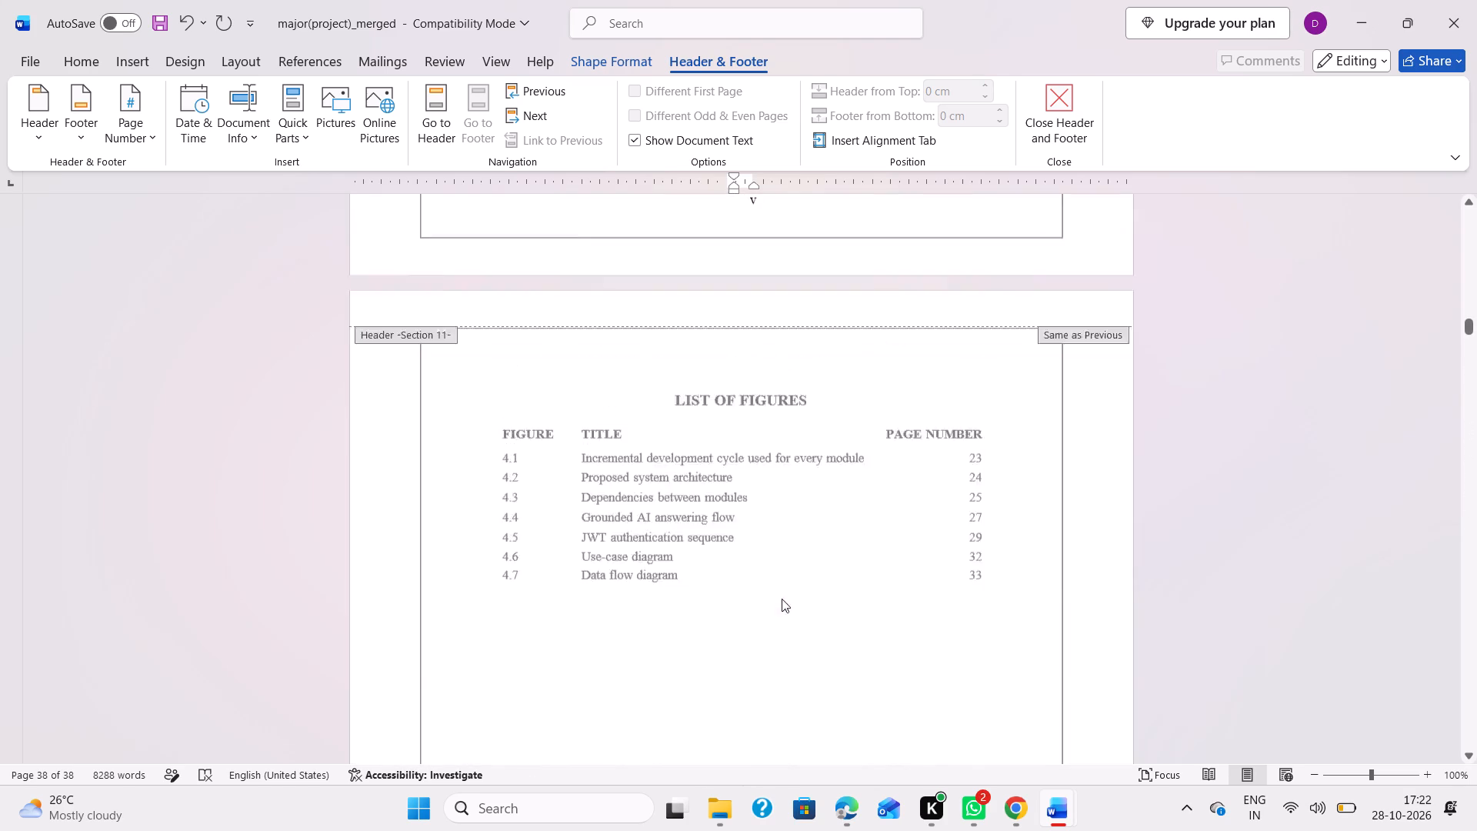
scroll(802, 465, "up", 5)
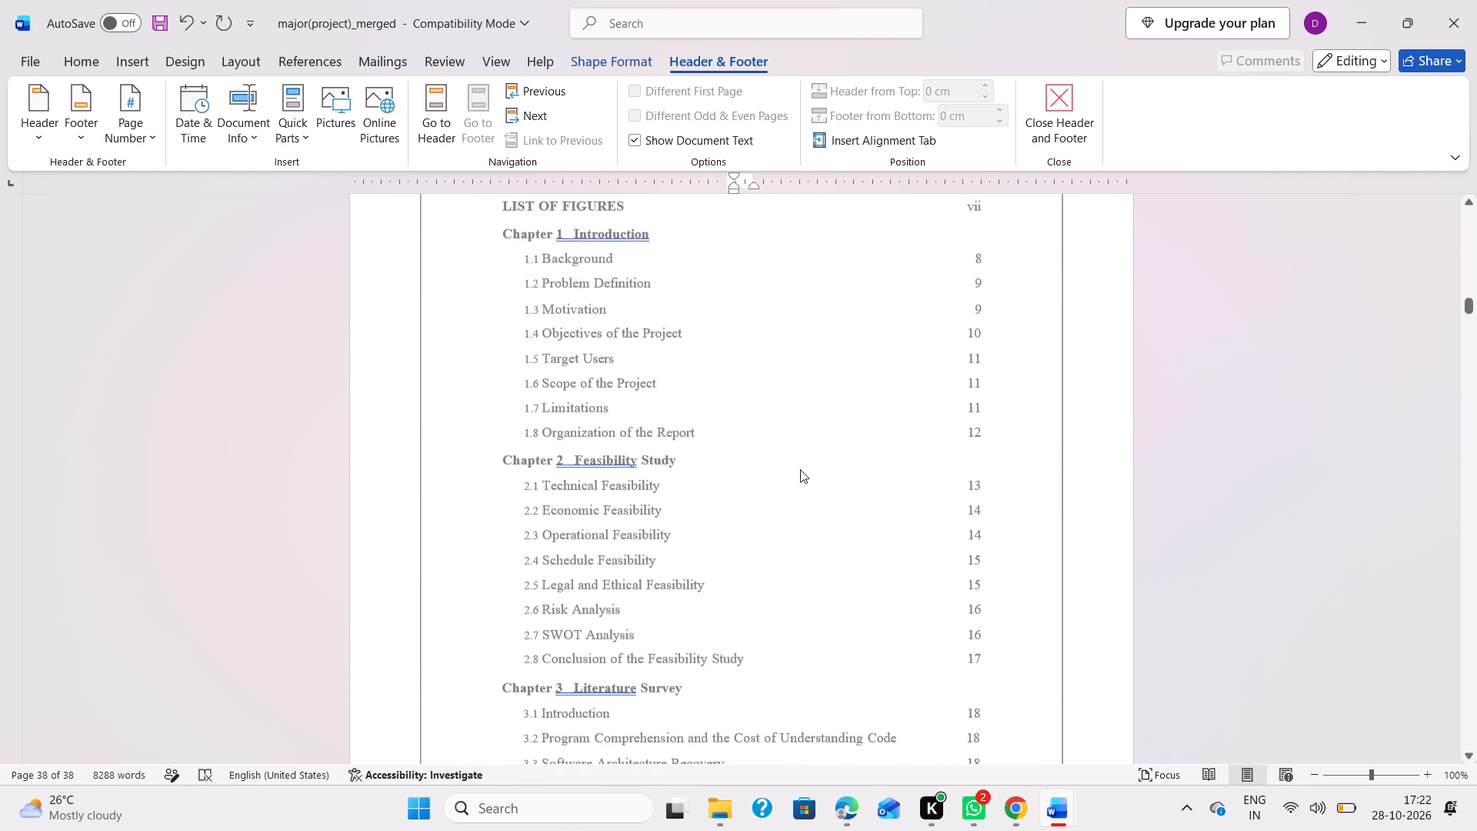
scroll(755, 572, "up", 6)
scroll(738, 662, "up", 3)
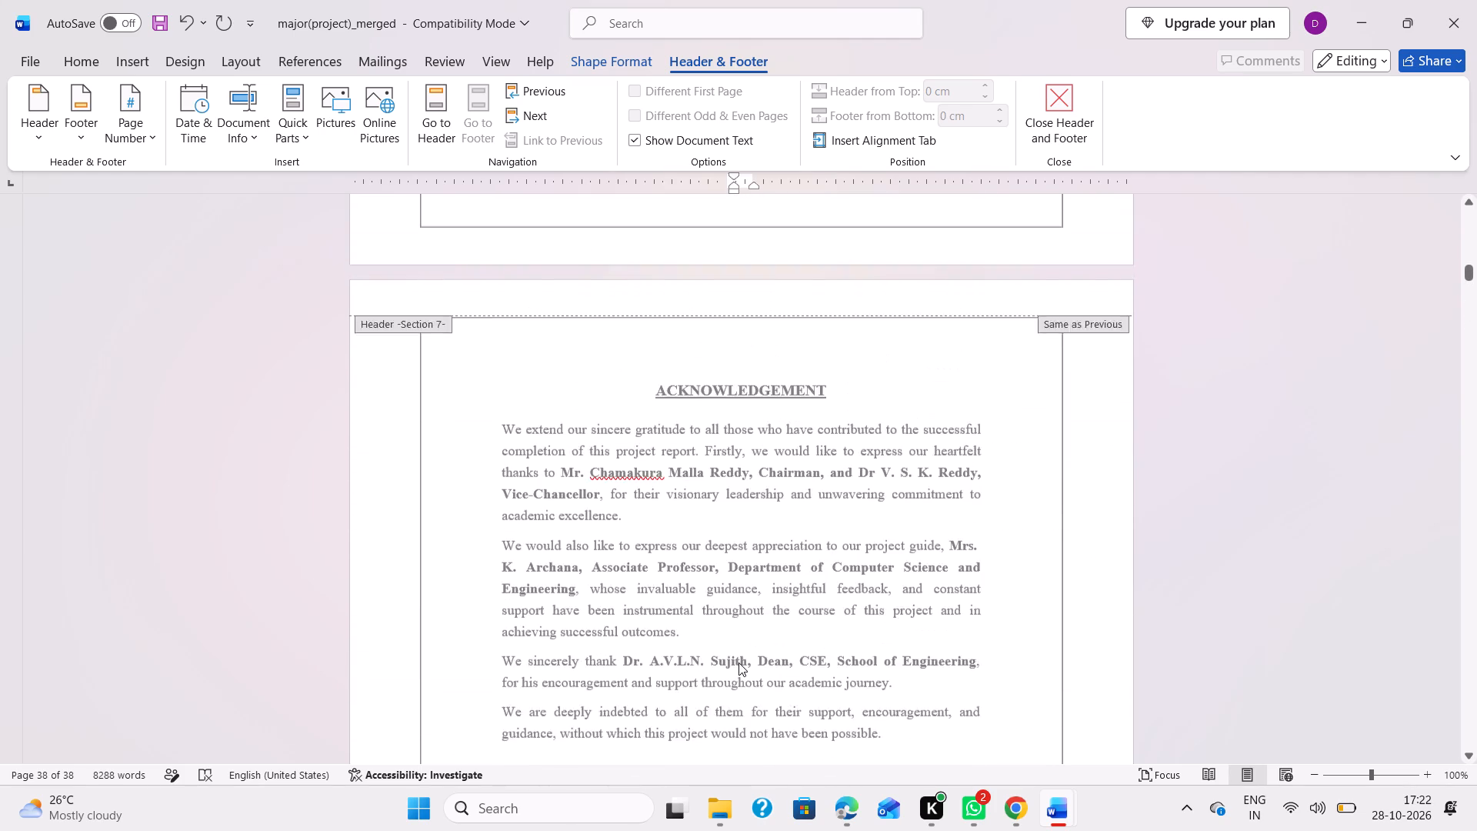
scroll(738, 662, "up", 3)
scroll(830, 606, "up", 5)
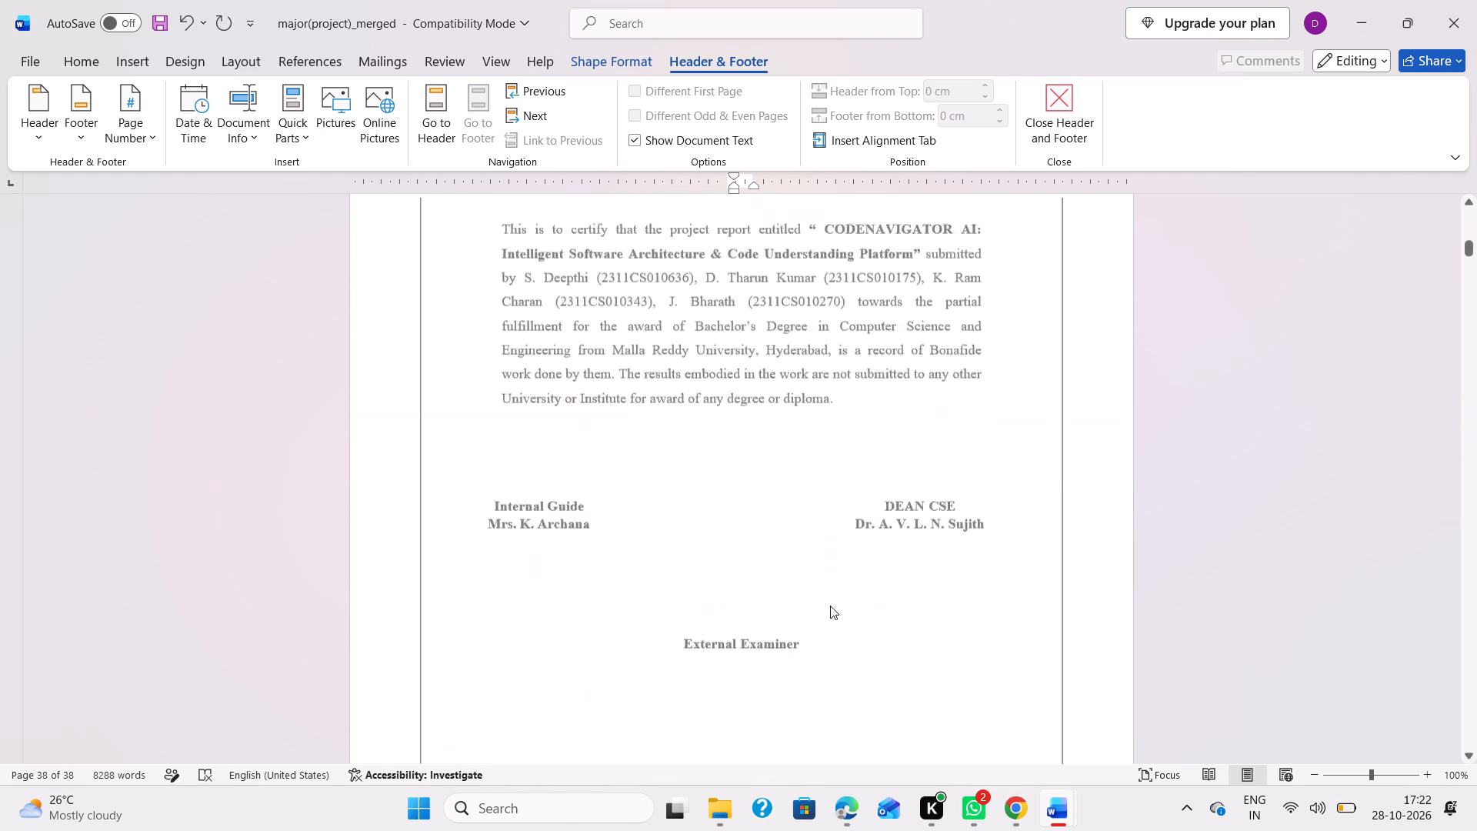
scroll(830, 606, "up", 1)
scroll(830, 606, "down", 3)
scroll(830, 606, "up", 1)
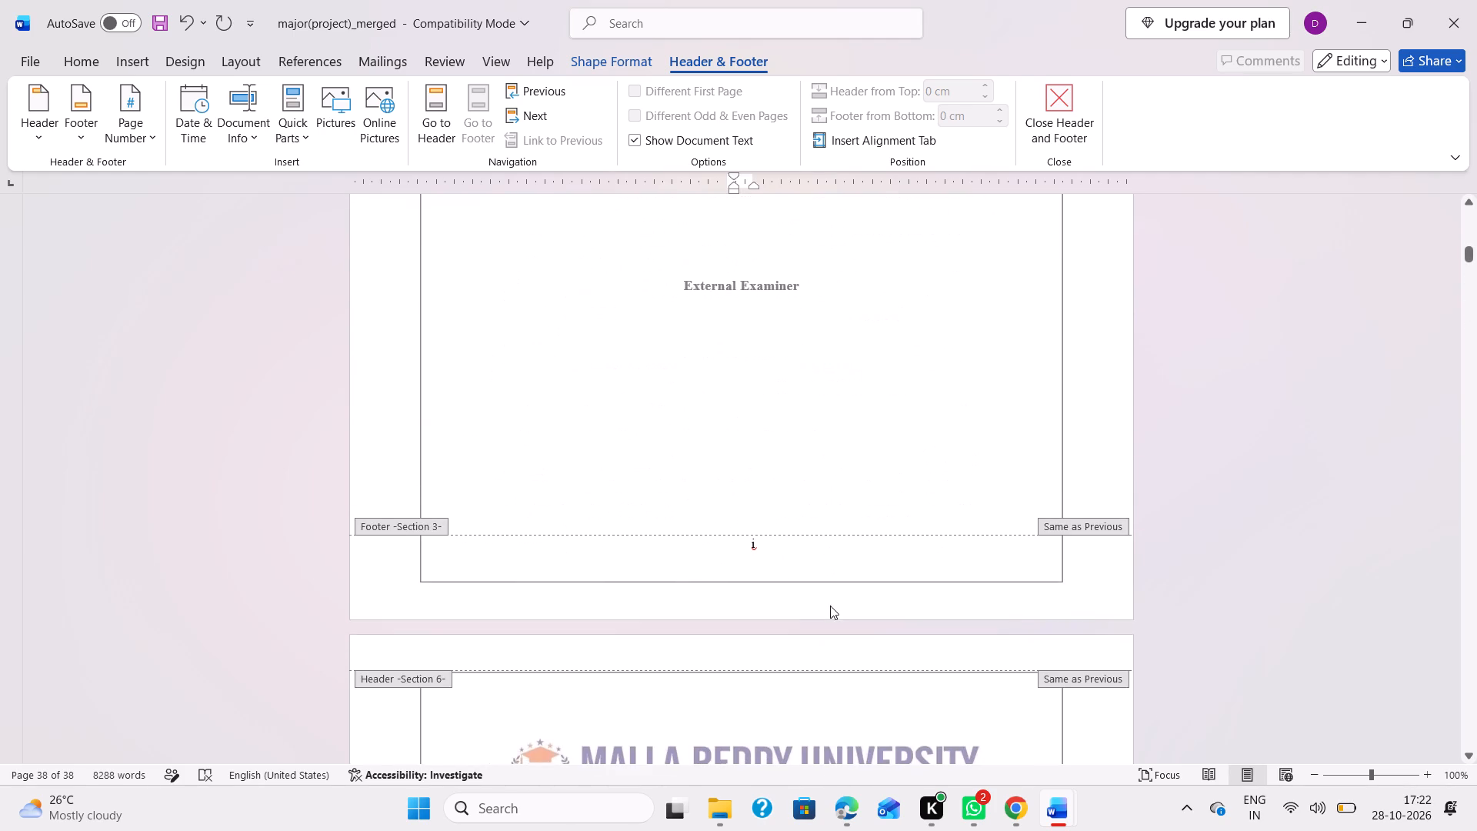
scroll(830, 606, "up", 6)
Remove the page number from the Section 2 footer on the inner title page.
scroll(830, 606, "down", 1)
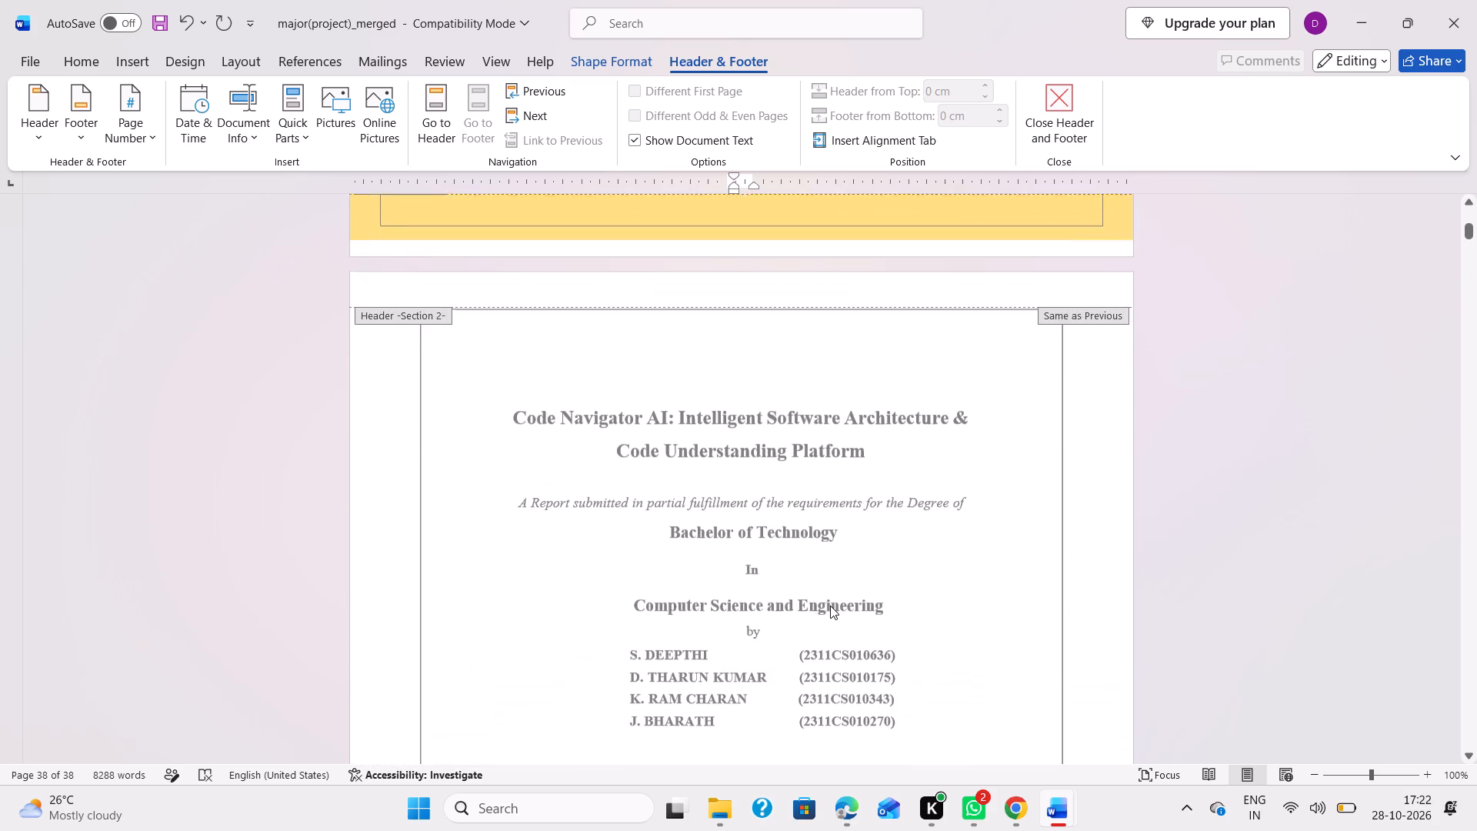
scroll(830, 606, "down", 5)
scroll(830, 606, "up", 2)
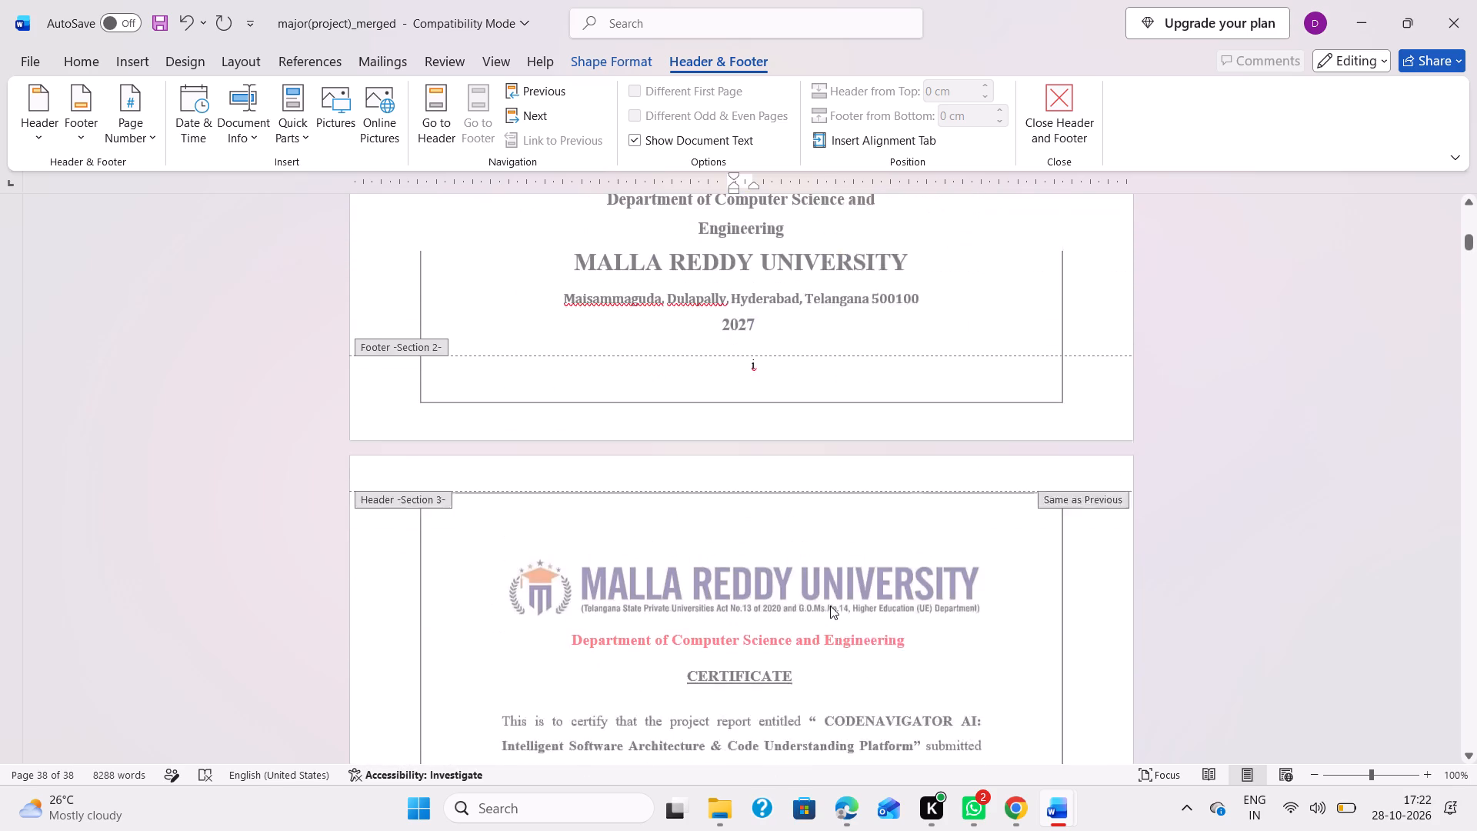
scroll(830, 606, "up", 6)
scroll(830, 606, "down", 3)
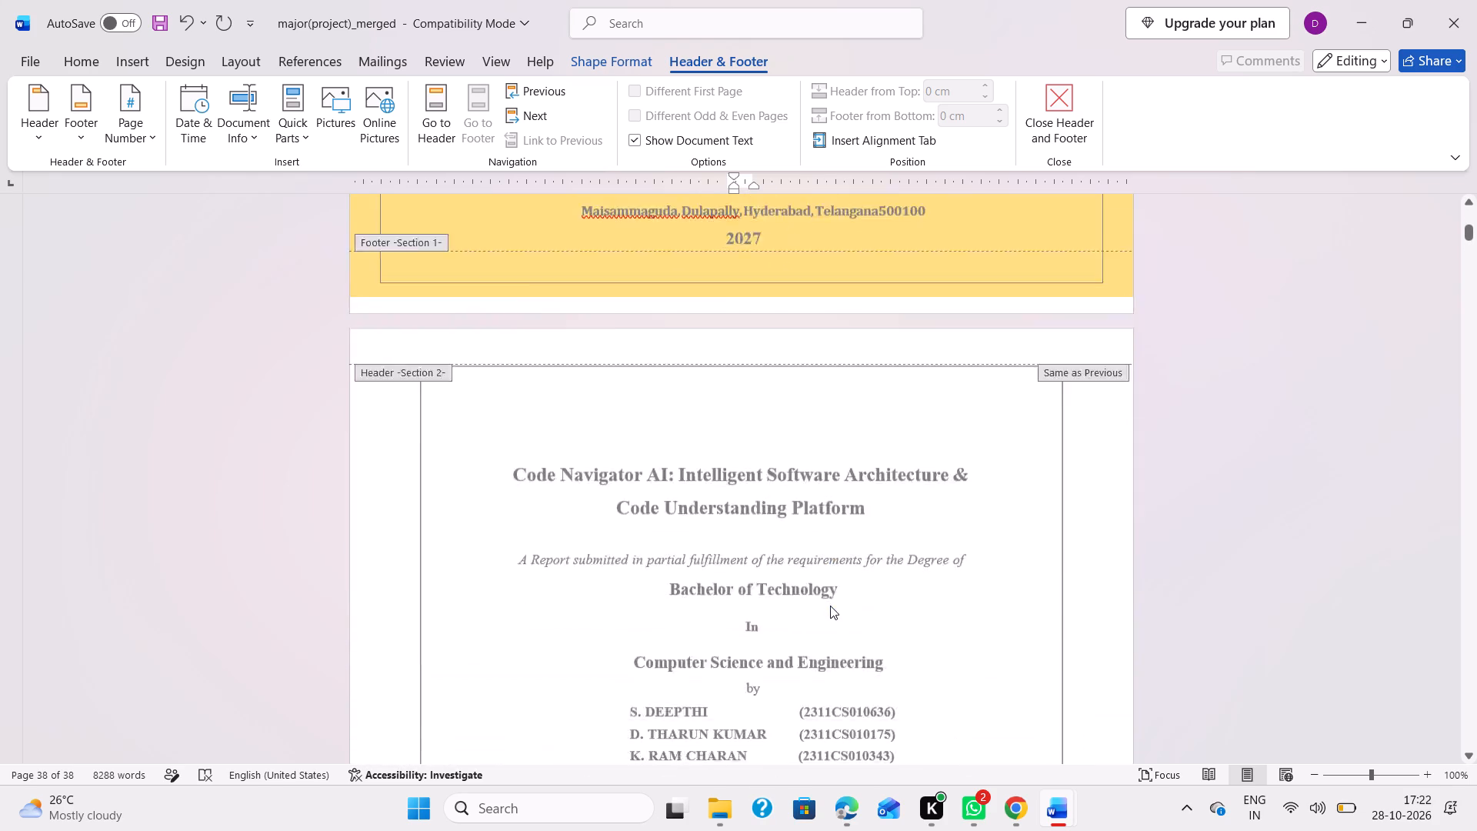
scroll(830, 606, "down", 2)
scroll(805, 555, "up", 1)
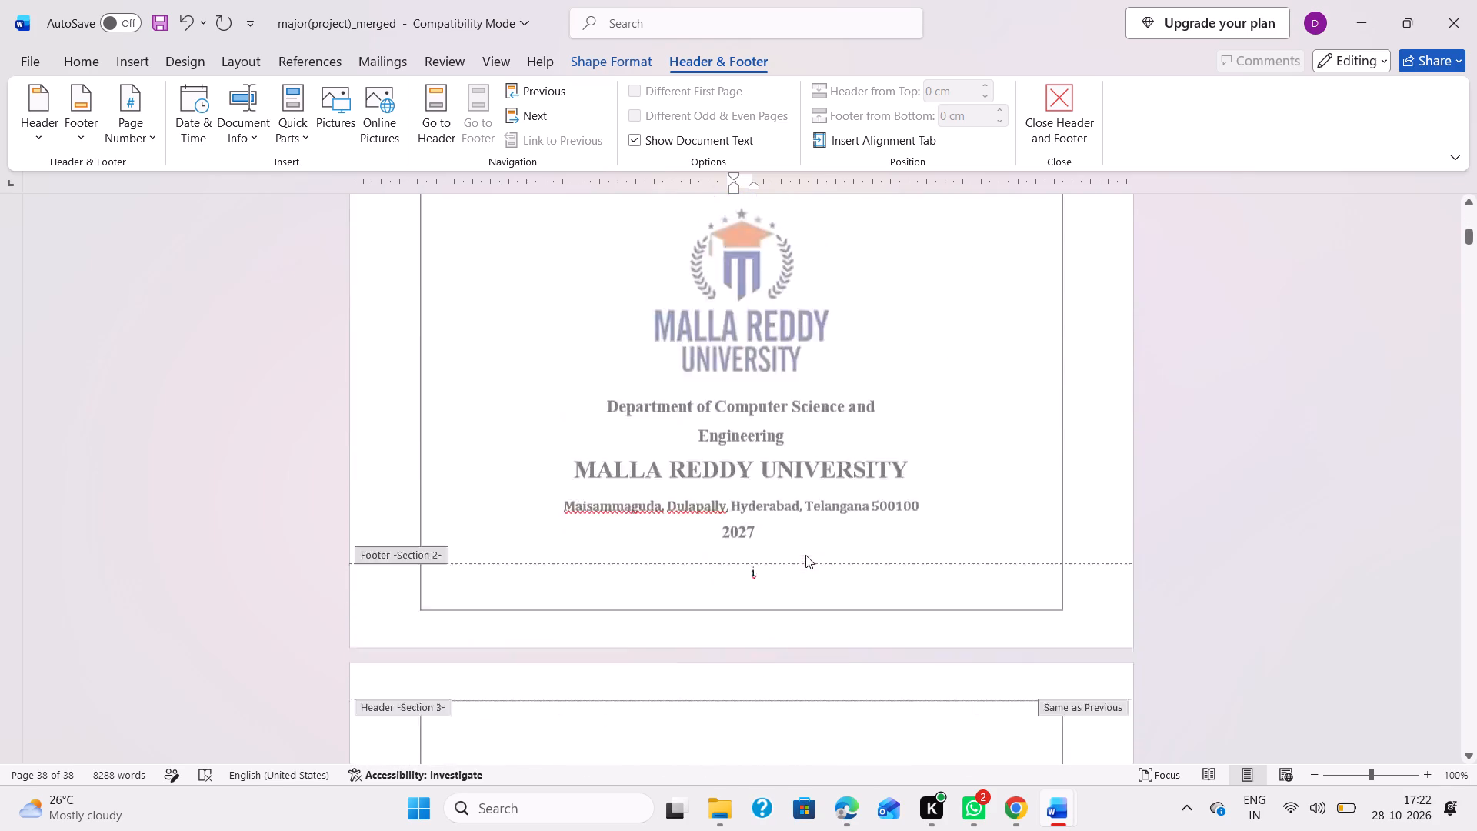
scroll(805, 555, "up", 2)
scroll(805, 555, "down", 4)
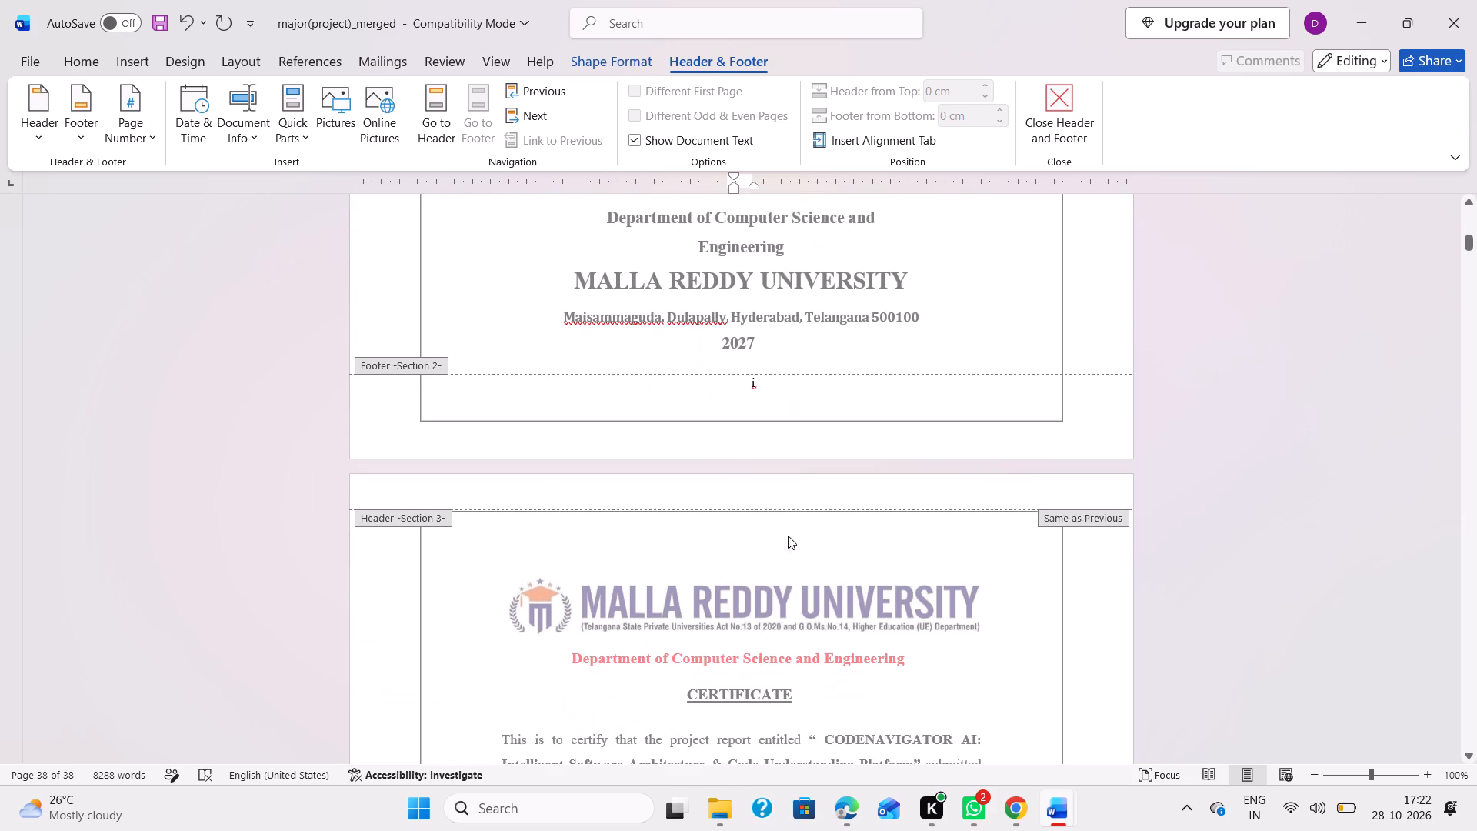
left_click(763, 379)
key("BackSpace")
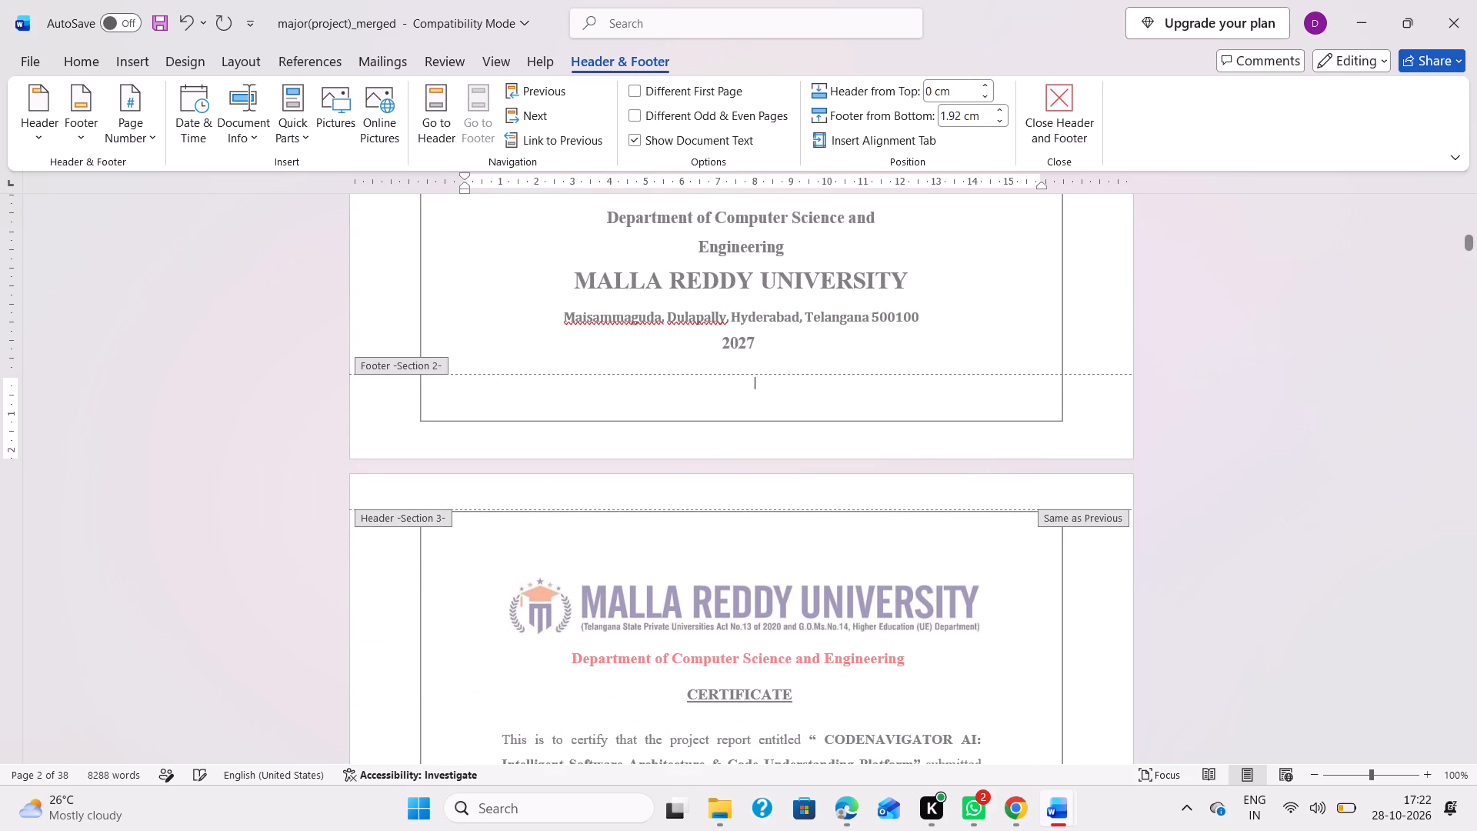
Unlink the Section 3 footer on the Certificate page from the previous section and enter page number ii.
scroll(773, 538, "down", 4)
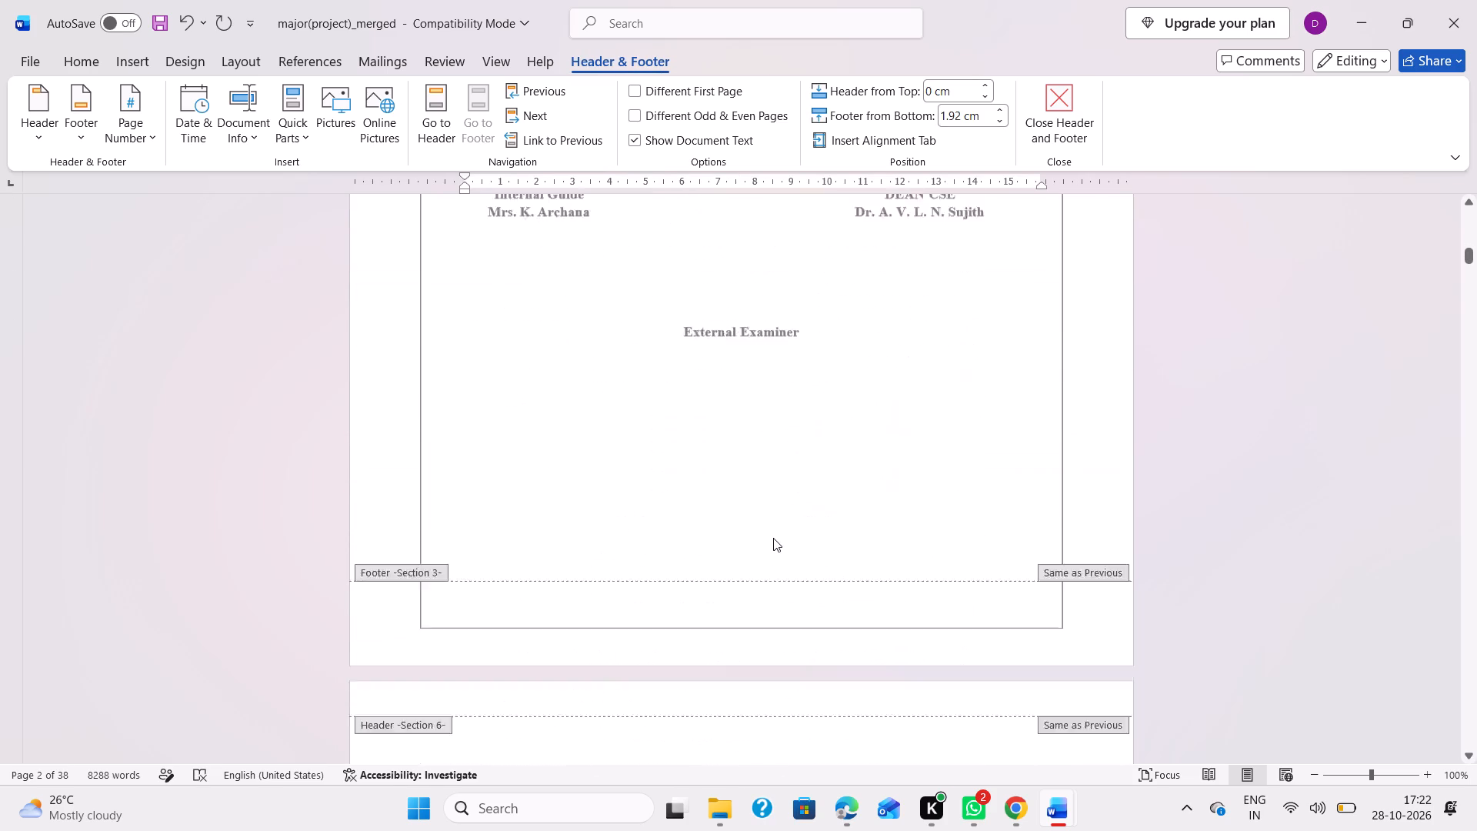
scroll(773, 538, "down", 1)
left_click(740, 400)
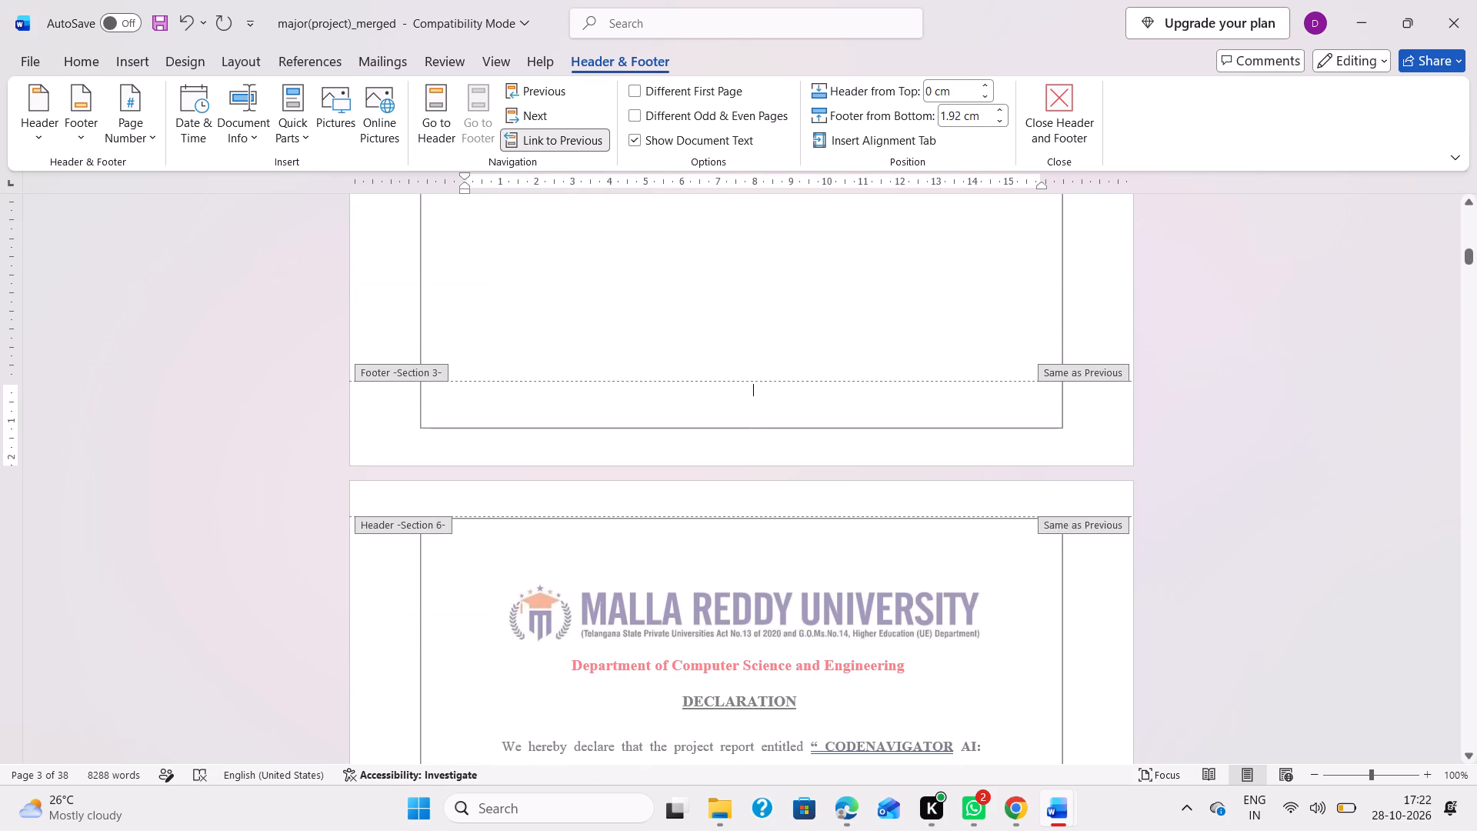
left_click(570, 138)
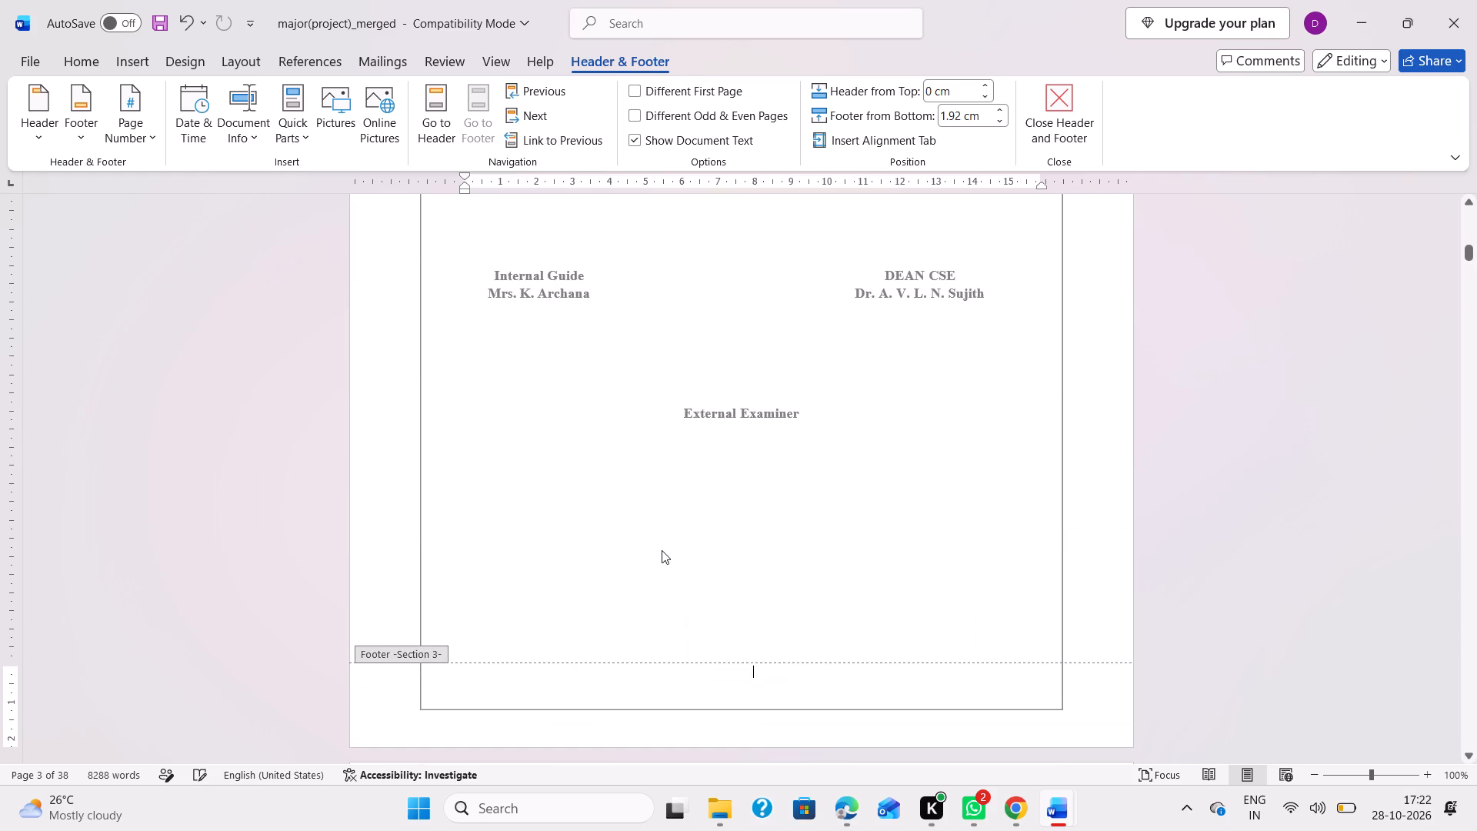
type("ii")
Change the page number in the Section 6 footer on the Declaration page to iii.
scroll(662, 550, "down", 4)
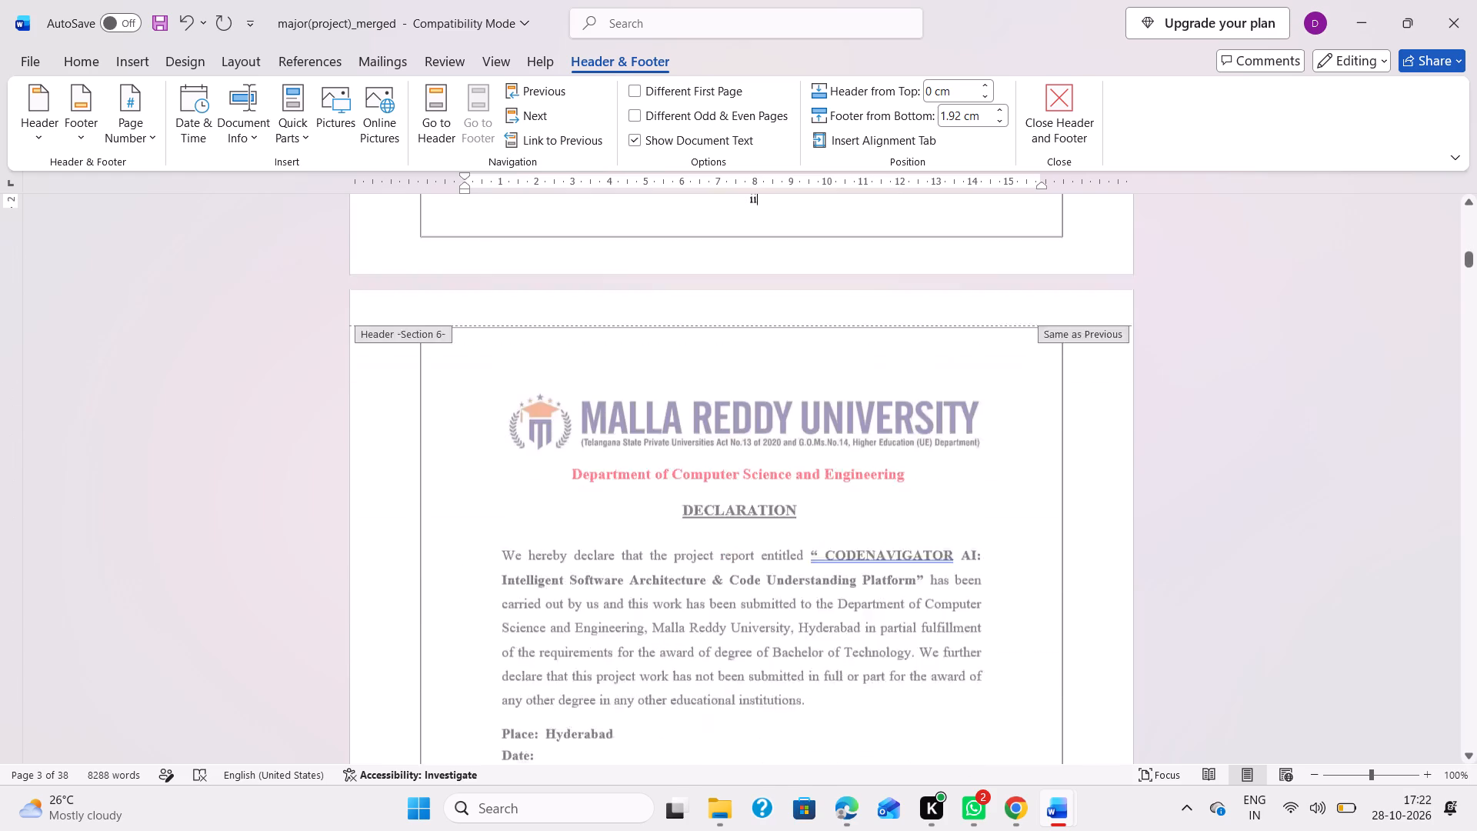
scroll(662, 550, "down", 2)
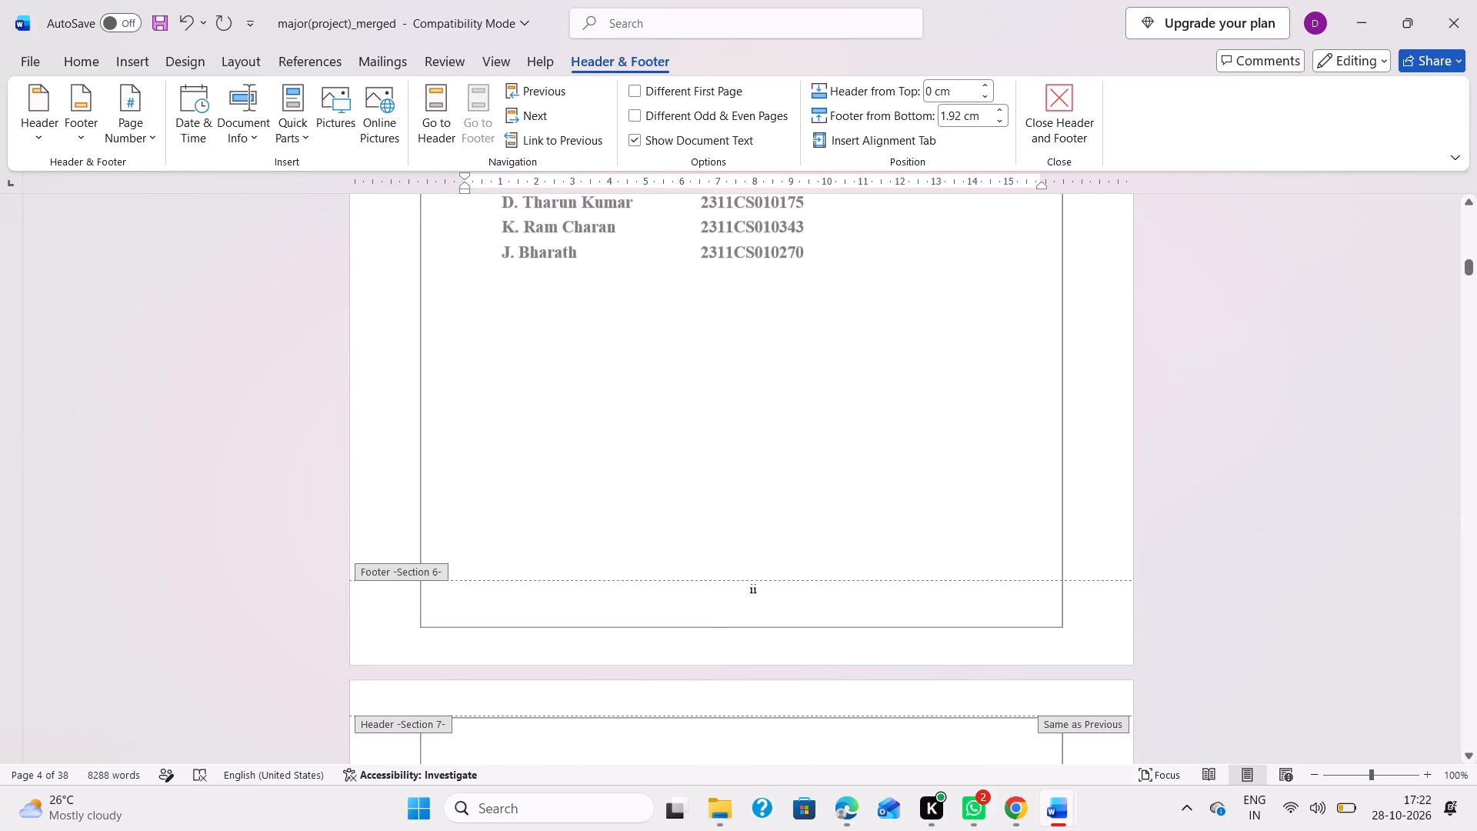
left_click(749, 586)
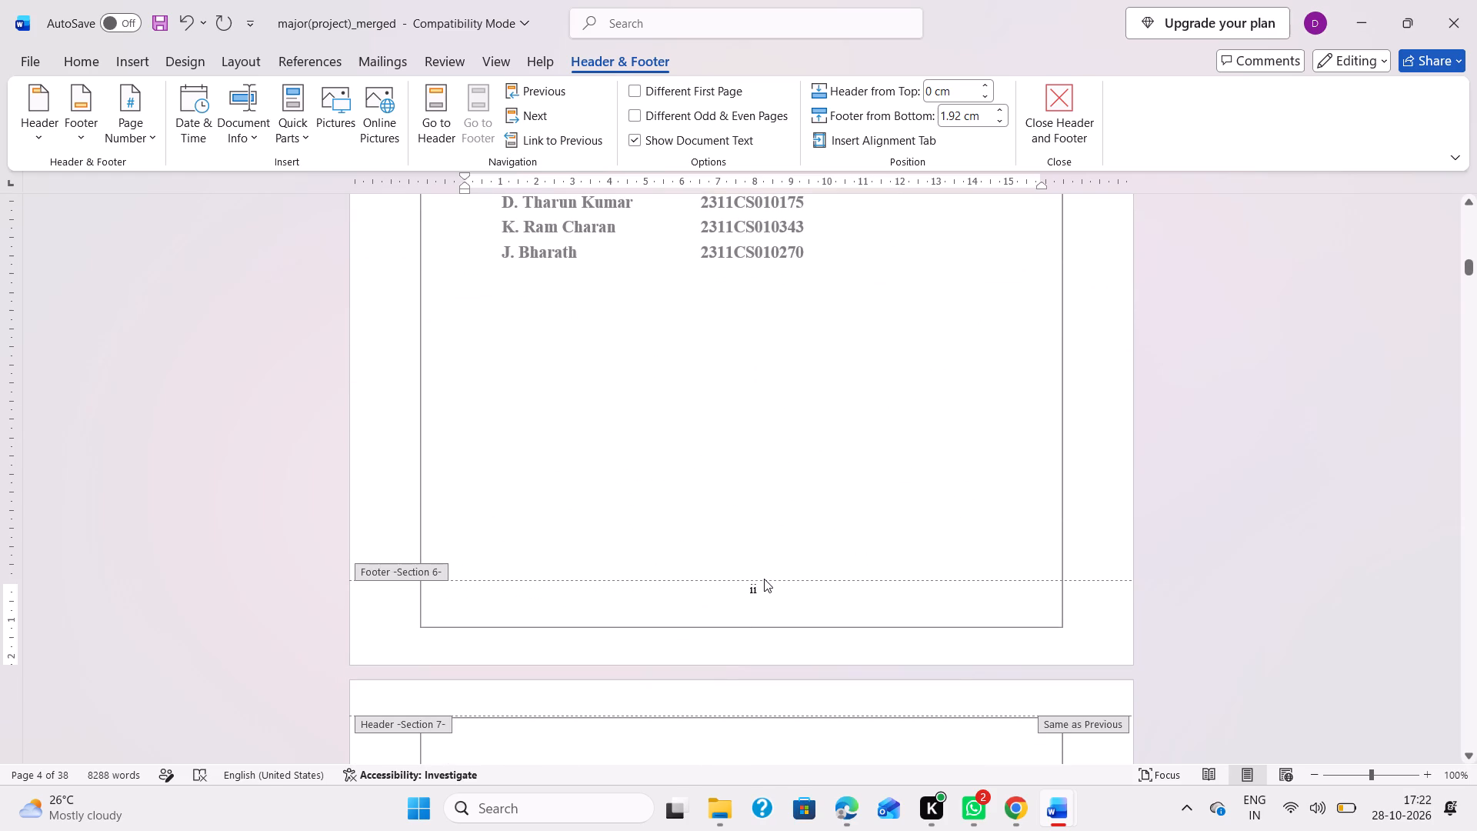
left_click(764, 579)
left_click(762, 592)
key("i")
Change the page number in the Section 7 footer on the Acknowledgement page to iv.
scroll(672, 426, "up", 4)
scroll(672, 426, "down", 5)
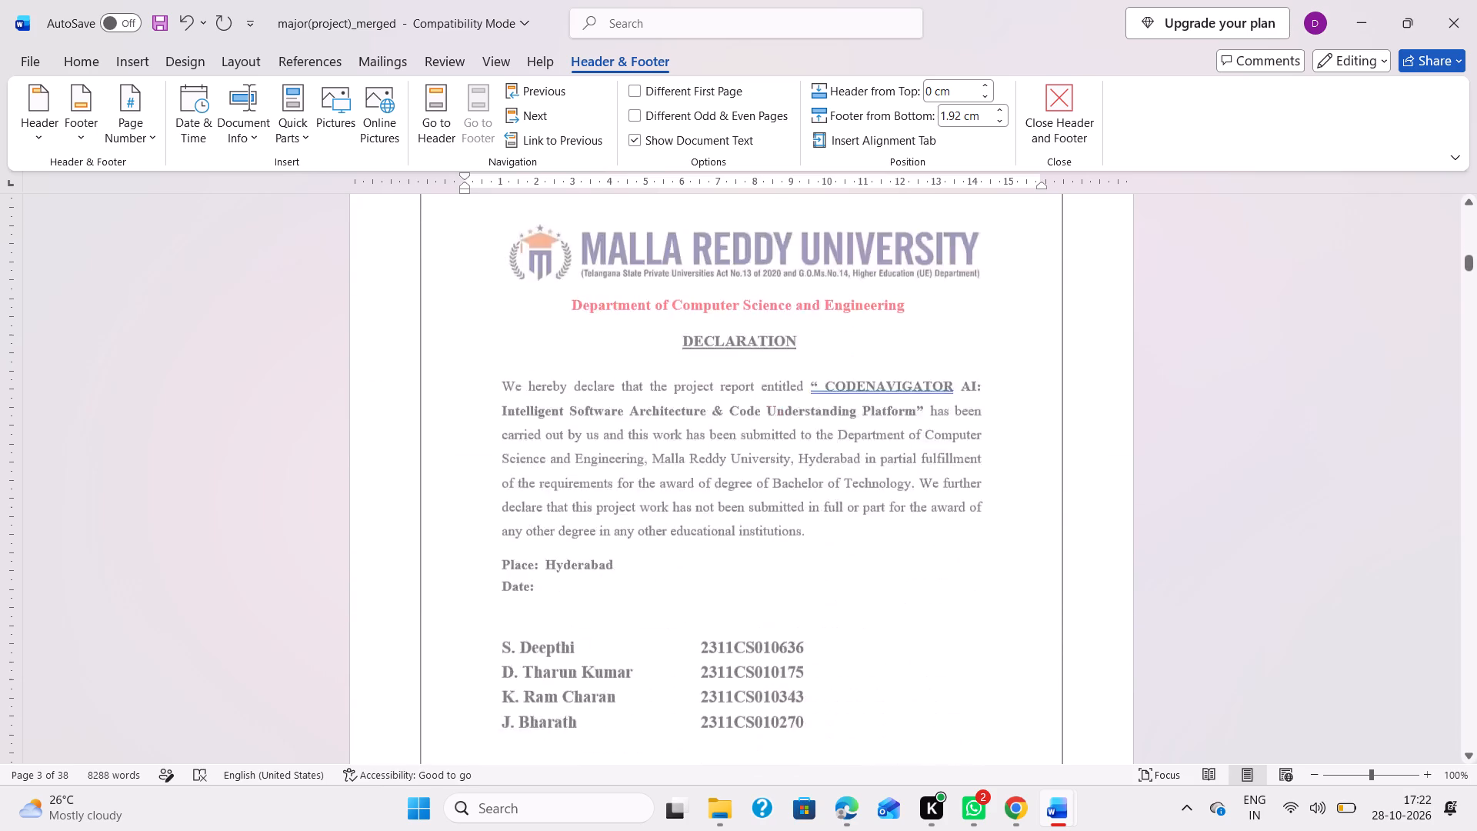
scroll(672, 426, "down", 2)
scroll(695, 365, "down", 2)
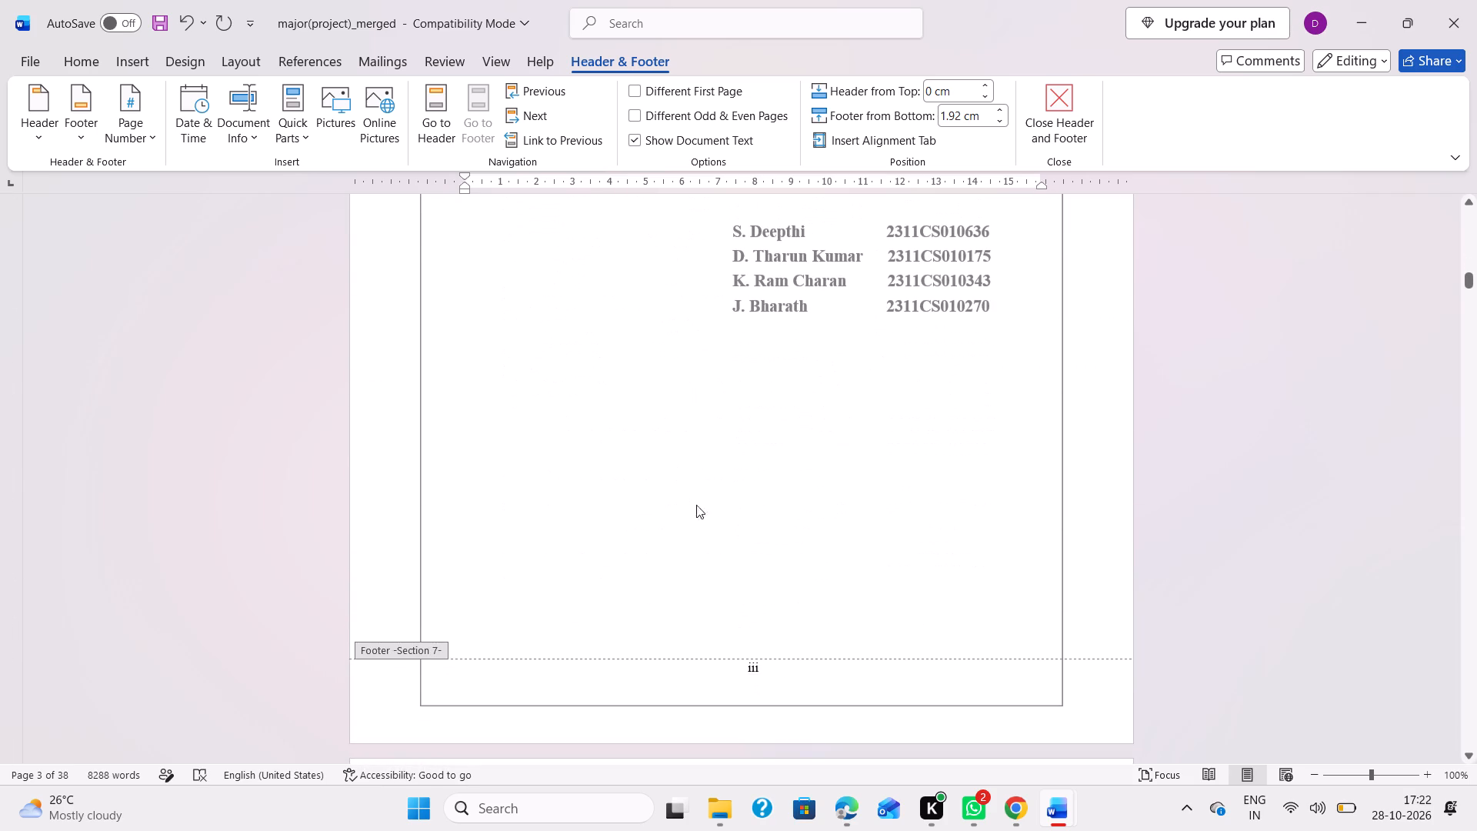
left_click(732, 667)
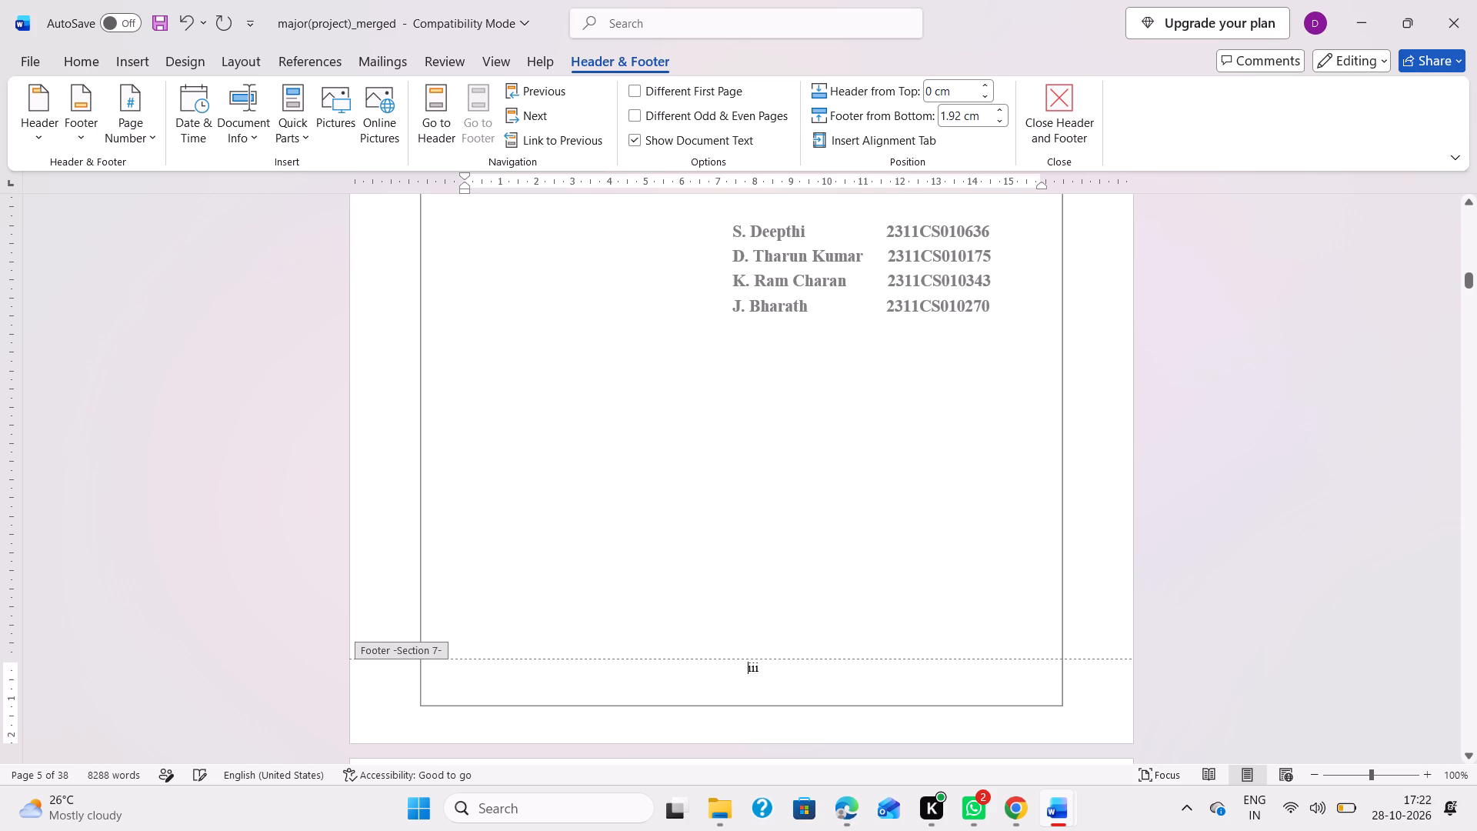
left_click(791, 672)
key("BackSpace")
key("BackSpace")
key("v")
Change the page number in the Section 8 footer on the Abstract page to v.
scroll(791, 672, "down", 6)
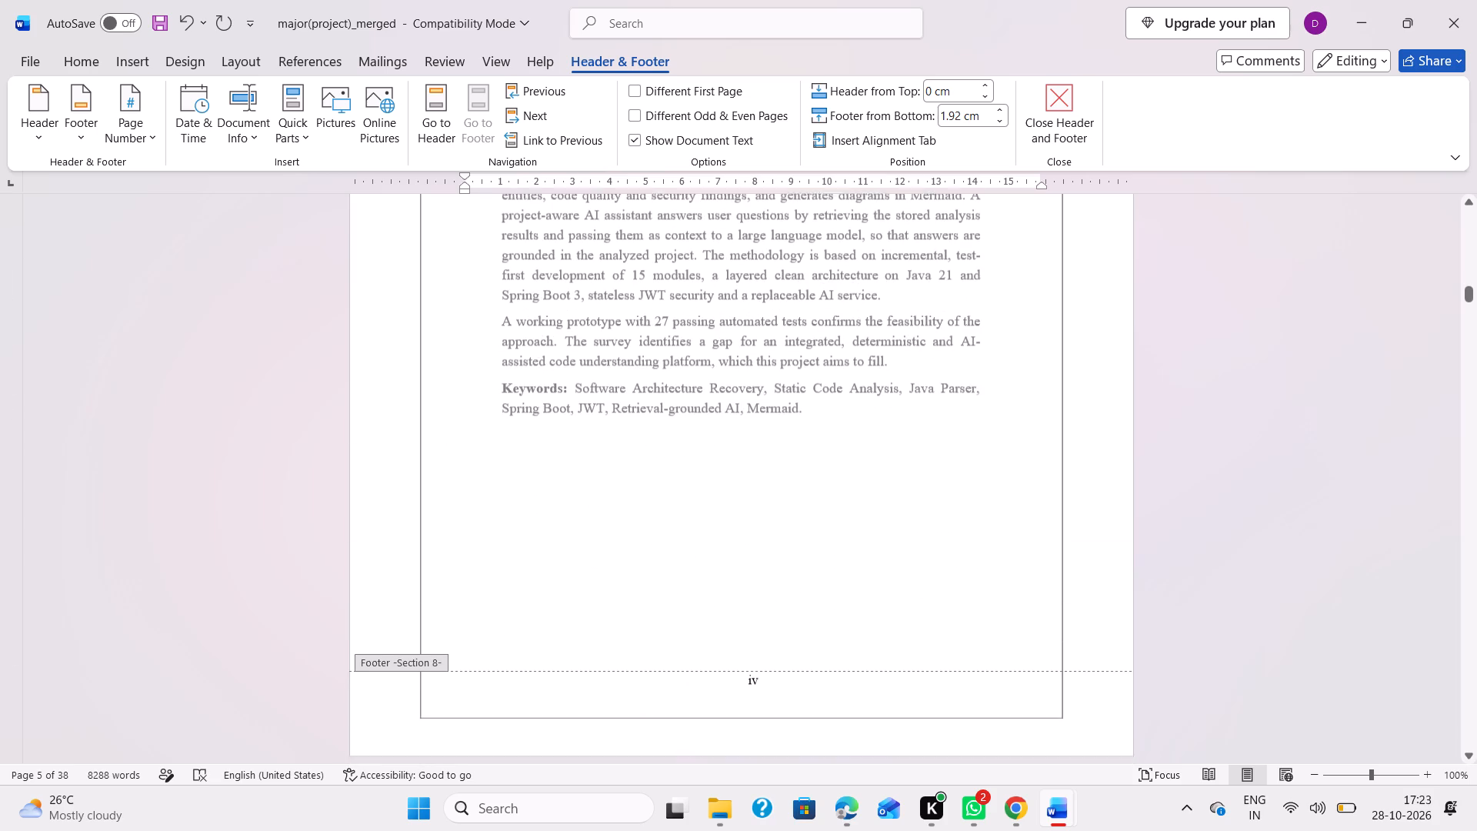
left_click(752, 668)
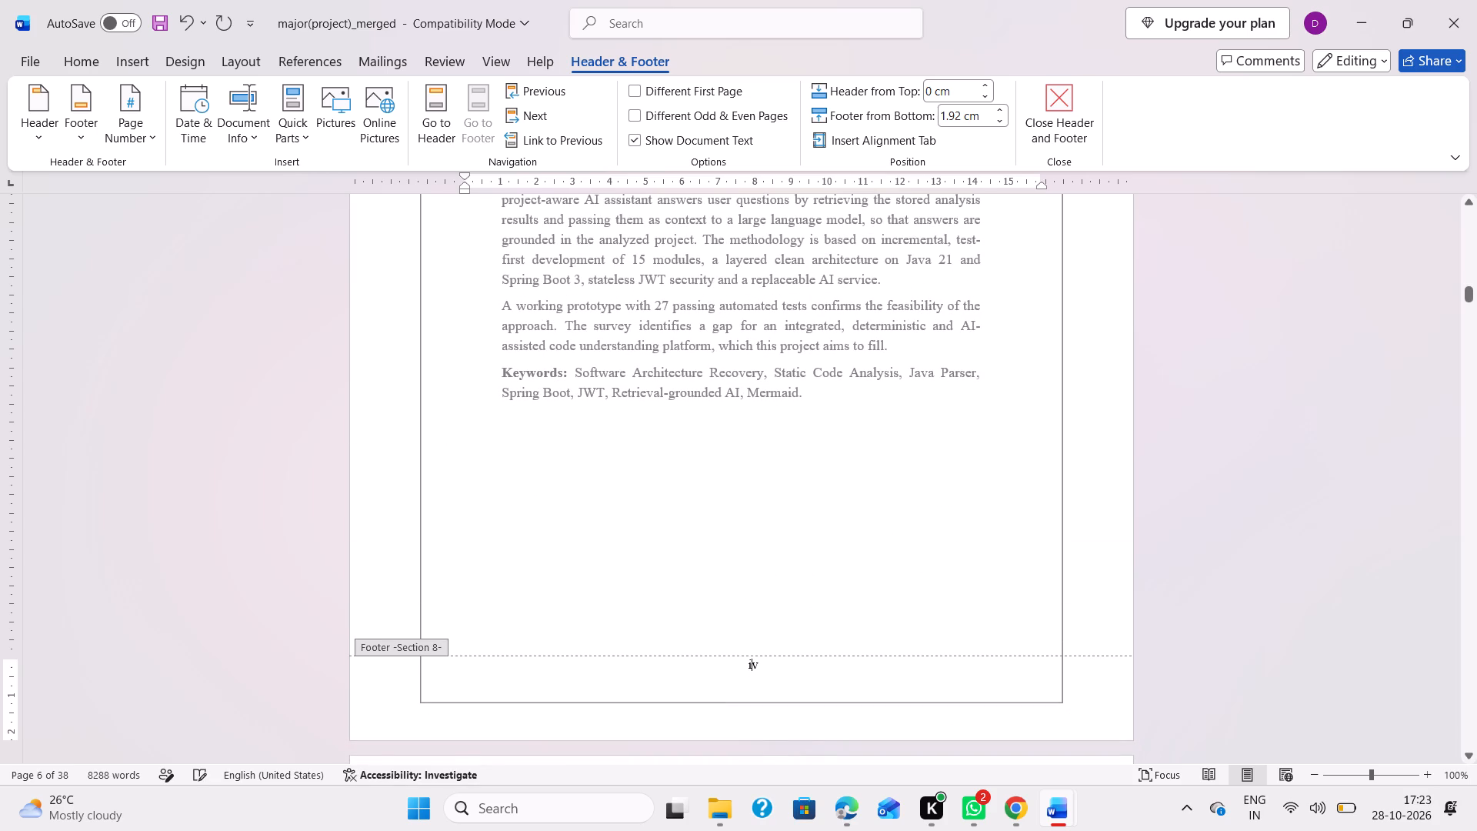
key("BackSpace")
Unlink the Section 9 footer on the first Table of Content page from the previous section and change its page number to vi.
scroll(752, 668, "down", 1)
scroll(752, 668, "up", 5)
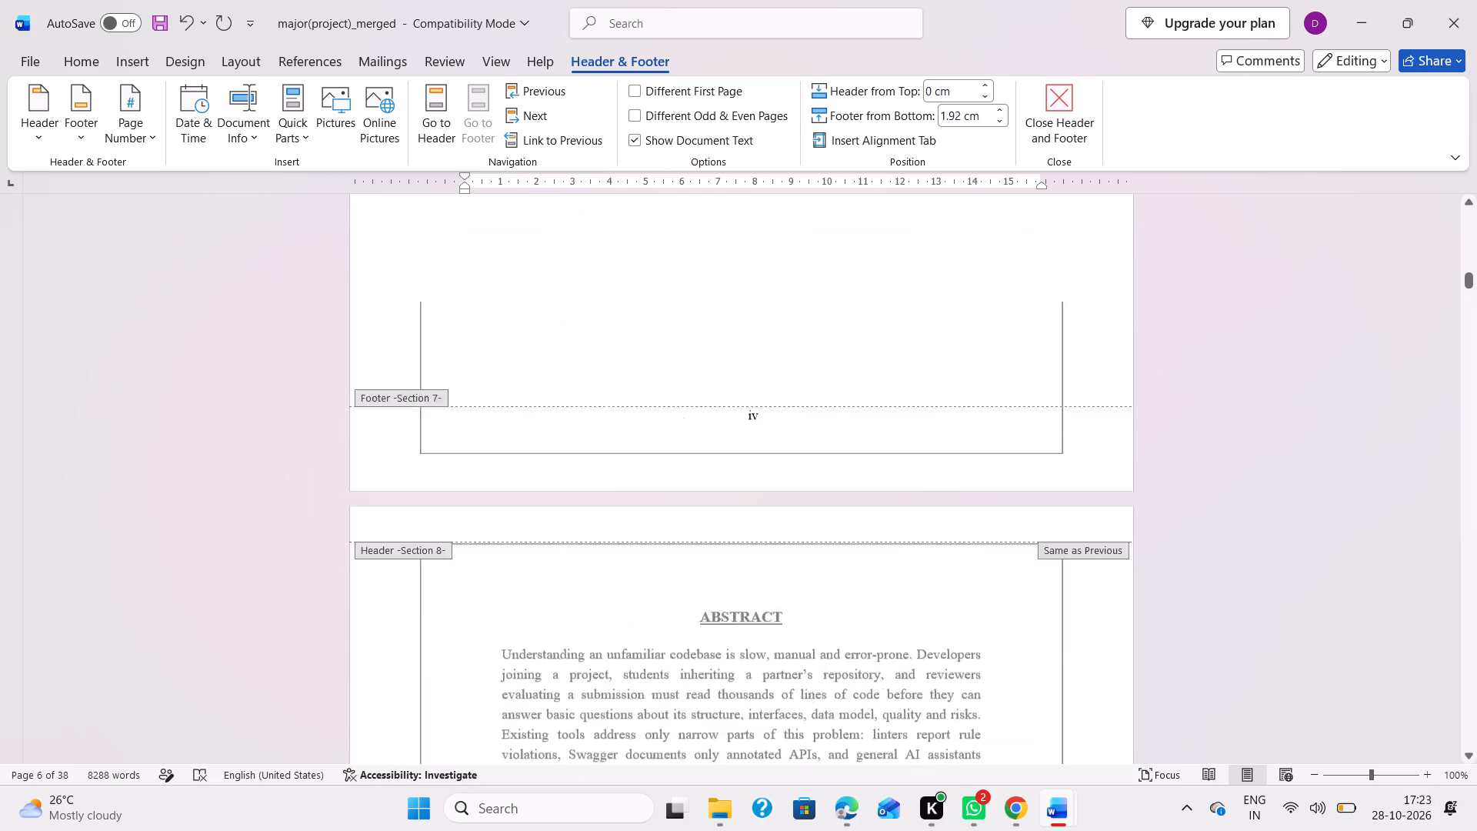
scroll(752, 668, "up", 1)
scroll(752, 668, "down", 6)
scroll(757, 599, "down", 1)
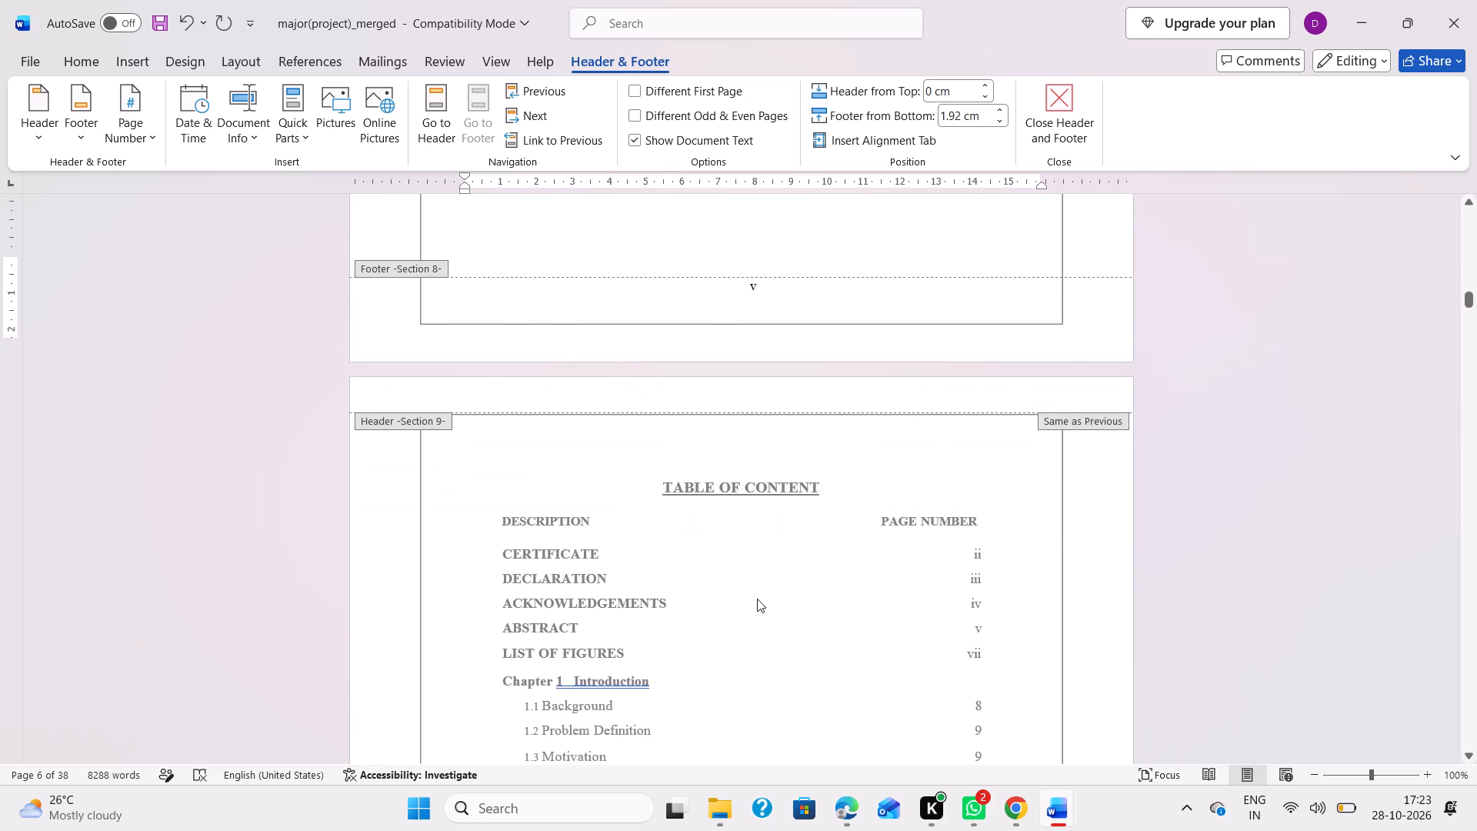
scroll(757, 599, "down", 3)
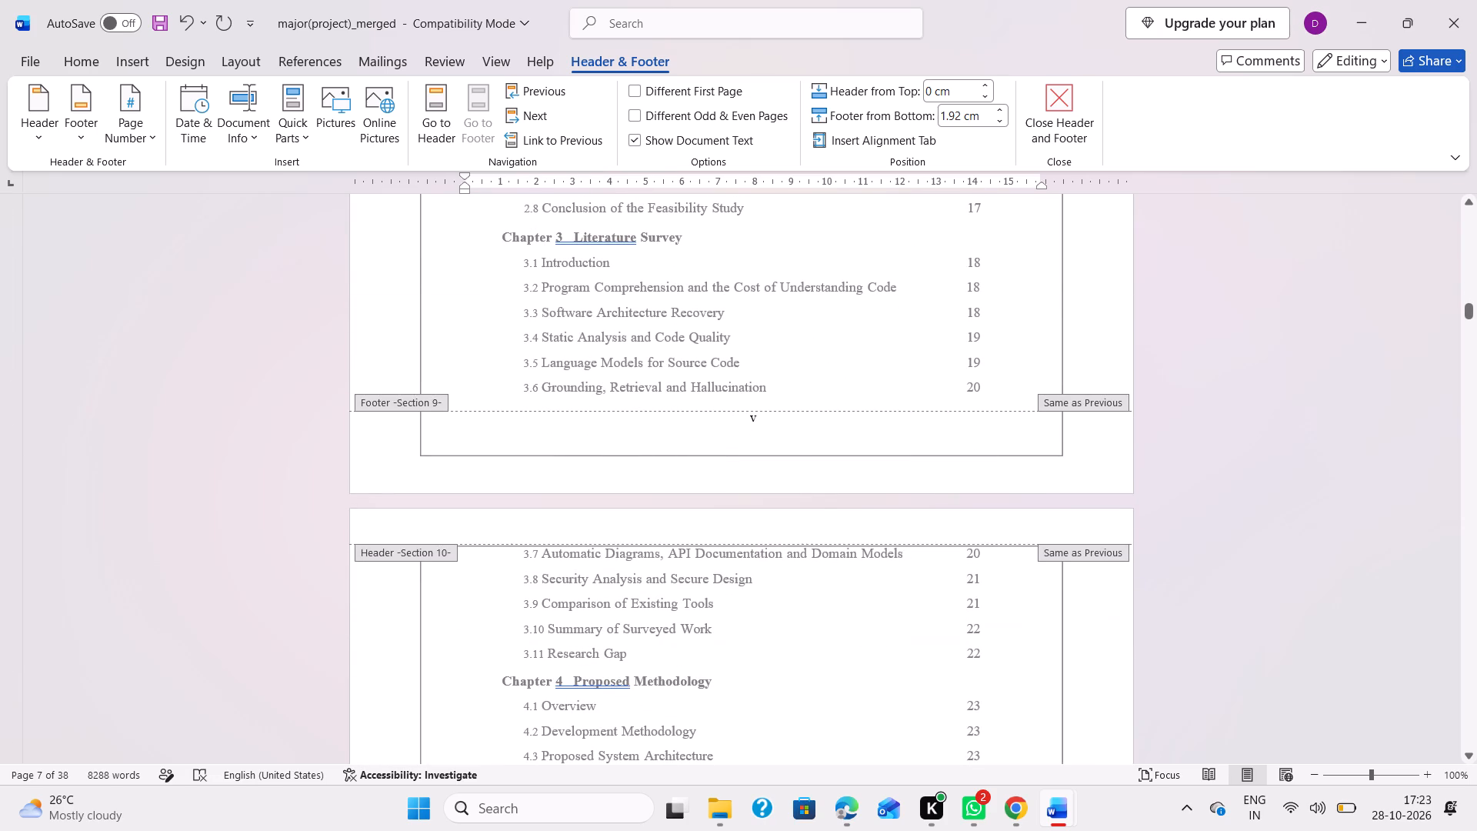
left_click(763, 417)
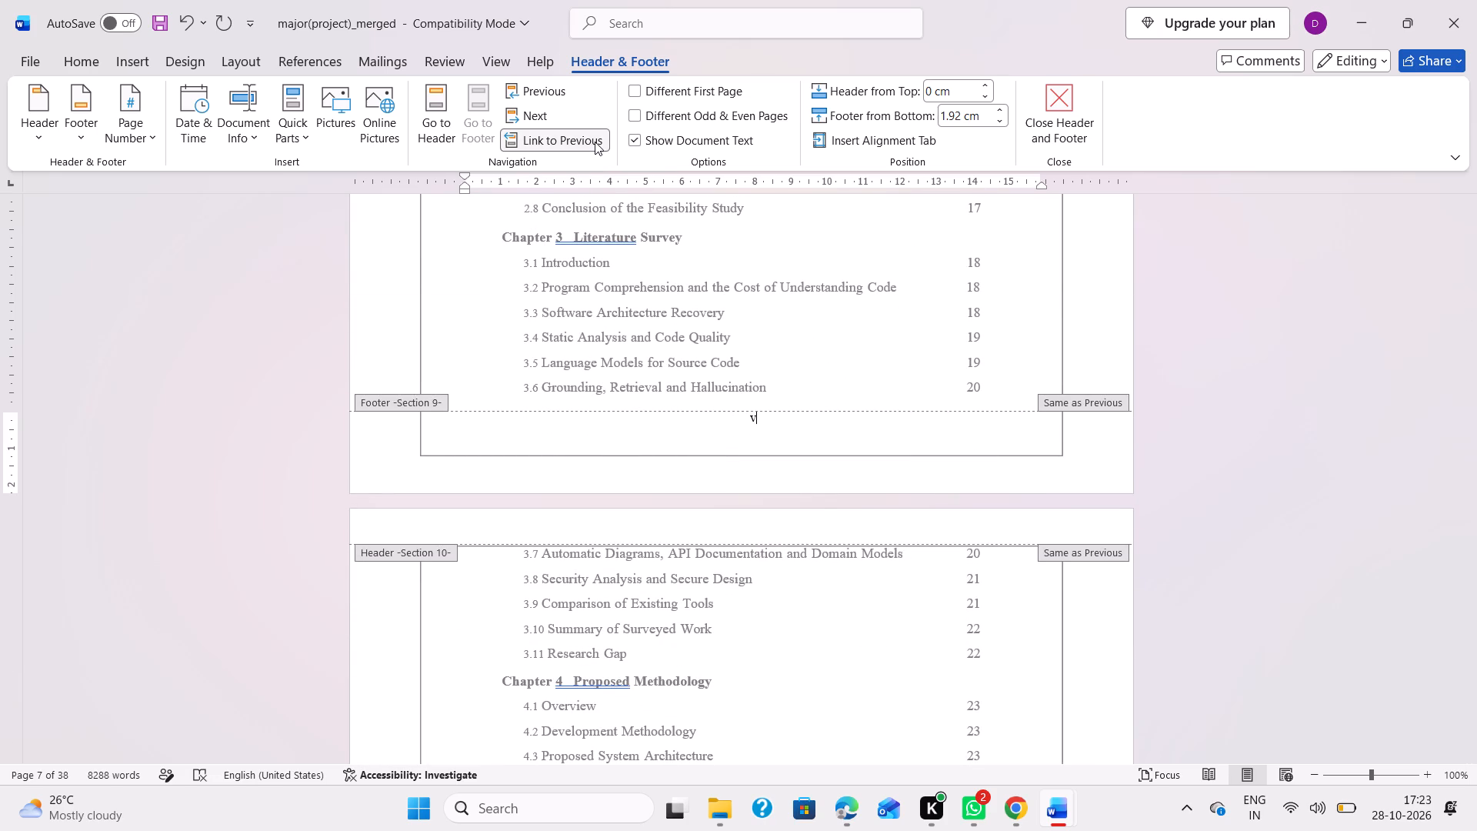
left_click(582, 141)
key("i")
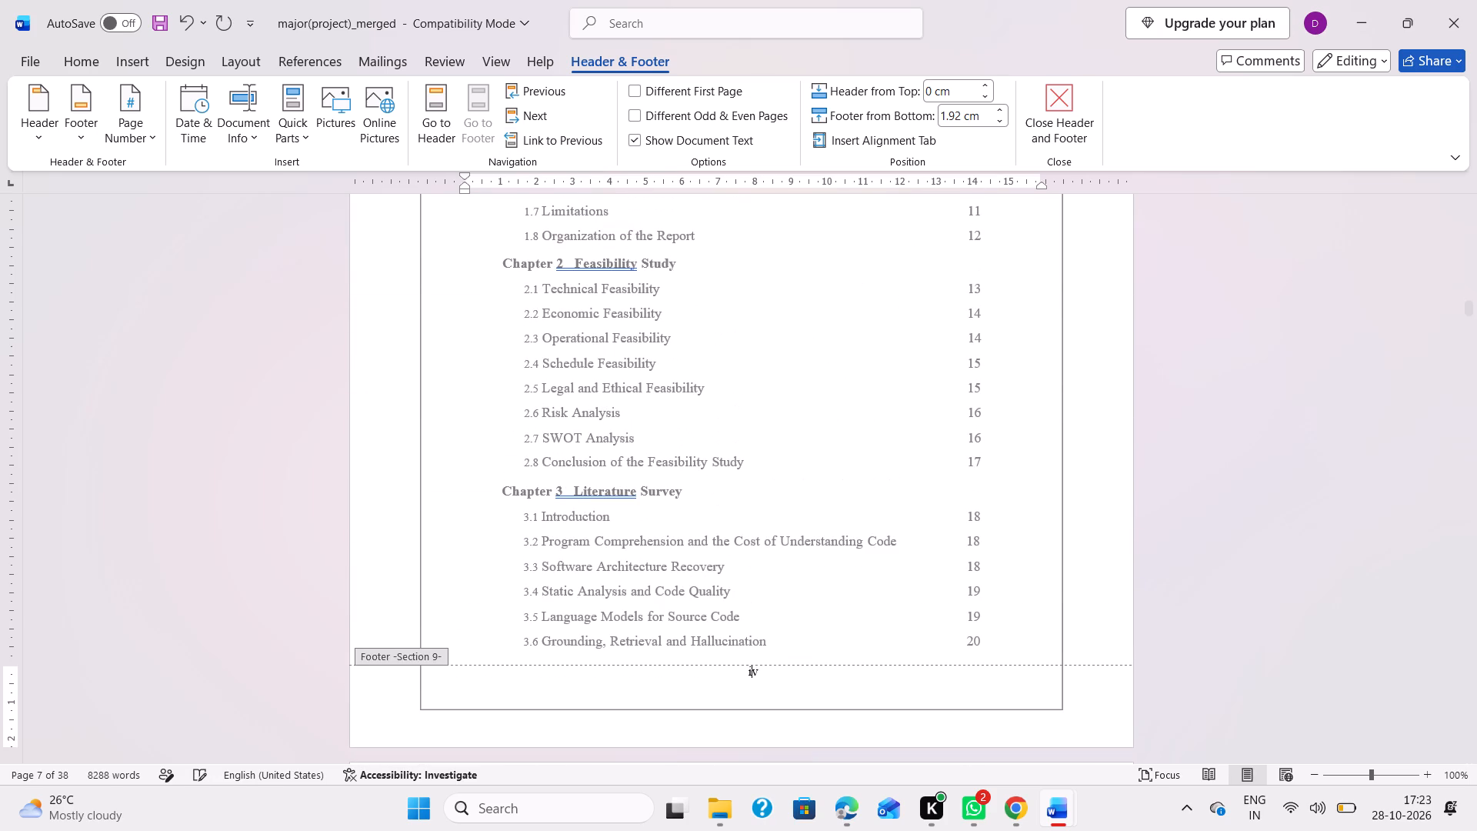
scroll(598, 401, "down", 1)
key("BackSpace")
key("Right")
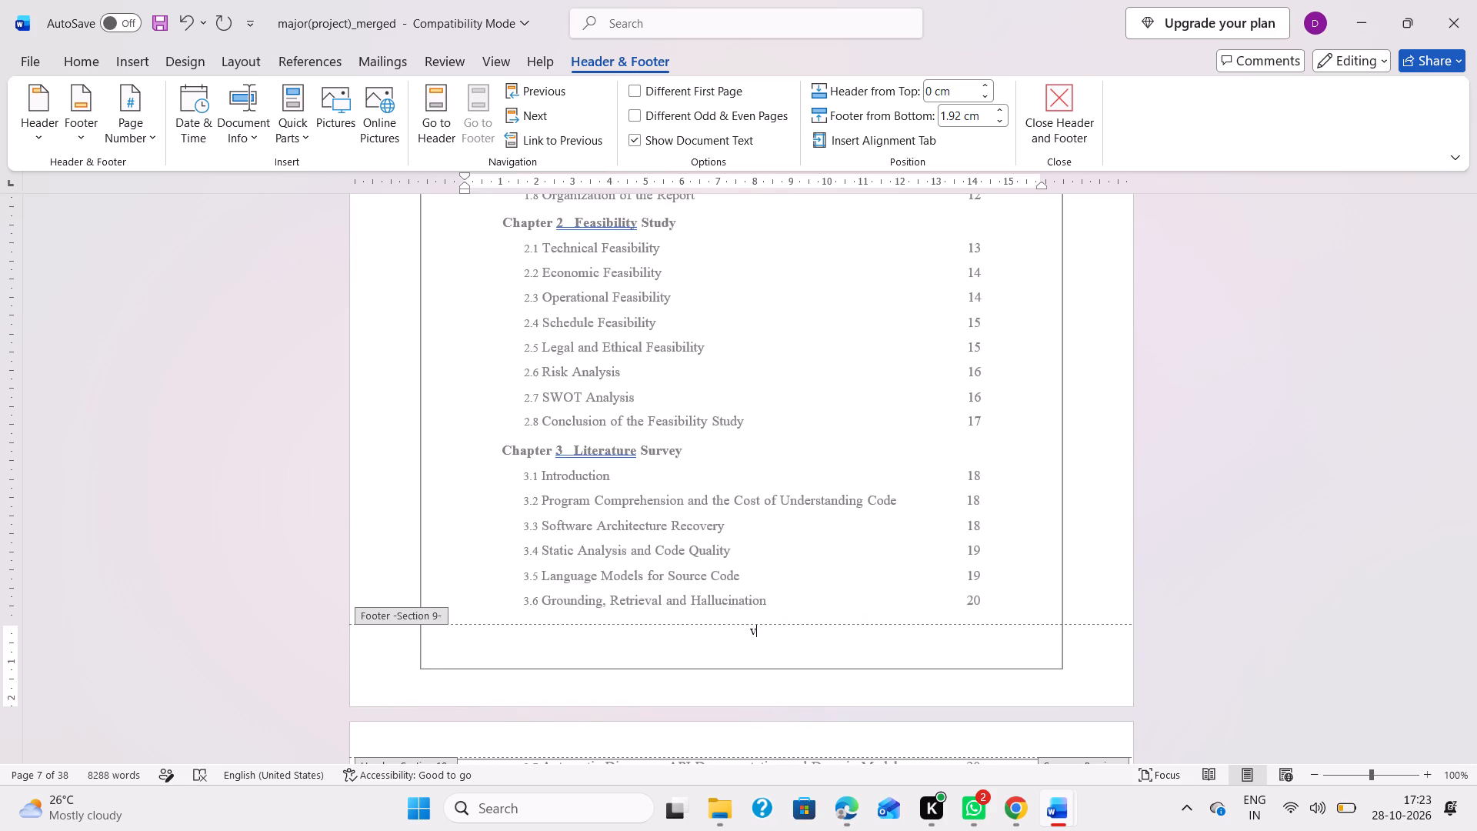
key("i")
Change the page number in the Section 10 footer on the second Table of Content page to vii.
scroll(598, 401, "up", 4)
scroll(598, 401, "down", 6)
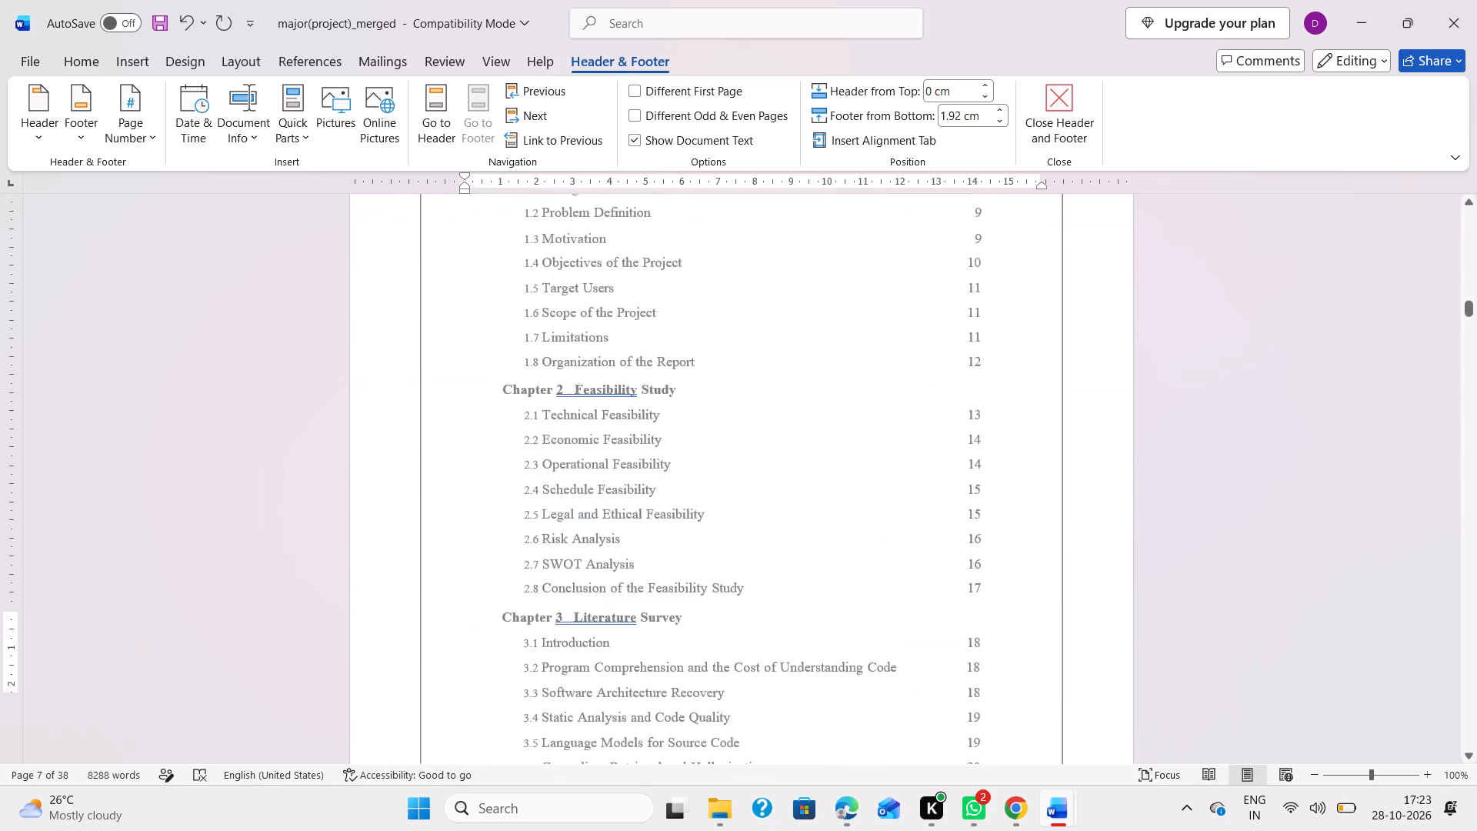
scroll(598, 401, "down", 3)
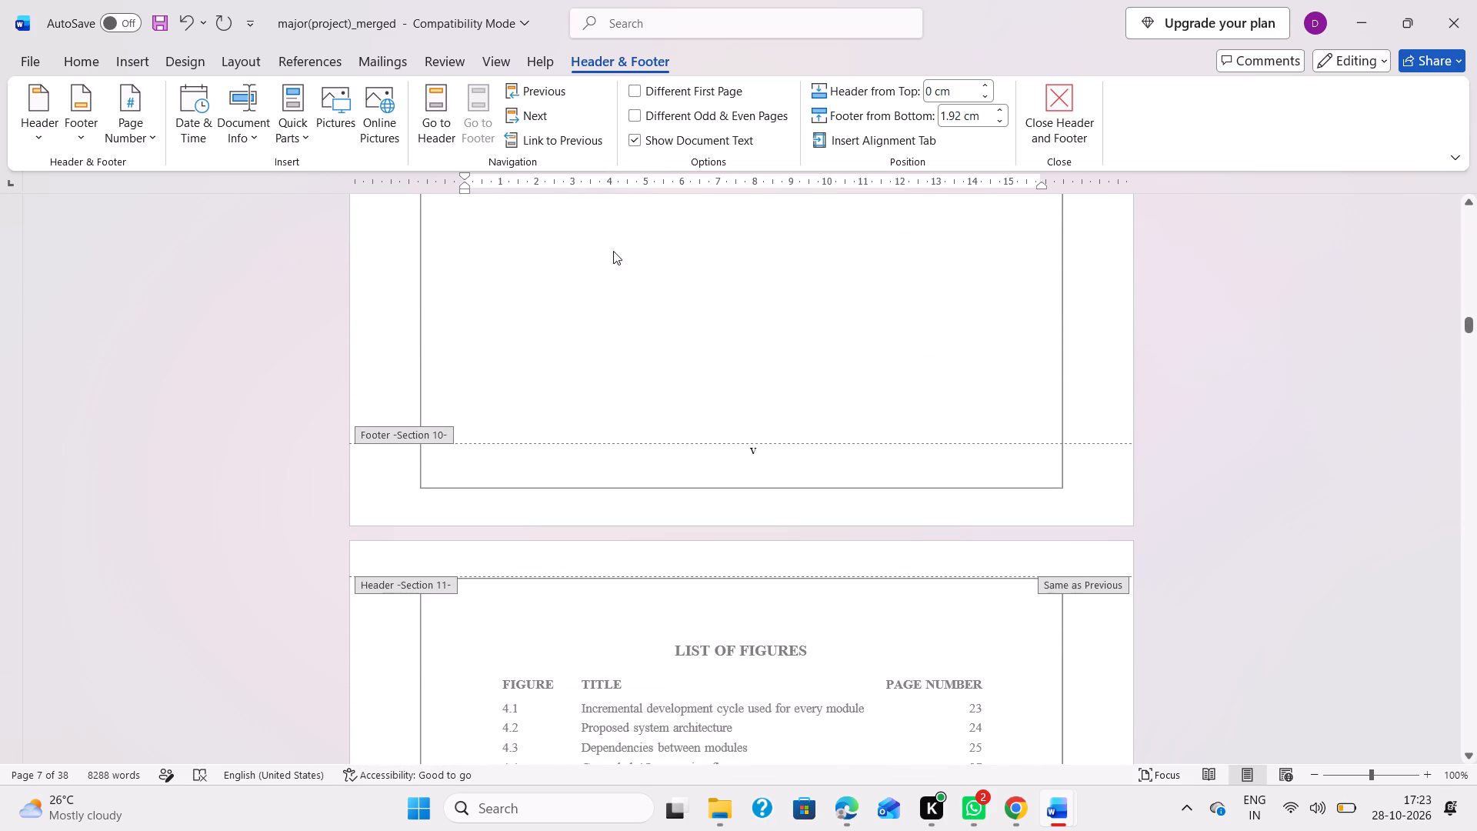
left_click(763, 460)
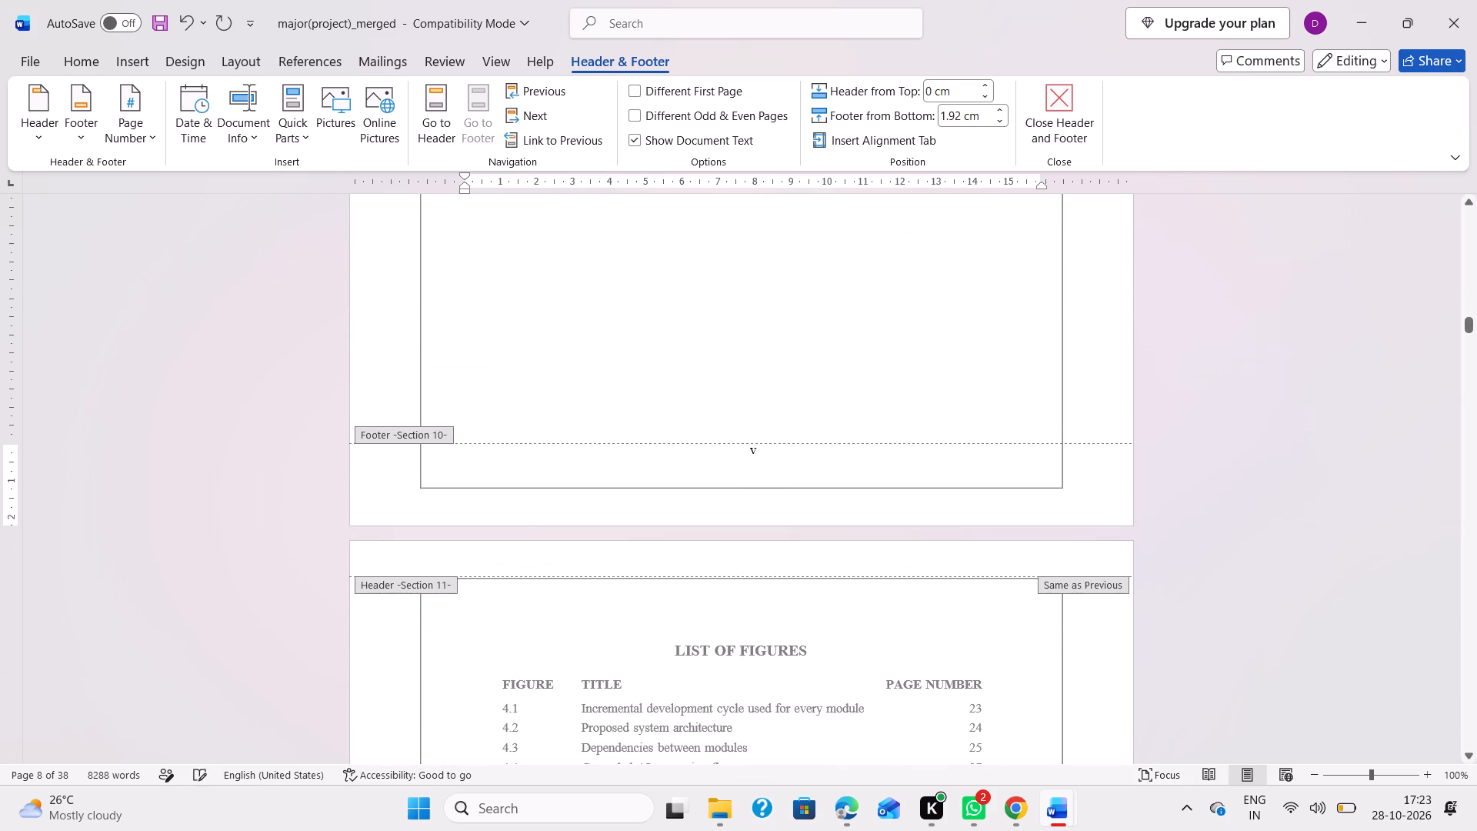
left_click(742, 457)
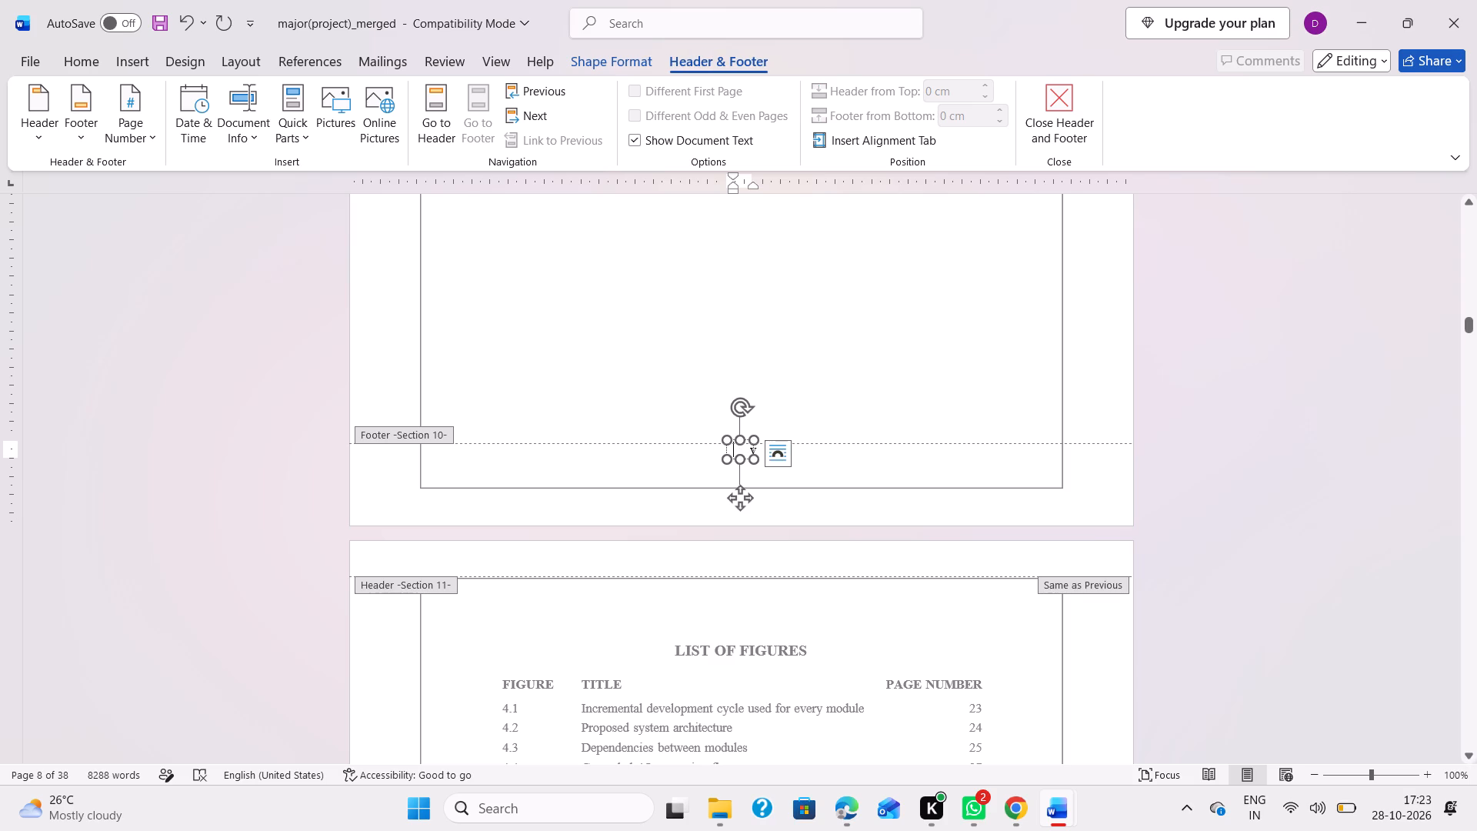
left_click(815, 473)
type("ii")
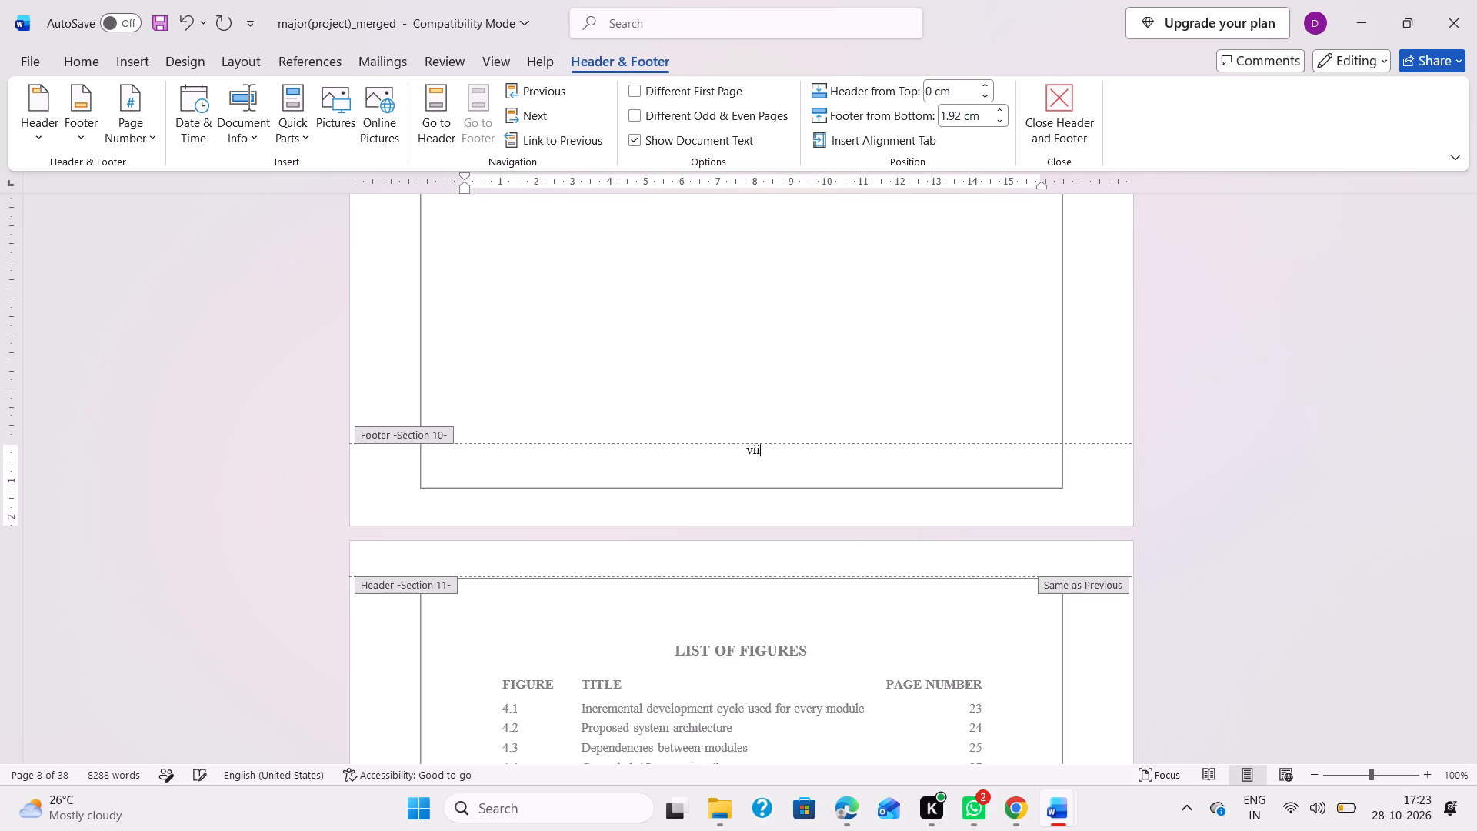
Go to the Section 11 footer on the List of Figures page and check its page number.
scroll(765, 461, "up", 4)
scroll(765, 461, "down", 6)
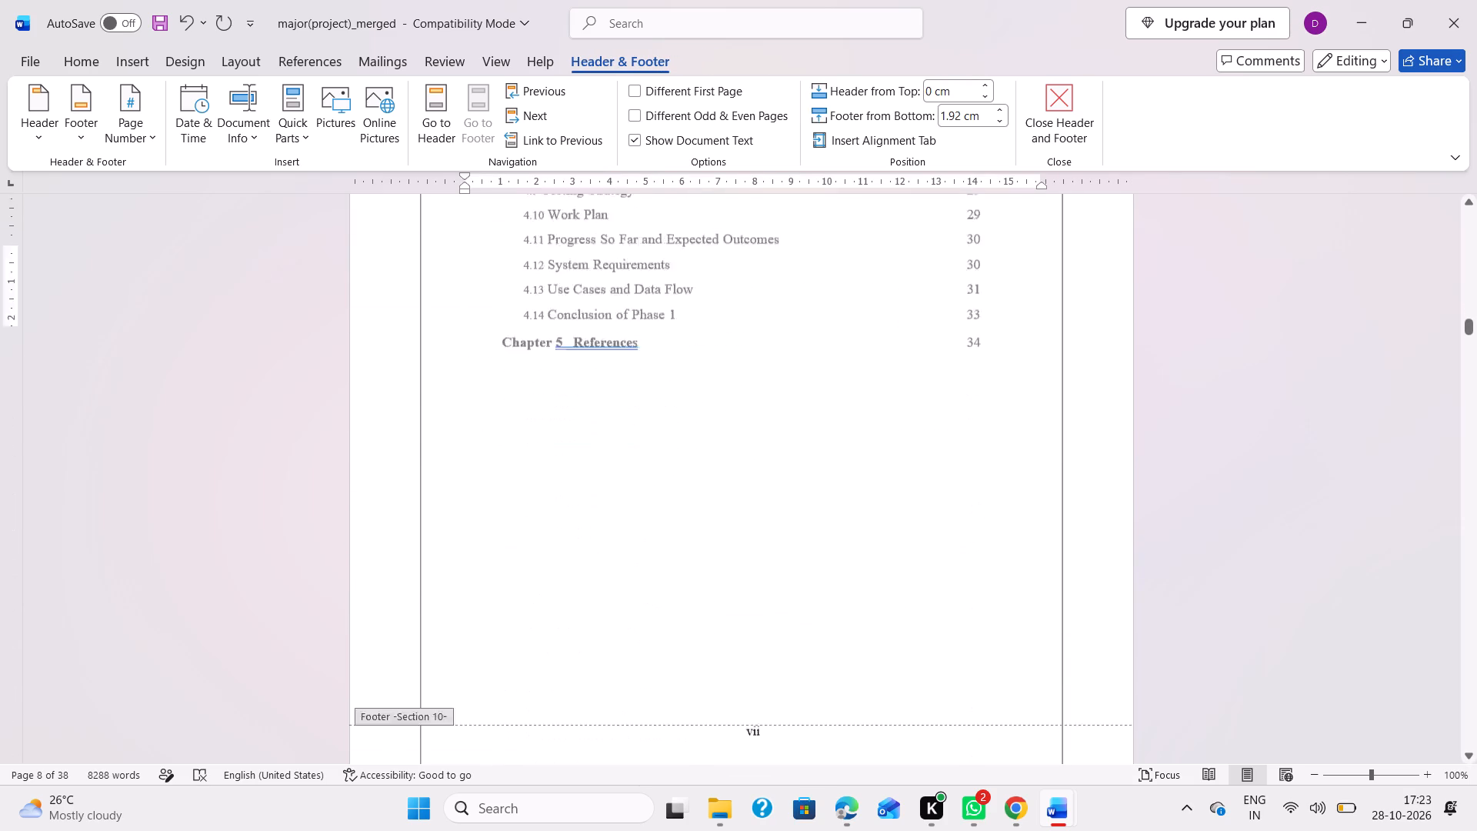
scroll(765, 461, "down", 4)
scroll(732, 306, "up", 2)
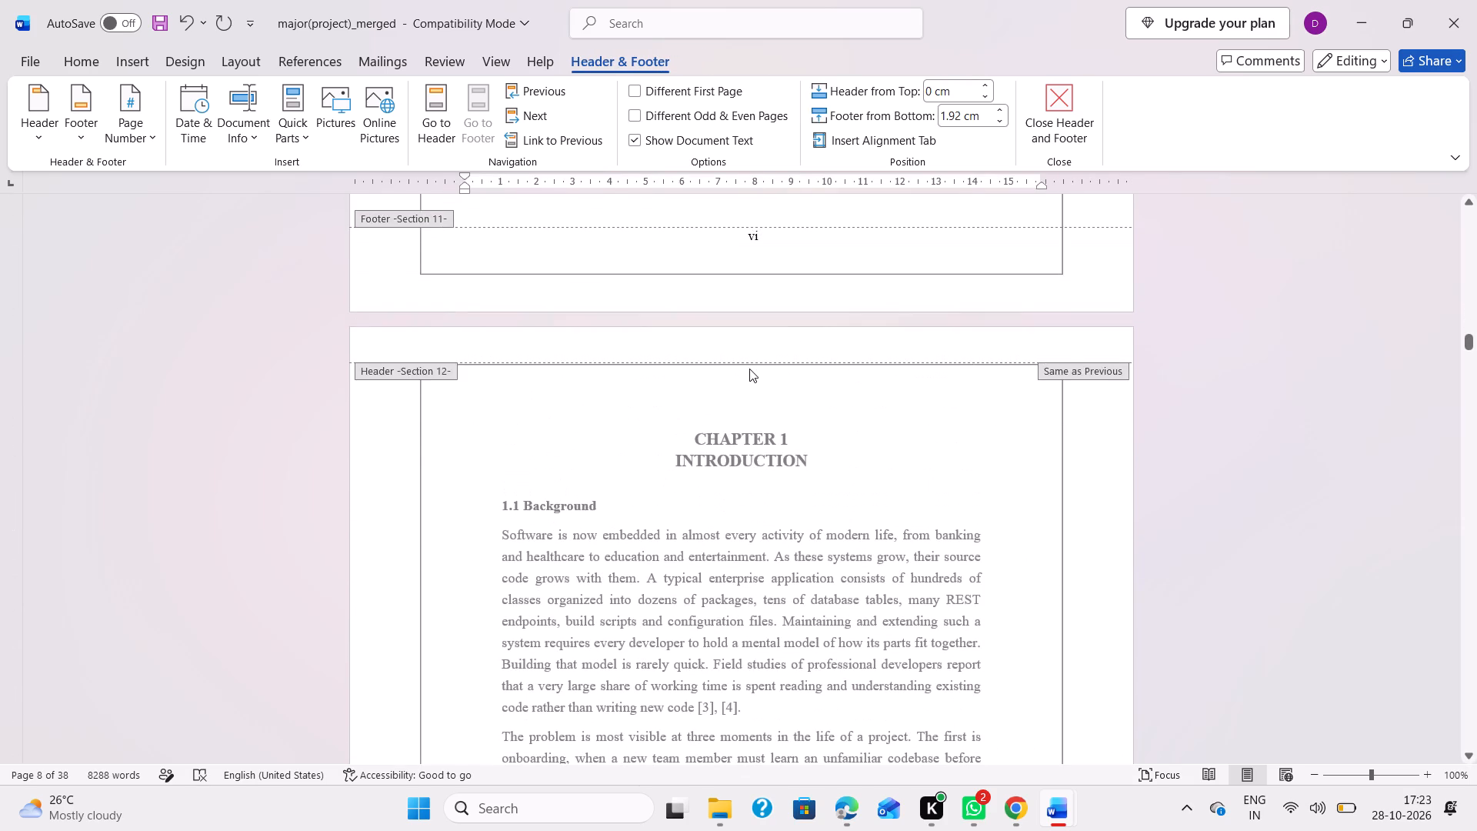
Change the page number in the Section 11 footer on the List of Figures page to viii.
scroll(749, 369, "up", 1)
left_click(763, 462)
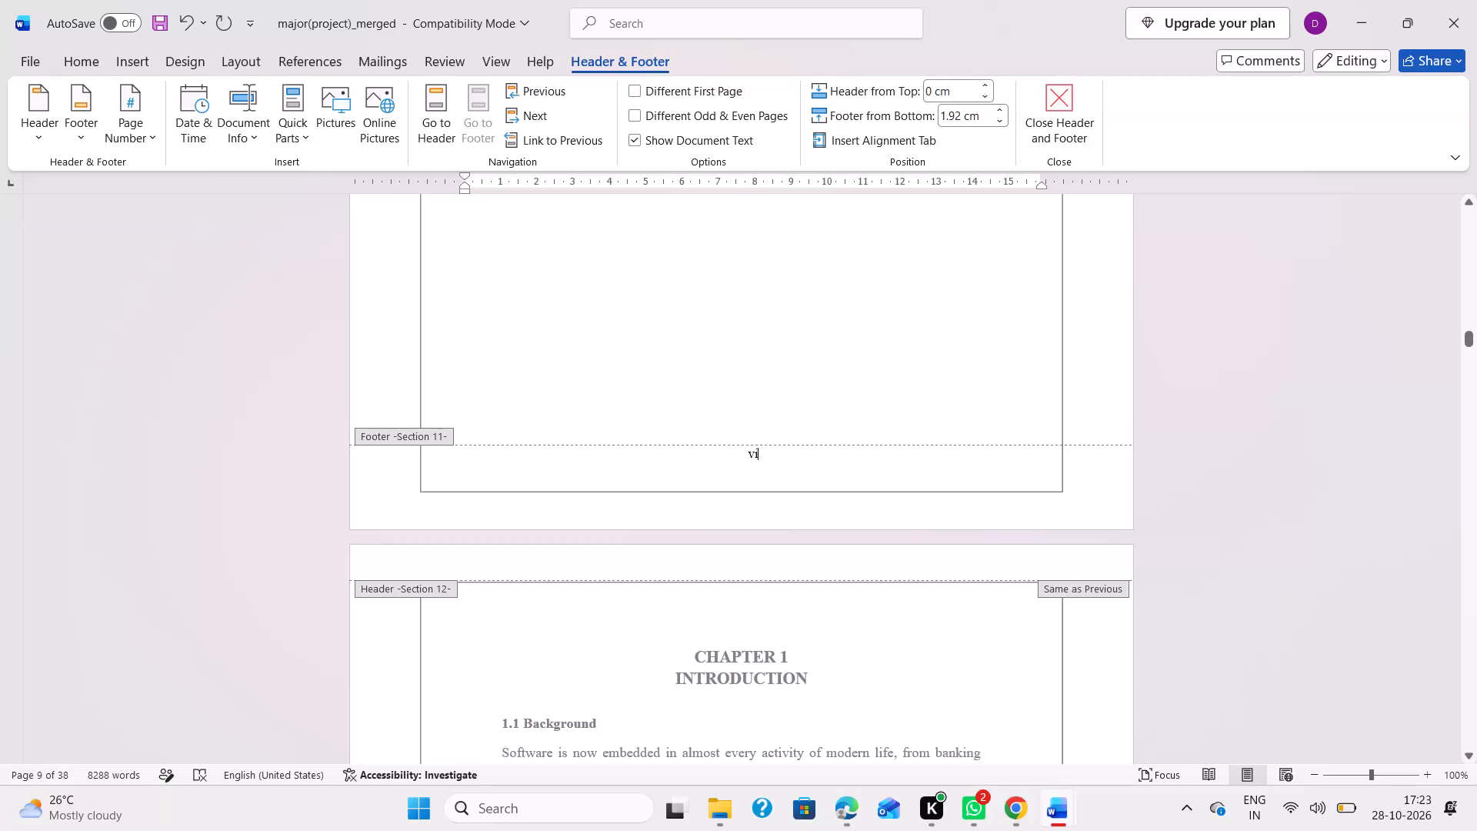
left_click(726, 454)
left_click(779, 452)
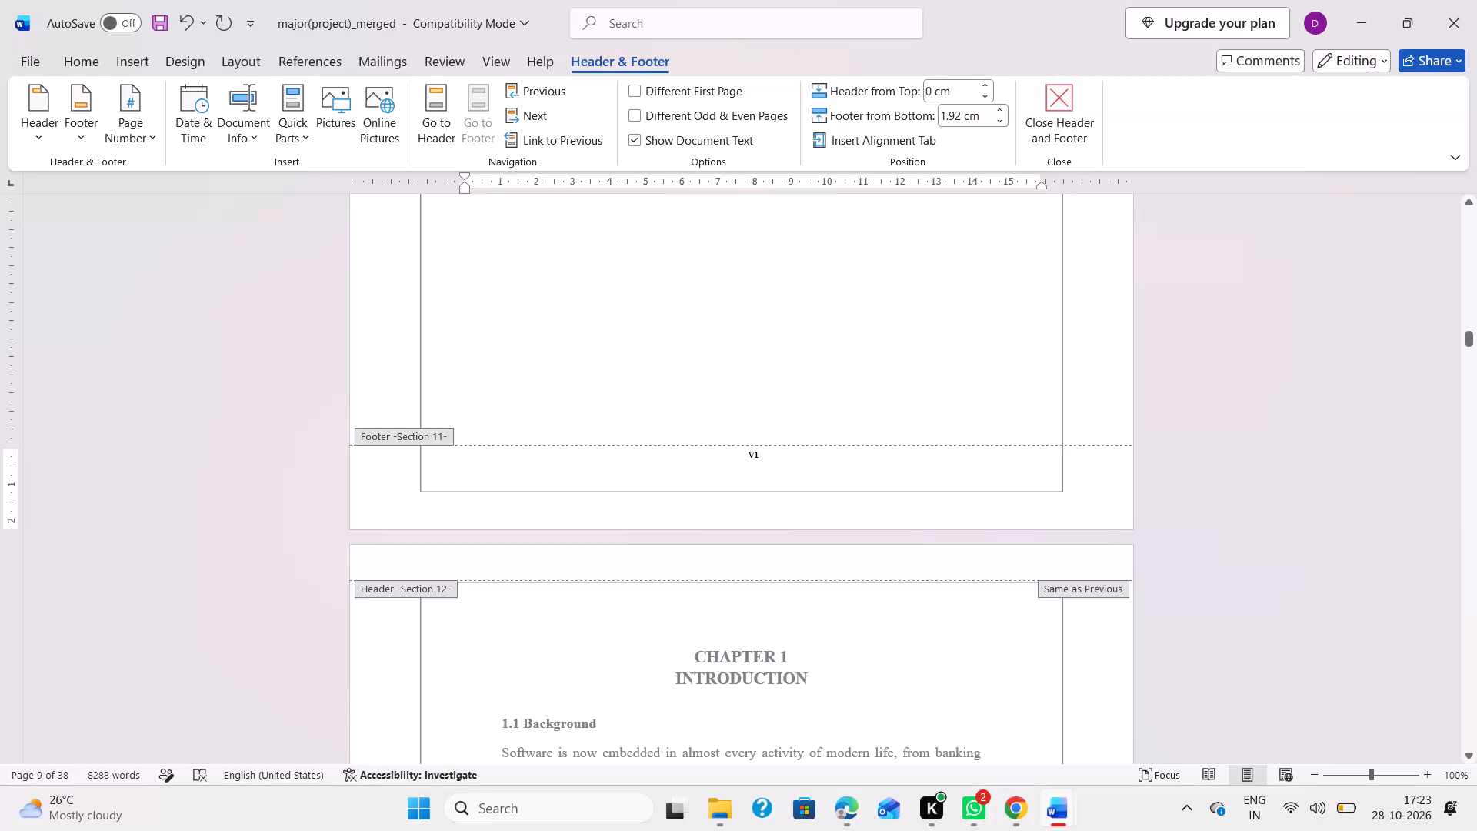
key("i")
scroll(779, 452, "up", 4)
scroll(779, 452, "down", 7)
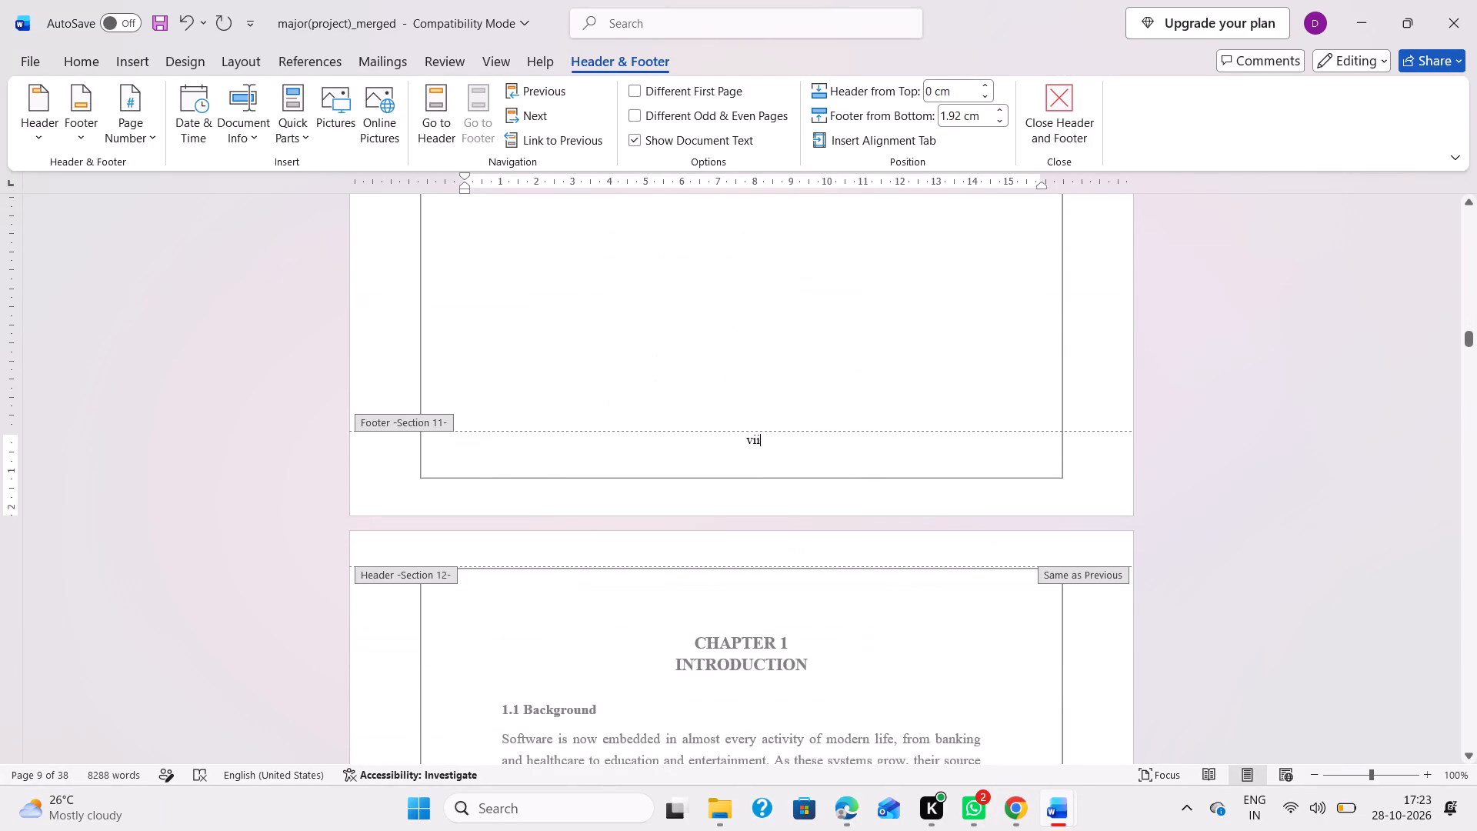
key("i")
Check the Roman page numbers in the preliminary page footers and table of contents, going back from List of Figures to the cover pages.
scroll(779, 452, "up", 3)
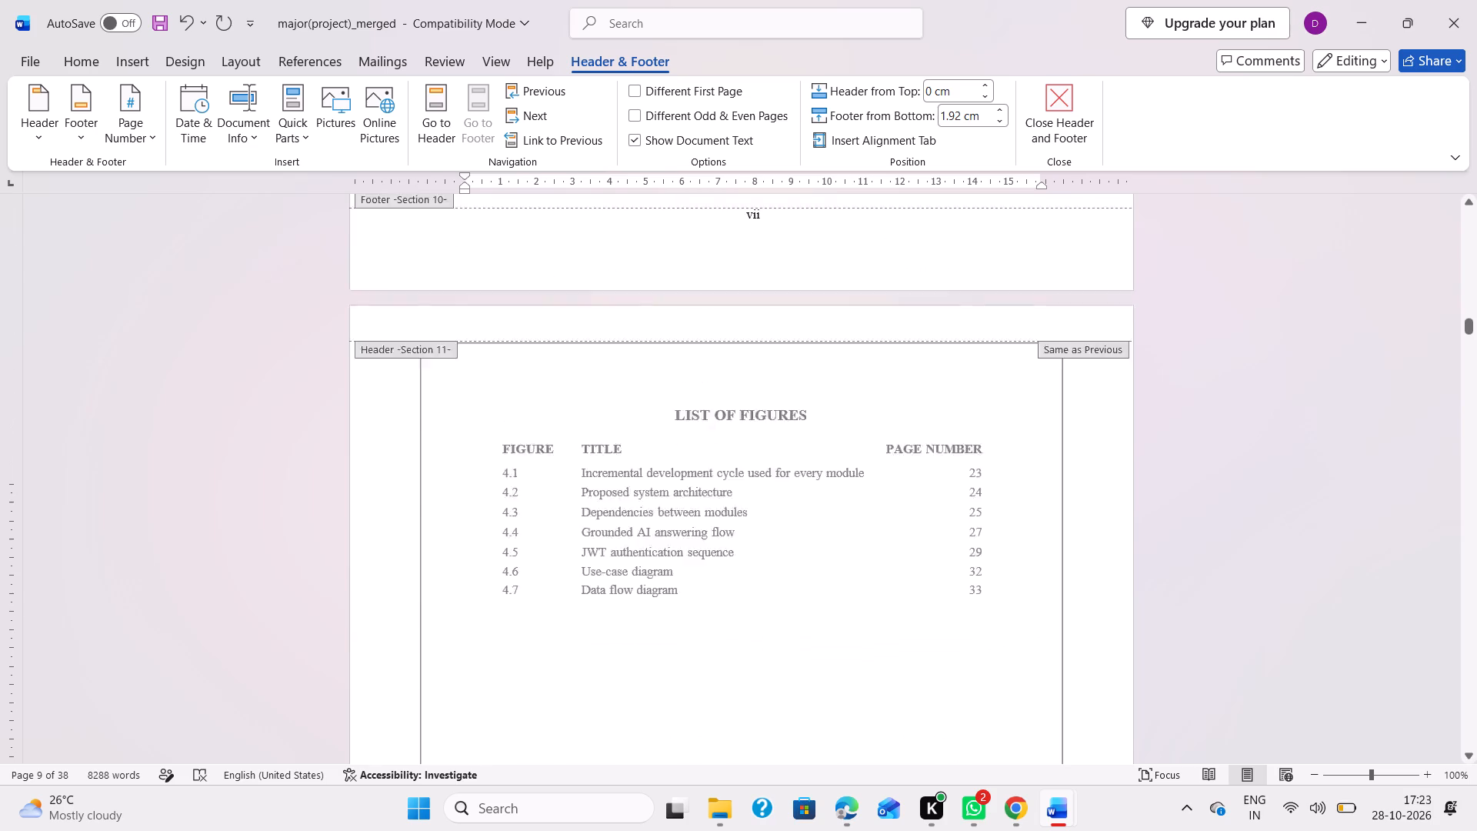
scroll(779, 452, "up", 4)
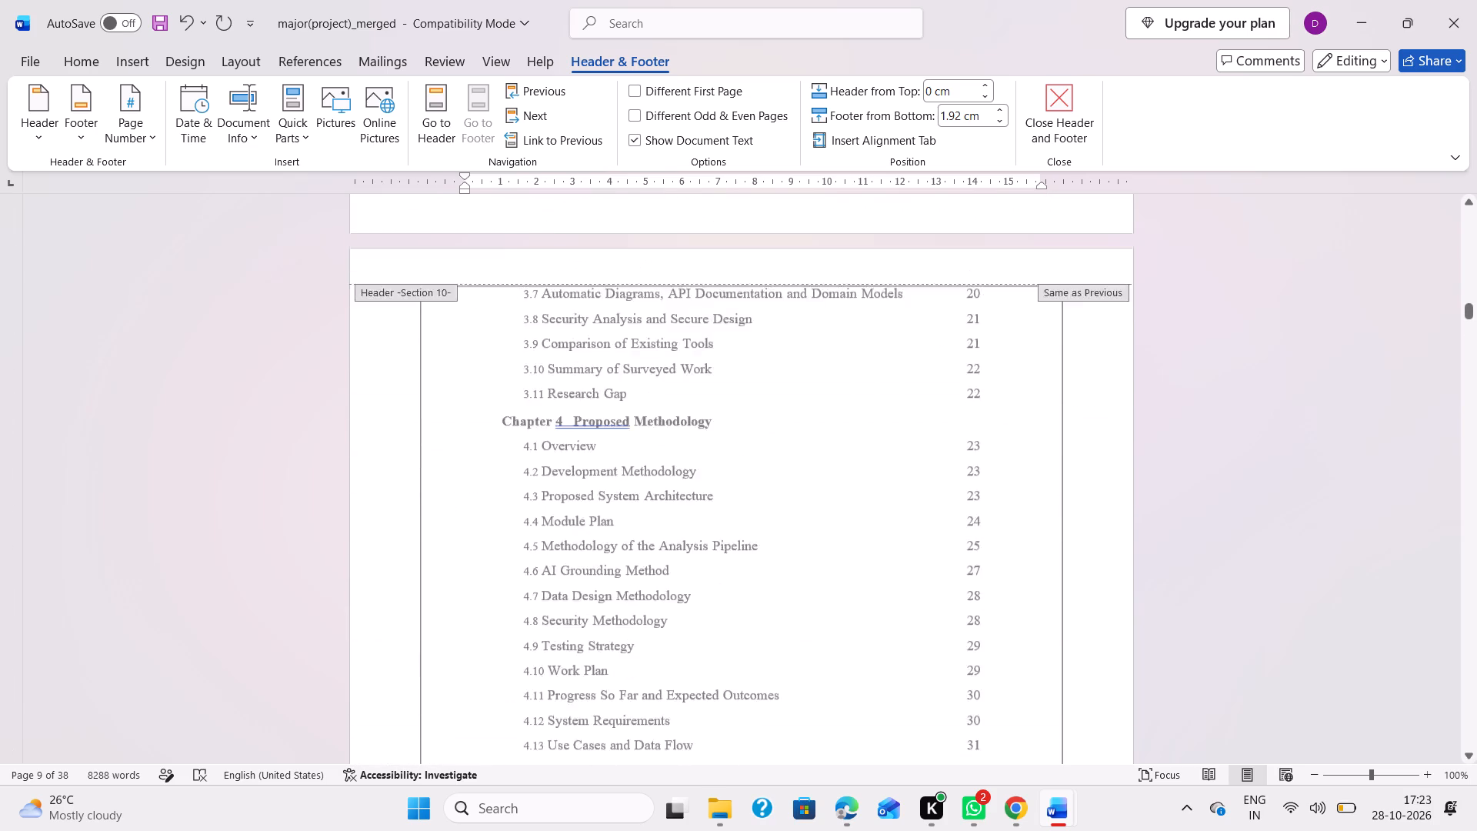
scroll(779, 452, "up", 2)
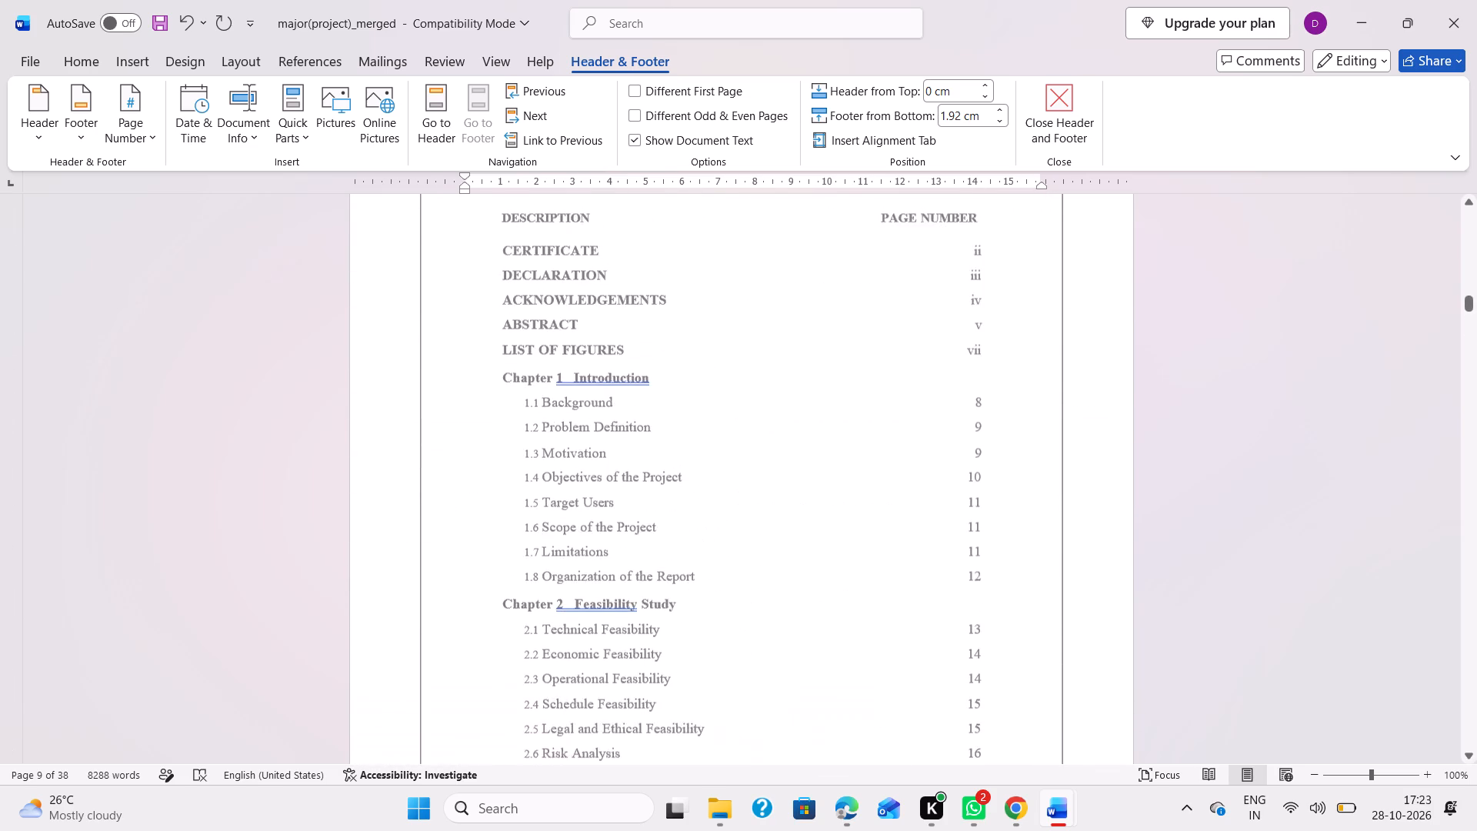
scroll(779, 452, "up", 7)
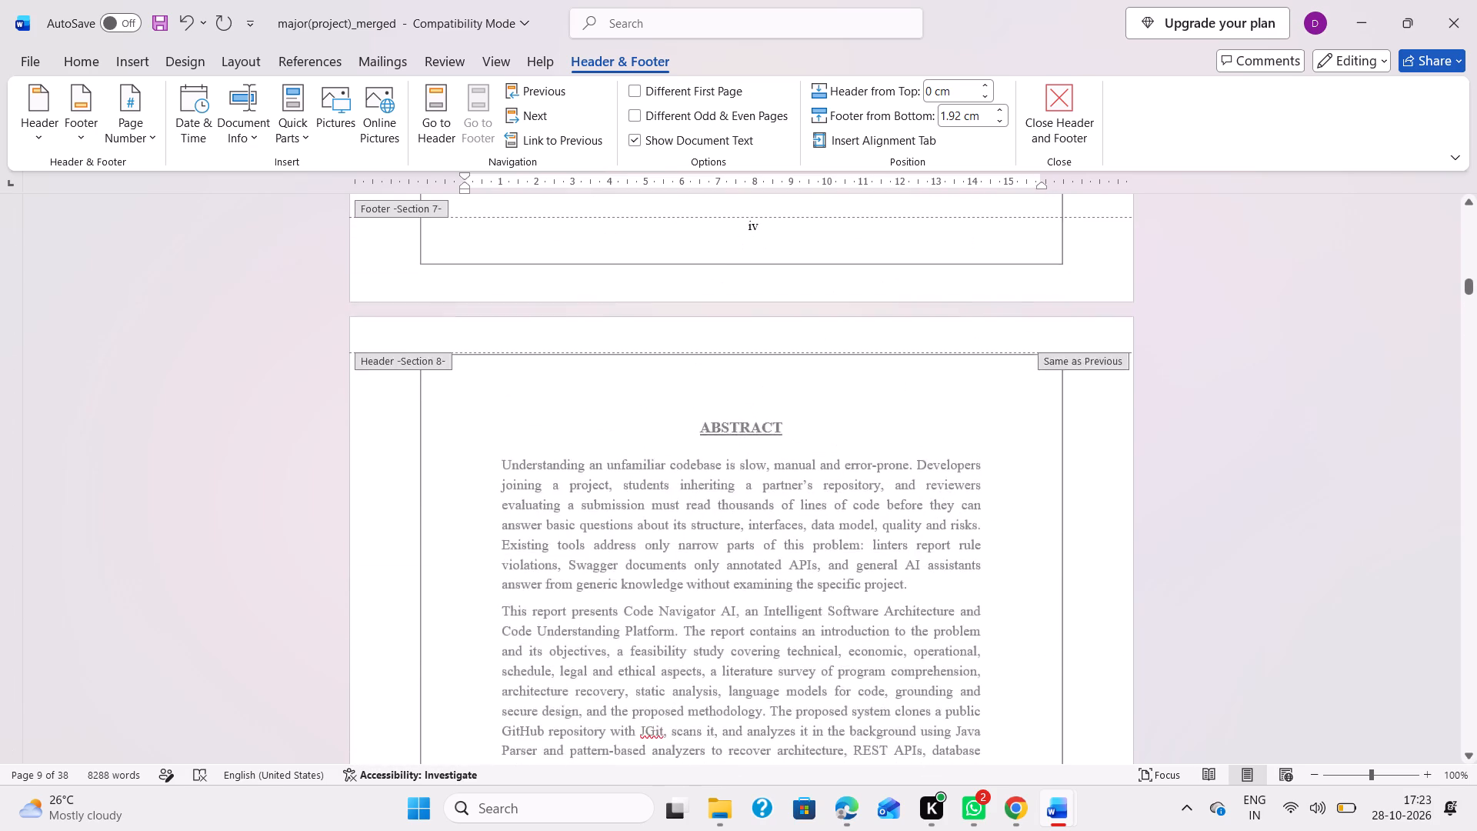
scroll(779, 452, "up", 6)
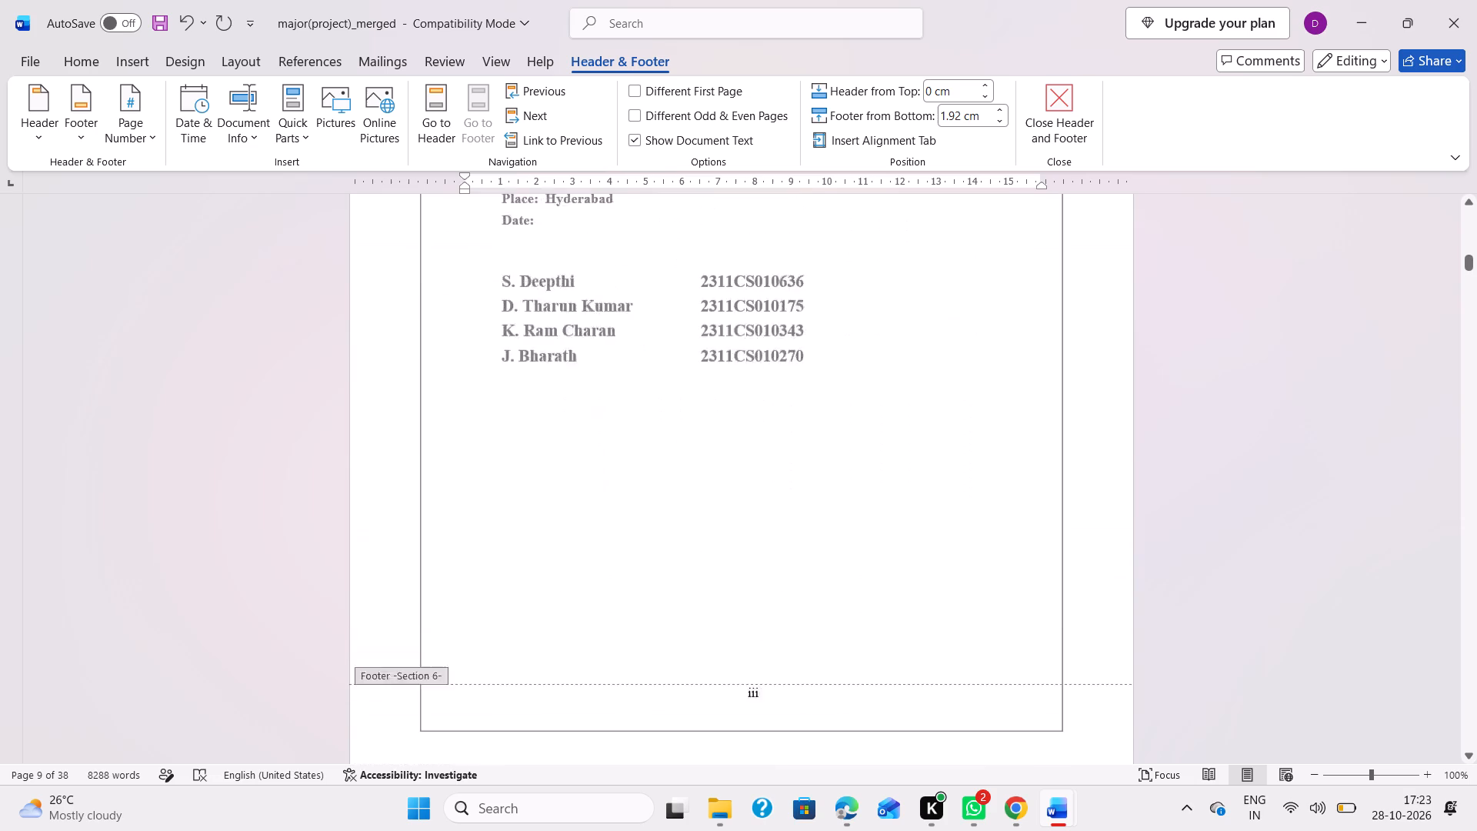
scroll(779, 452, "up", 8)
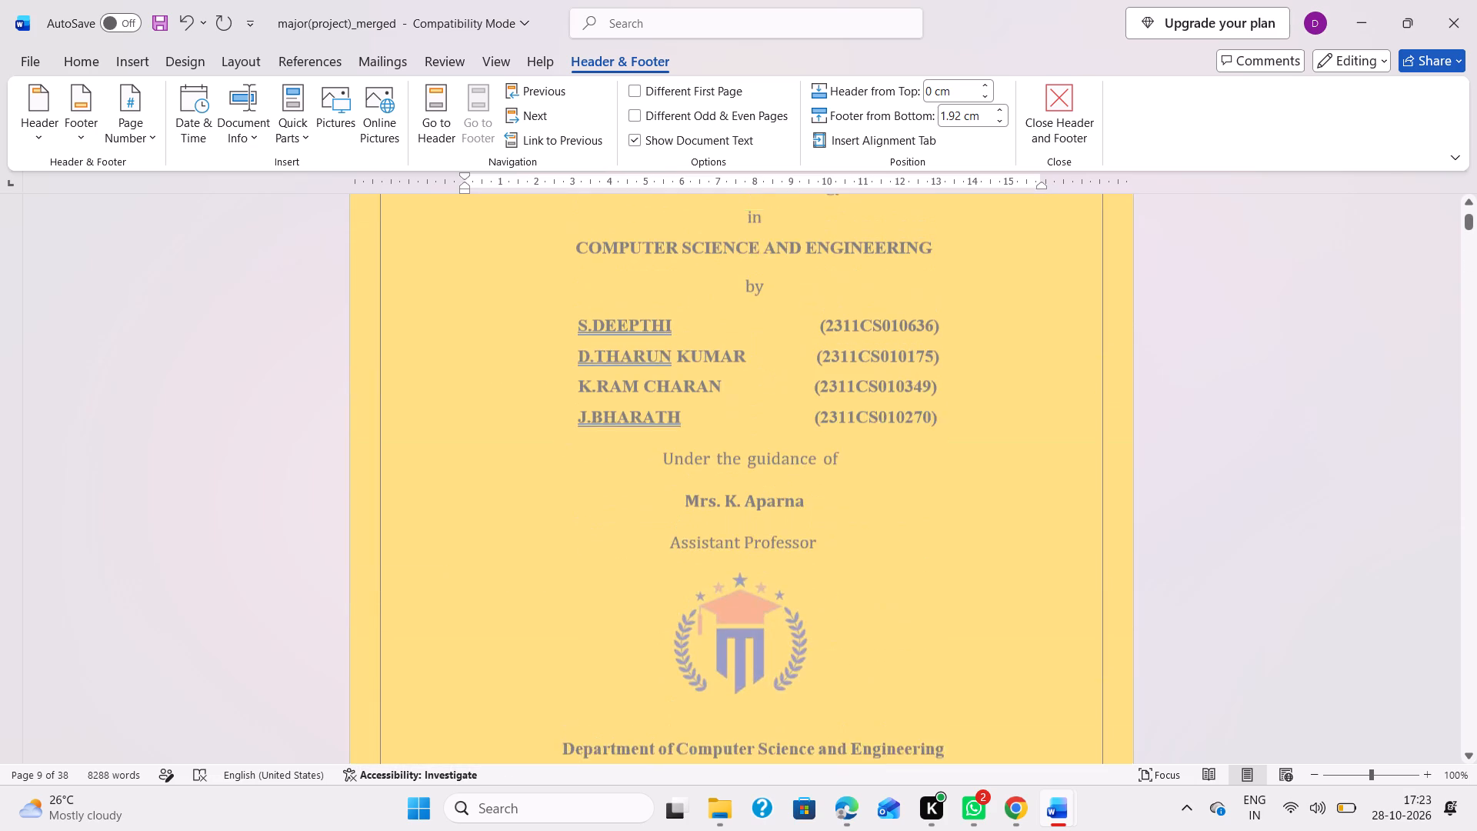
scroll(779, 452, "down", 5)
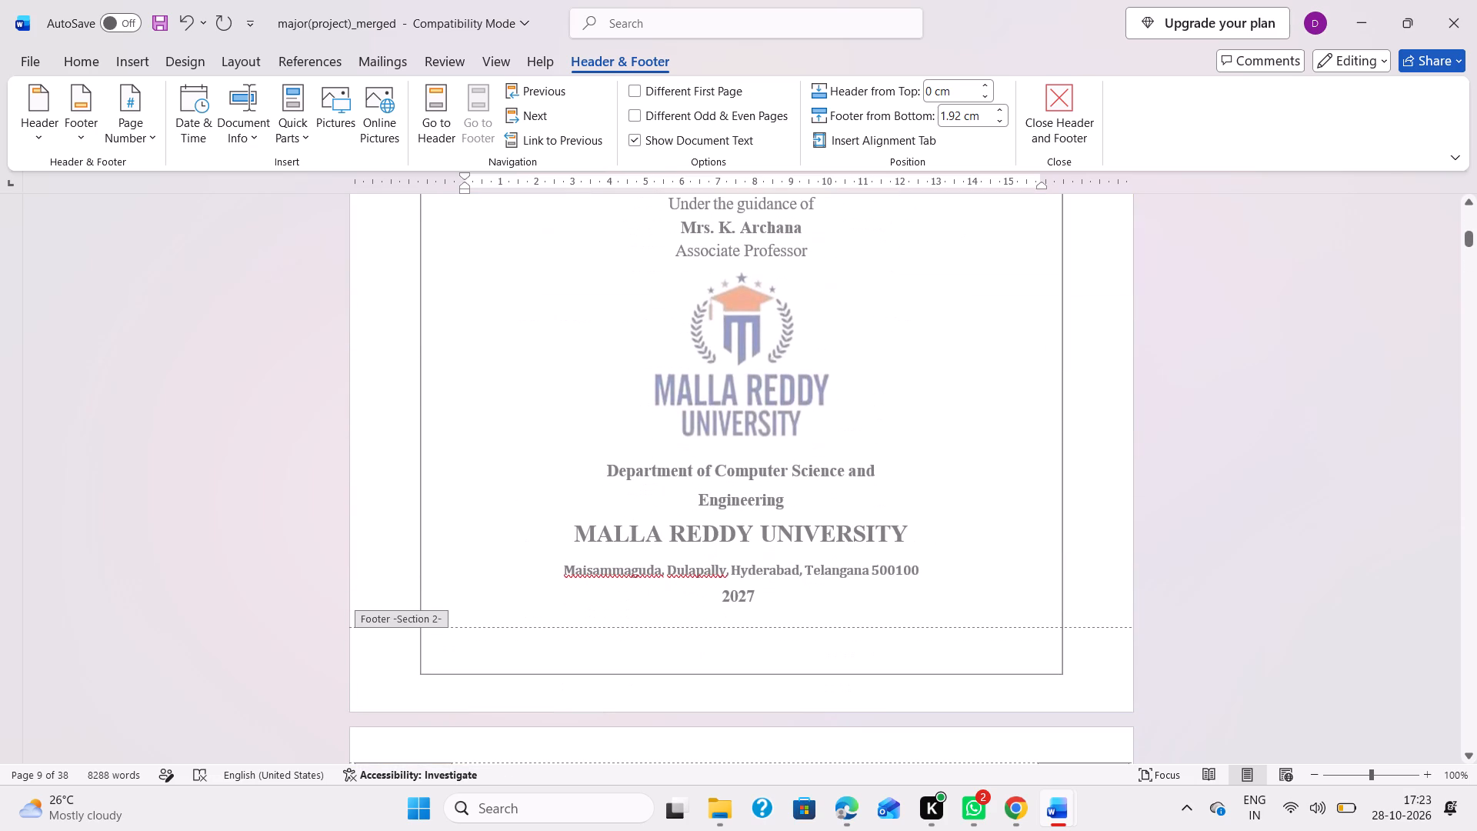
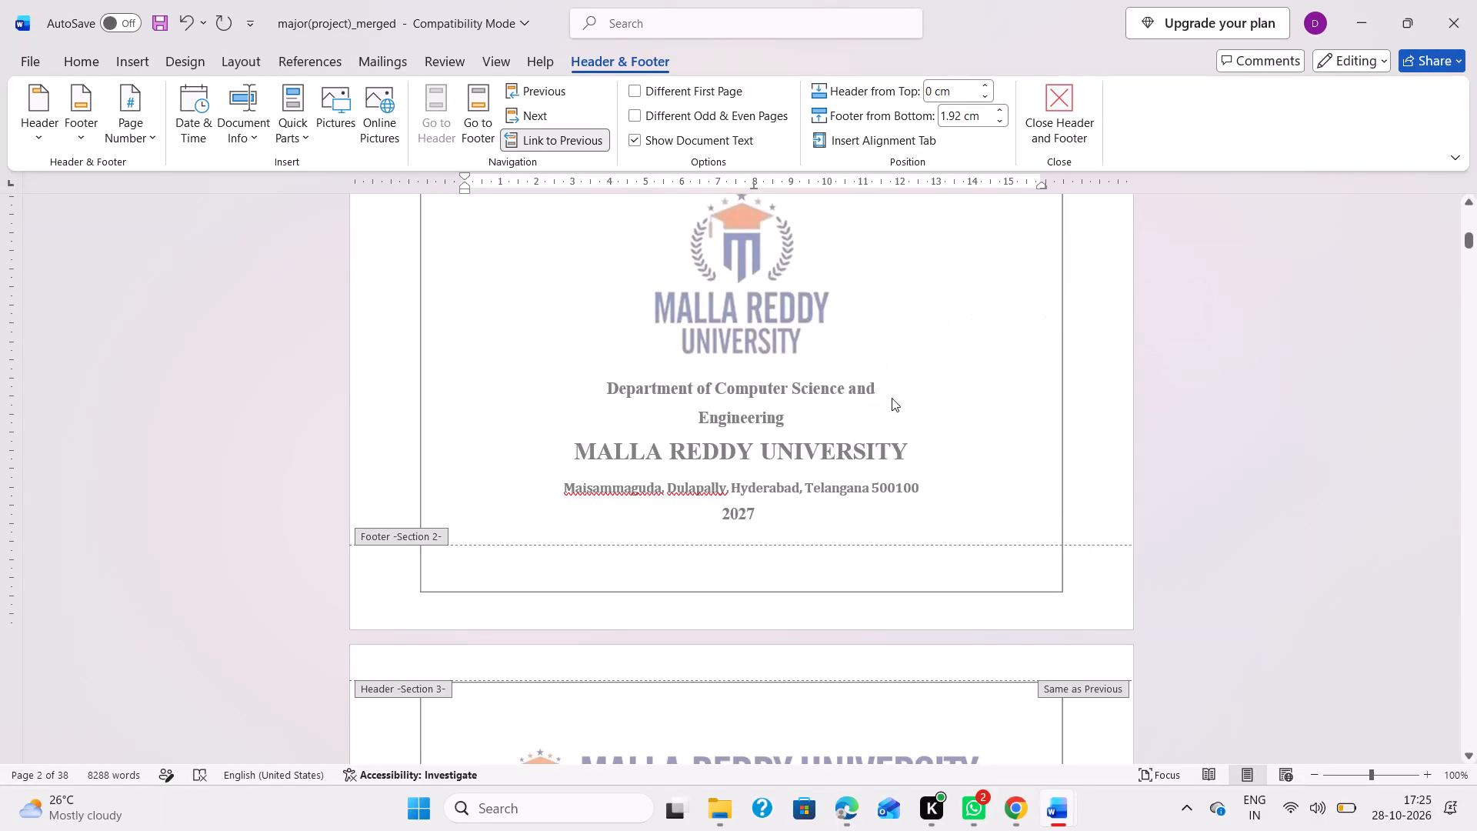
Leave footer editing and check the page numbering from the second title page through the start of the Declaration page.
double_click(993, 391)
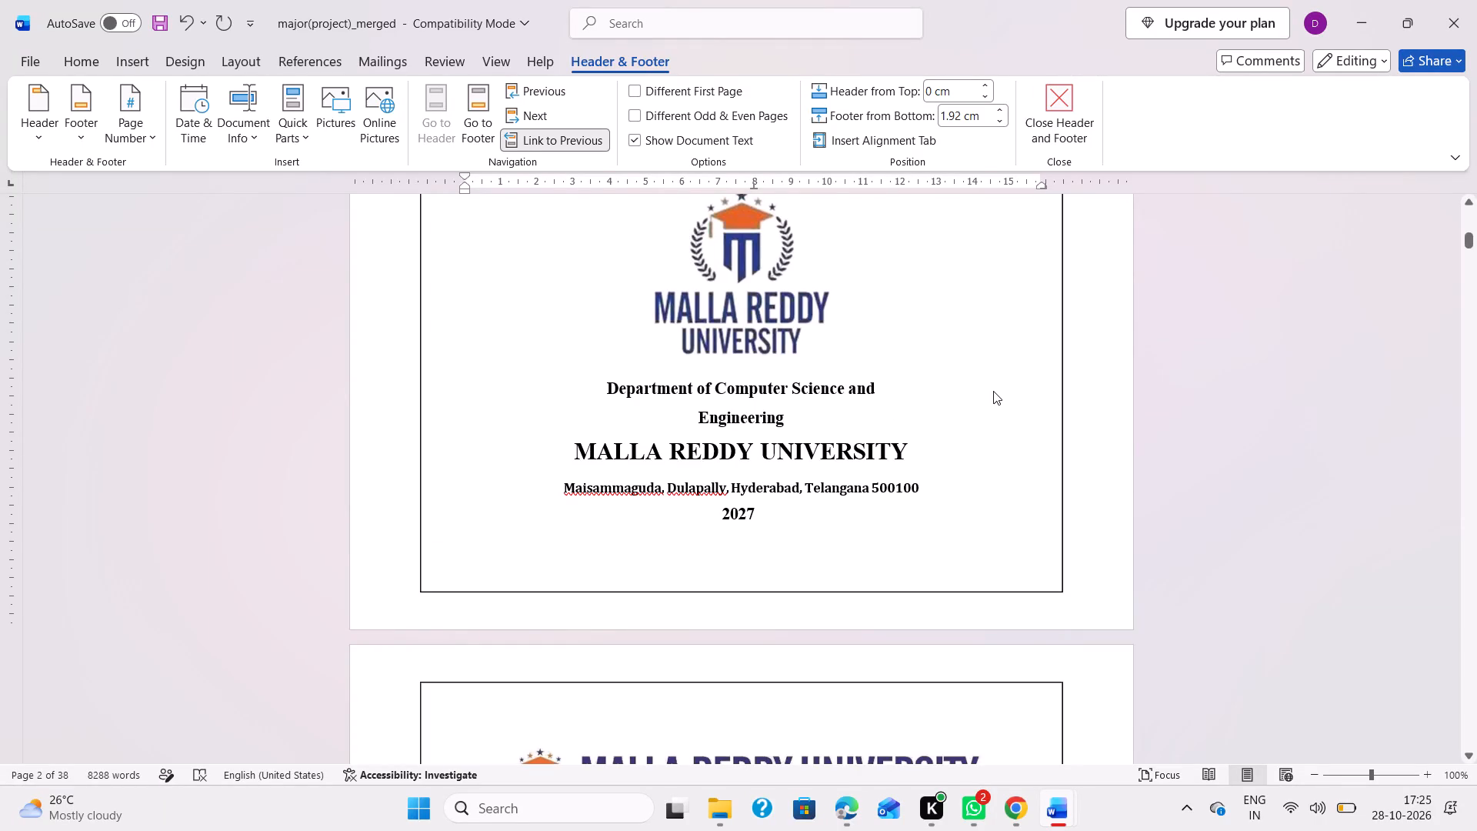
scroll(912, 451, "down", 6)
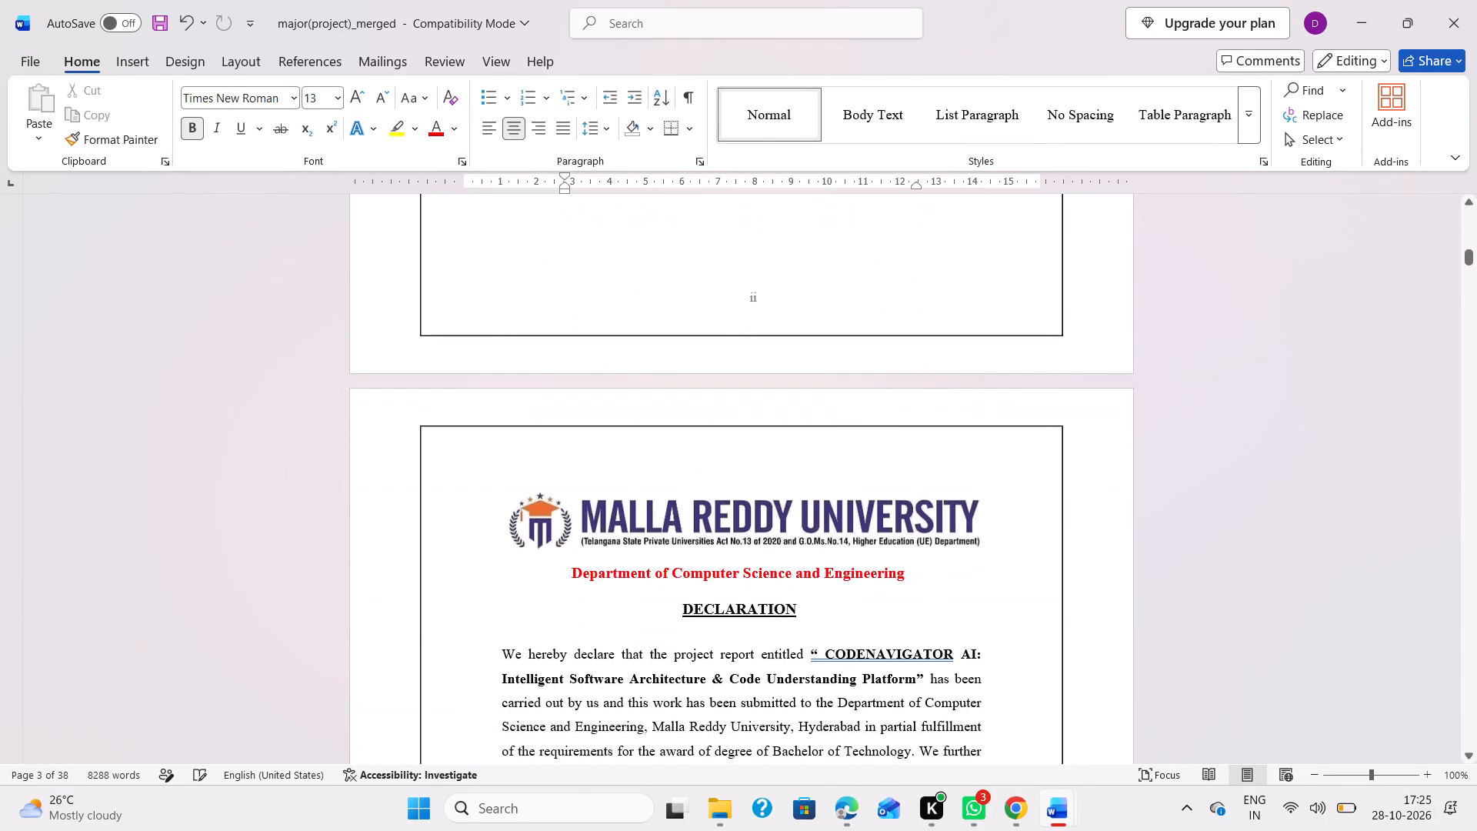
scroll(890, 409, "up", 6)
scroll(890, 409, "down", 5)
Switch from the report to the WhatsApp window.
key("alt+Tab")
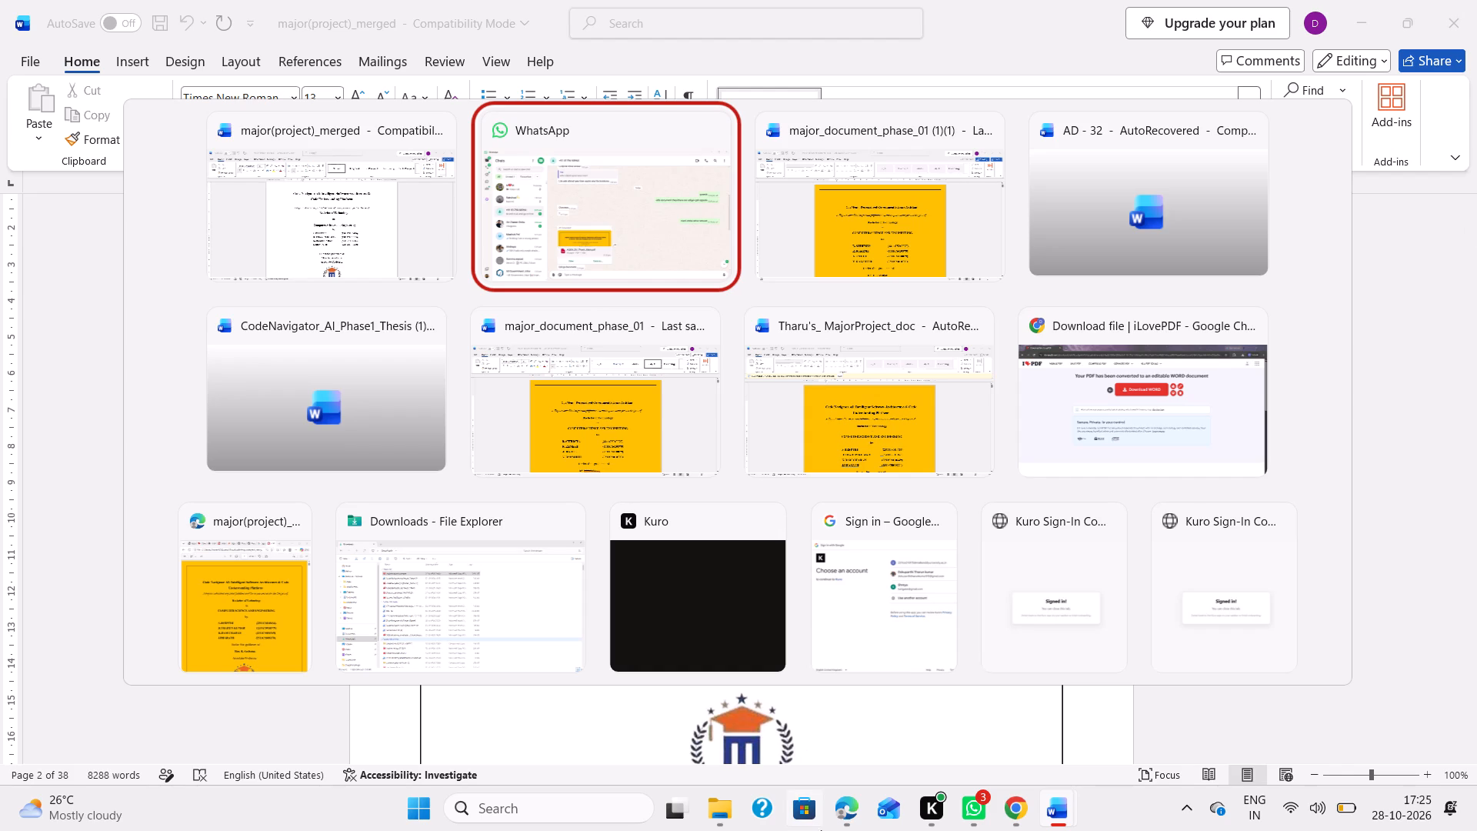
Switch to Microsoft Edge and compare the merged report PDF's cover page with the title page in the Word document.
left_click(846, 817, "alt")
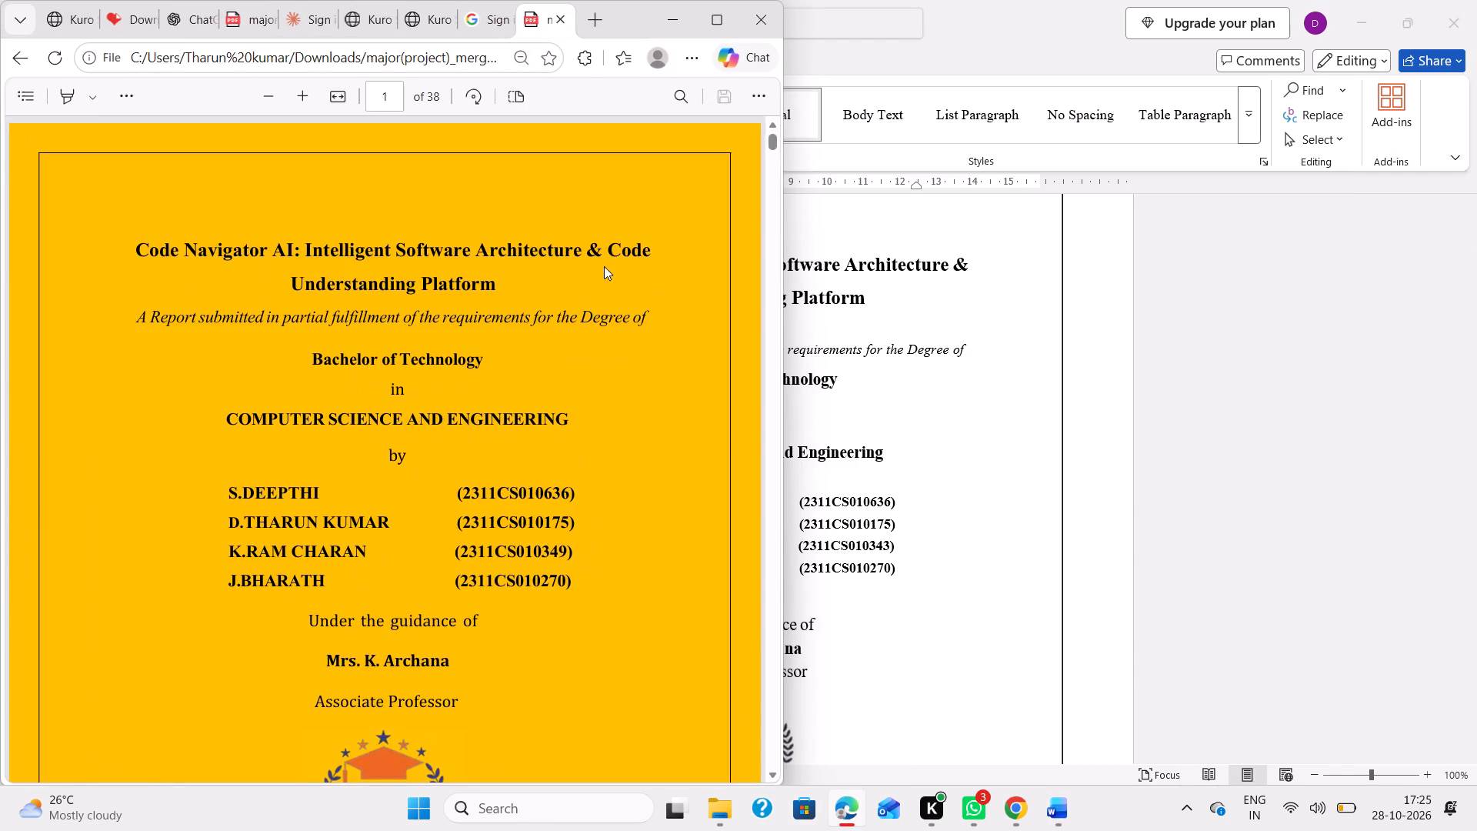
left_click(961, 460)
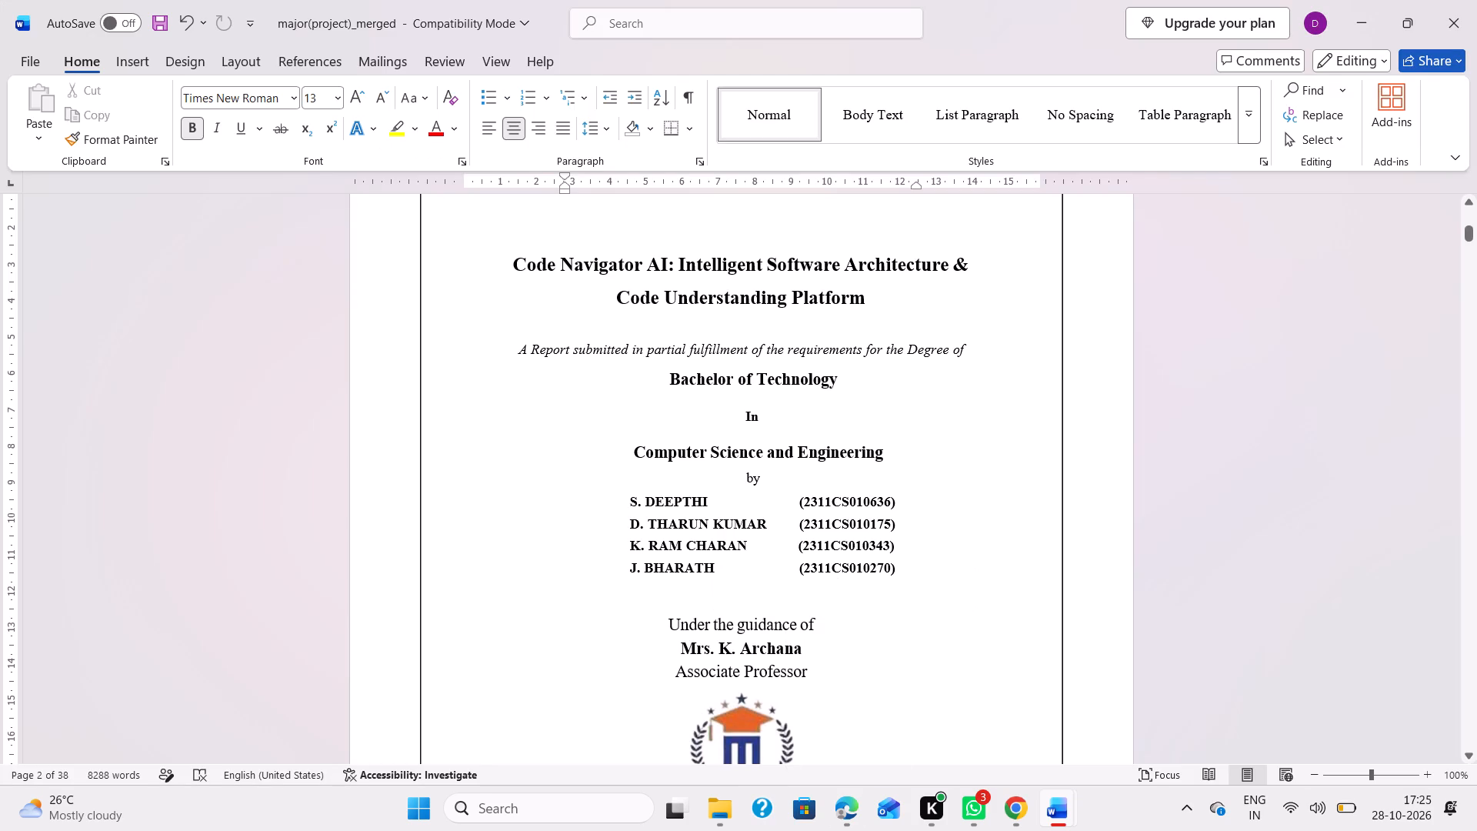
key("alt+Tab")
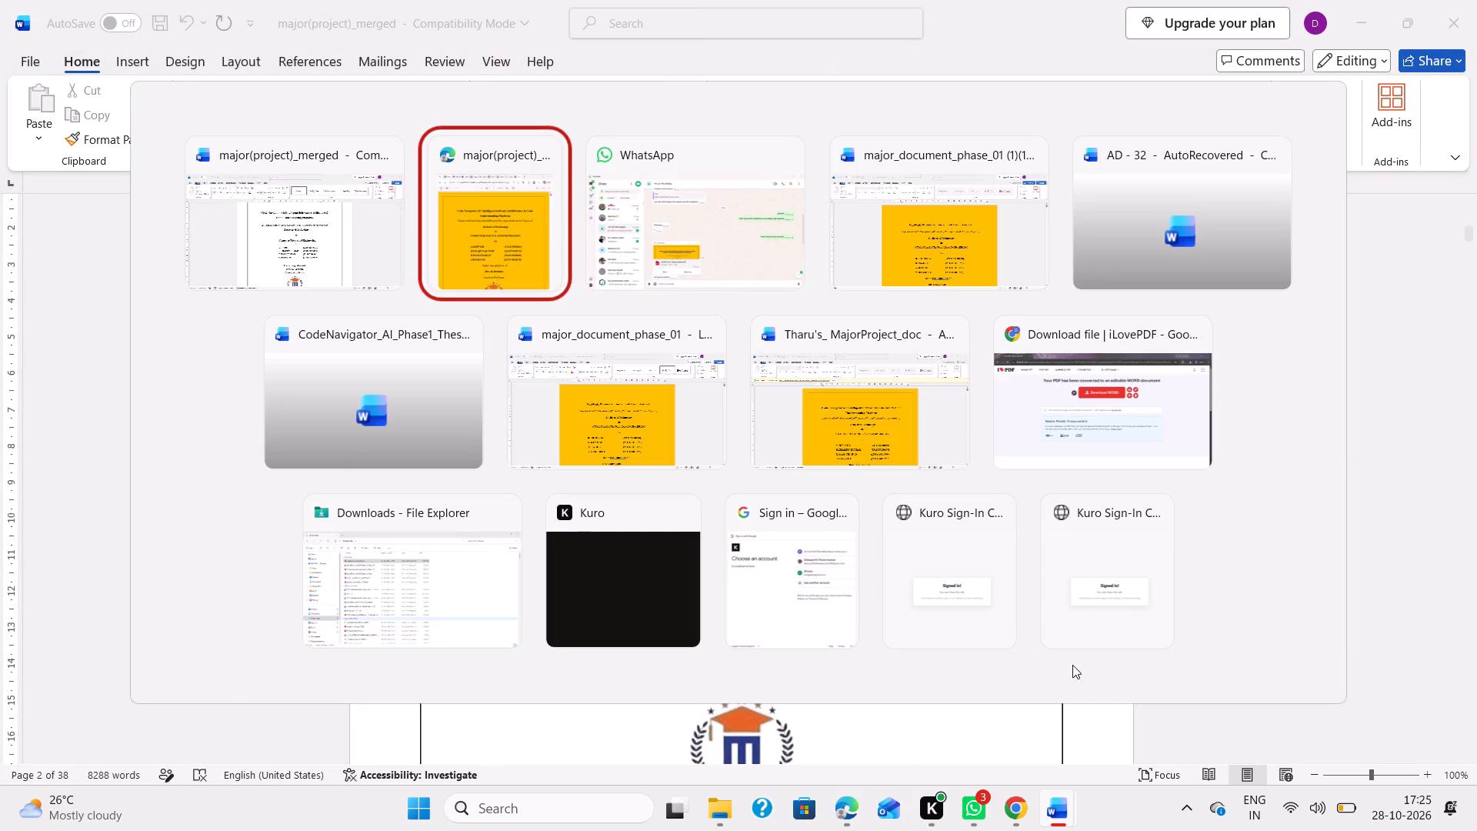
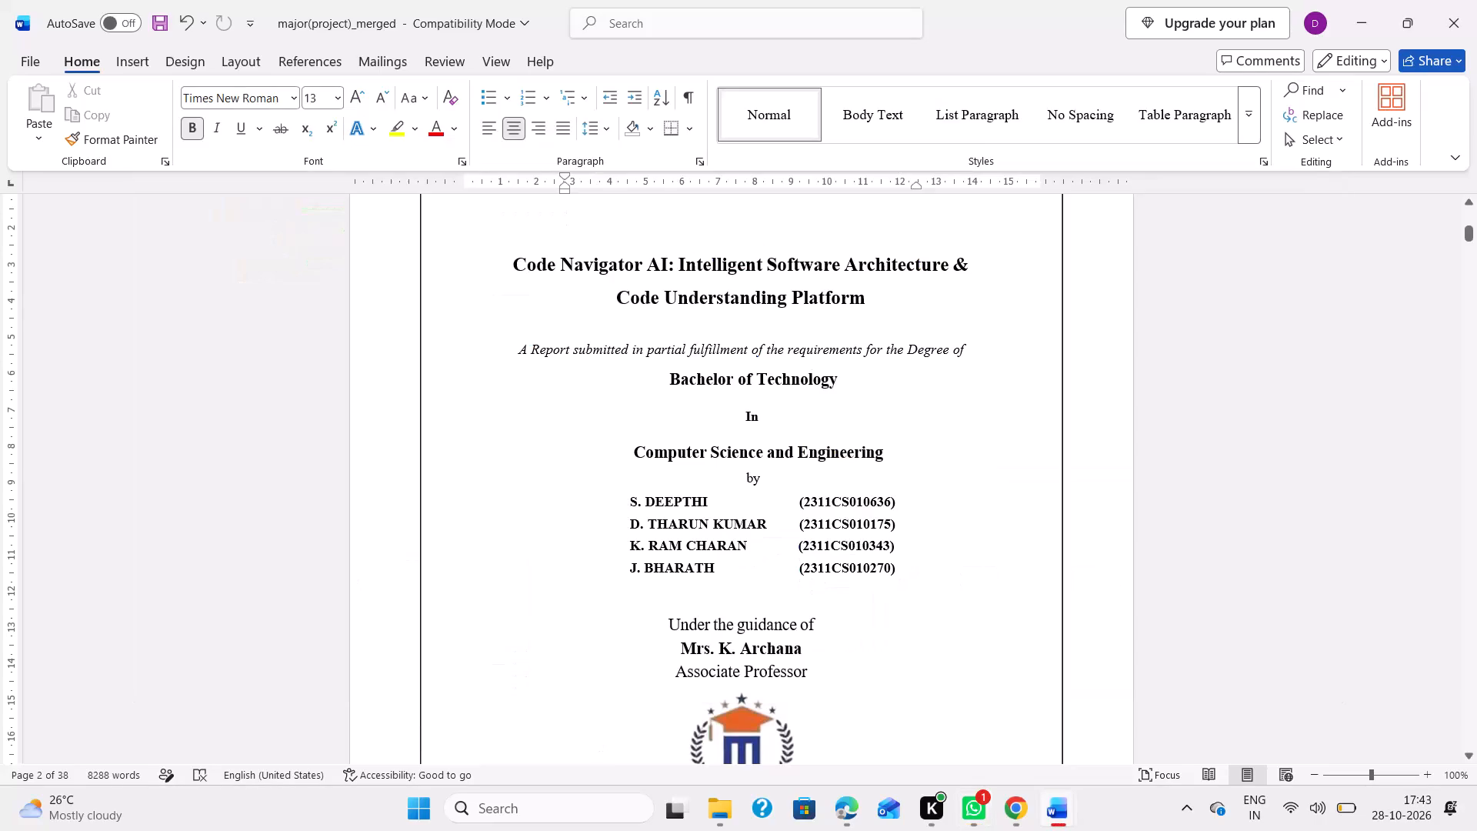
Correct the guide's name on the inner title page to match the guide named on the yellow cover page.
scroll(771, 609, "down", 1)
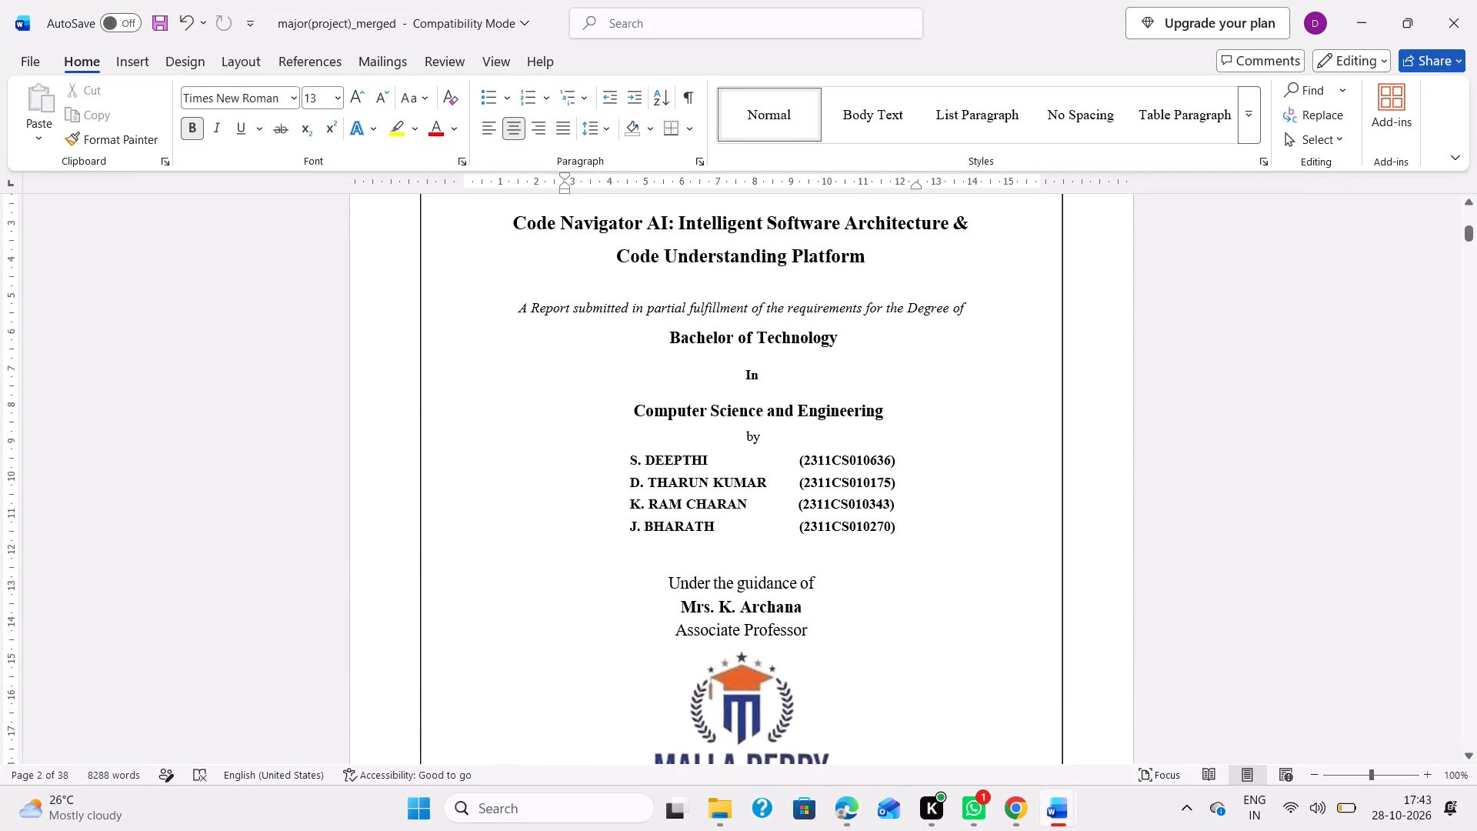
left_click(802, 610)
key("BackSpace")
key("BackSpace")
key("BackSpace")
key("BackSpace")
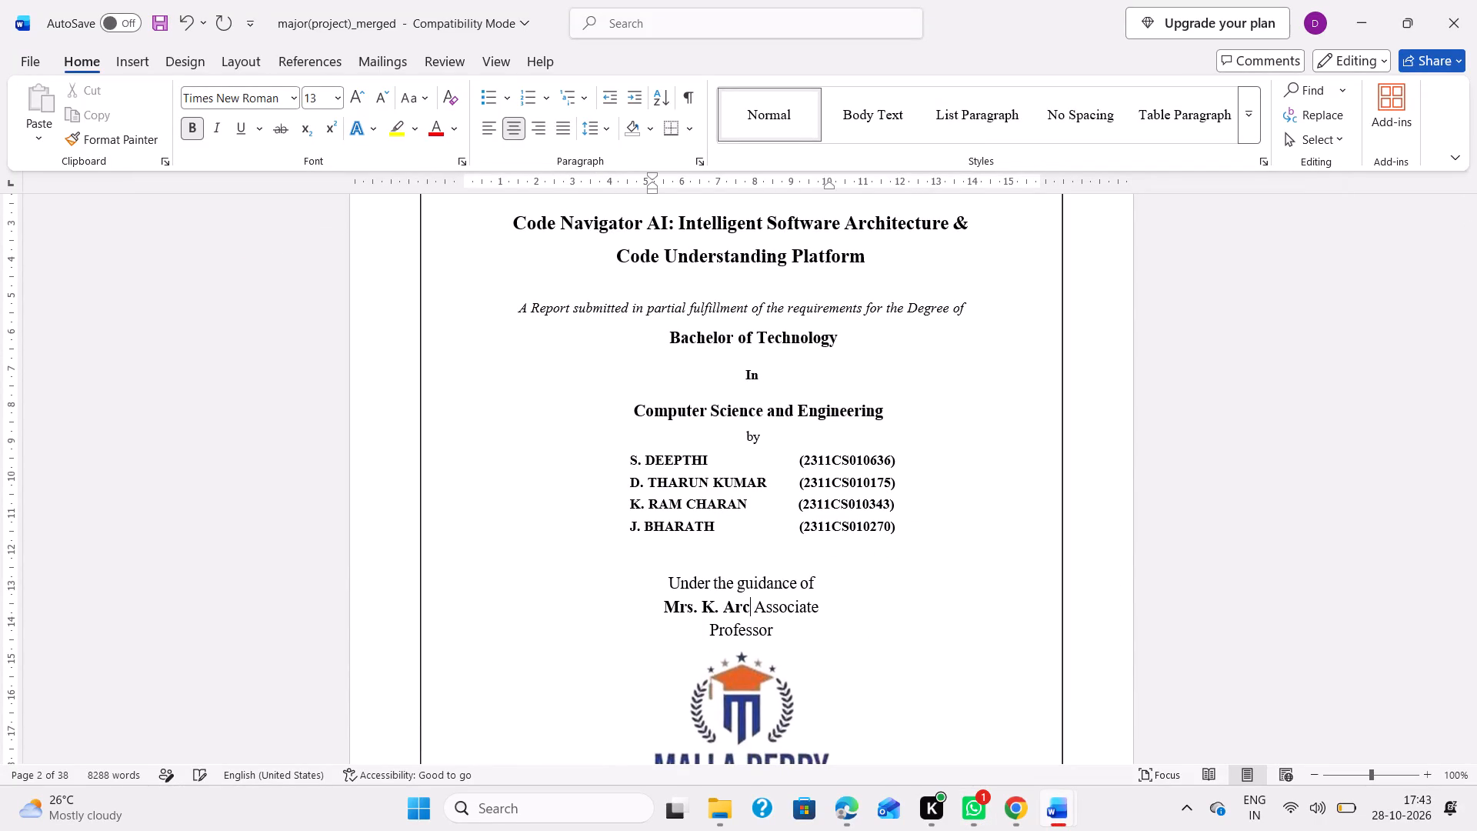
key("BackSpace")
key("BackSpace")
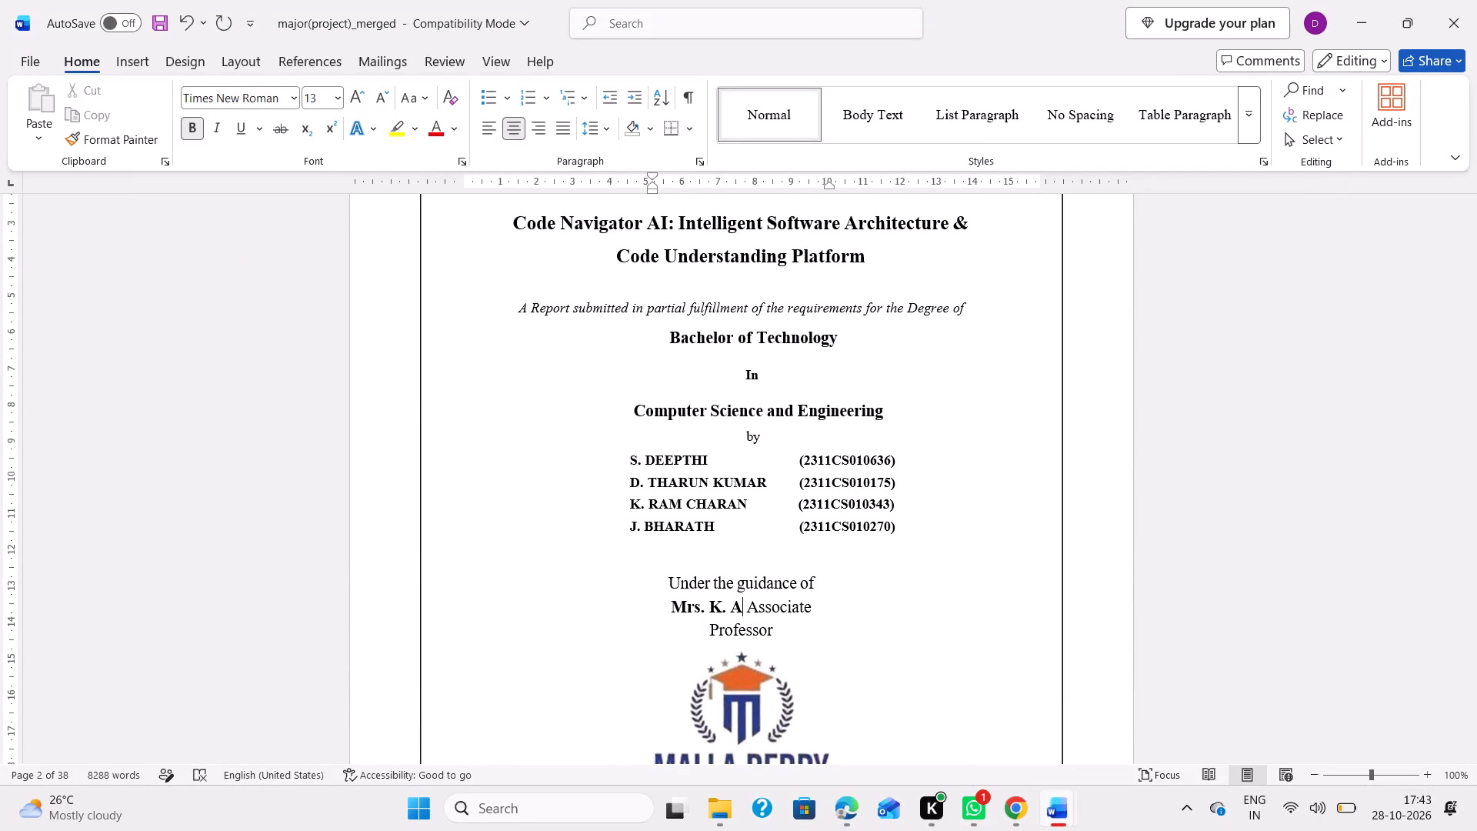
key("p")
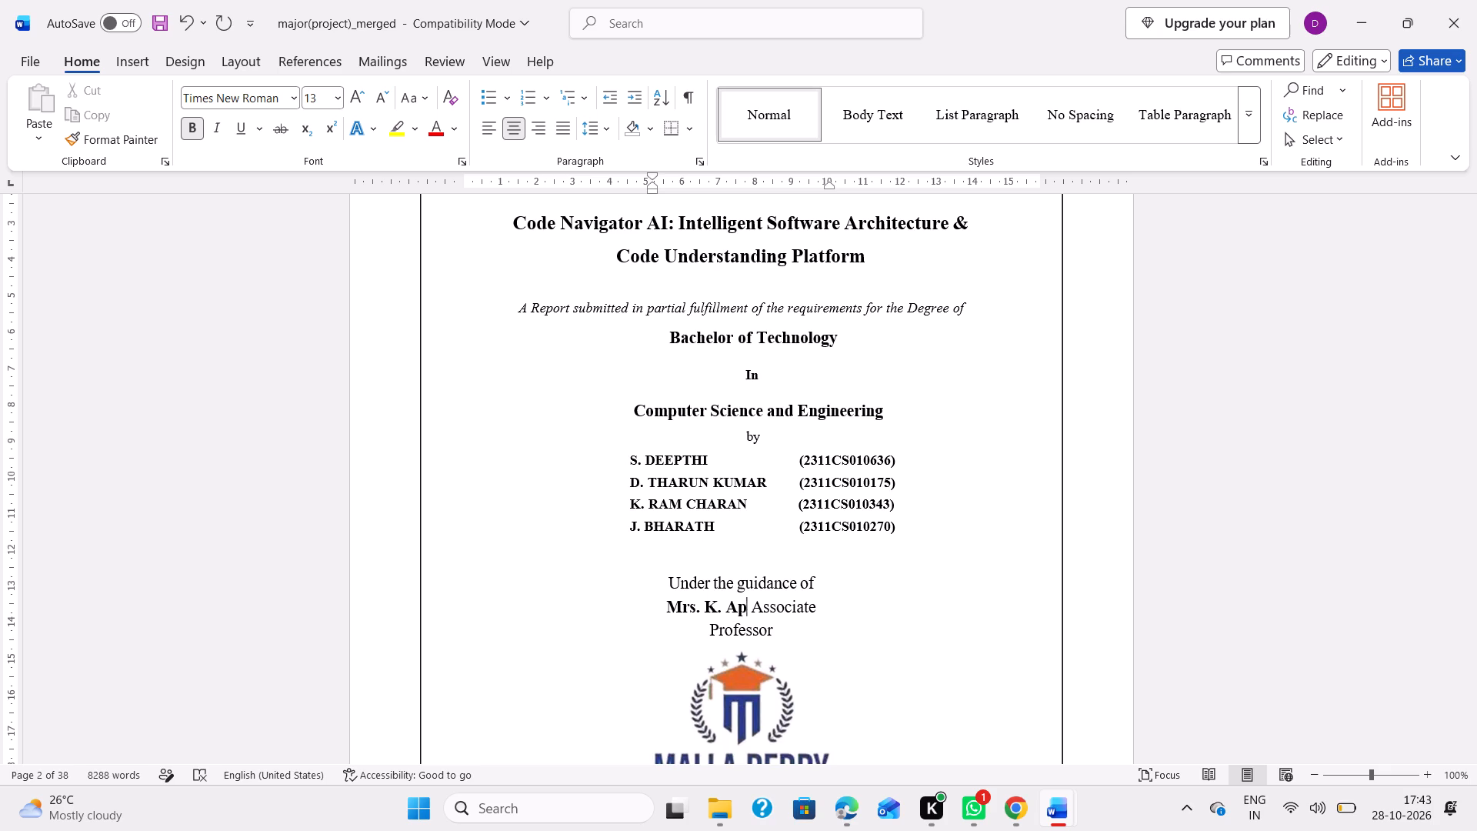
type("arna")
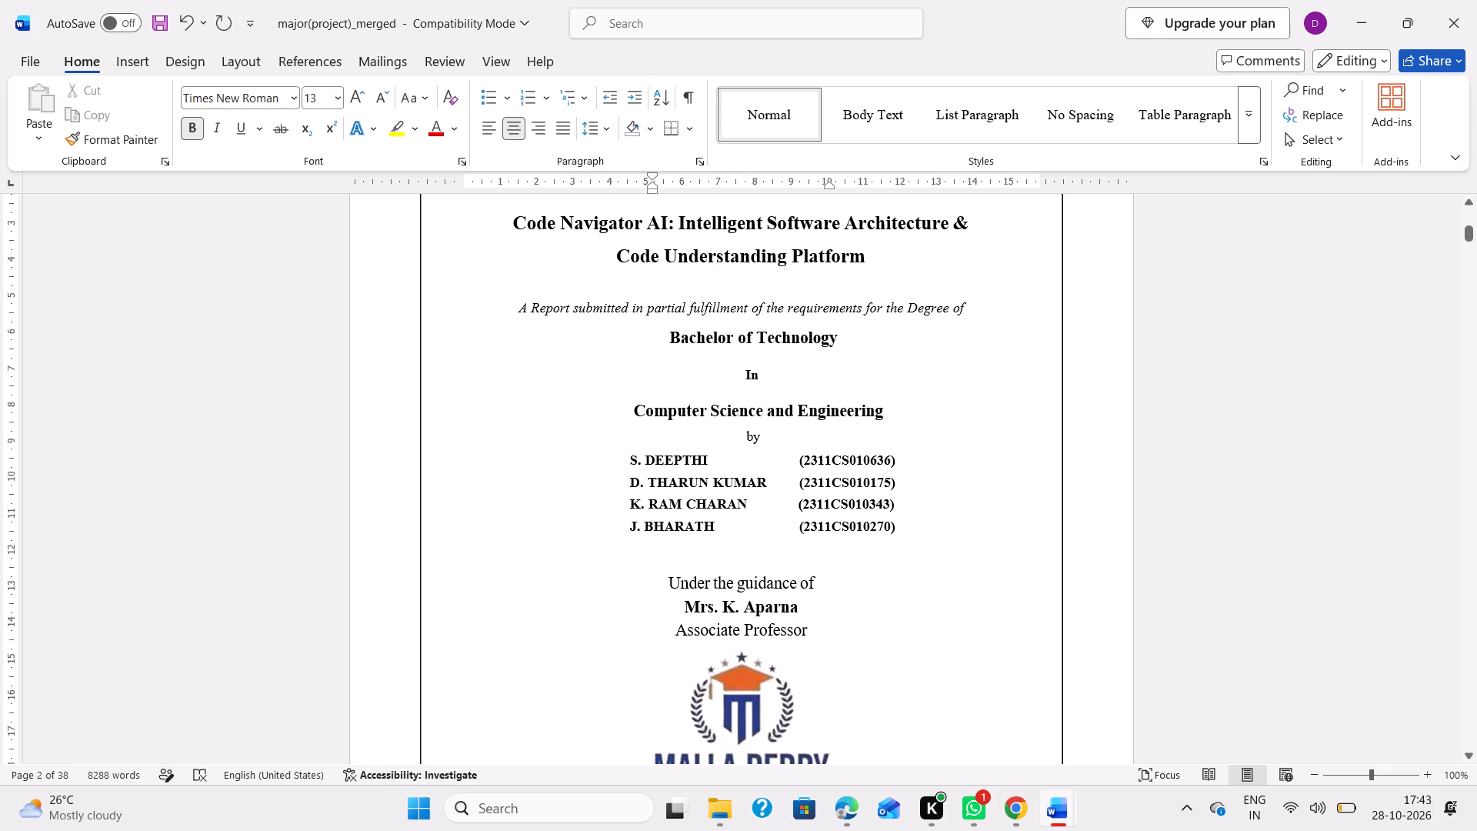
left_click(738, 632)
Review the front-matter pages up to the Acknowledgement, including their footers, and recheck the guide details on the cover page.
scroll(839, 559, "down", 3)
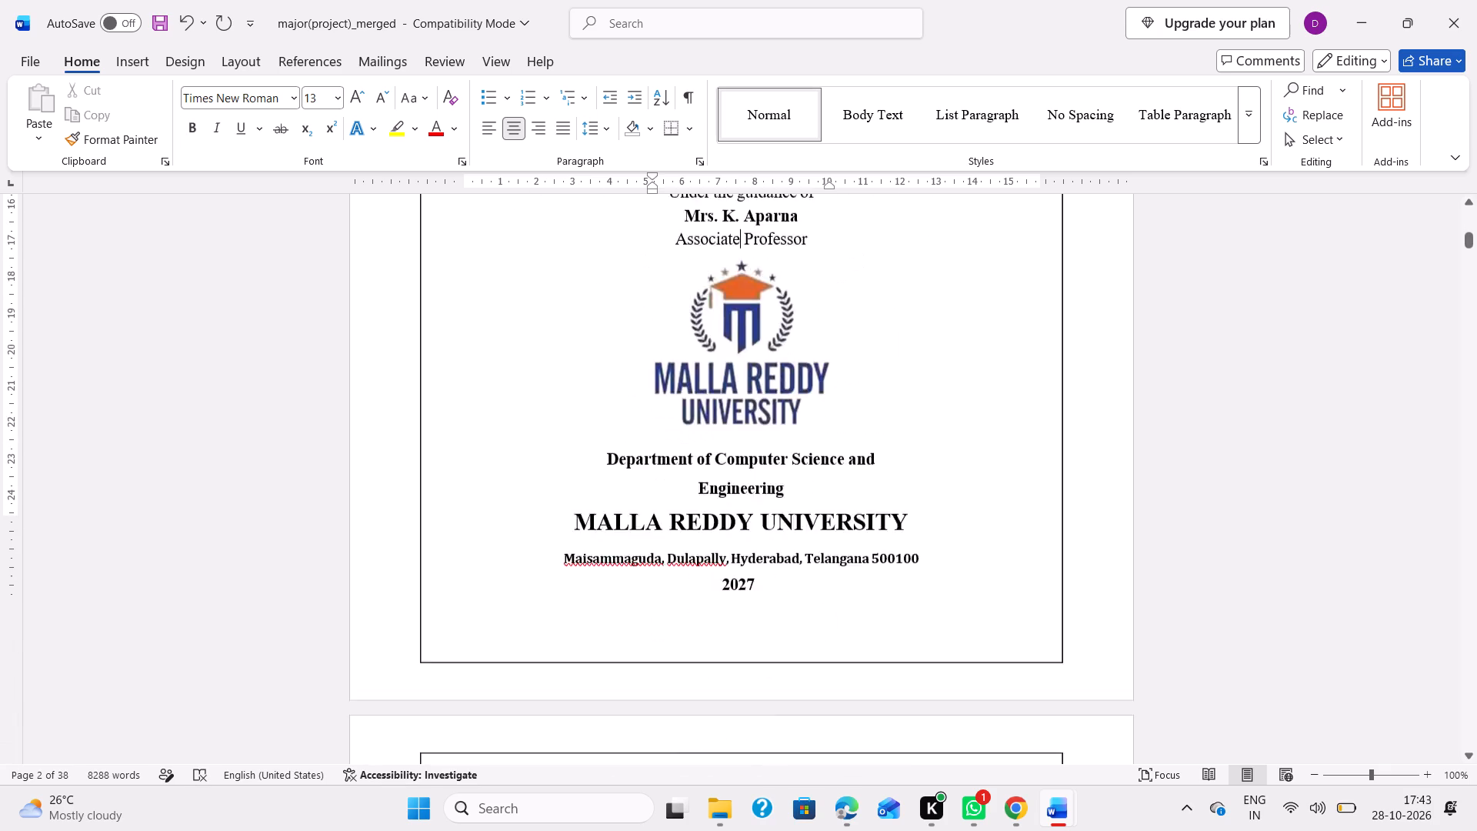
scroll(839, 559, "down", 6)
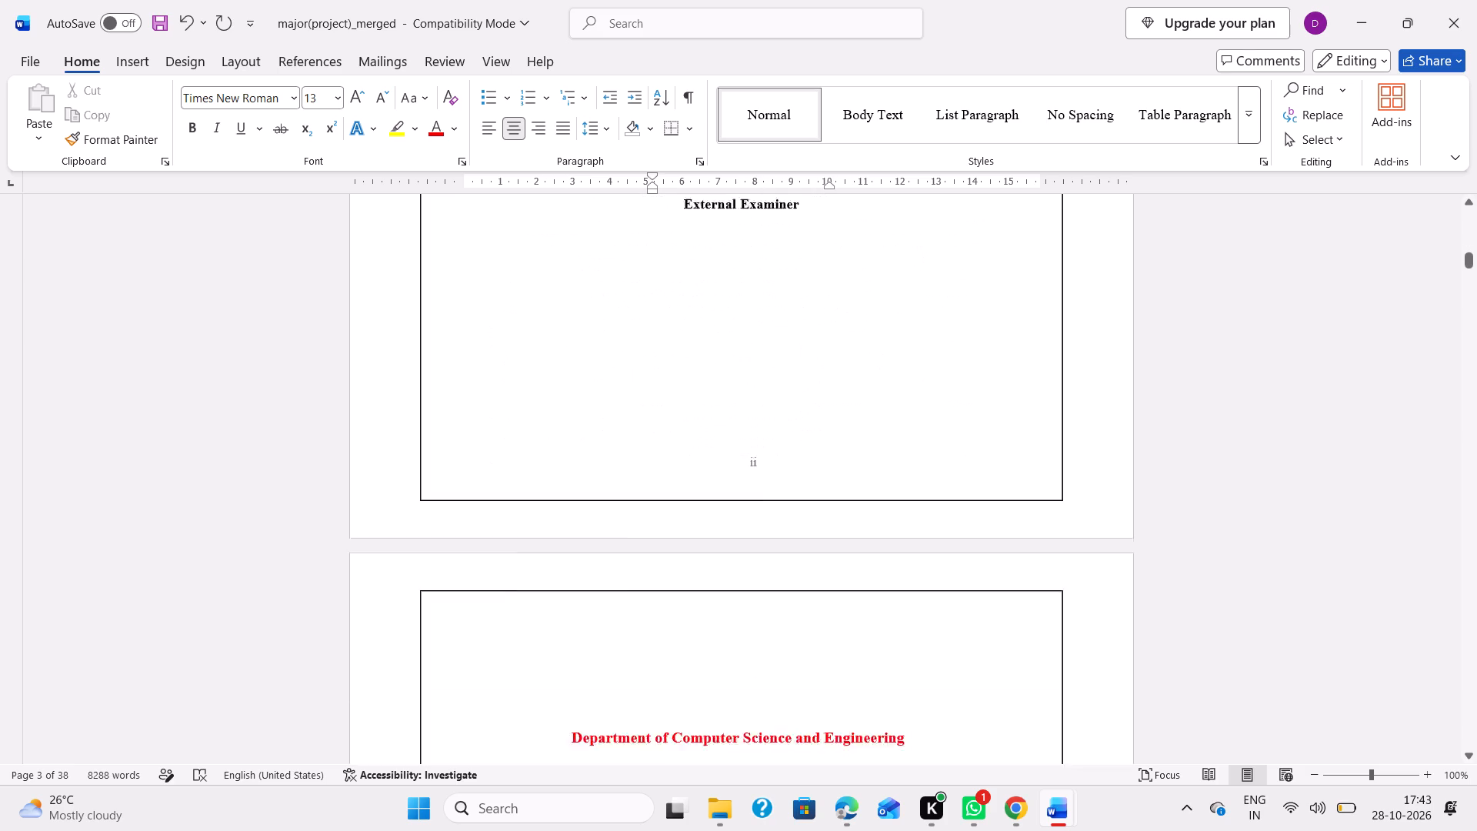
scroll(839, 559, "down", 1)
scroll(839, 559, "up", 1)
scroll(839, 559, "down", 4)
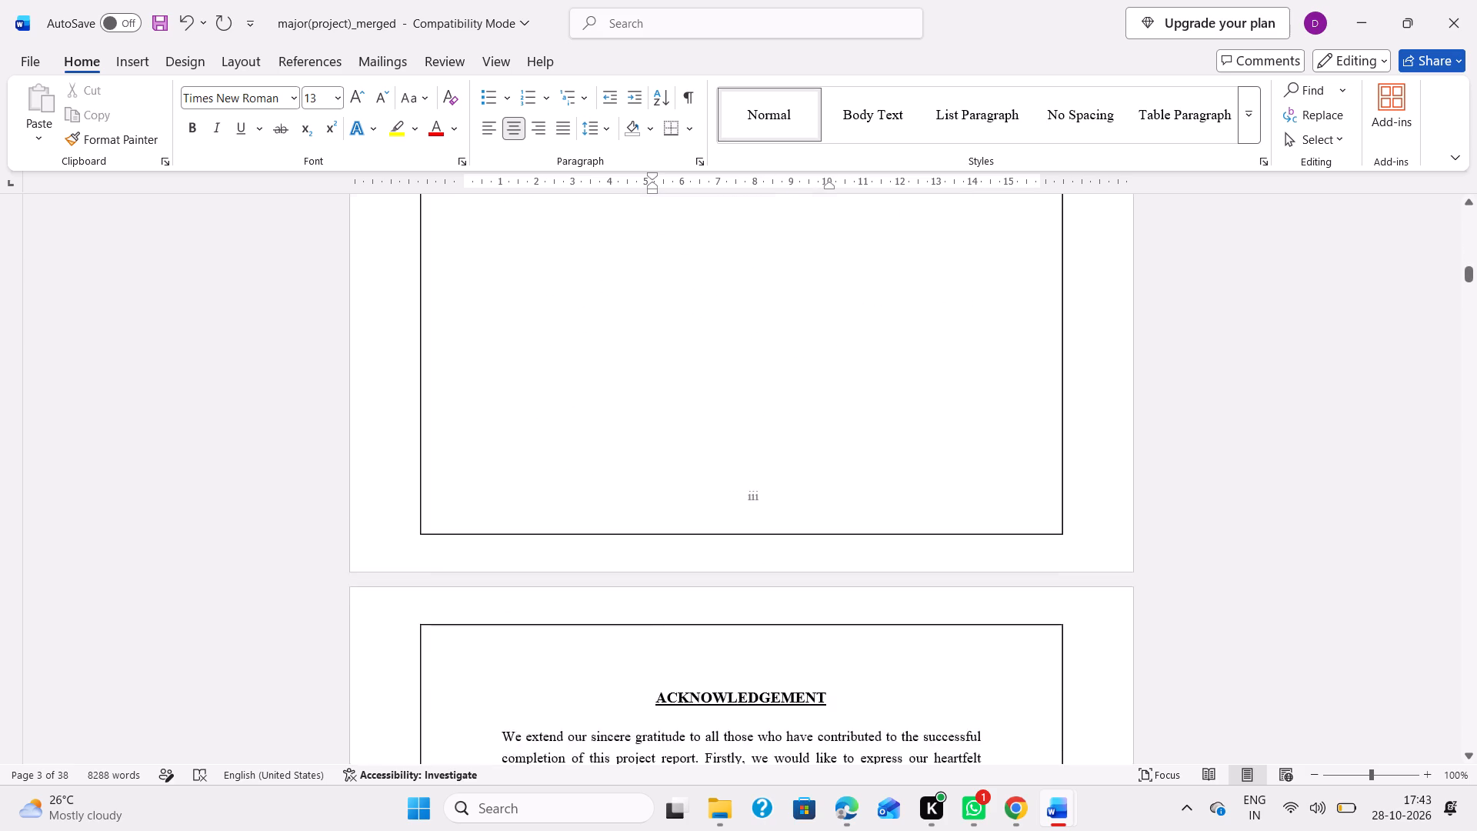
scroll(839, 559, "down", 1)
scroll(839, 559, "up", 14)
scroll(839, 559, "down", 1)
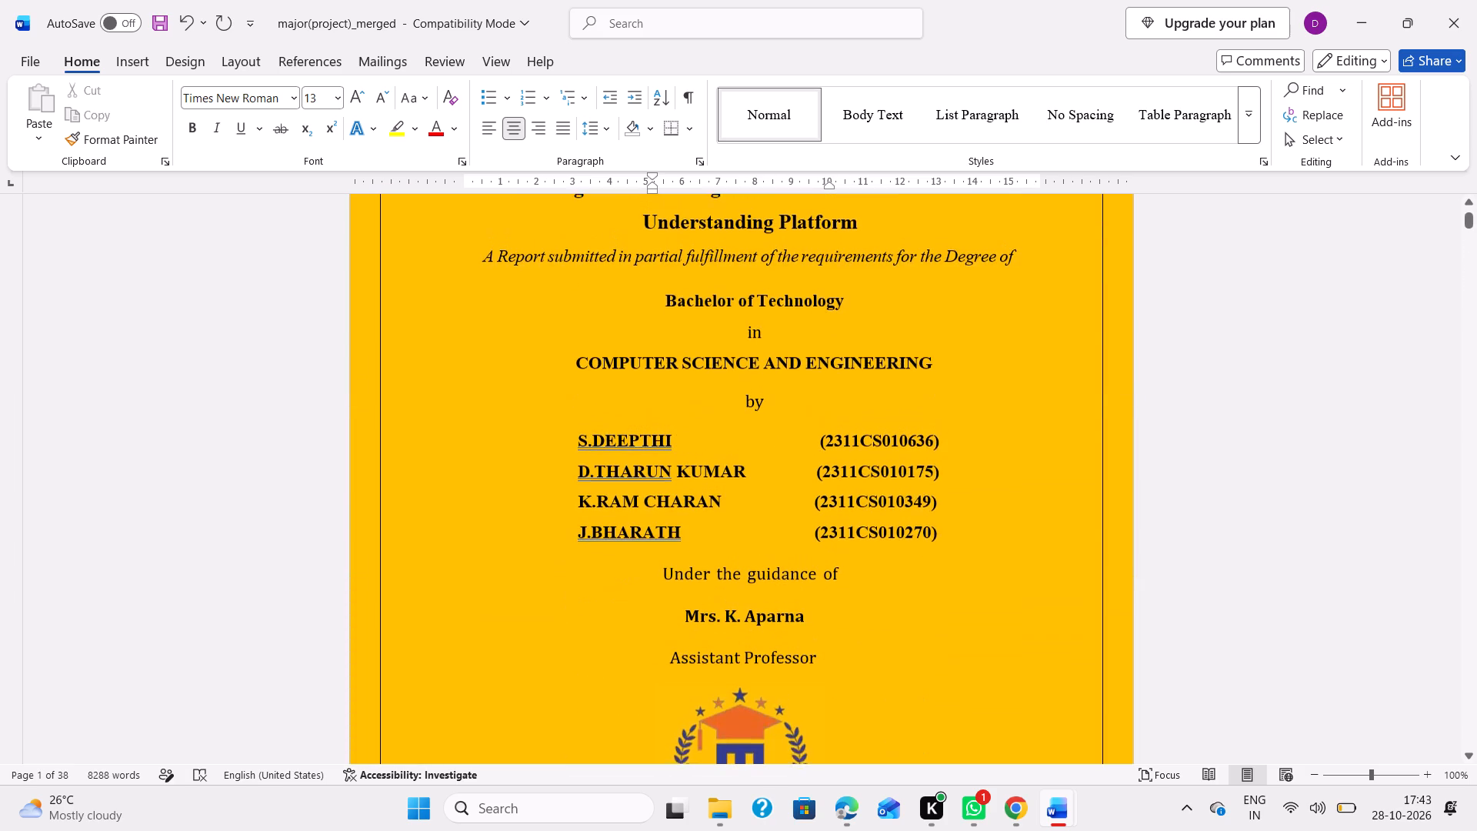
scroll(839, 559, "down", 1)
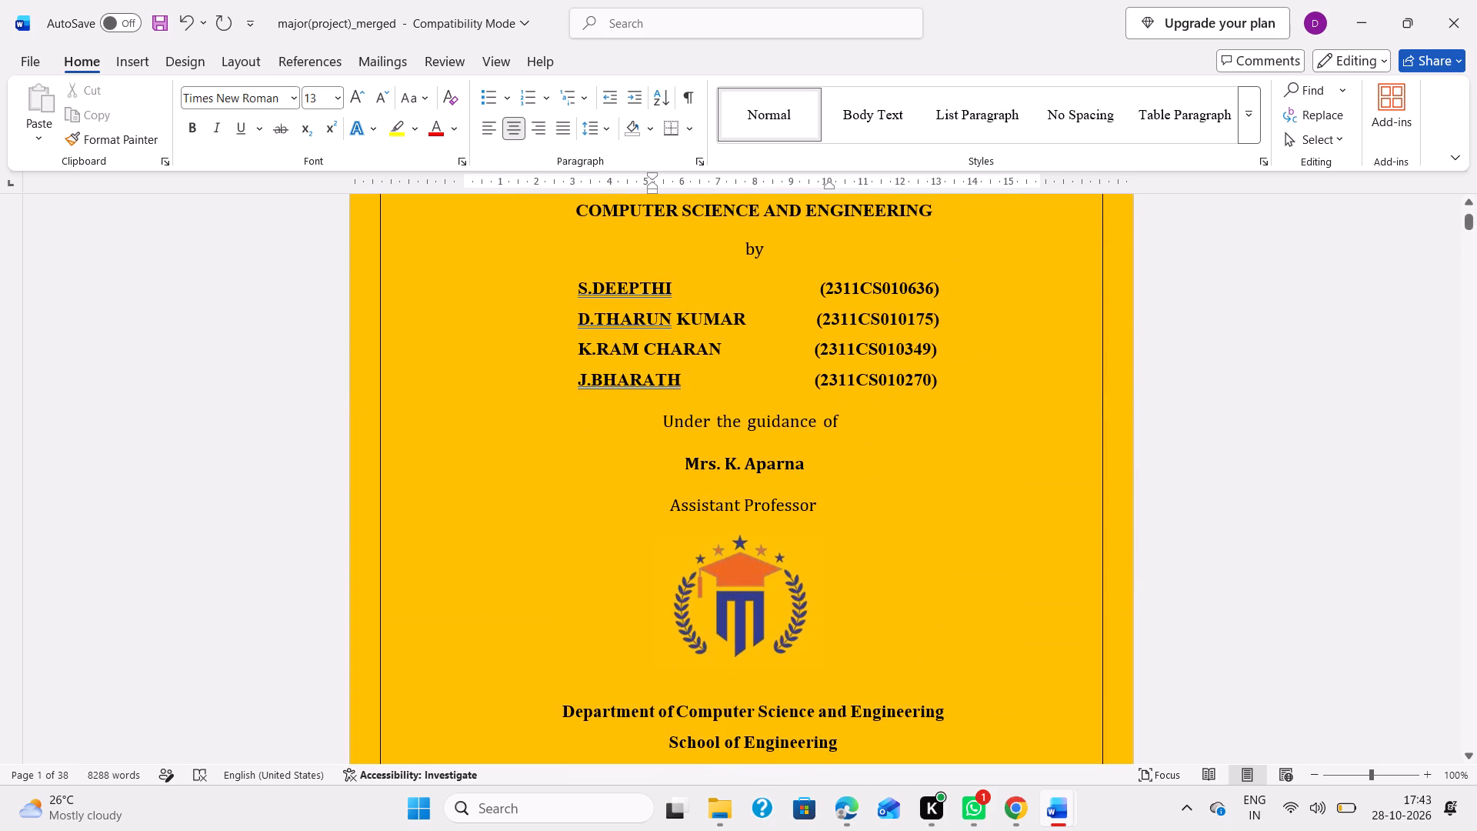
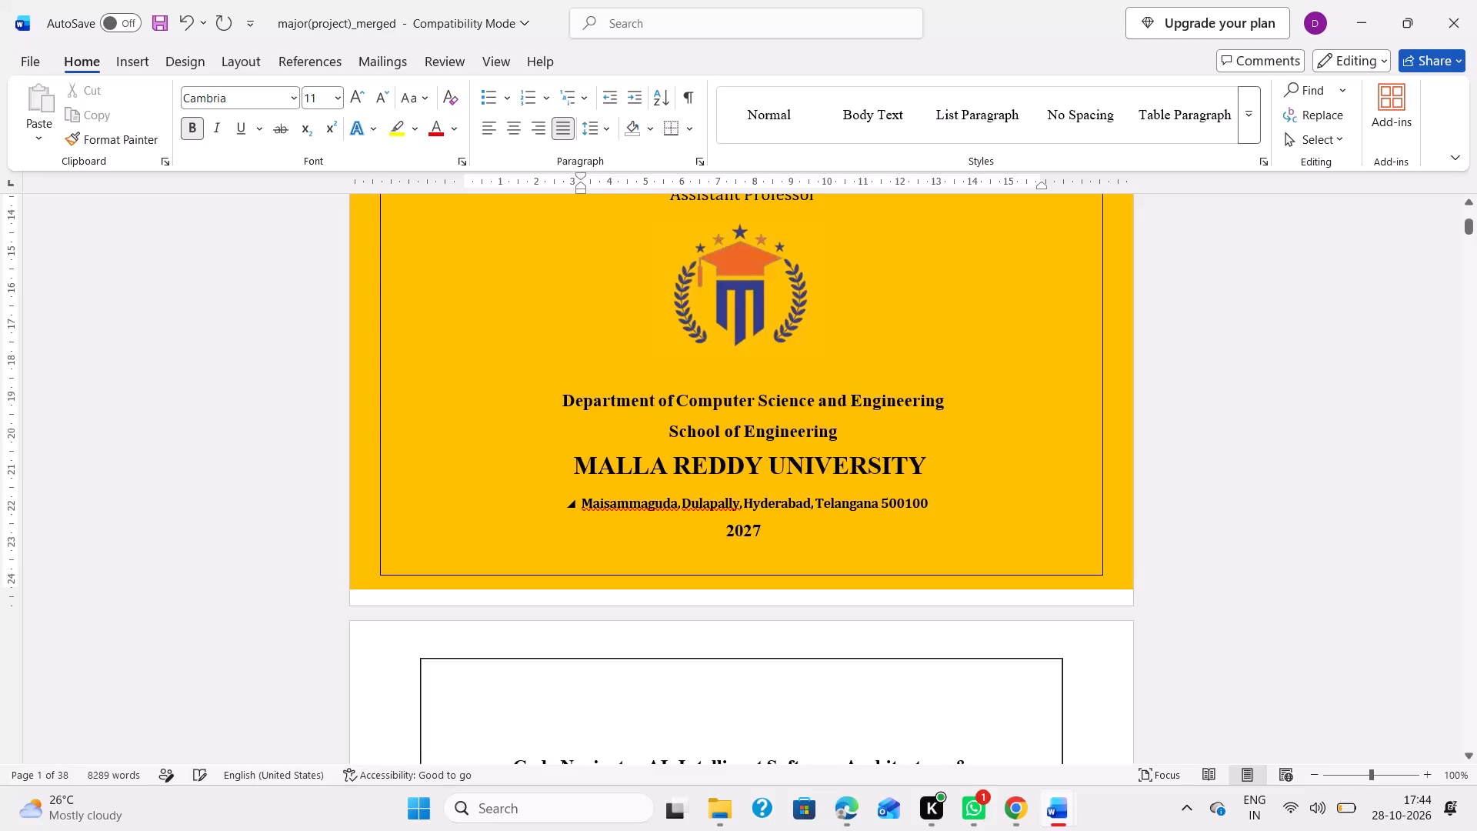
Adjust the comma spacing in the university address line on the yellow cover page, adding a space after the first comma.
left_click(682, 502)
key("space")
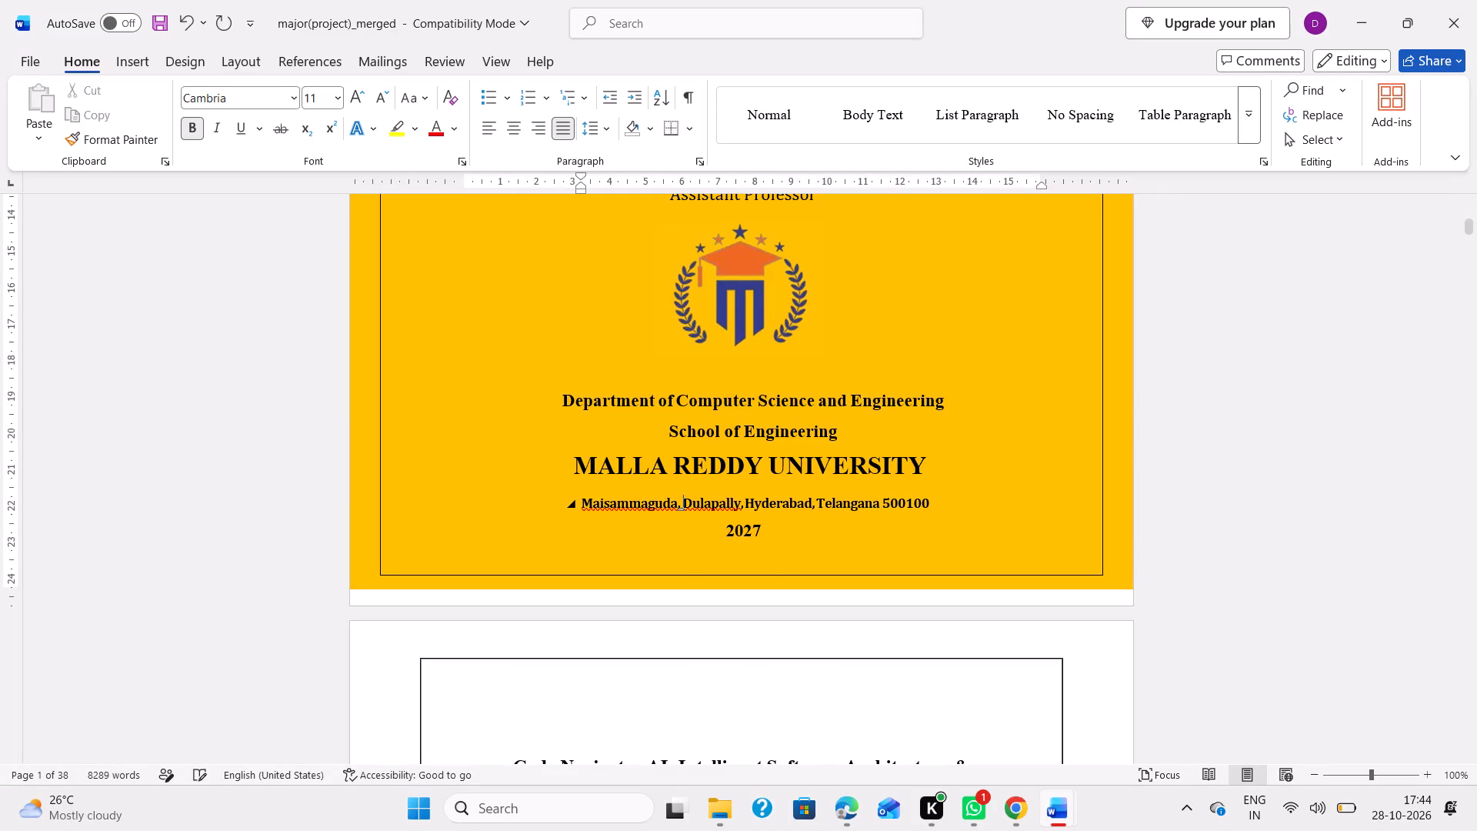
left_click(745, 502)
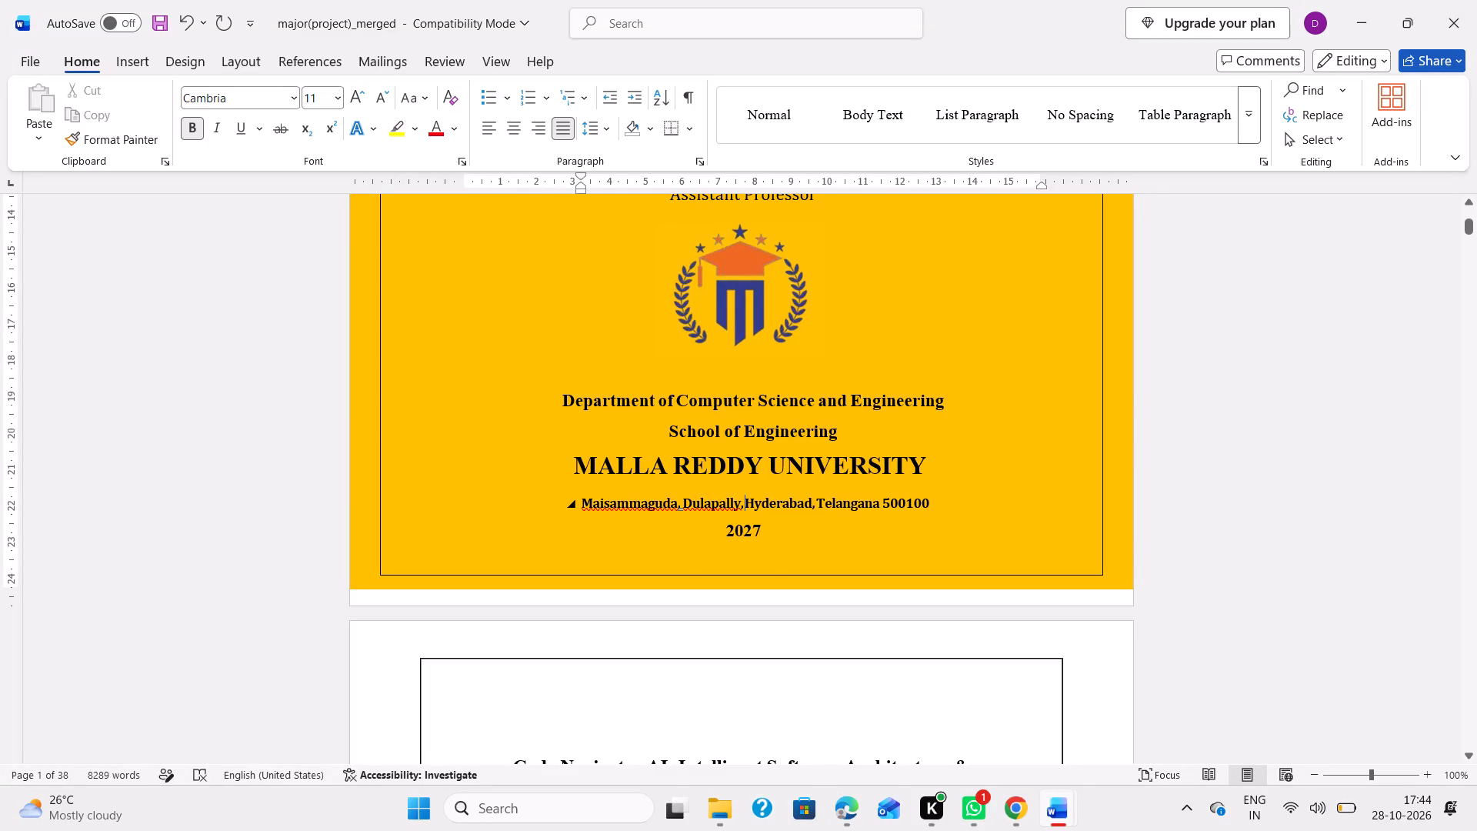
key("space")
key("BackSpace")
Adjust the spacing before the roll numbers in the student list on the yellow cover page.
scroll(779, 452, "up", 2)
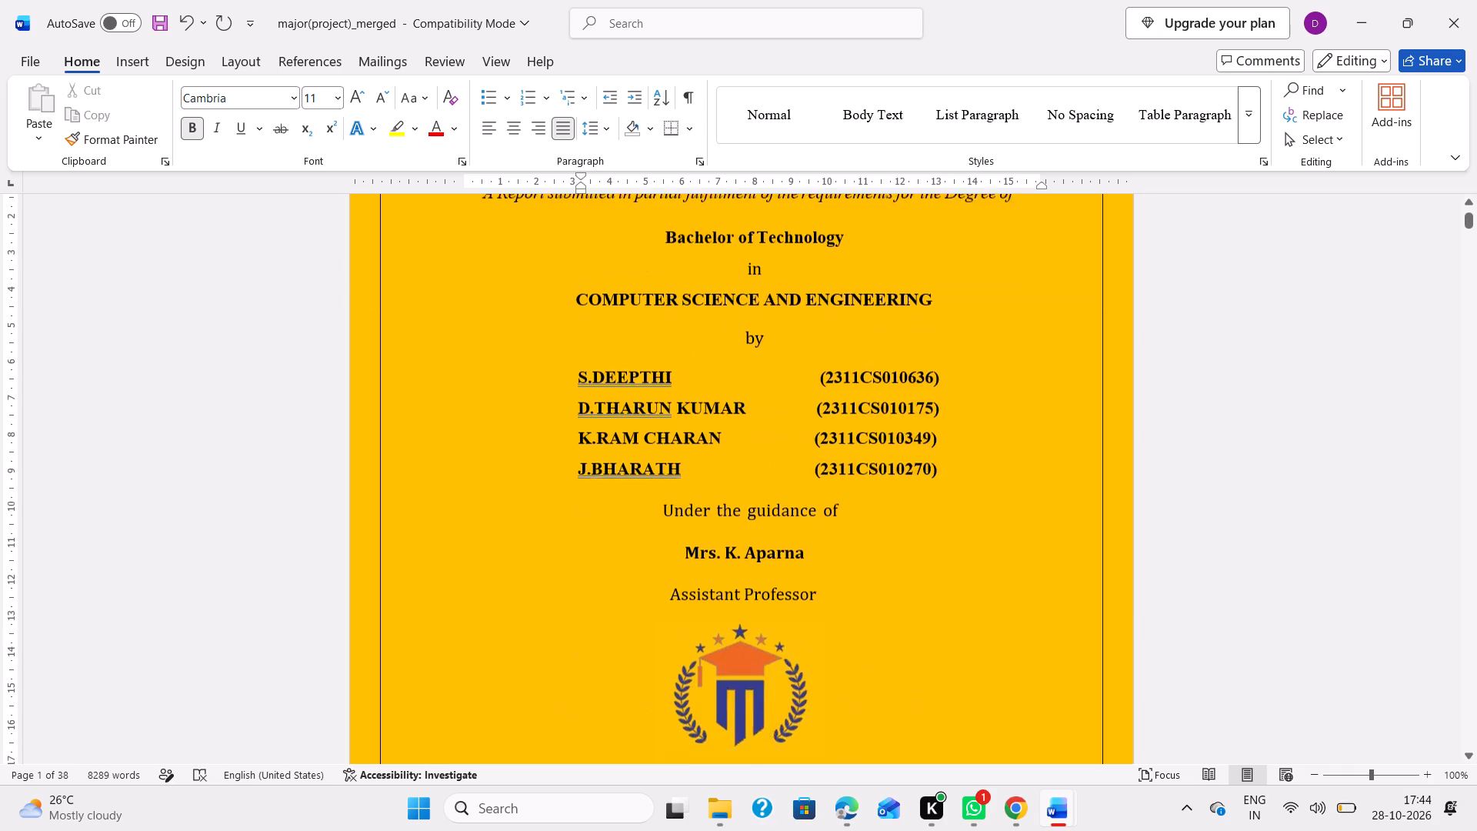
scroll(745, 529, "up", 1)
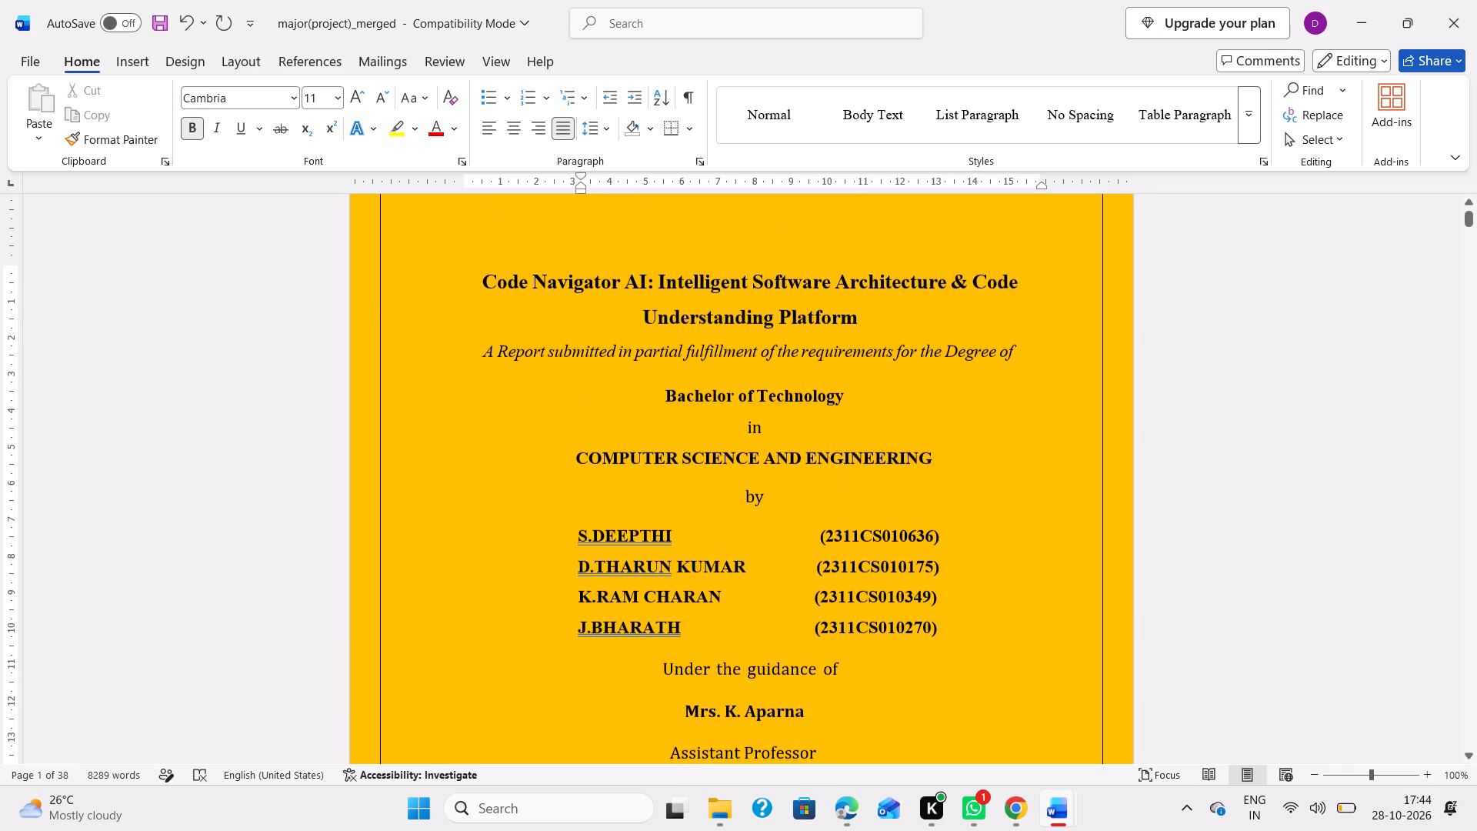
left_click(811, 631)
key("Up")
key("Up")
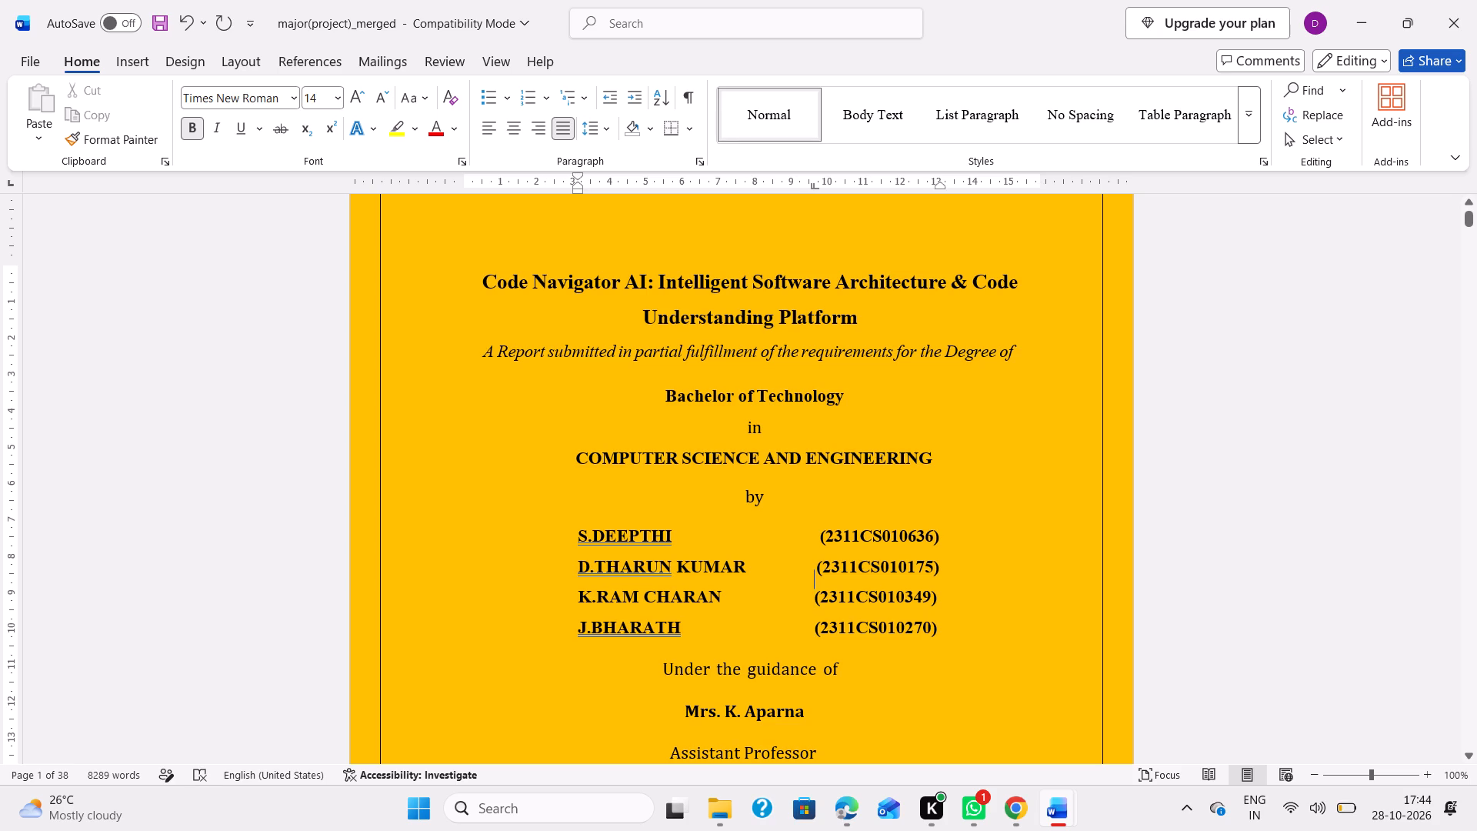
Remove one space before the first student's roll number on the yellow cover page.
key("Up")
key("Right")
key("BackSpace")
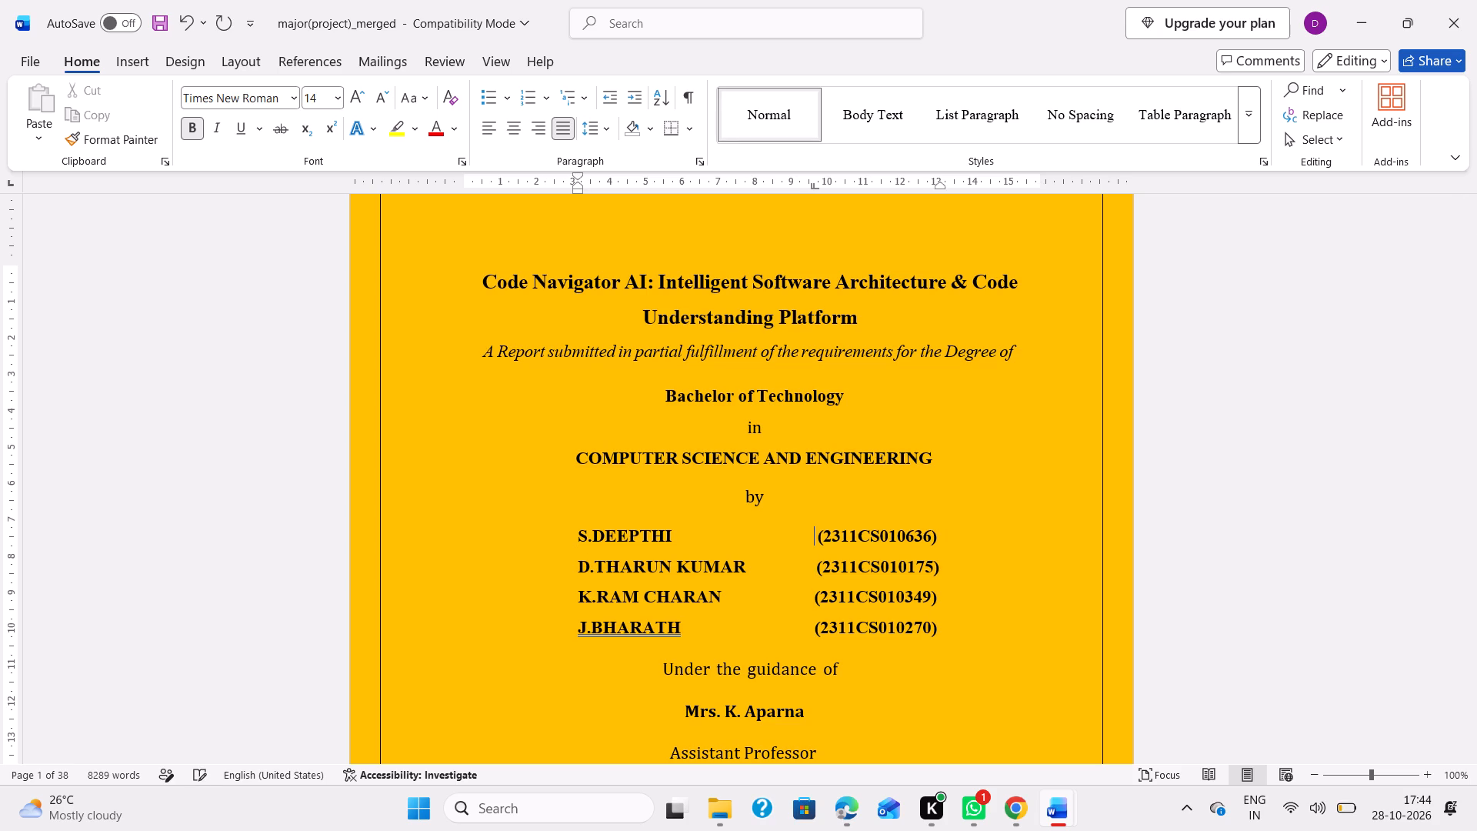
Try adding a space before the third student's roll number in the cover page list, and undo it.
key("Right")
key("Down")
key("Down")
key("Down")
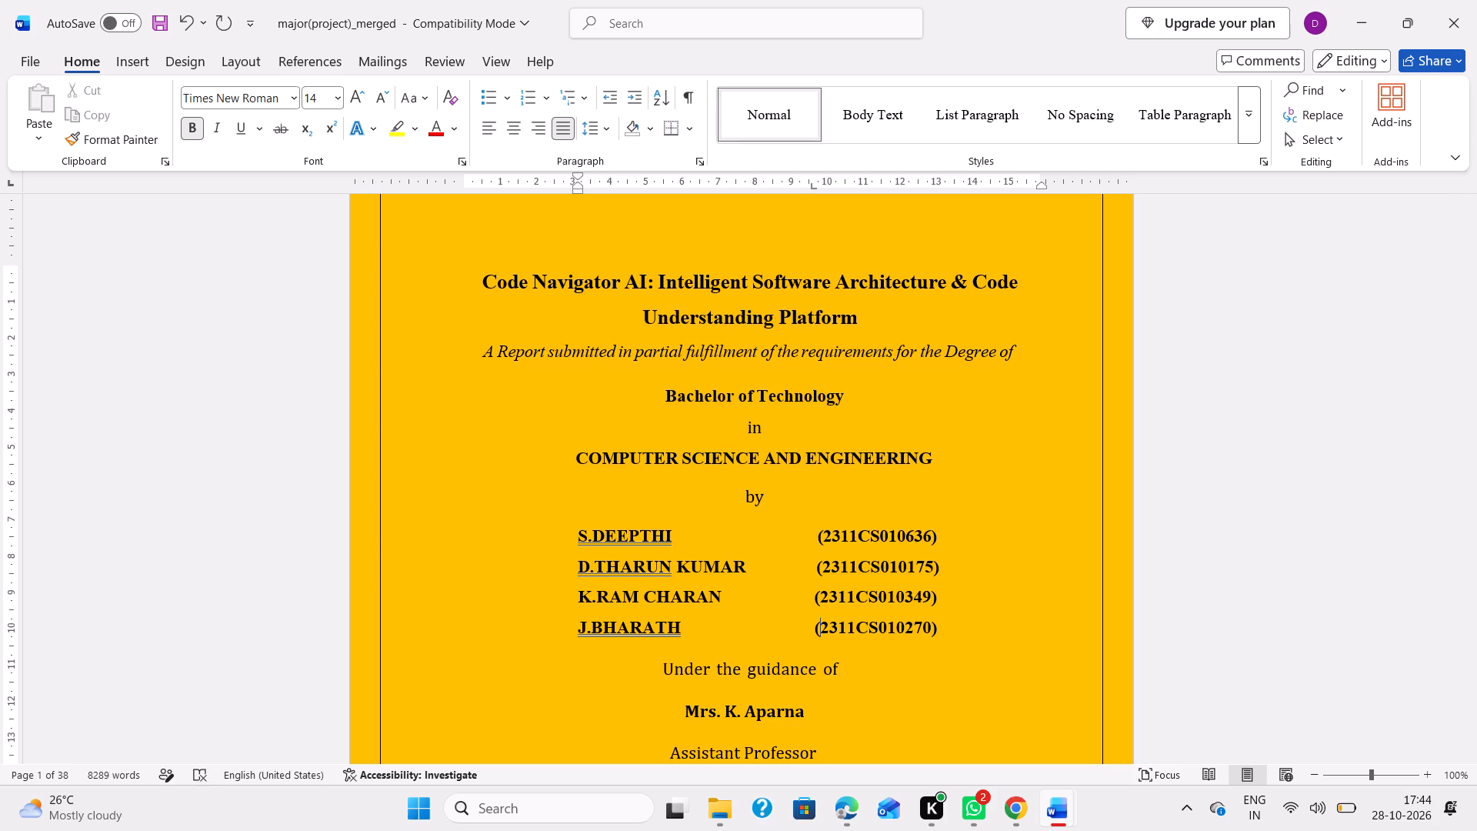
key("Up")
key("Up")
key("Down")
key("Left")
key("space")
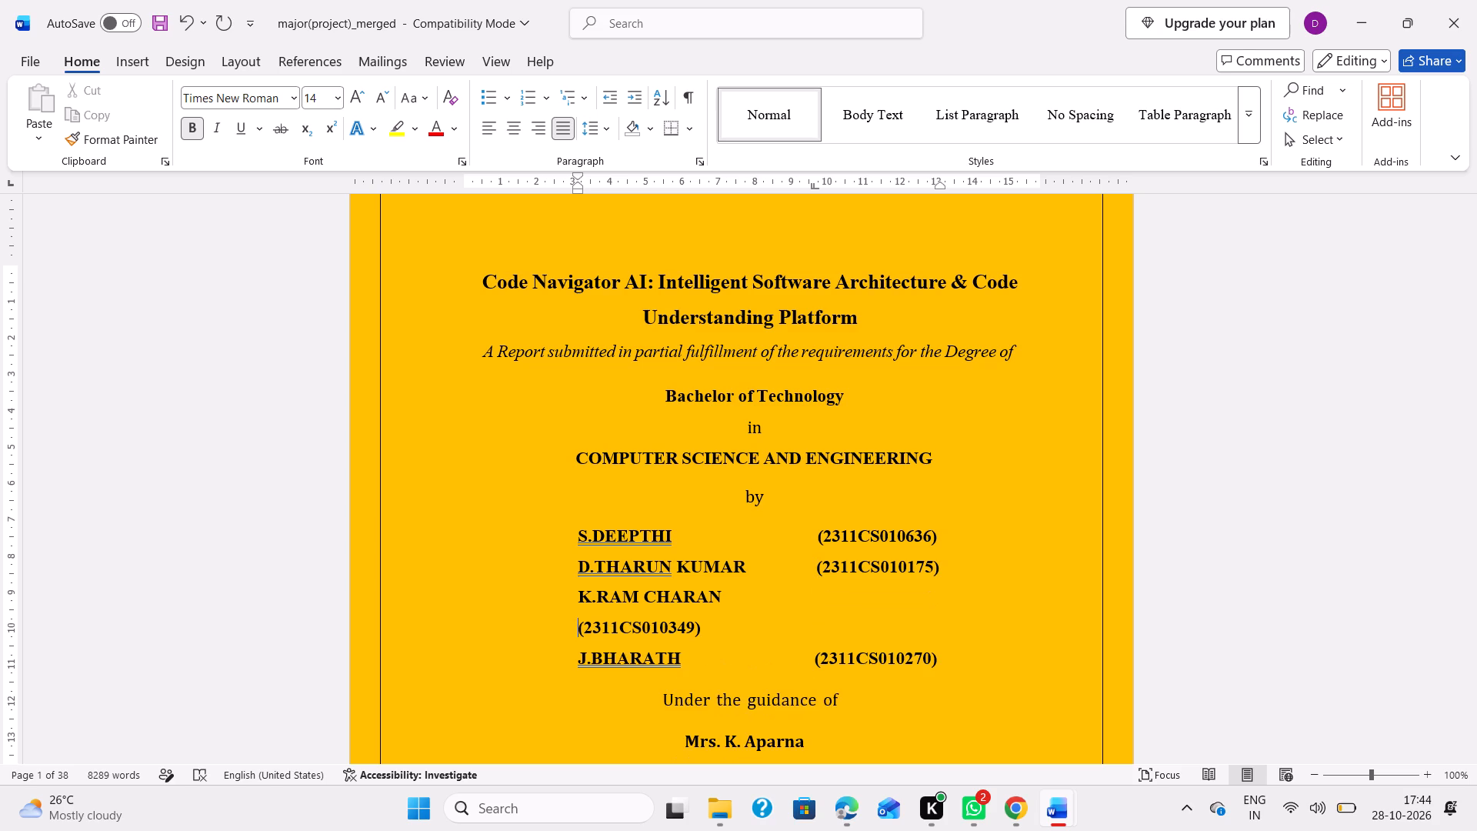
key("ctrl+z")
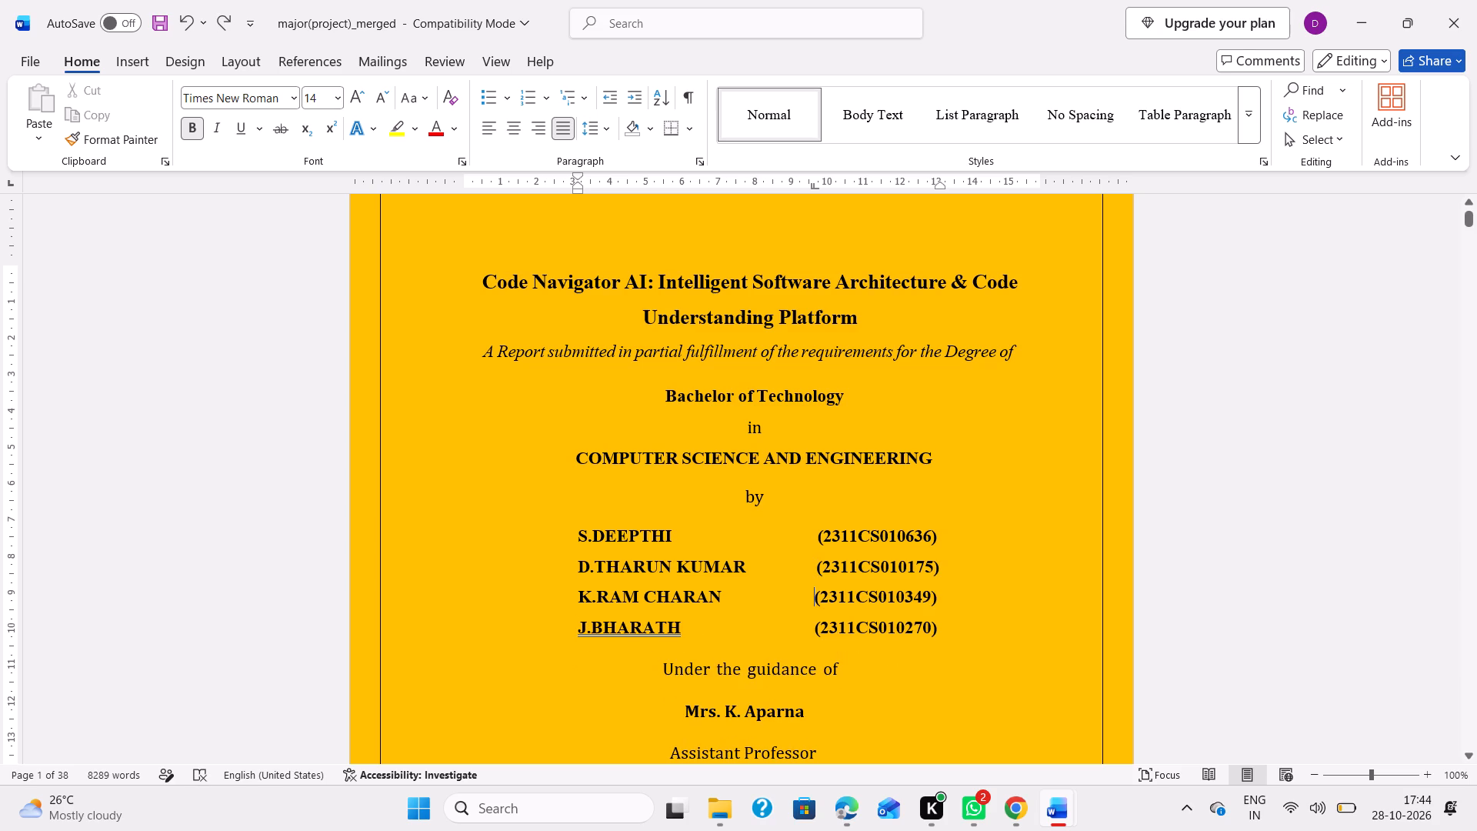
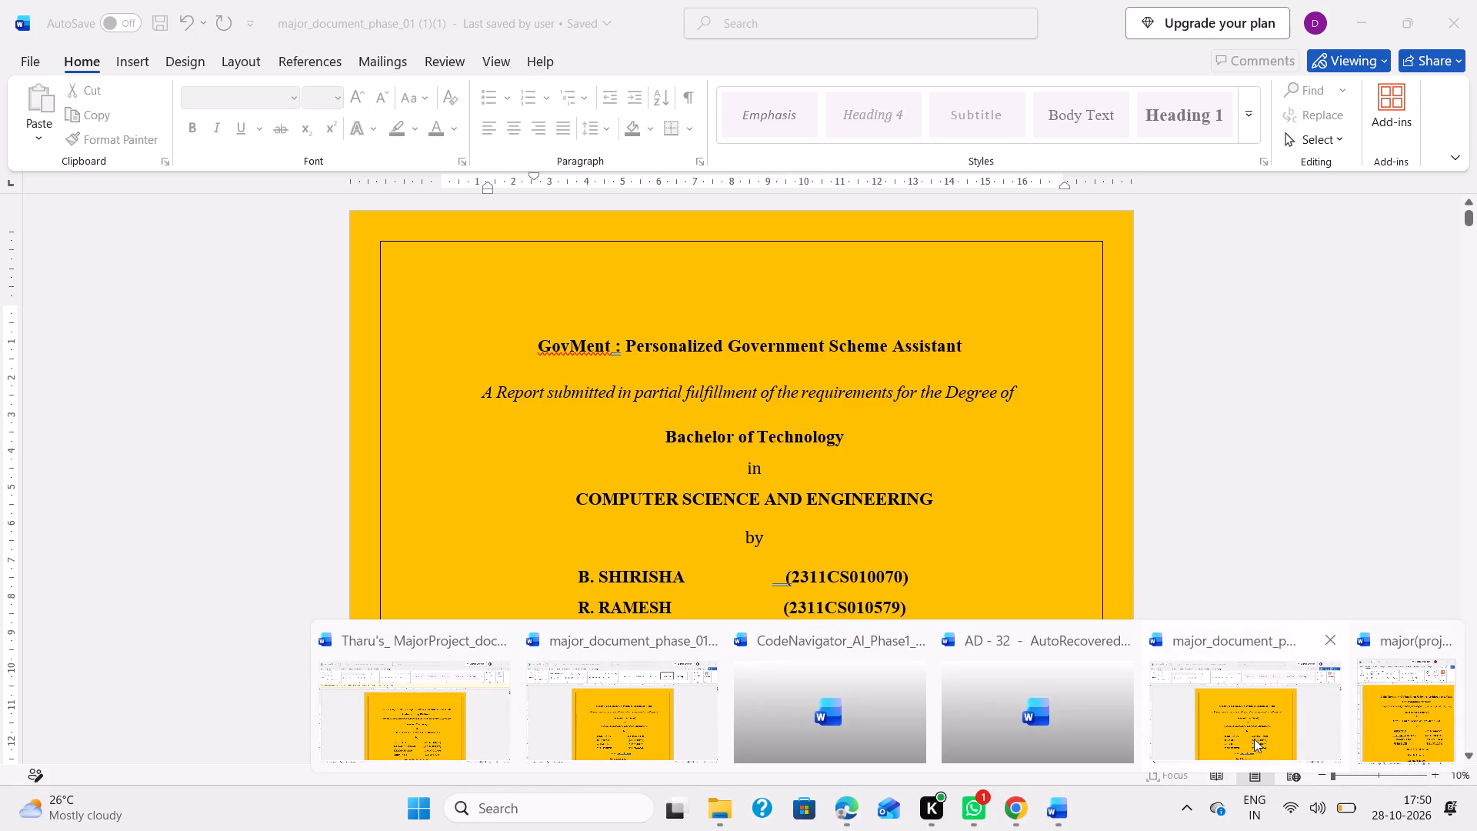
left_click(1254, 739)
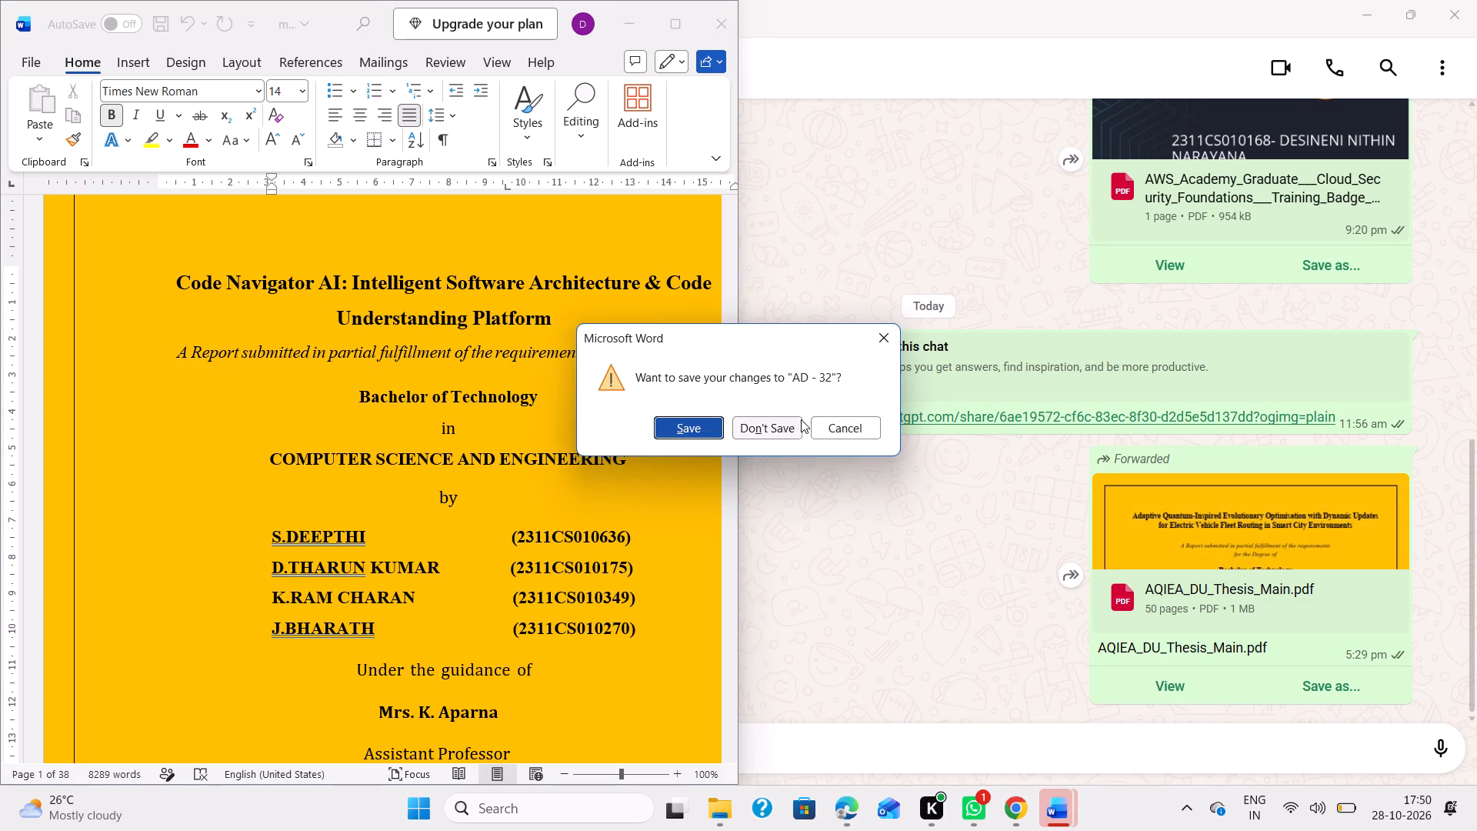
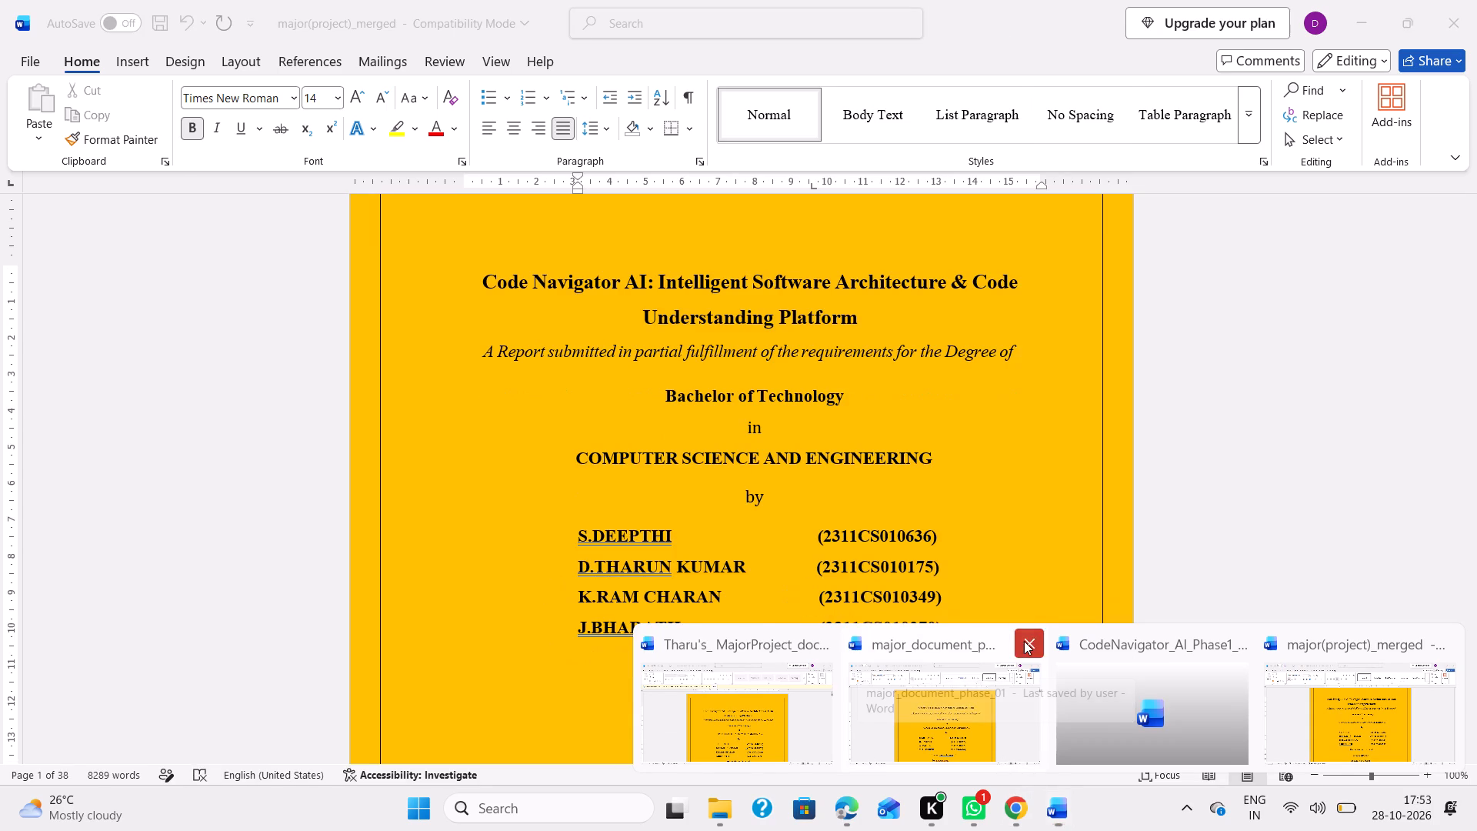
left_click(924, 642)
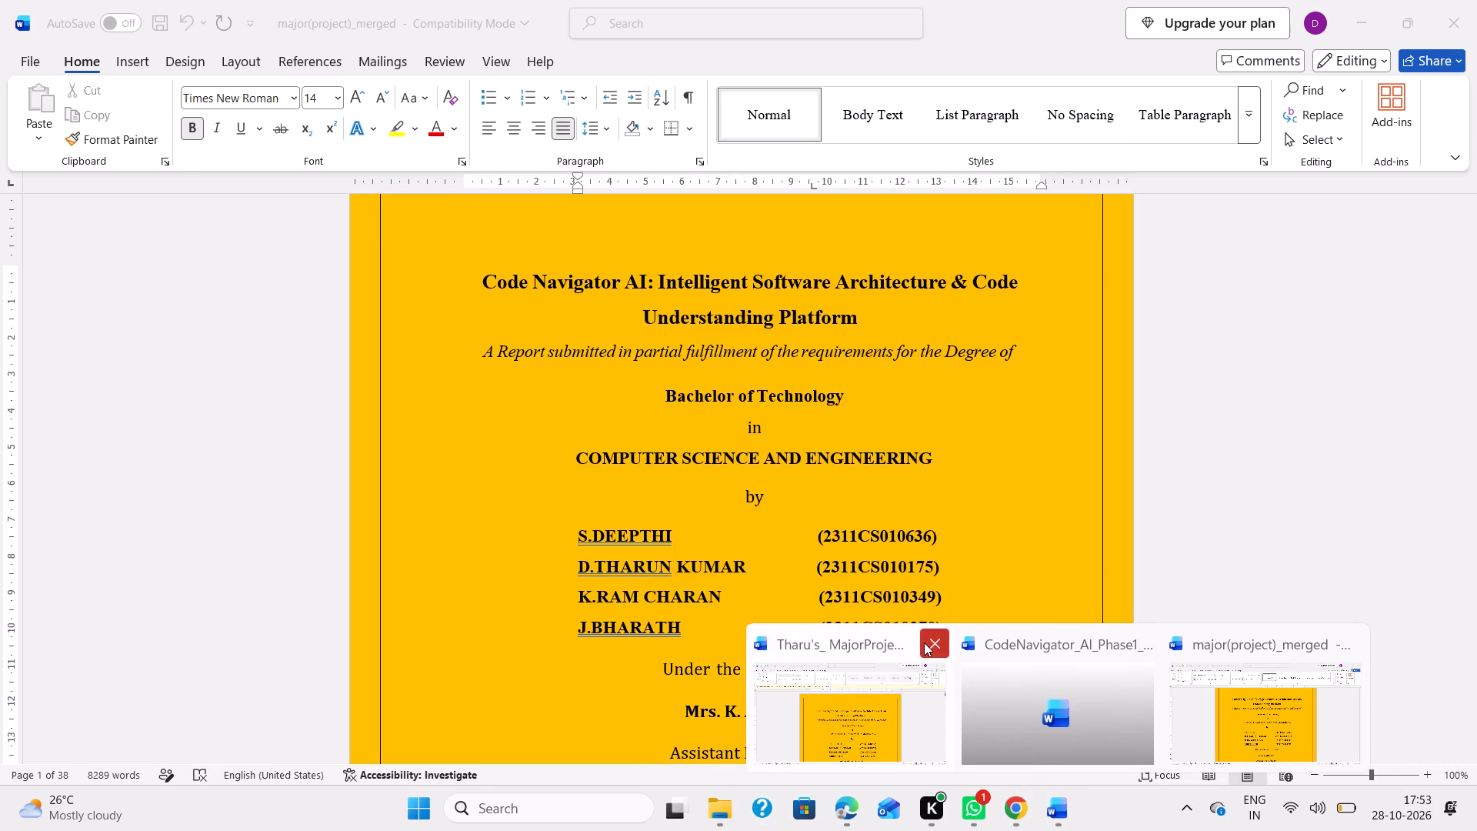
left_click(902, 683)
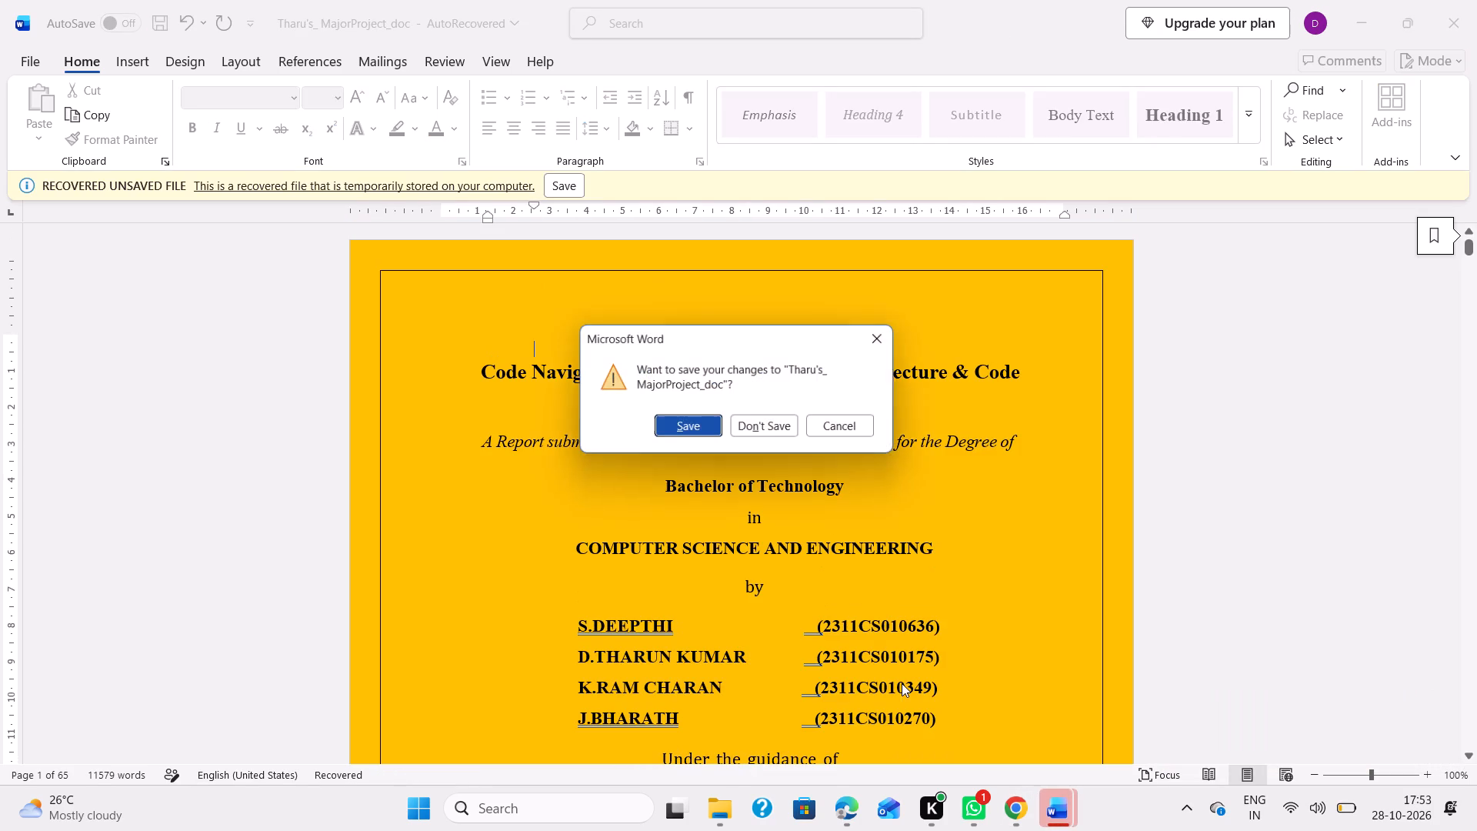
left_click(681, 420)
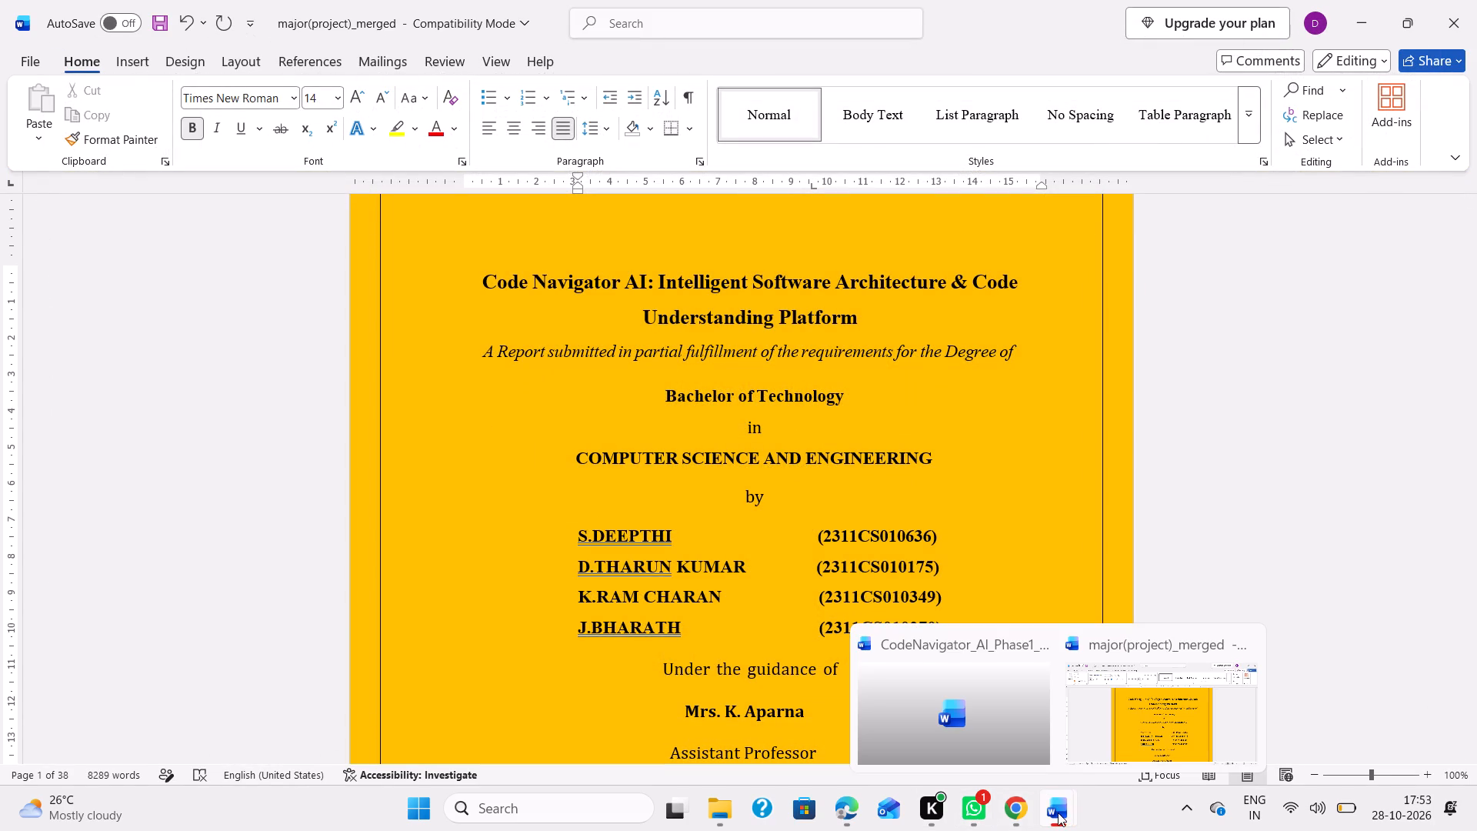
Close the CodeNavigator_AI_Phase1_Thesis (1) document and save its changes.
left_click(1033, 644)
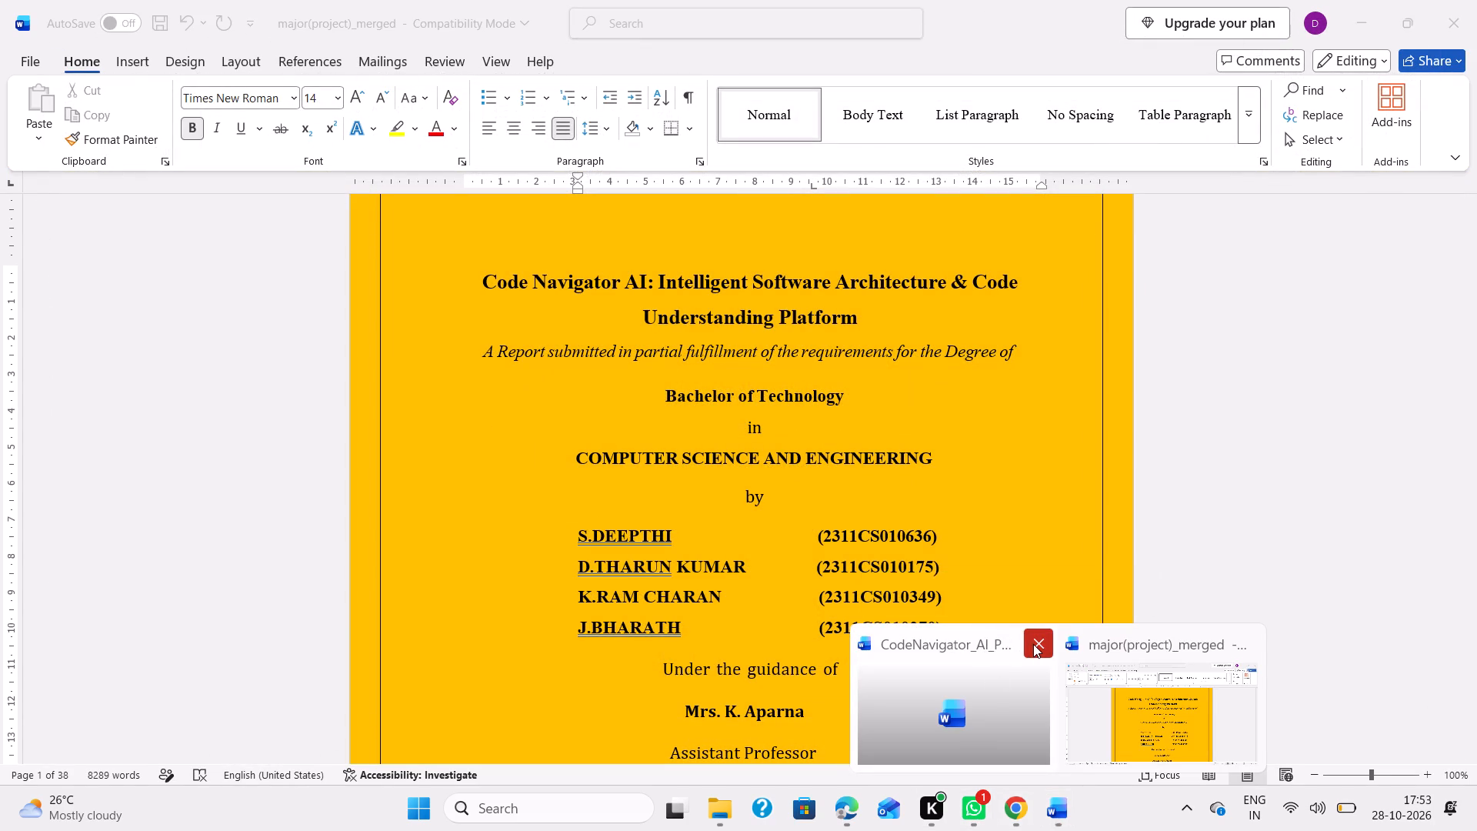
left_click(951, 728)
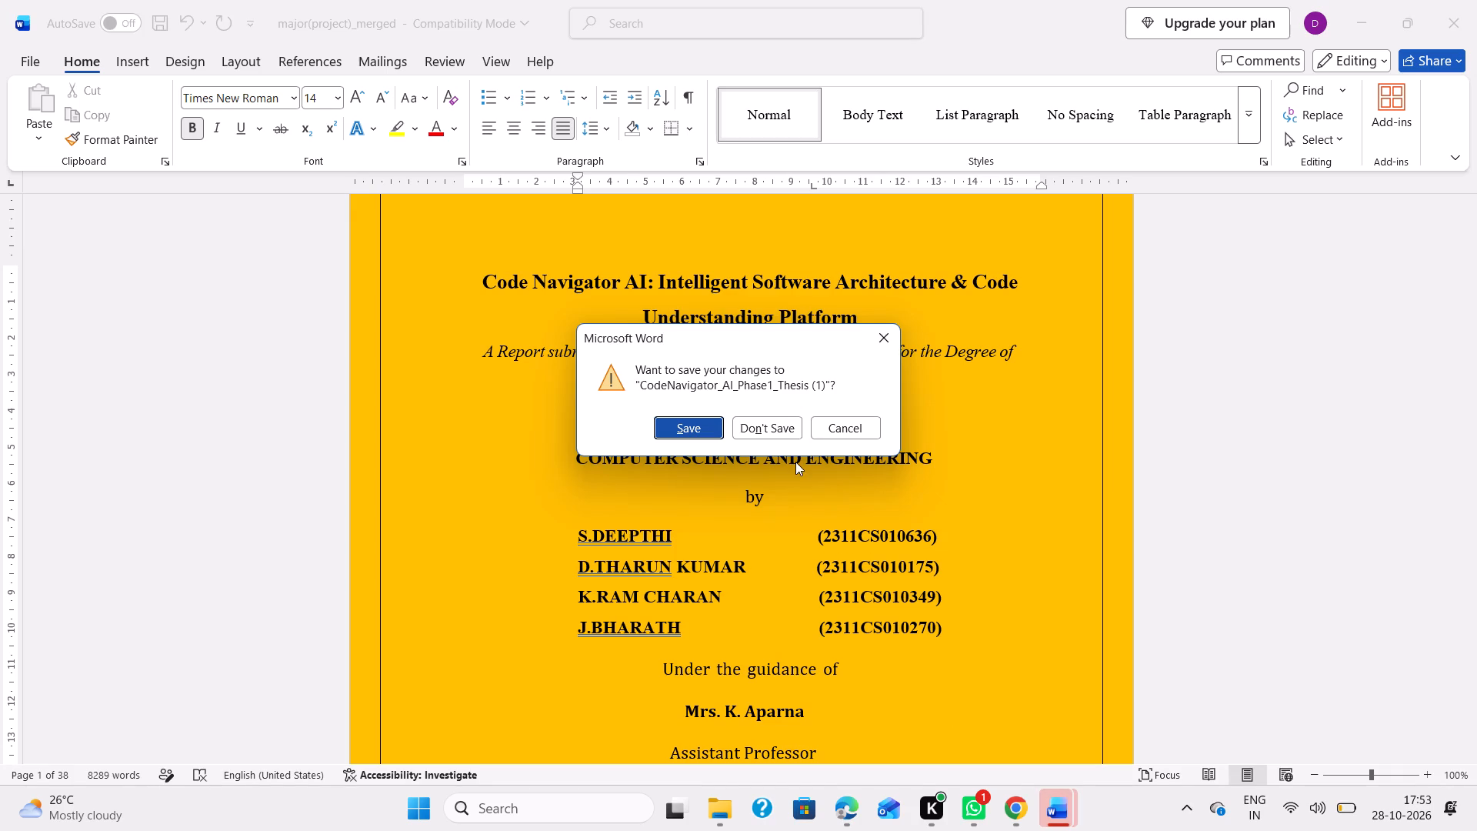
left_click(682, 419)
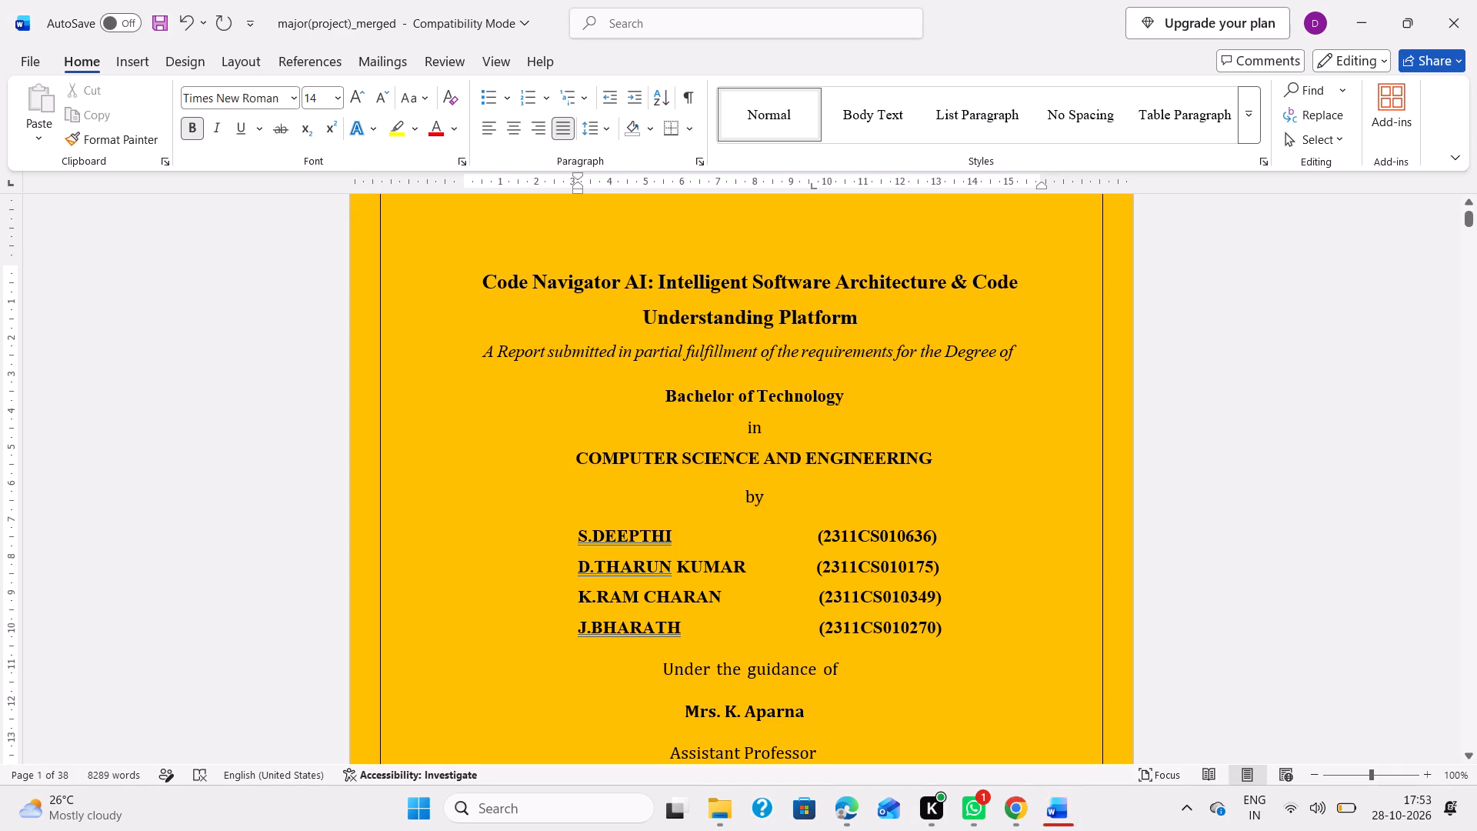
Compare the yellow cover page with the white title page, checking the title, student list, guide and university details.
scroll(767, 576, "down", 2)
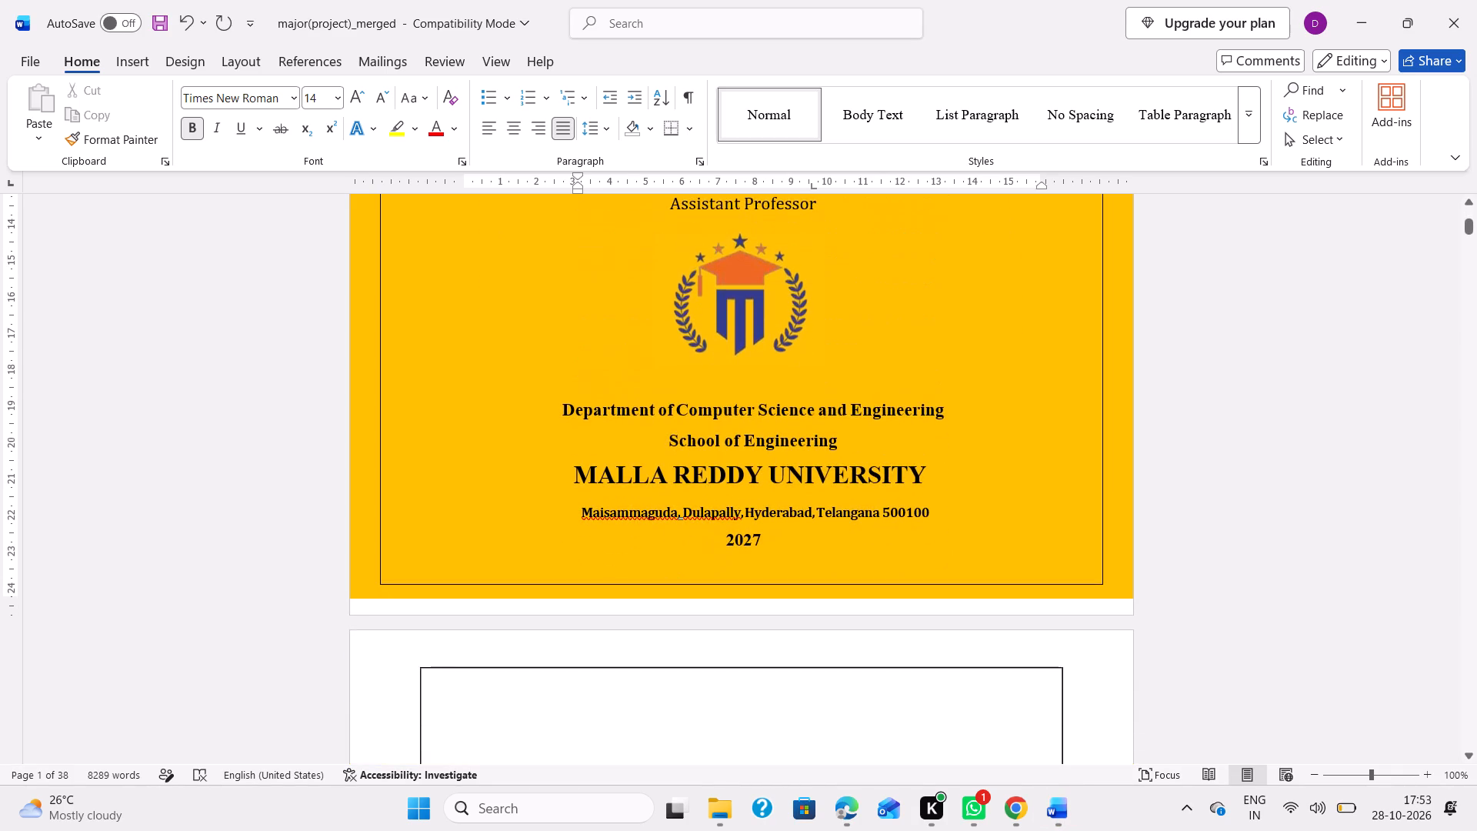
scroll(772, 613, "down", 4)
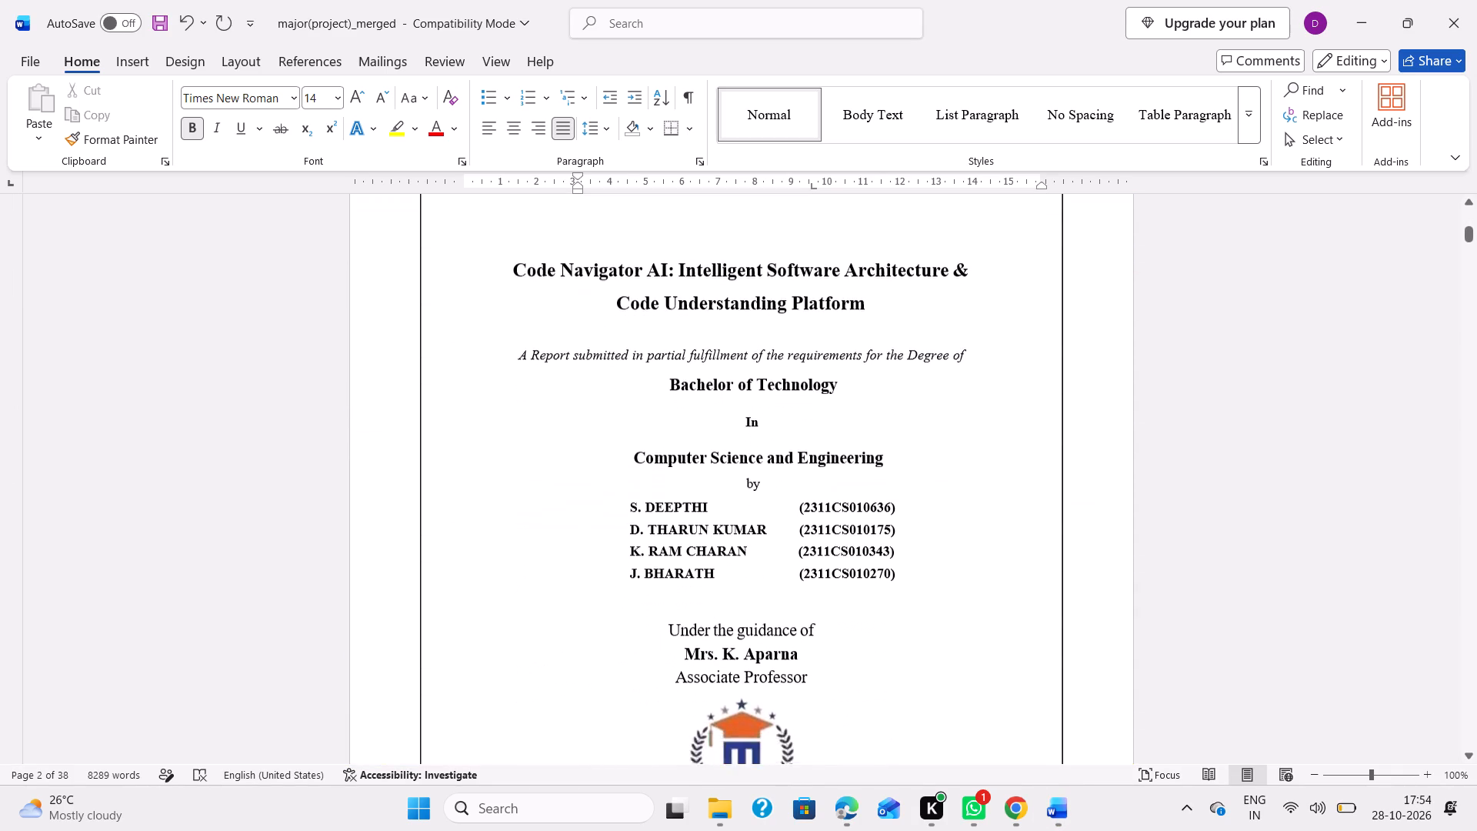
scroll(772, 613, "down", 1)
scroll(806, 460, "down", 1)
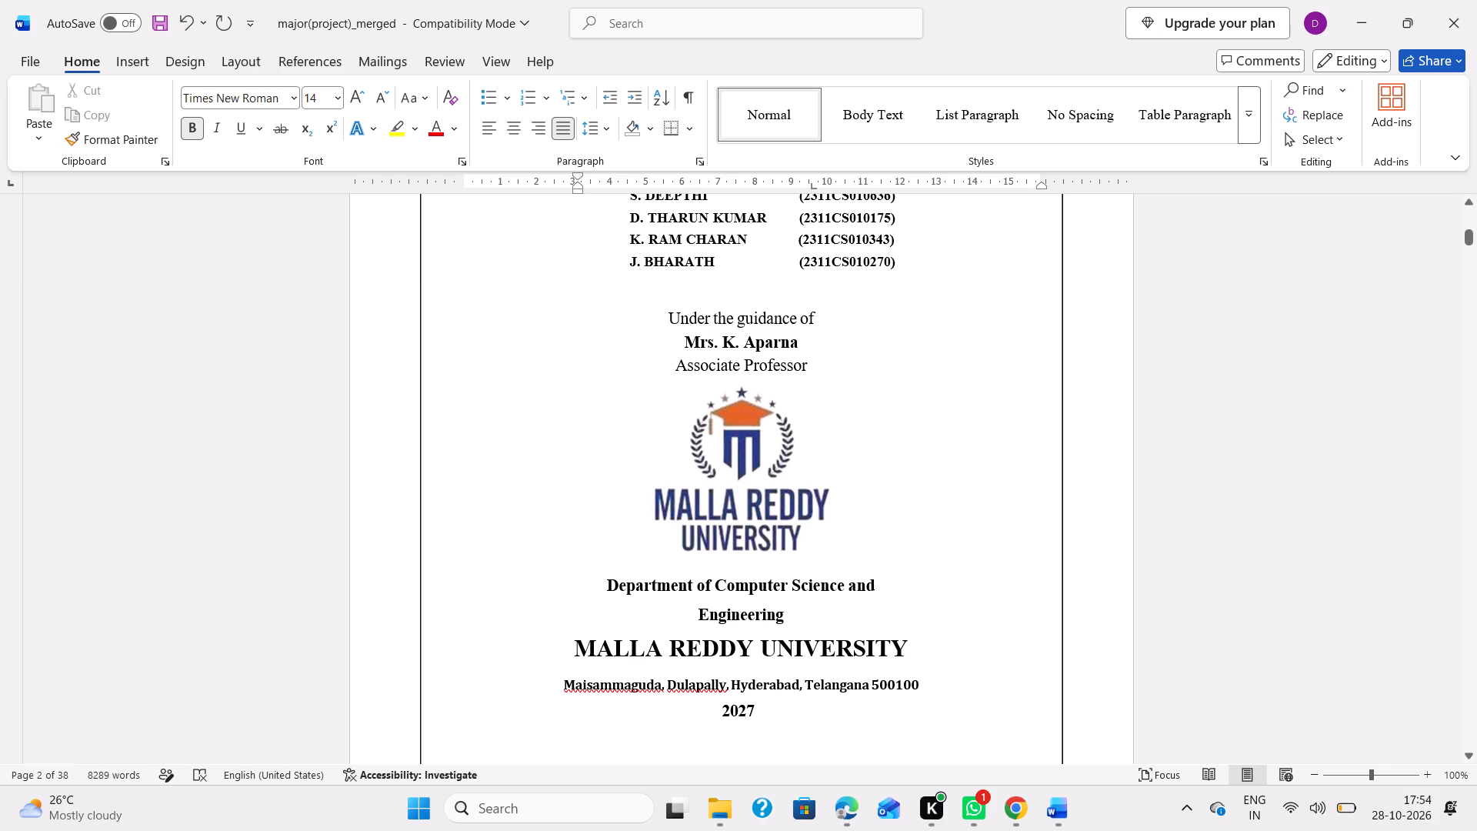
scroll(822, 562, "up", 2)
scroll(785, 639, "down", 2)
scroll(818, 554, "up", 2)
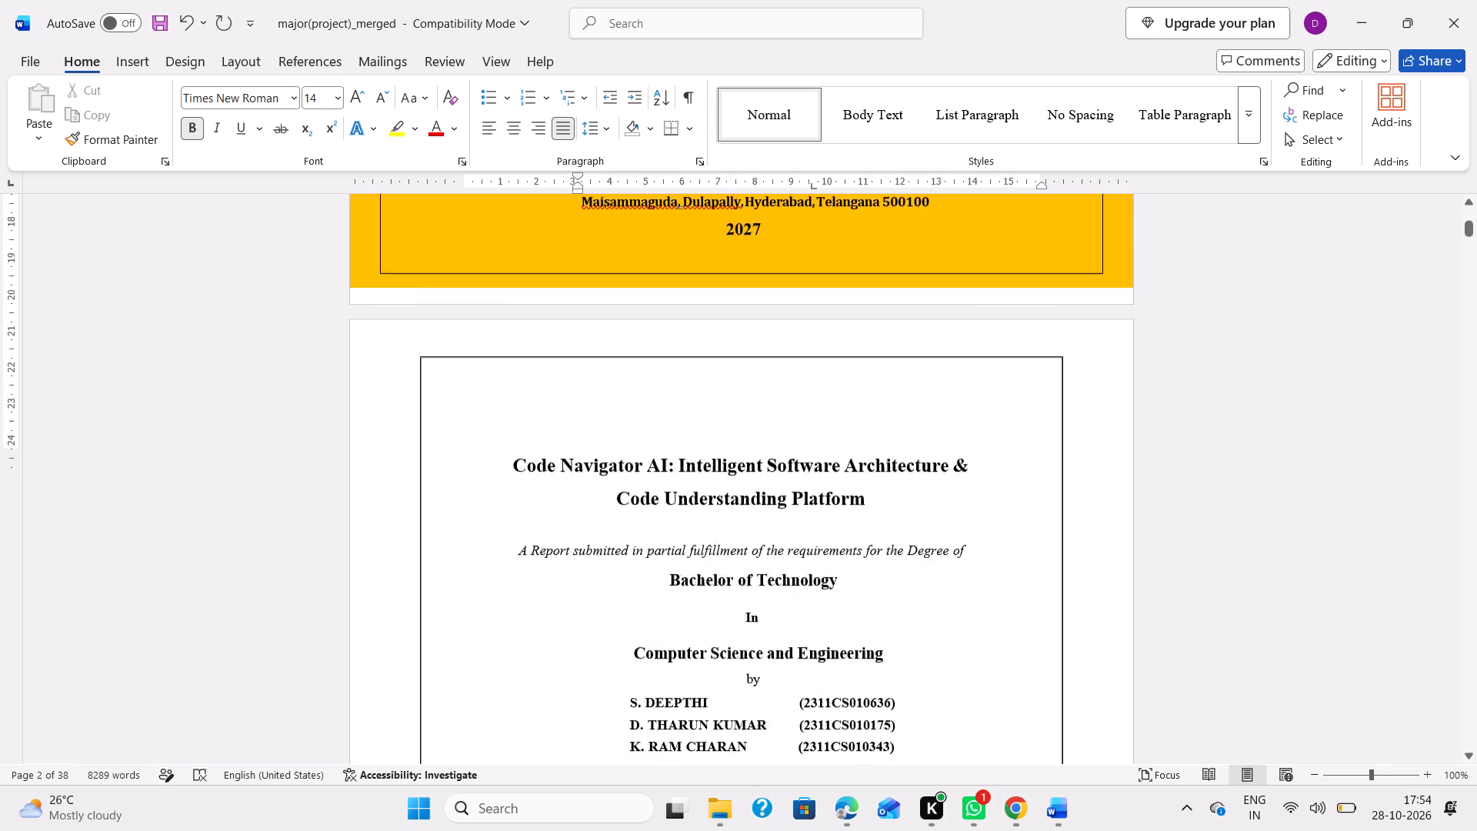
scroll(778, 645, "up", 1)
scroll(834, 572, "up", 2)
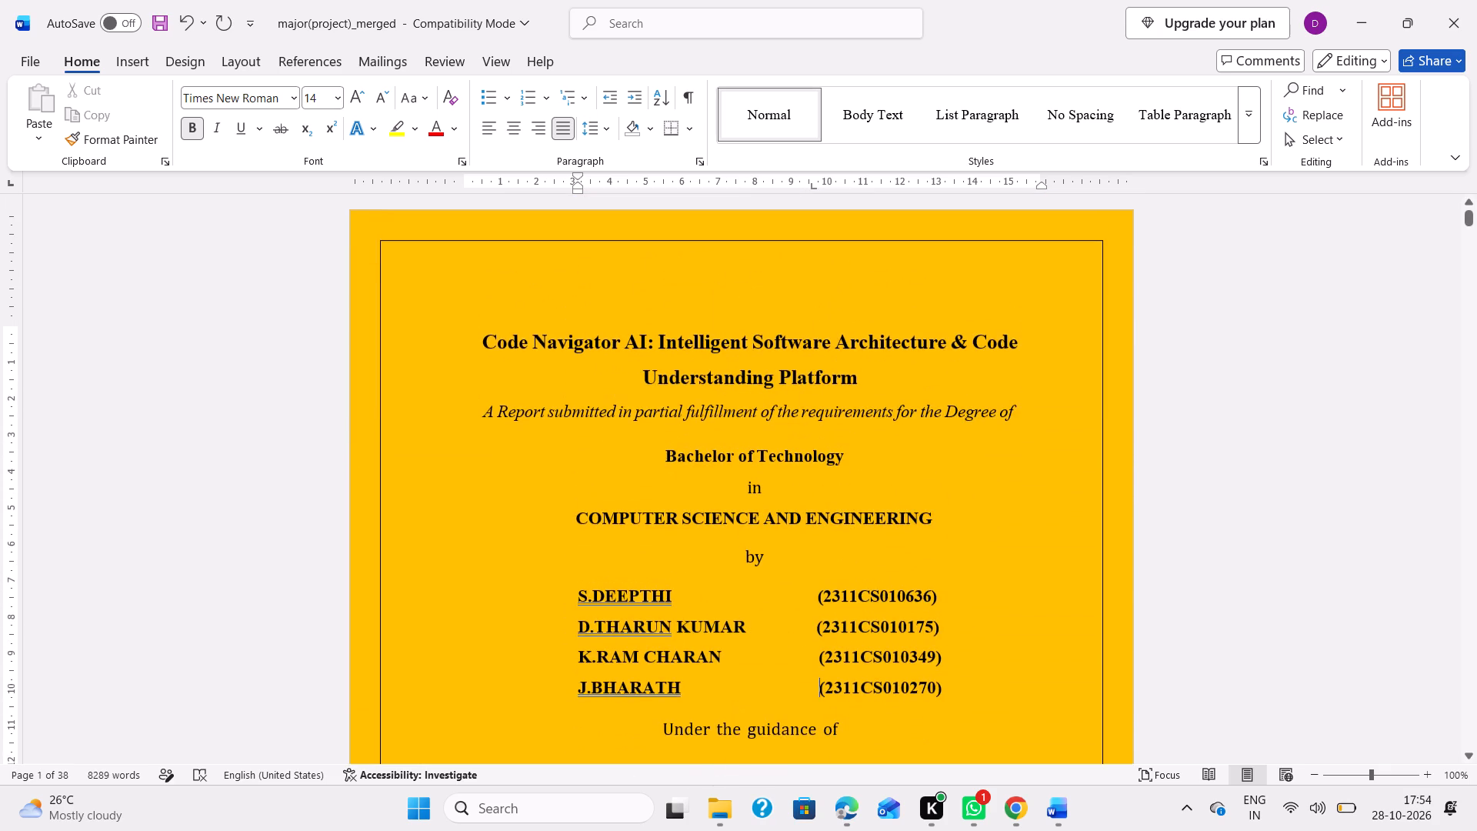
scroll(788, 665, "down", 2)
scroll(819, 579, "down", 2)
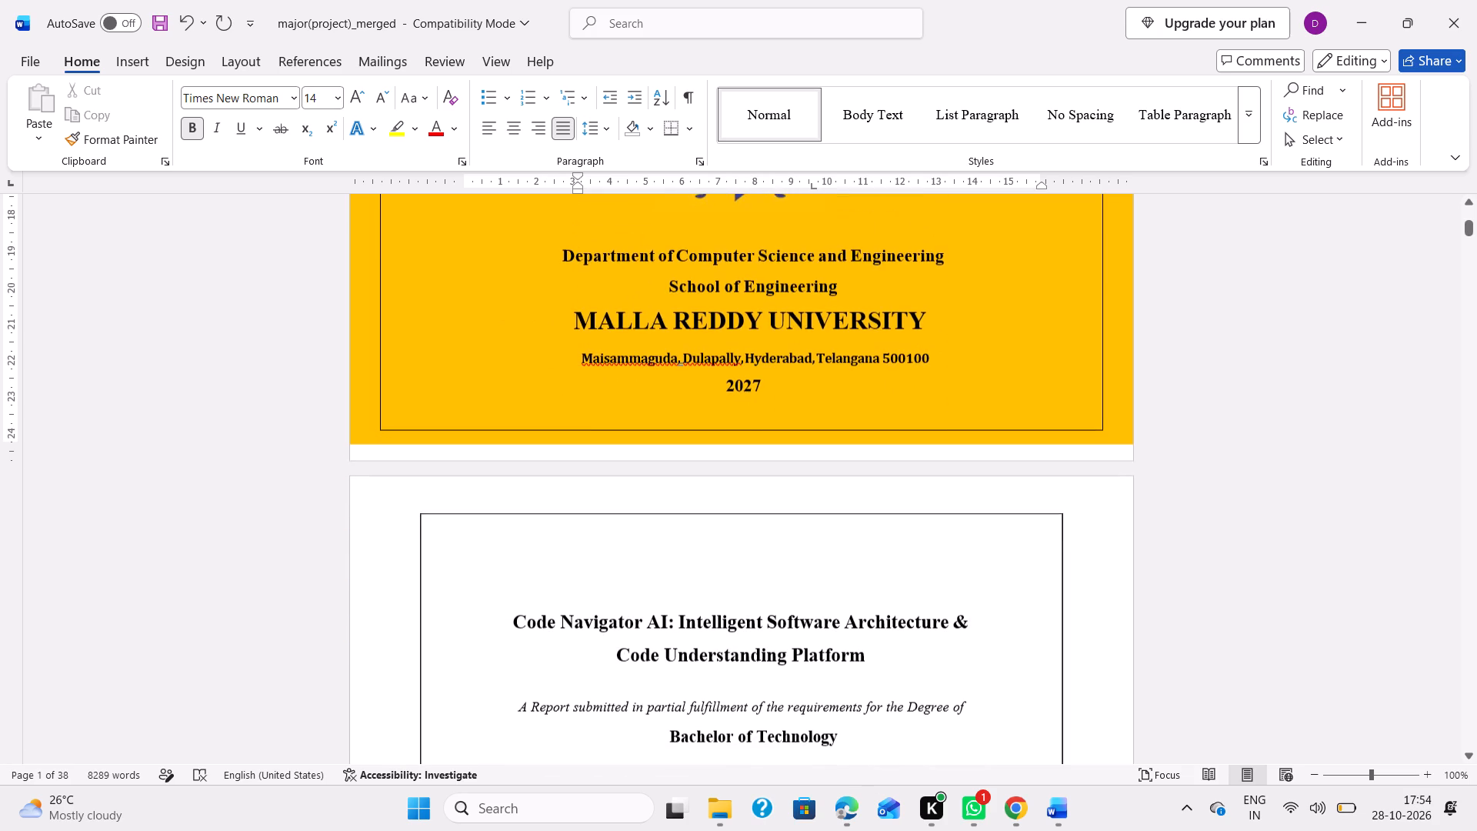
scroll(834, 536, "down", 2)
scroll(763, 616, "down", 2)
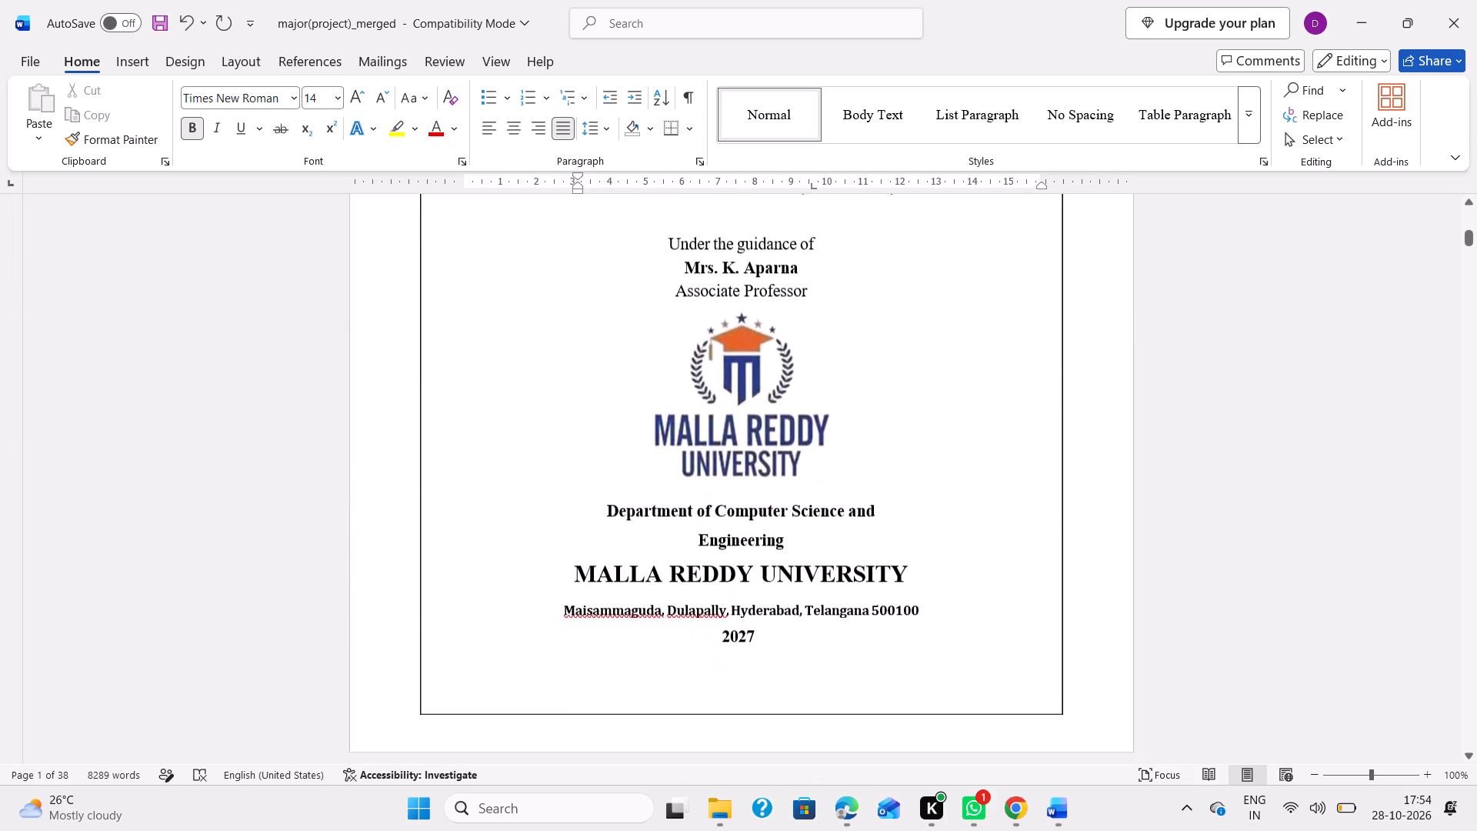
Correct the internal guide's name on the certificate page to match the guide named on the title page.
scroll(813, 540, "down", 4)
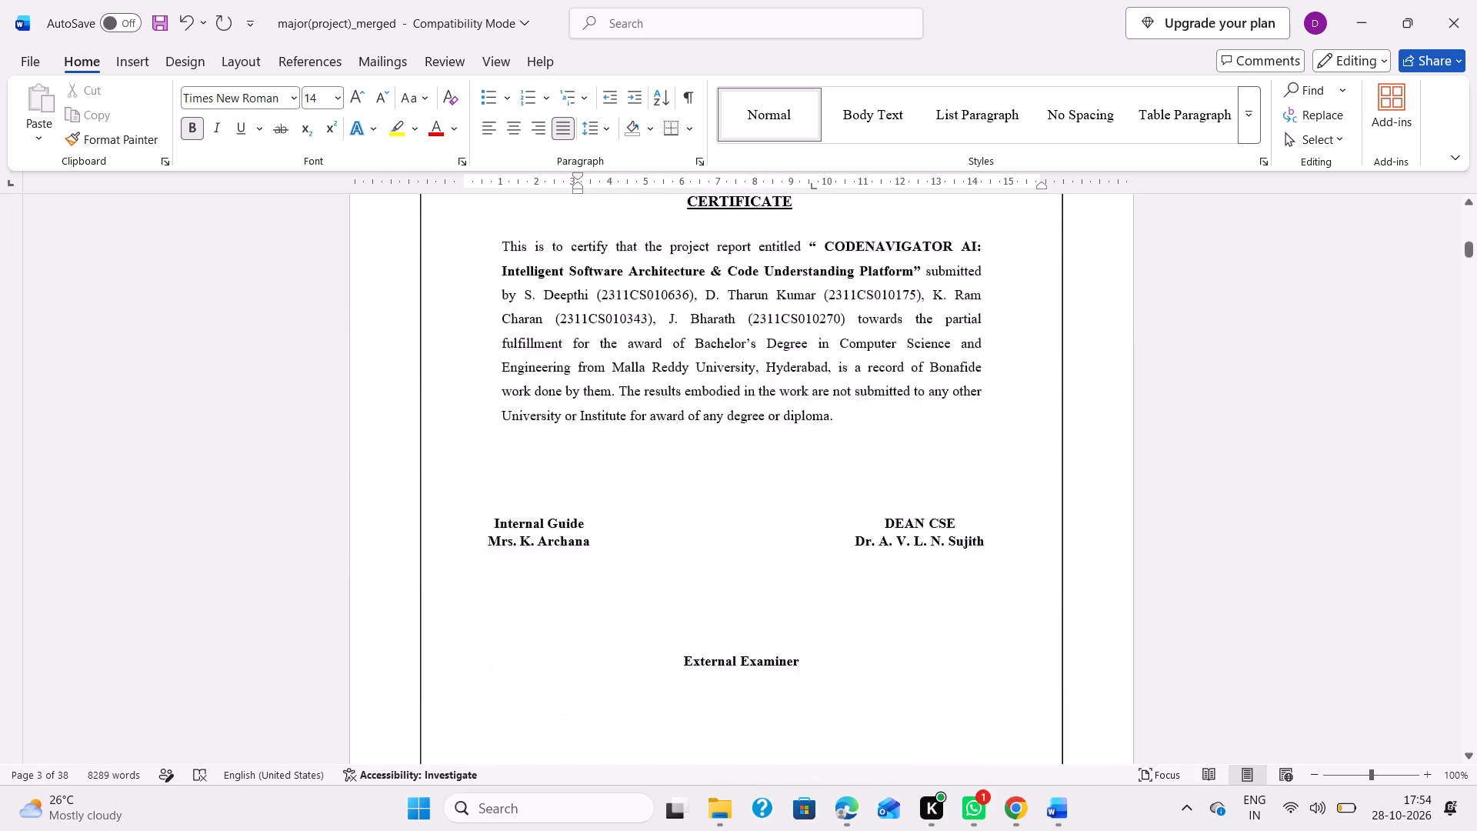
scroll(767, 591, "down", 2)
scroll(767, 591, "up", 5)
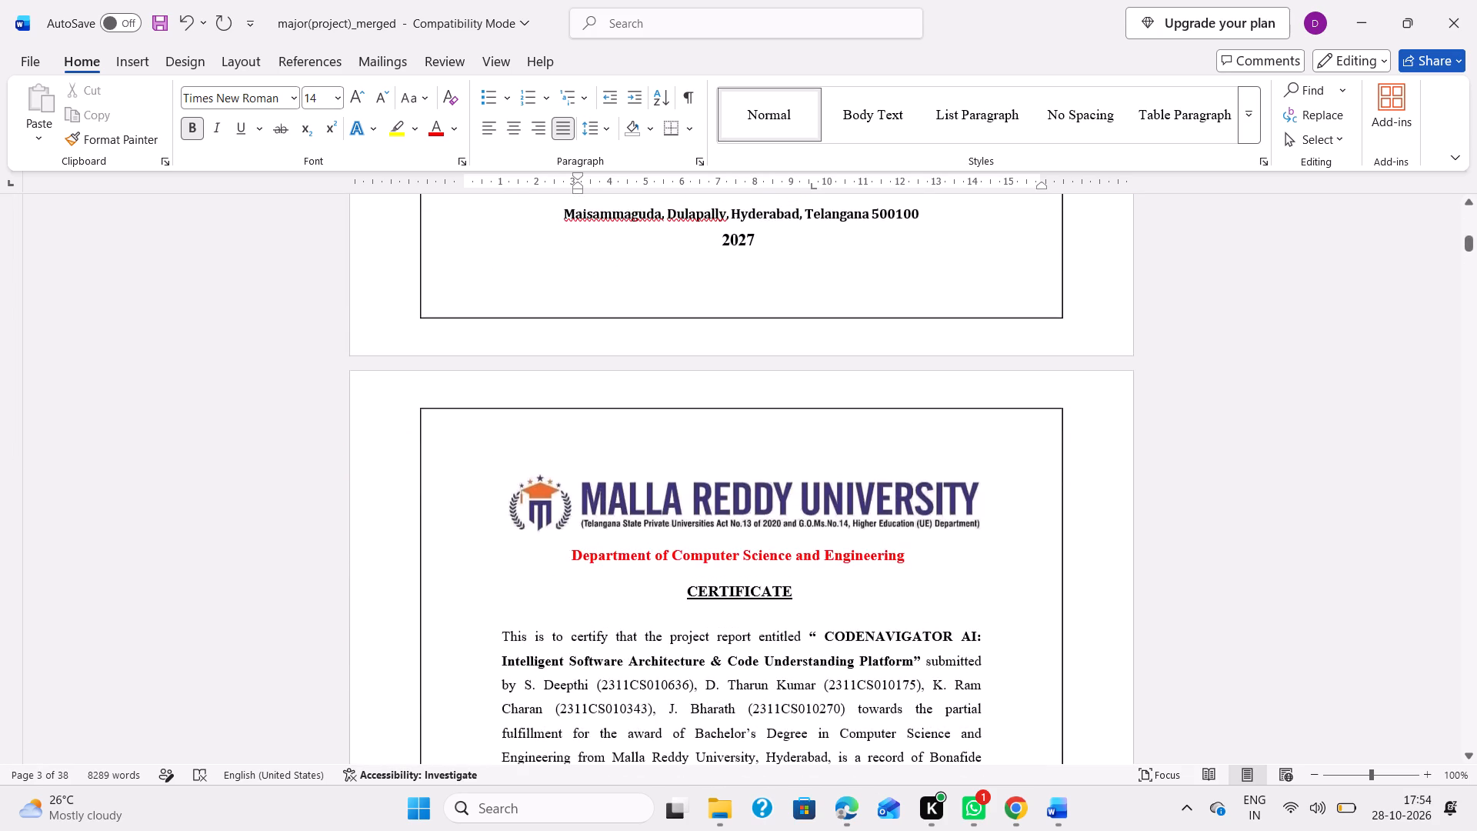
scroll(703, 698, "down", 2)
left_click(605, 501)
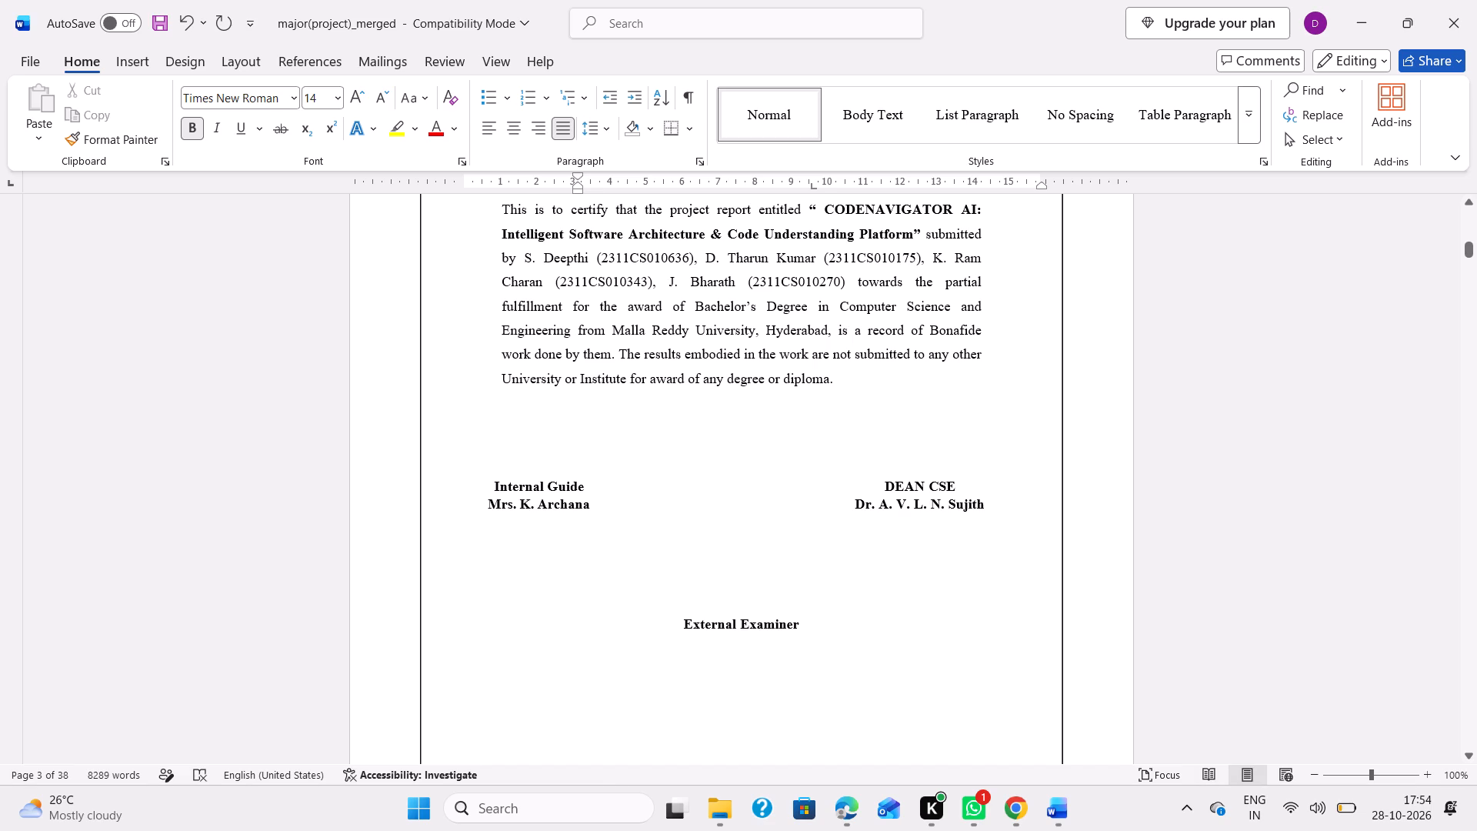
key("BackSpace")
key("BackSpace")
key("BackSpace")
key("BackSpace")
key("BackSpace")
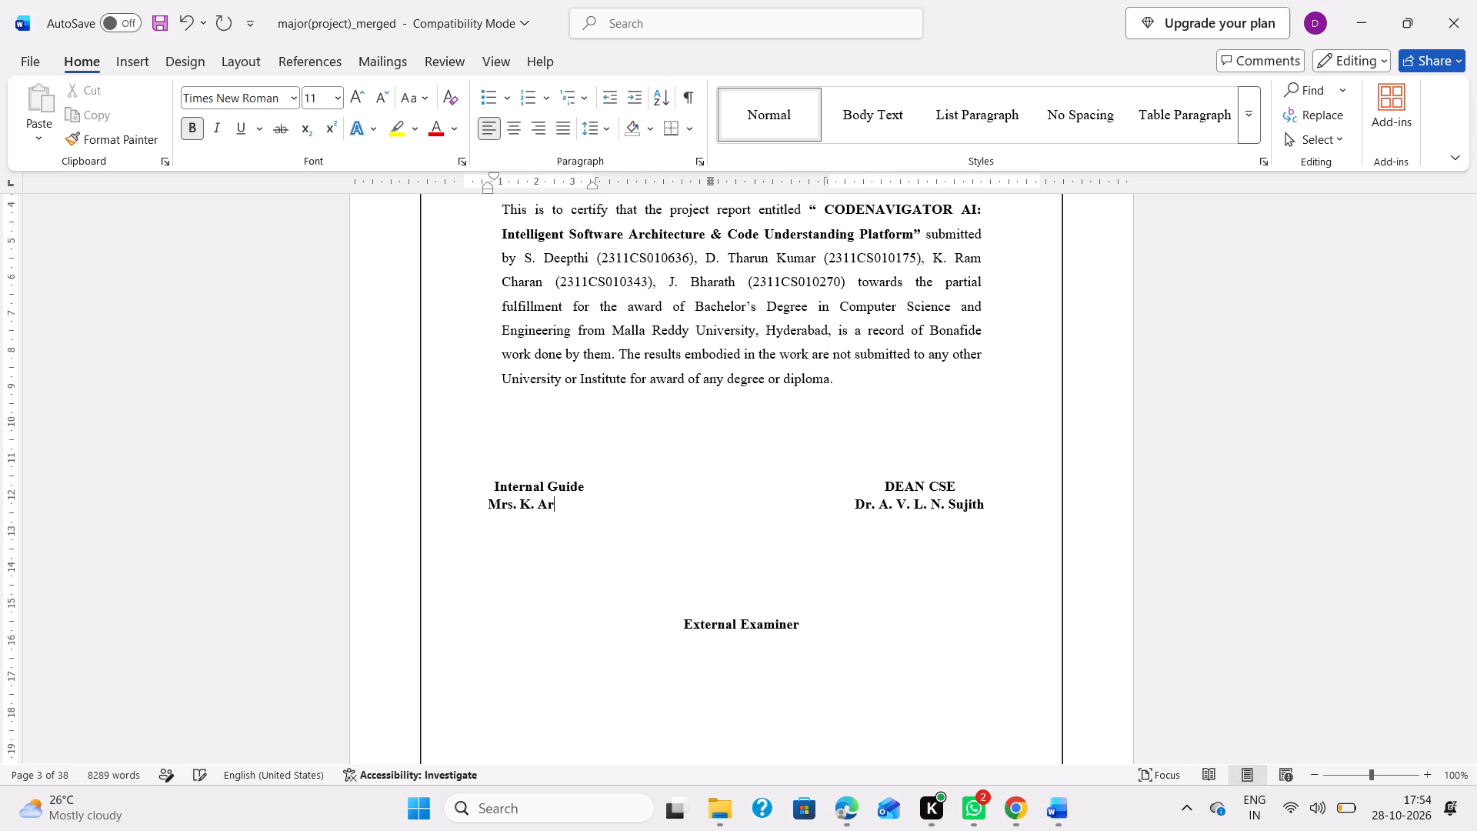
key("BackSpace")
type("pa")
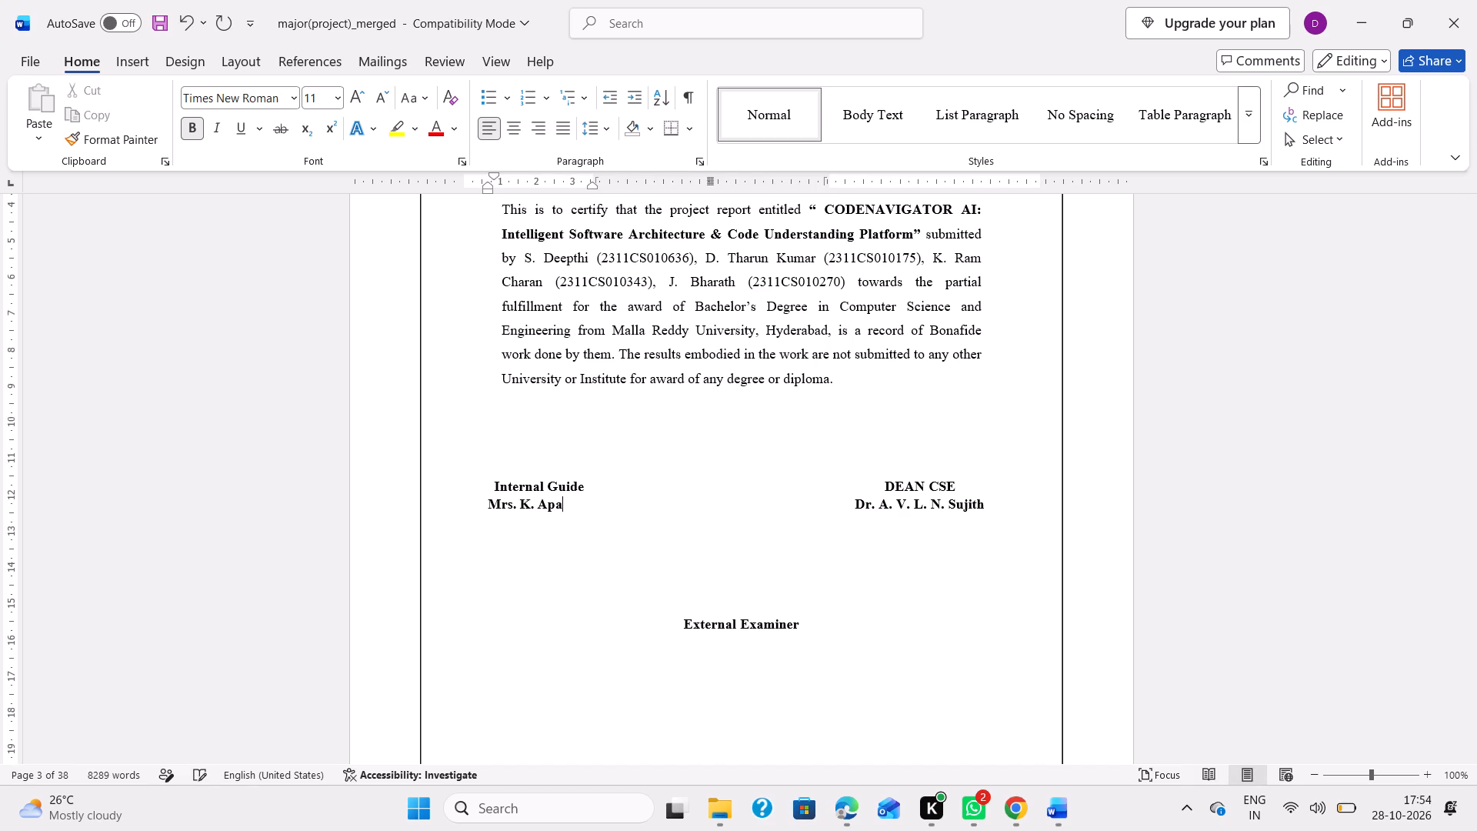
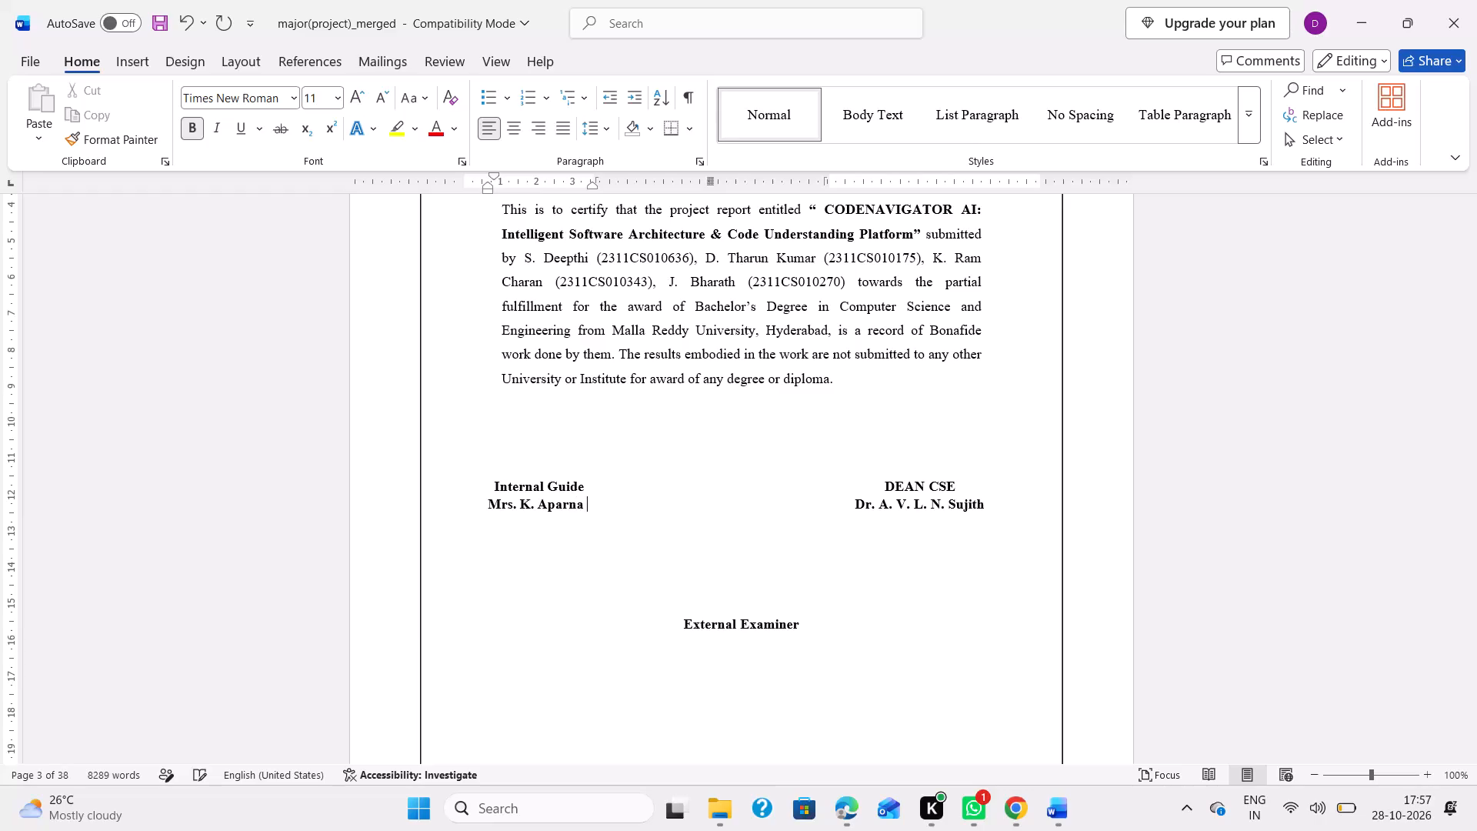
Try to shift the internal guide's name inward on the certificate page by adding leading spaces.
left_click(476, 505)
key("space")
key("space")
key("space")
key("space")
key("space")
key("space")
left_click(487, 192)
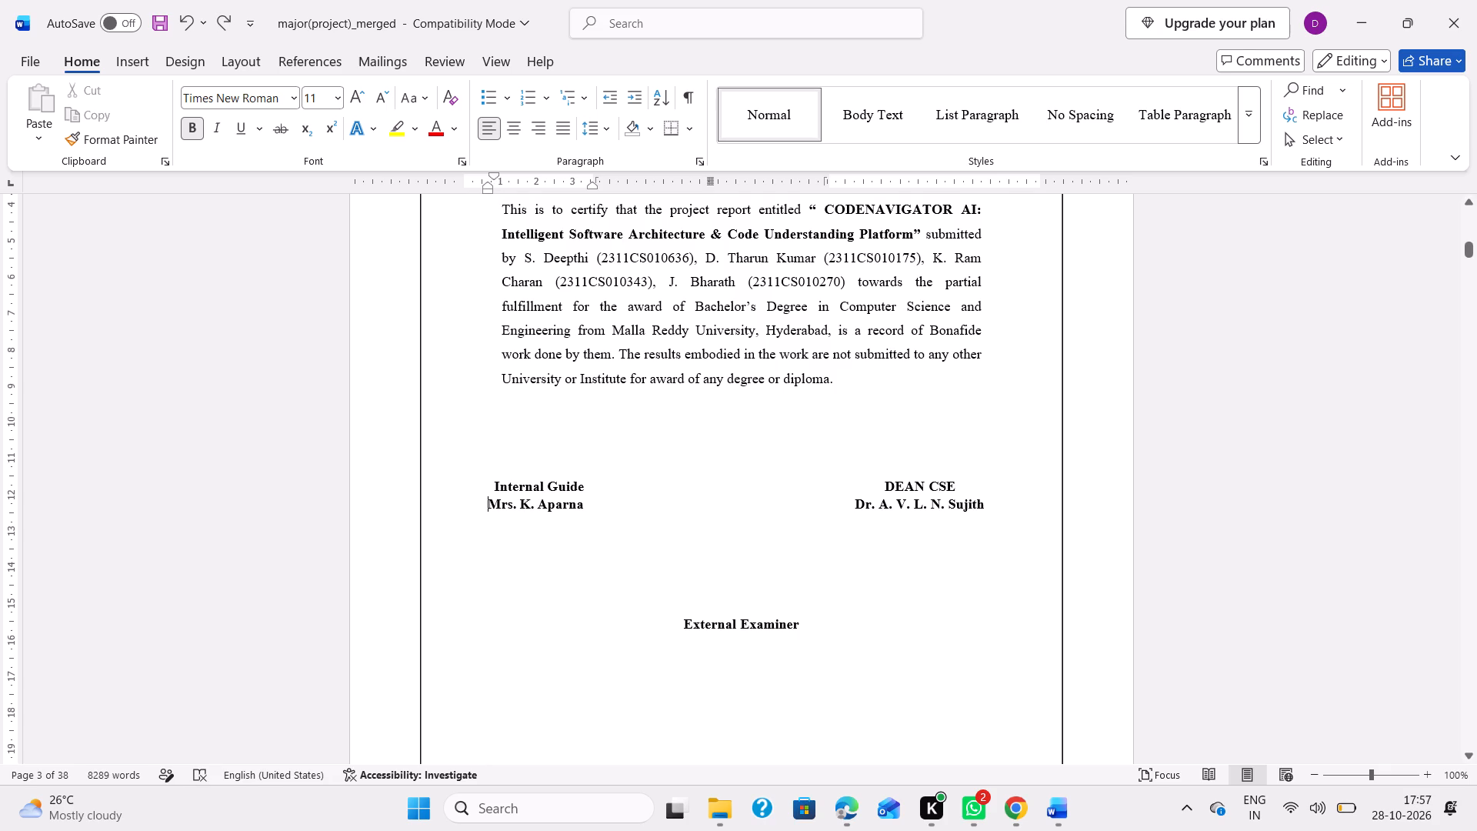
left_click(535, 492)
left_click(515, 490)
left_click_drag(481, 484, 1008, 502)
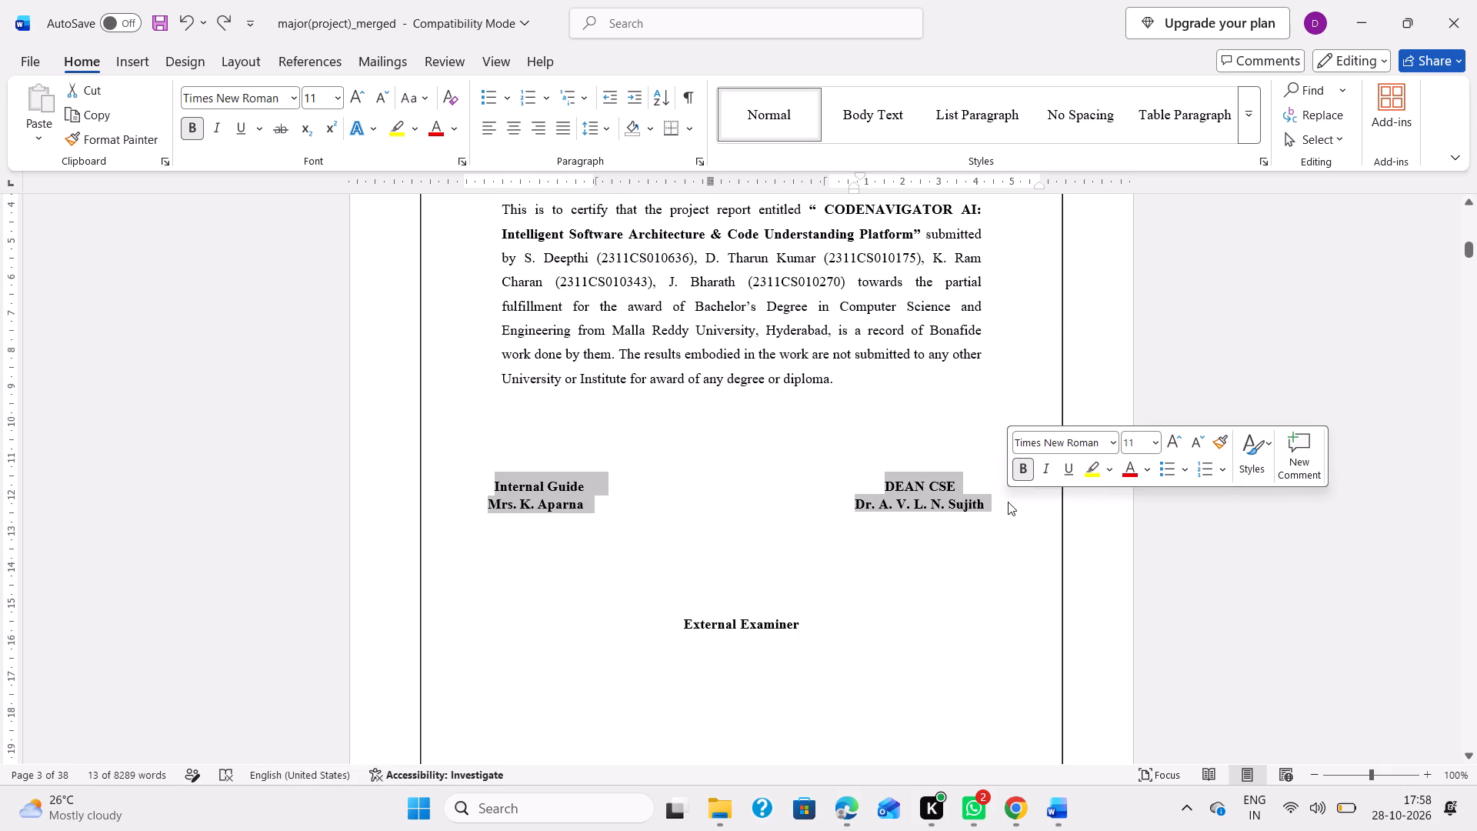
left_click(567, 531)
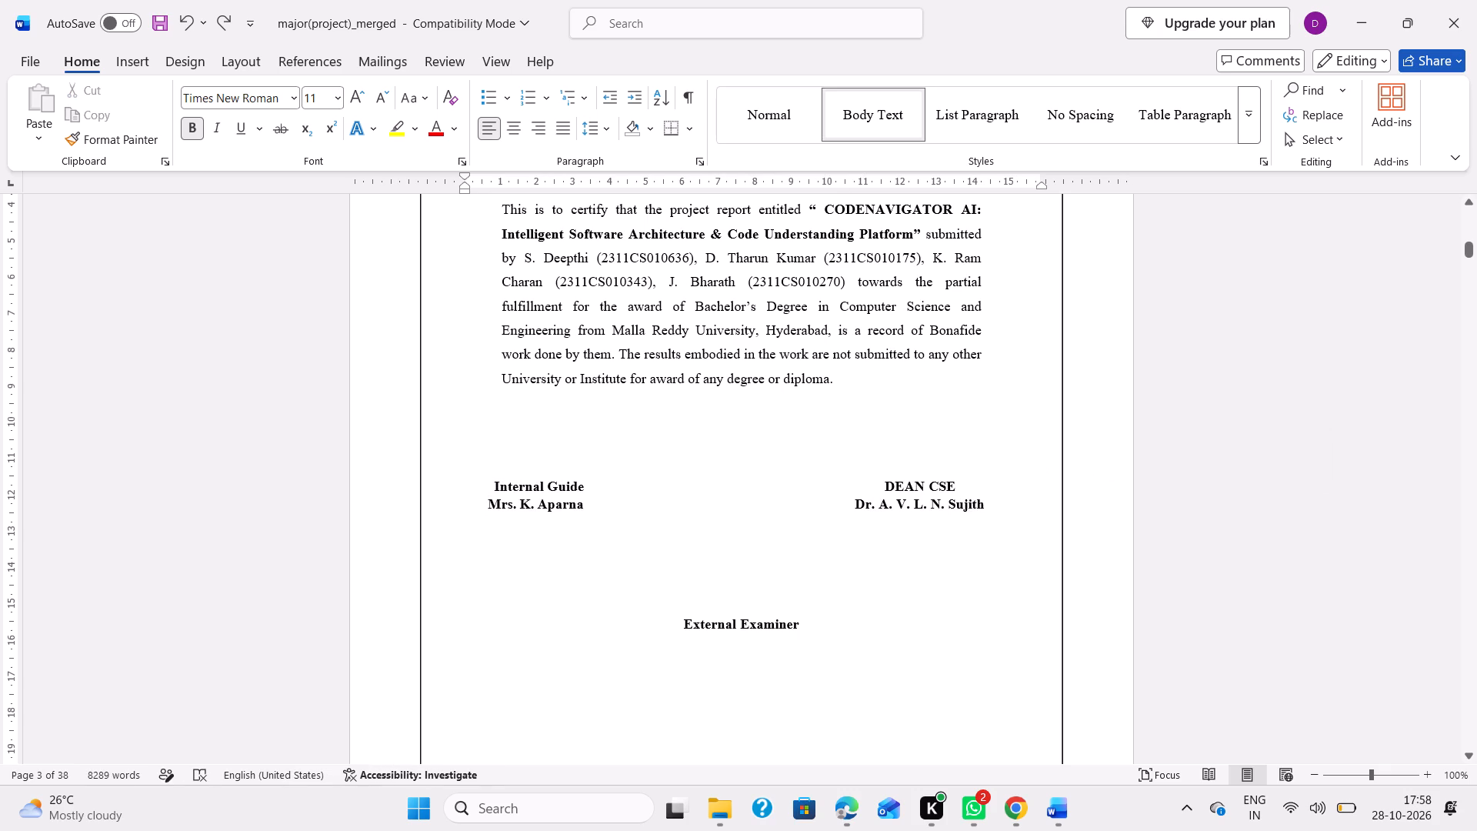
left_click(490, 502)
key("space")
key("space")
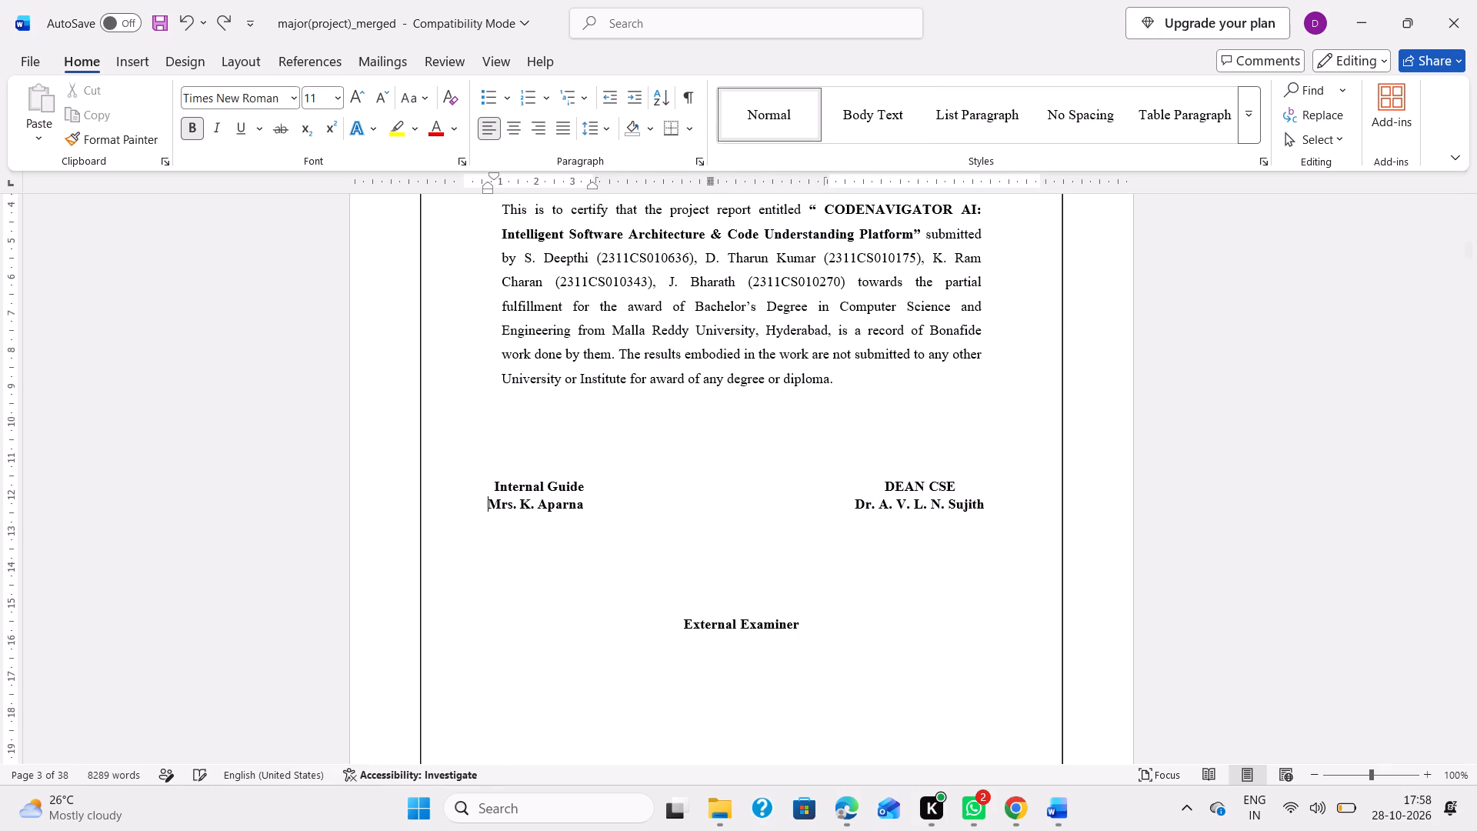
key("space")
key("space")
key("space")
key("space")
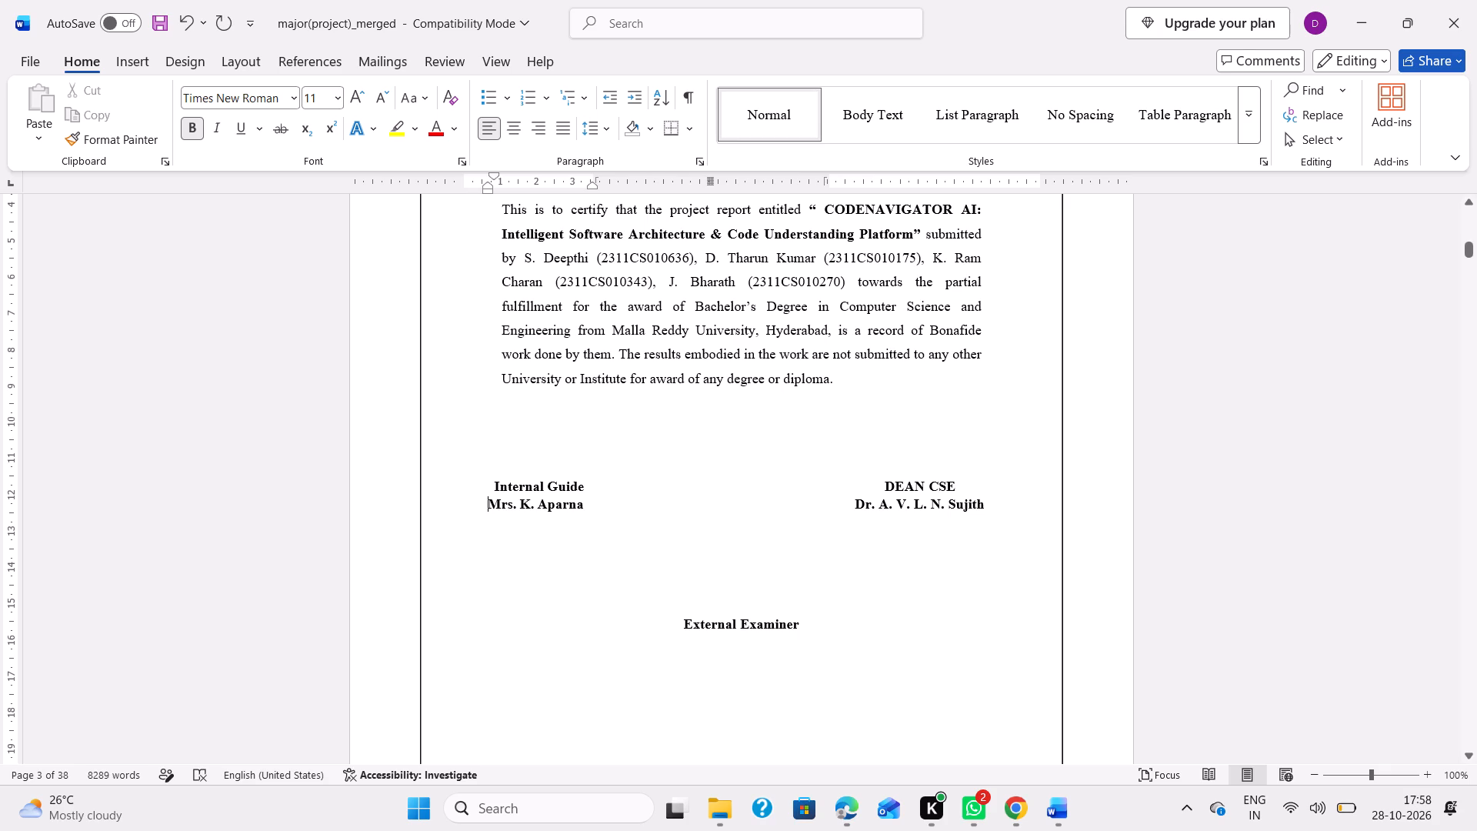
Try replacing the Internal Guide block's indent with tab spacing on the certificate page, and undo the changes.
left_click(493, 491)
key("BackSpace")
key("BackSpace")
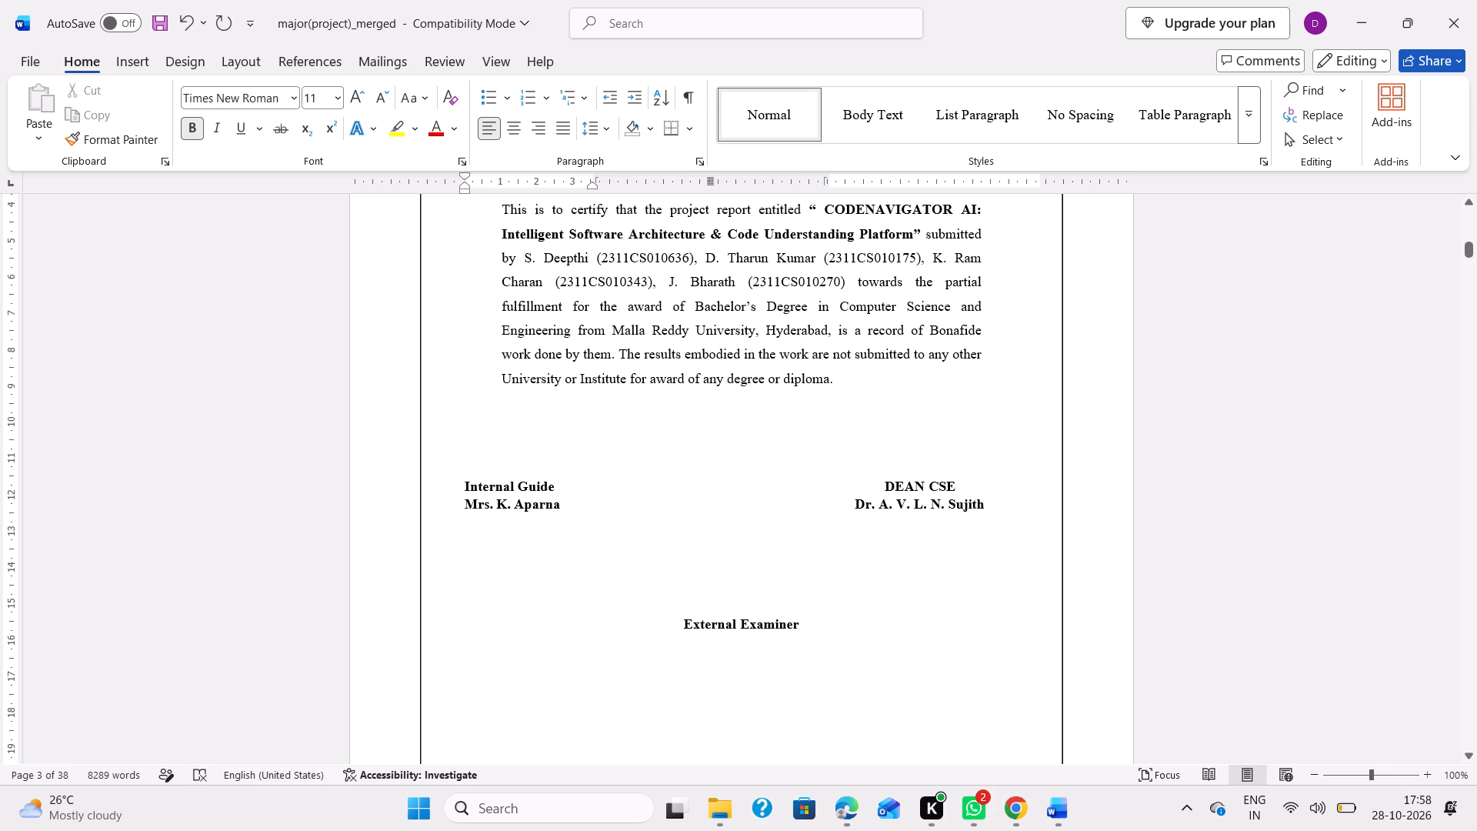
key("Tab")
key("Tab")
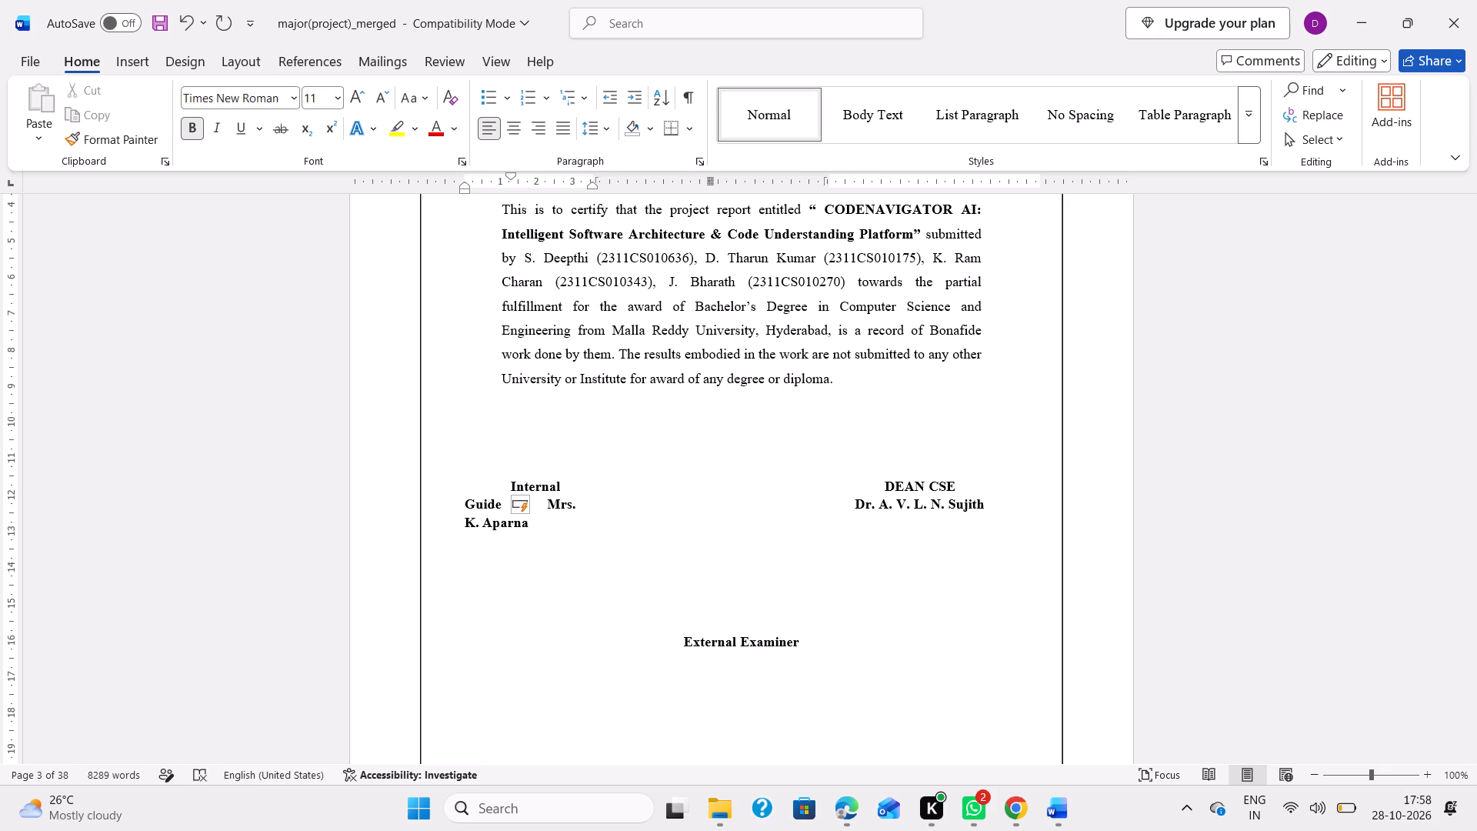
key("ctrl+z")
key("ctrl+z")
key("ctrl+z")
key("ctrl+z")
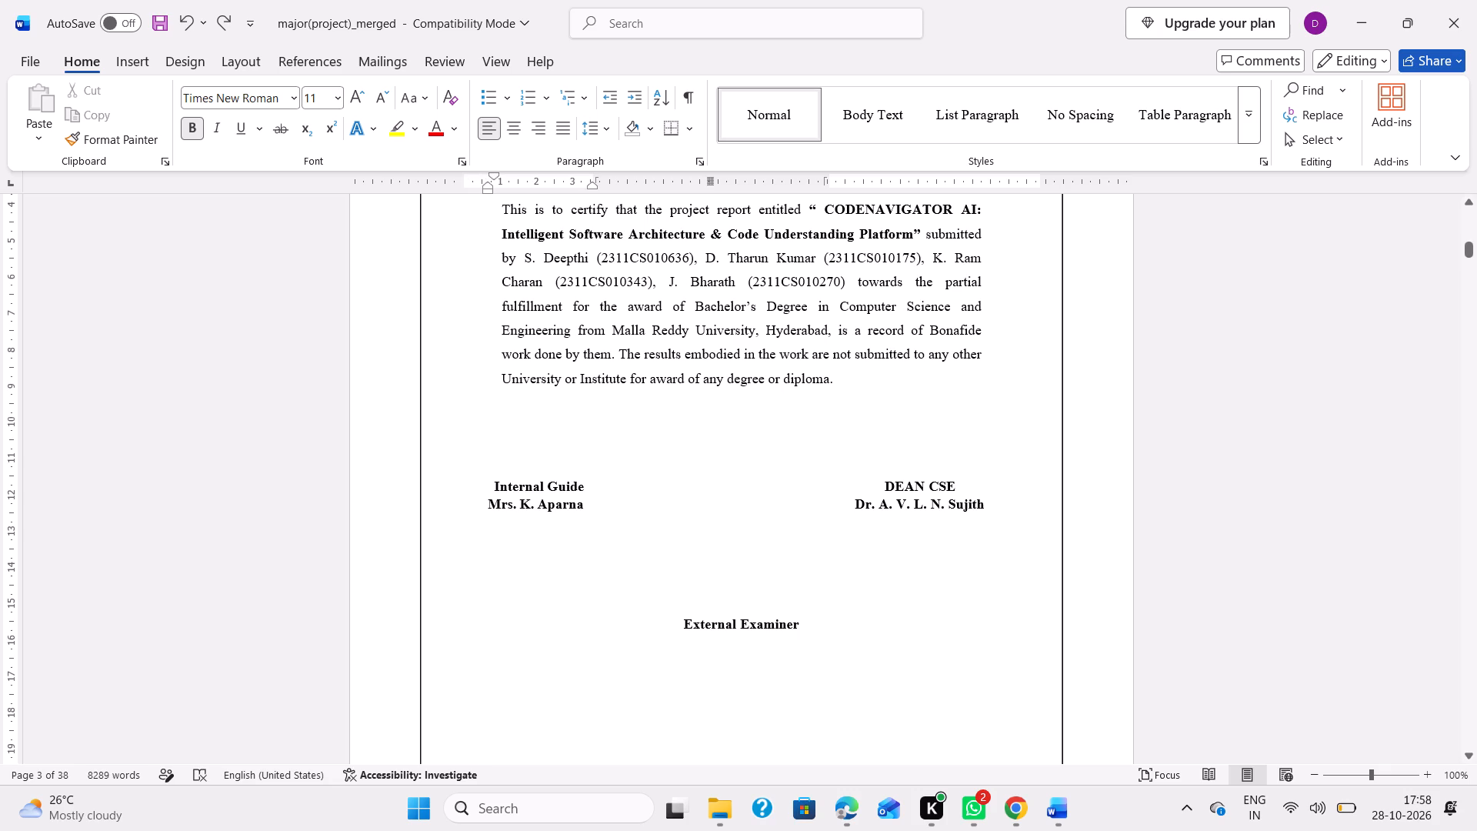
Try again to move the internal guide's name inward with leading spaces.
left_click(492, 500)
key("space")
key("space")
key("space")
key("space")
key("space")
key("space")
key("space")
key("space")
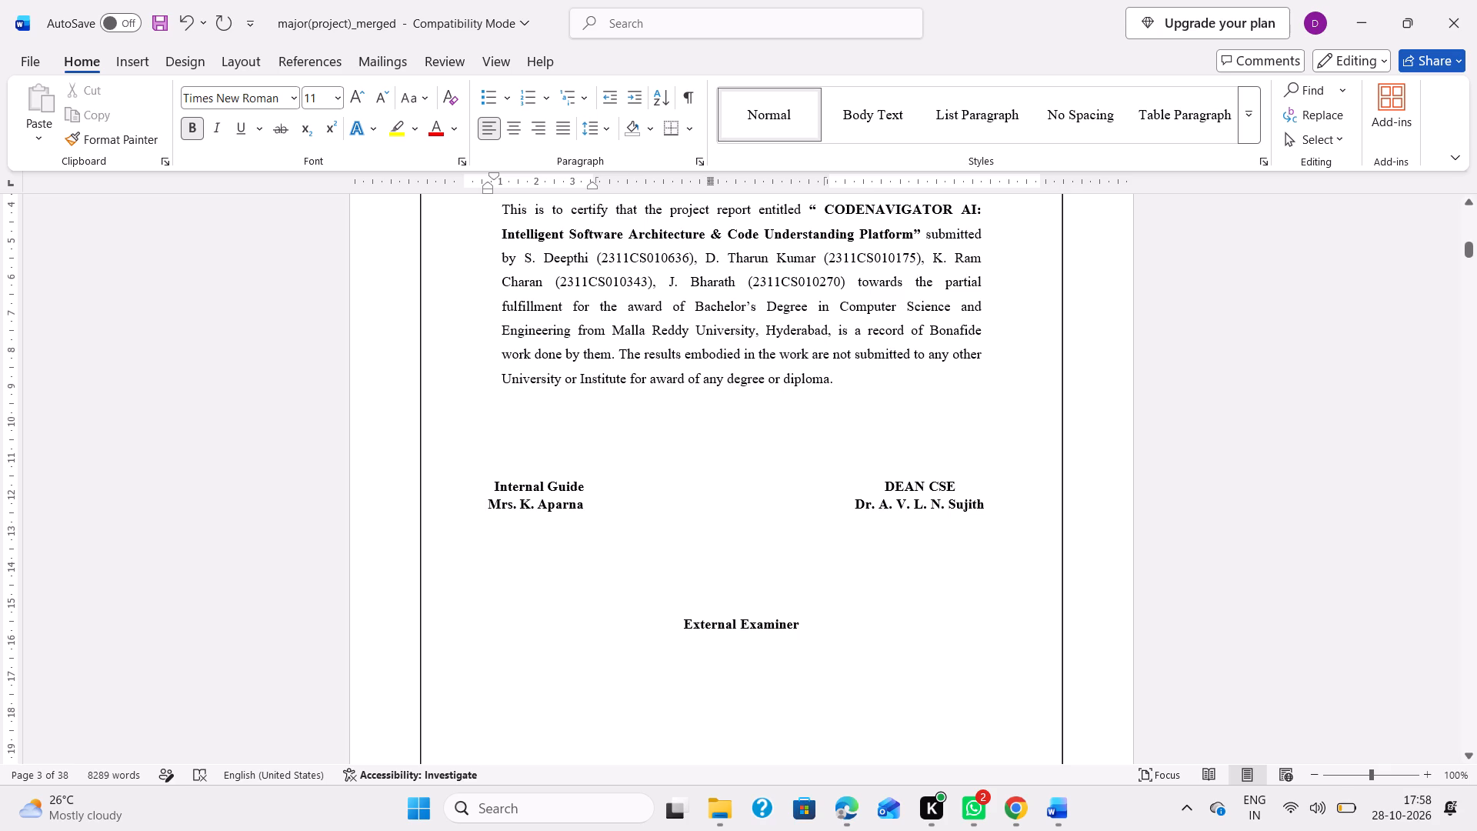
Increase the Internal Guide block's left indent and extend its right indent so the heading and name each fit on one line.
left_click(594, 506)
left_click(560, 471)
left_click(552, 490)
left_click(520, 488)
left_click(512, 479)
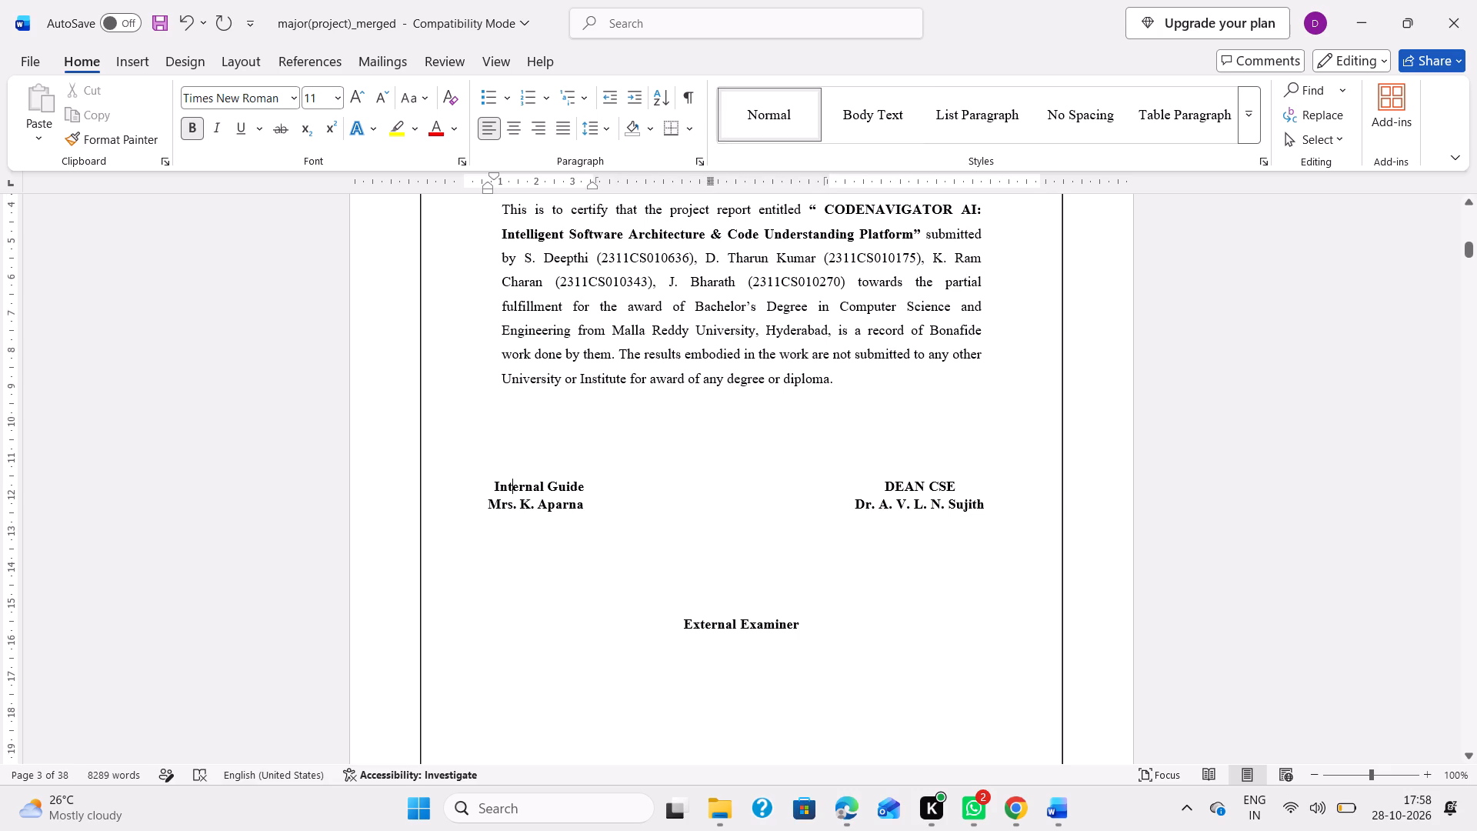
left_click(455, 470)
left_click(530, 489)
left_click(594, 503)
left_click_drag(487, 191, 488, 191)
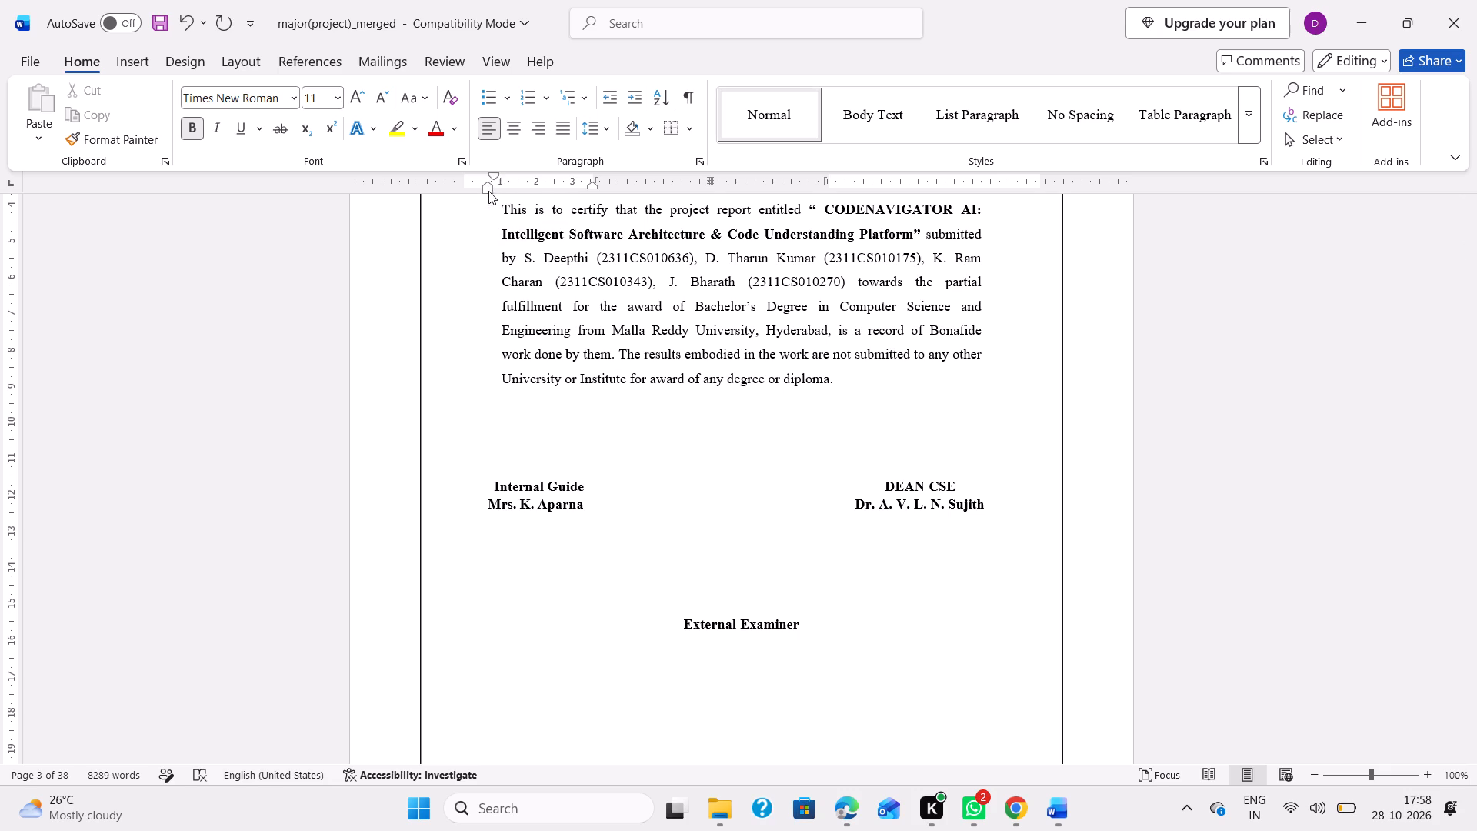
left_click_drag(488, 191, 505, 190)
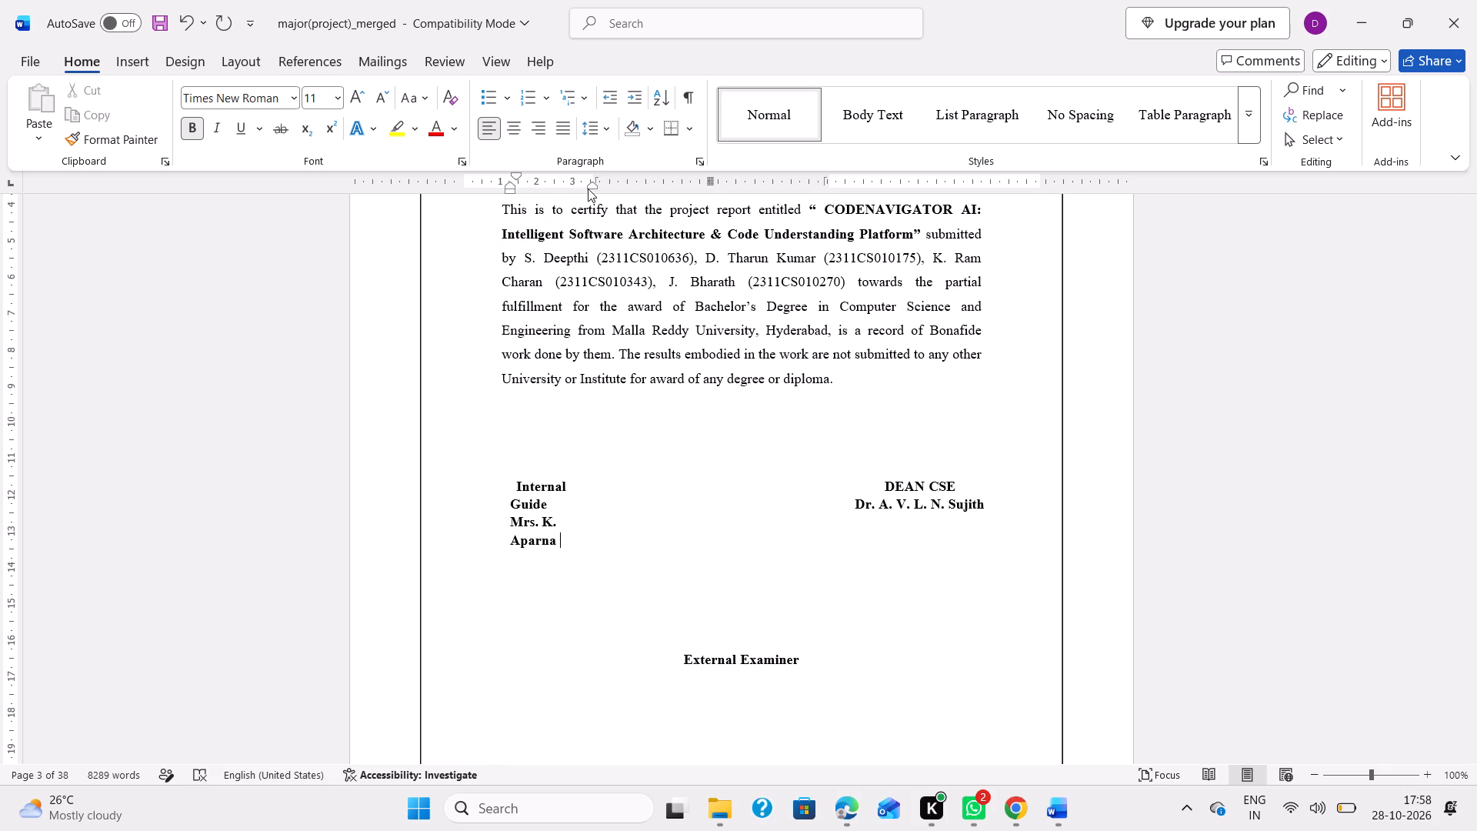
left_click_drag(592, 185, 633, 185)
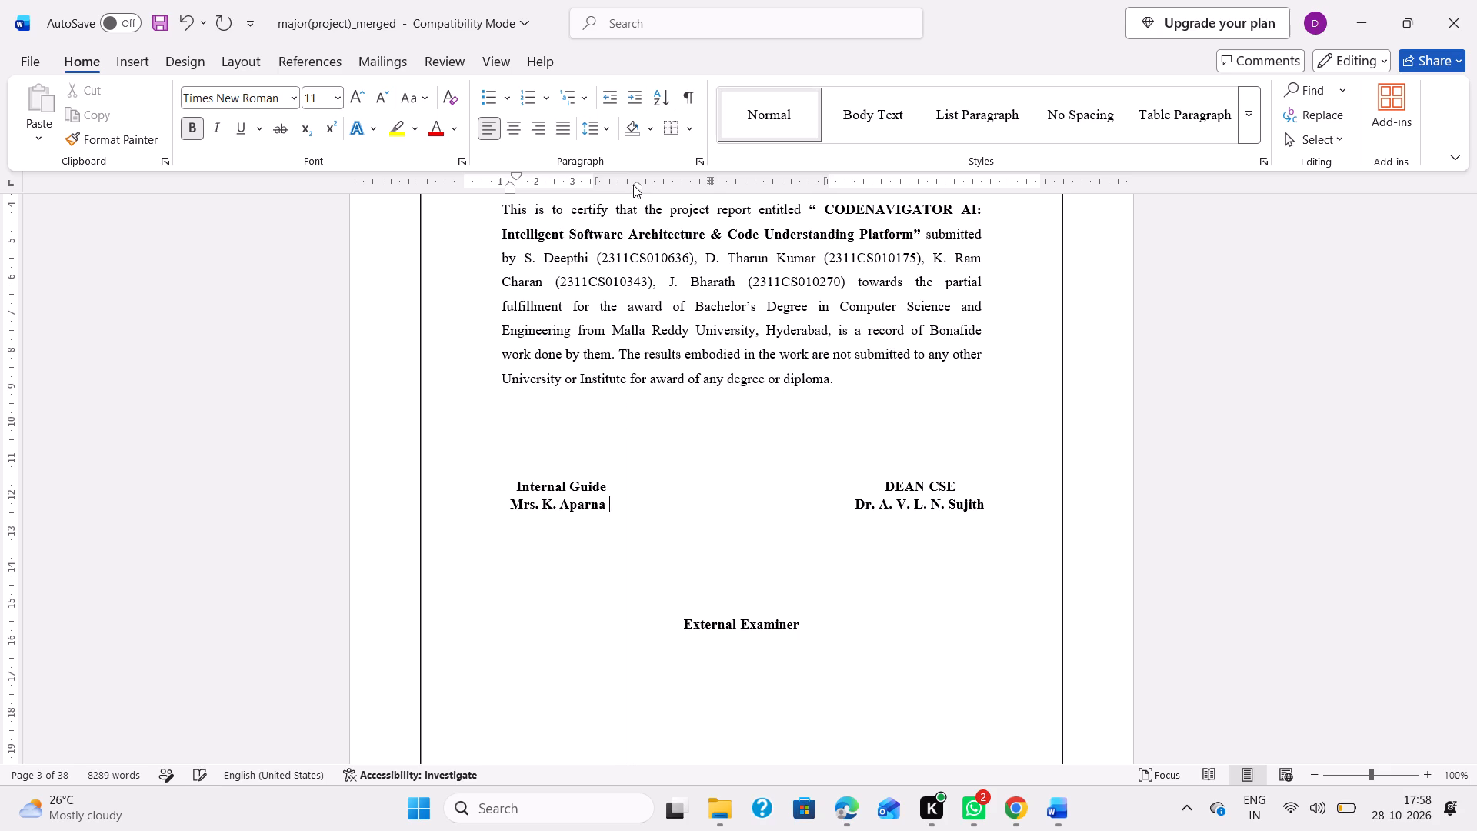
left_click(515, 177)
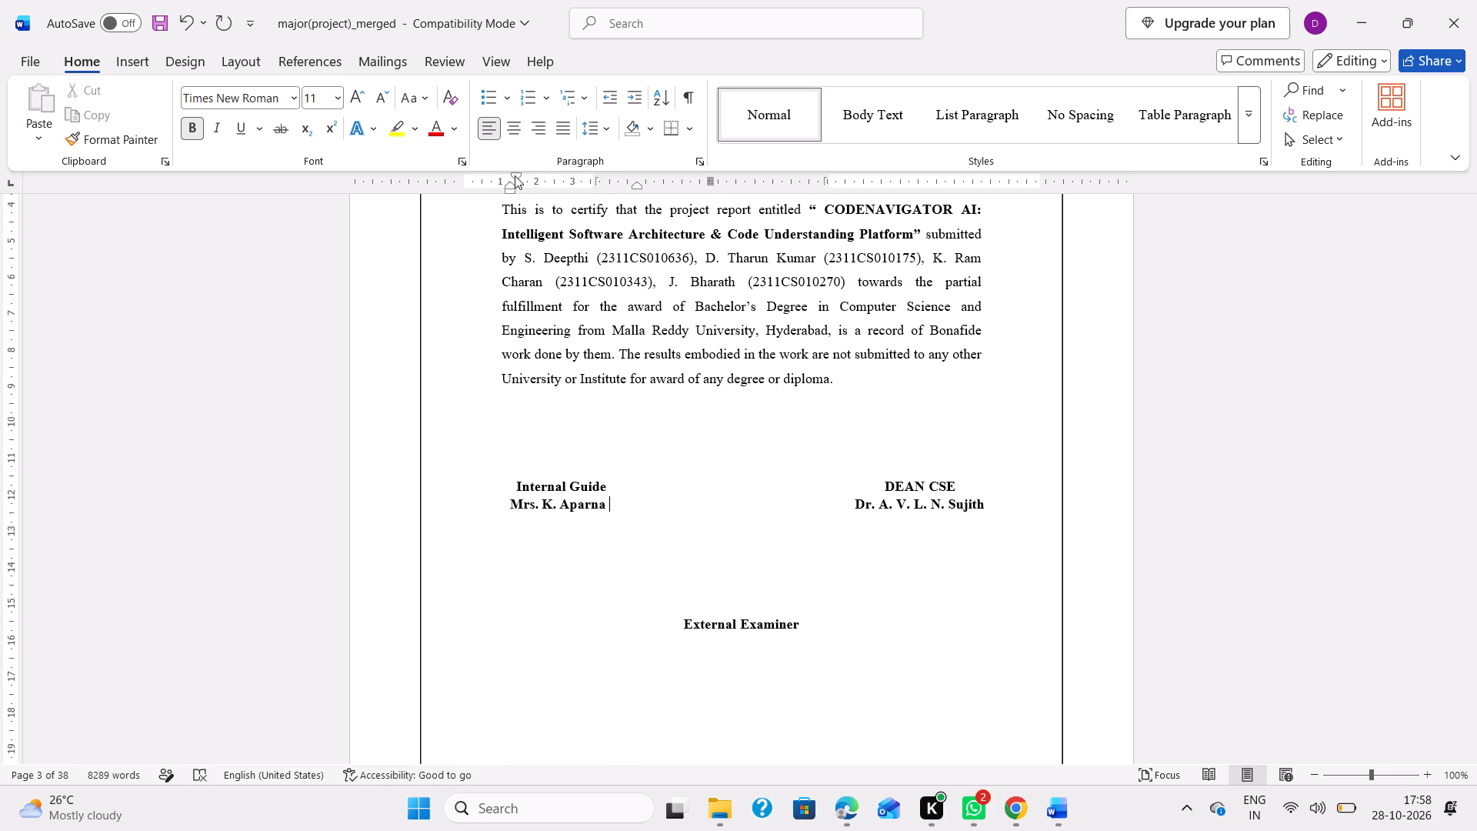
Add "Assistant Professor" on a new line beneath the internal guide's name, checking the spelling against the cover page.
key("Return")
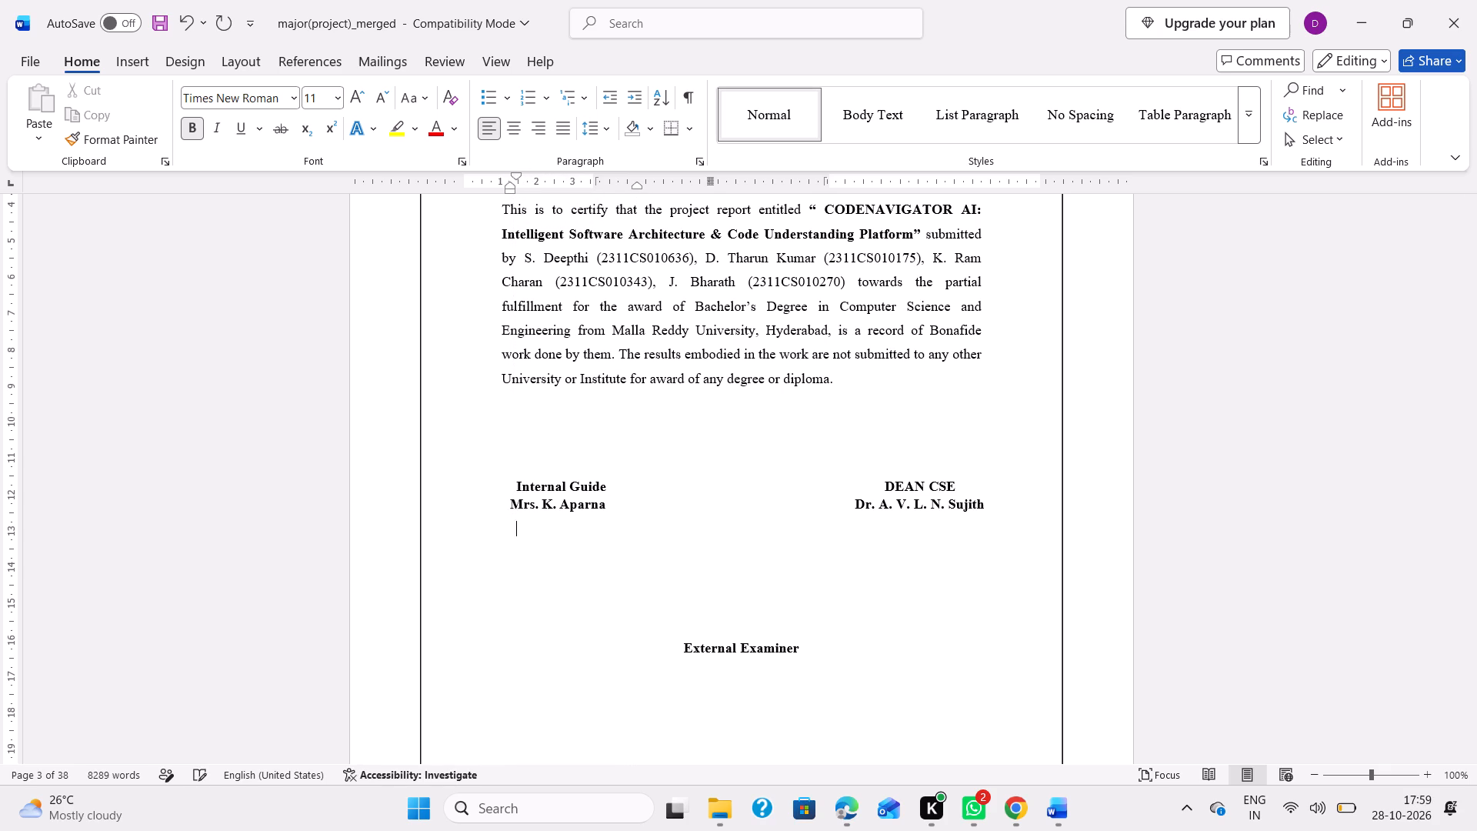
type("Assistant")
key("space")
type("Proffessor")
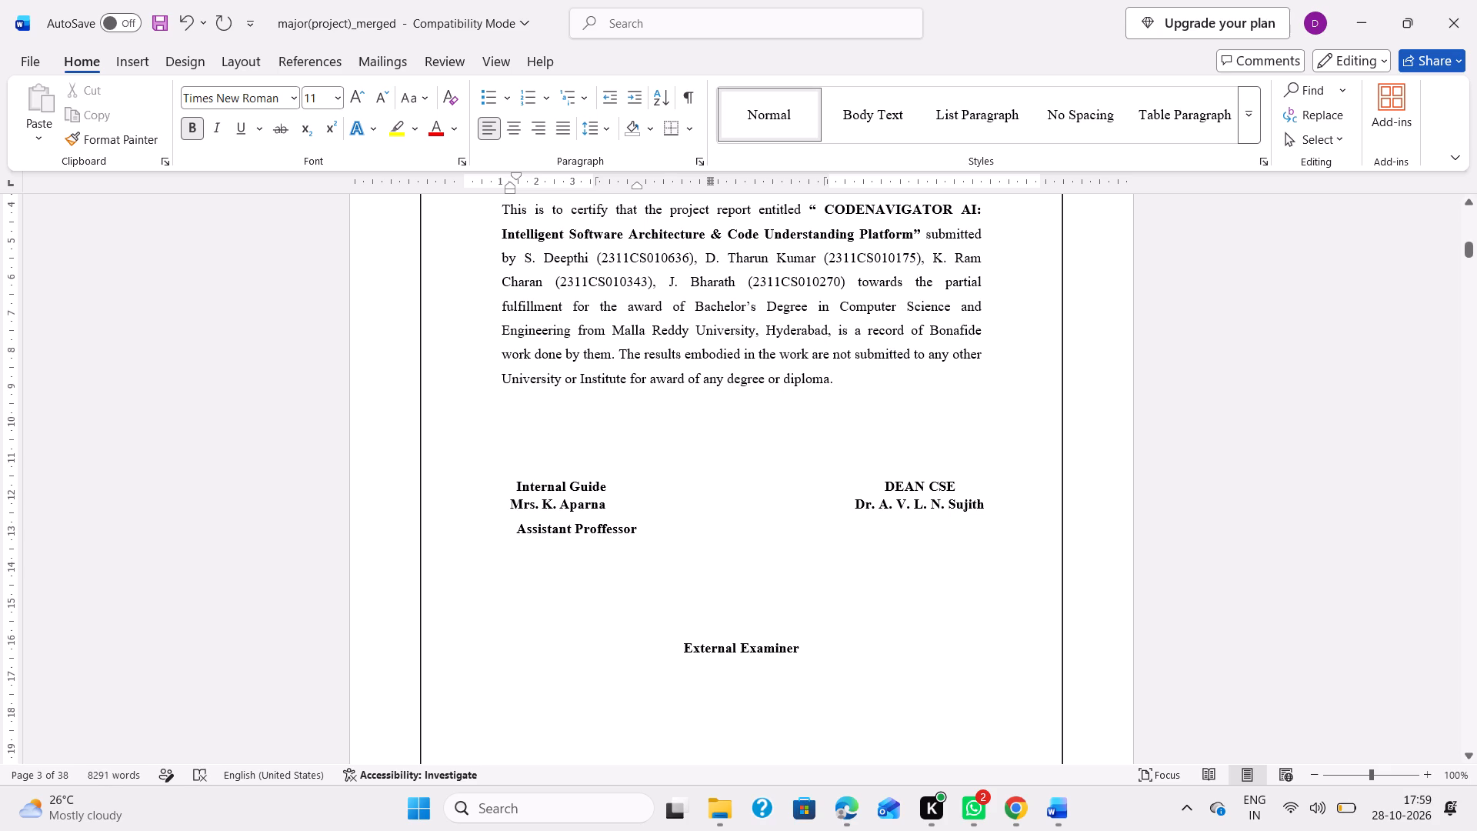
scroll(835, 434, "up", 7)
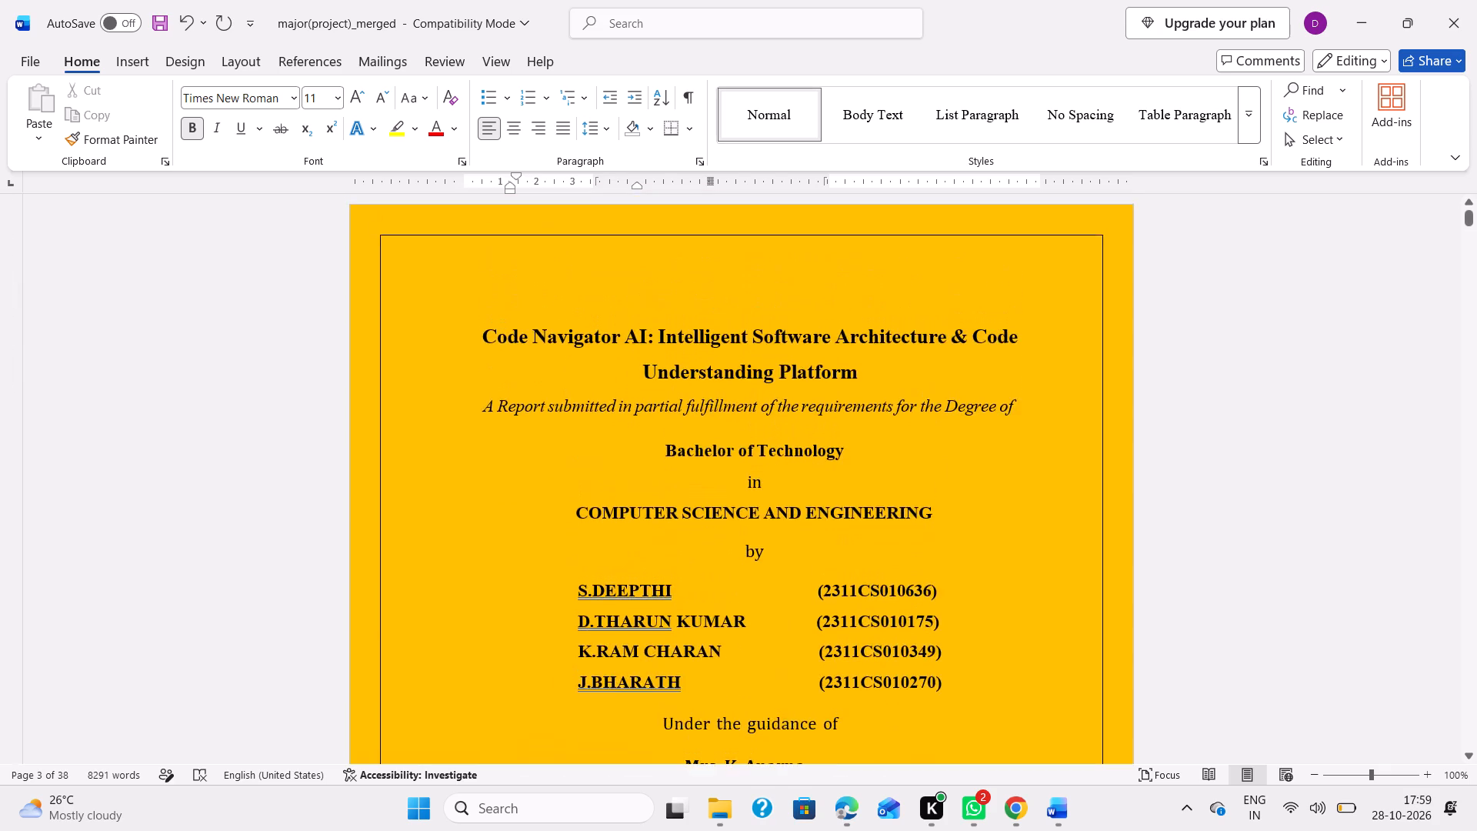
scroll(835, 434, "down", 2)
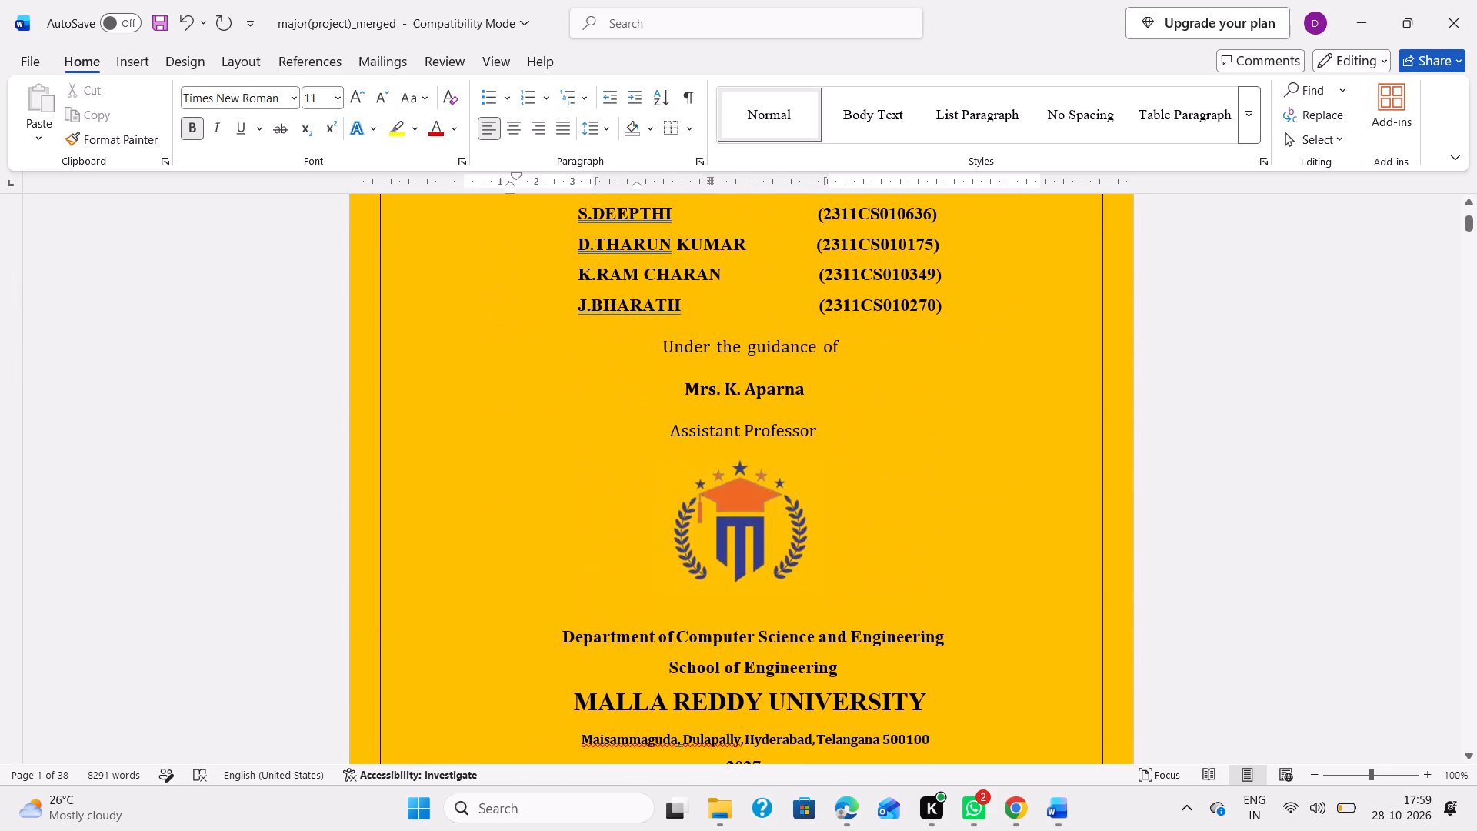
scroll(819, 483, "down", 7)
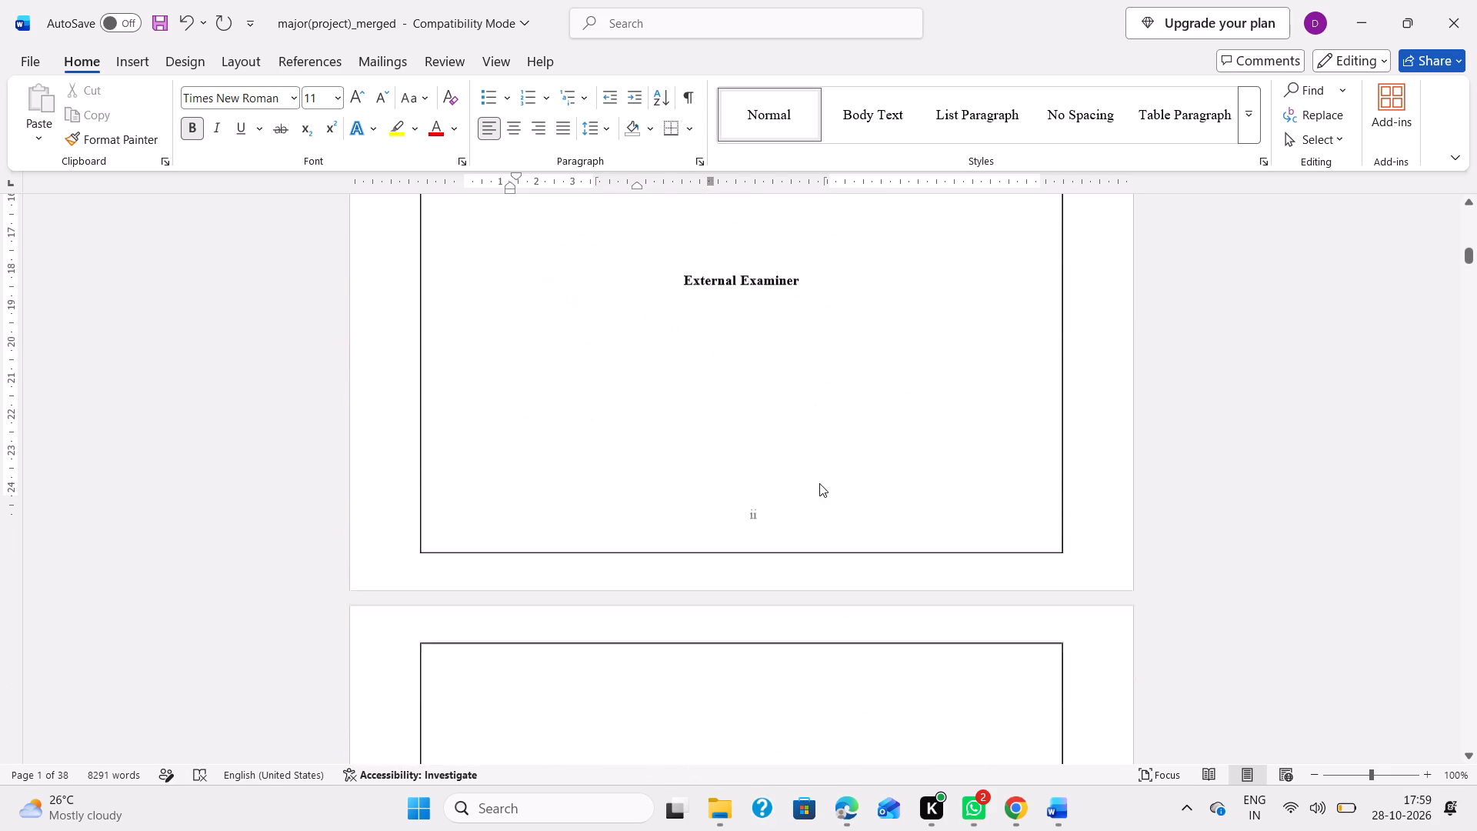
scroll(731, 472, "up", 1)
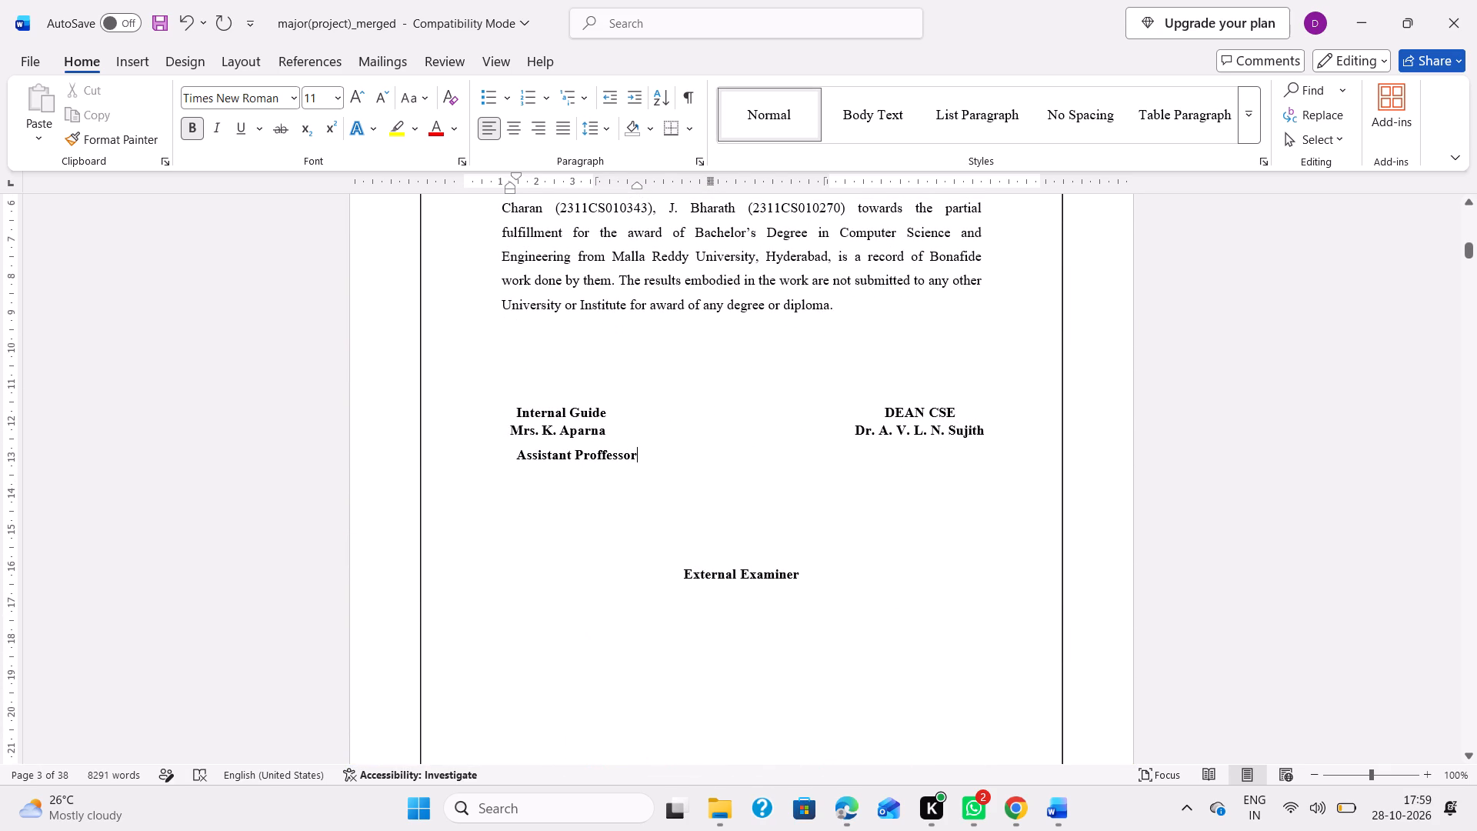
left_click(608, 458)
key("BackSpace")
Reduce the left indent of the Assistant Professor line so it sits centred beneath the internal guide's name.
left_click(514, 455)
left_click_drag(507, 190, 493, 191)
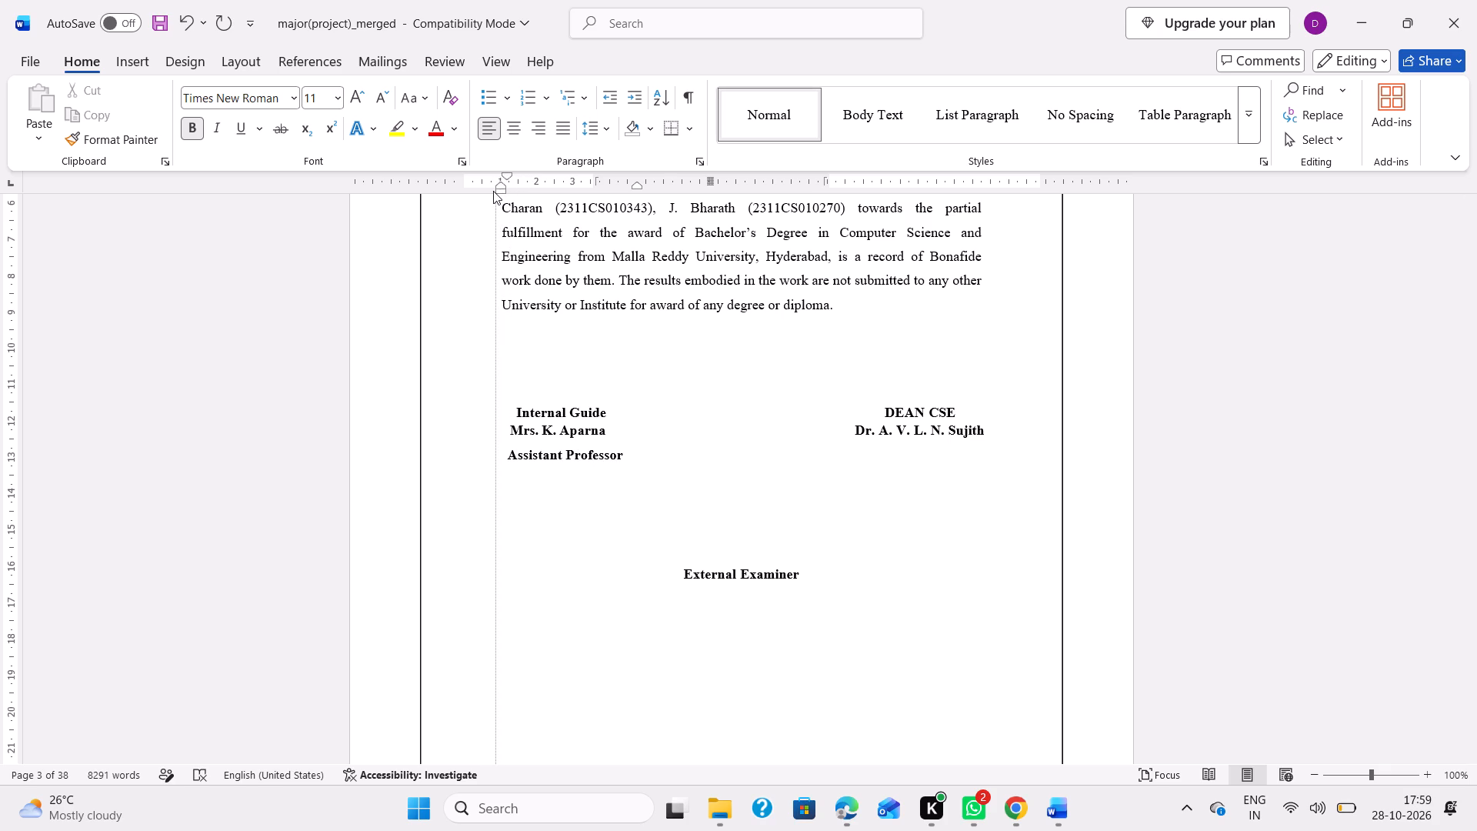
left_click_drag(493, 191, 495, 191)
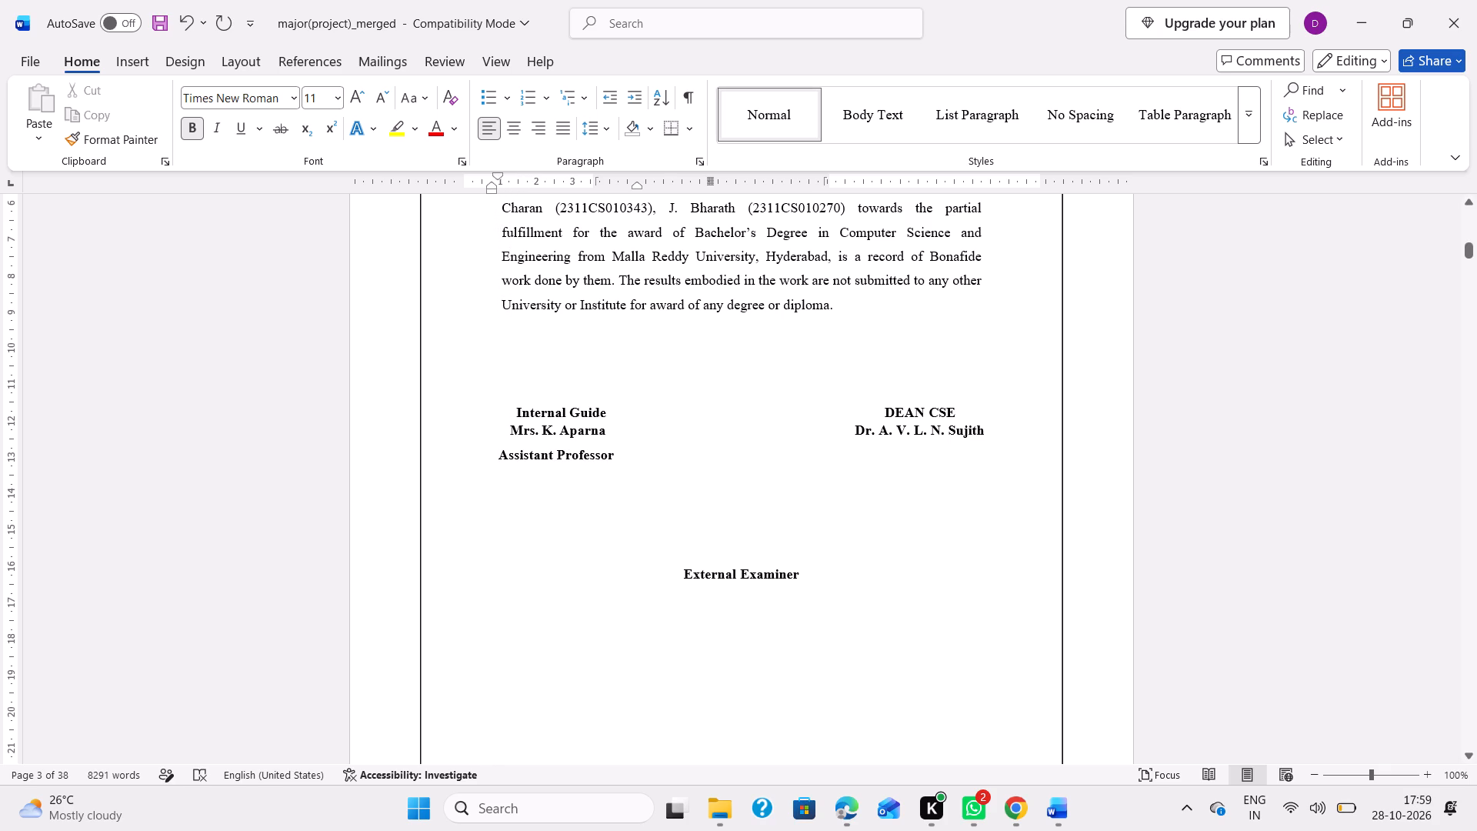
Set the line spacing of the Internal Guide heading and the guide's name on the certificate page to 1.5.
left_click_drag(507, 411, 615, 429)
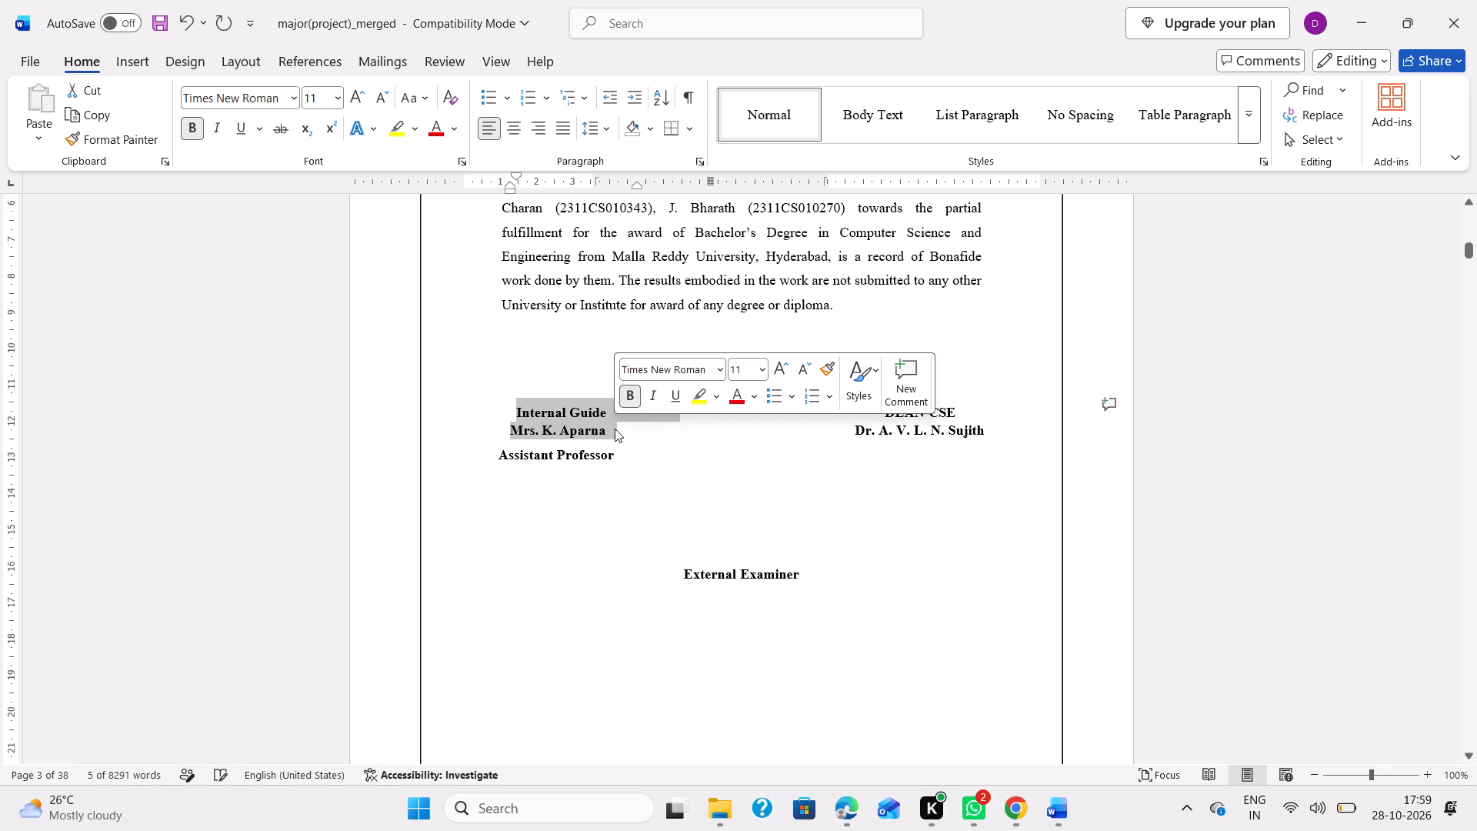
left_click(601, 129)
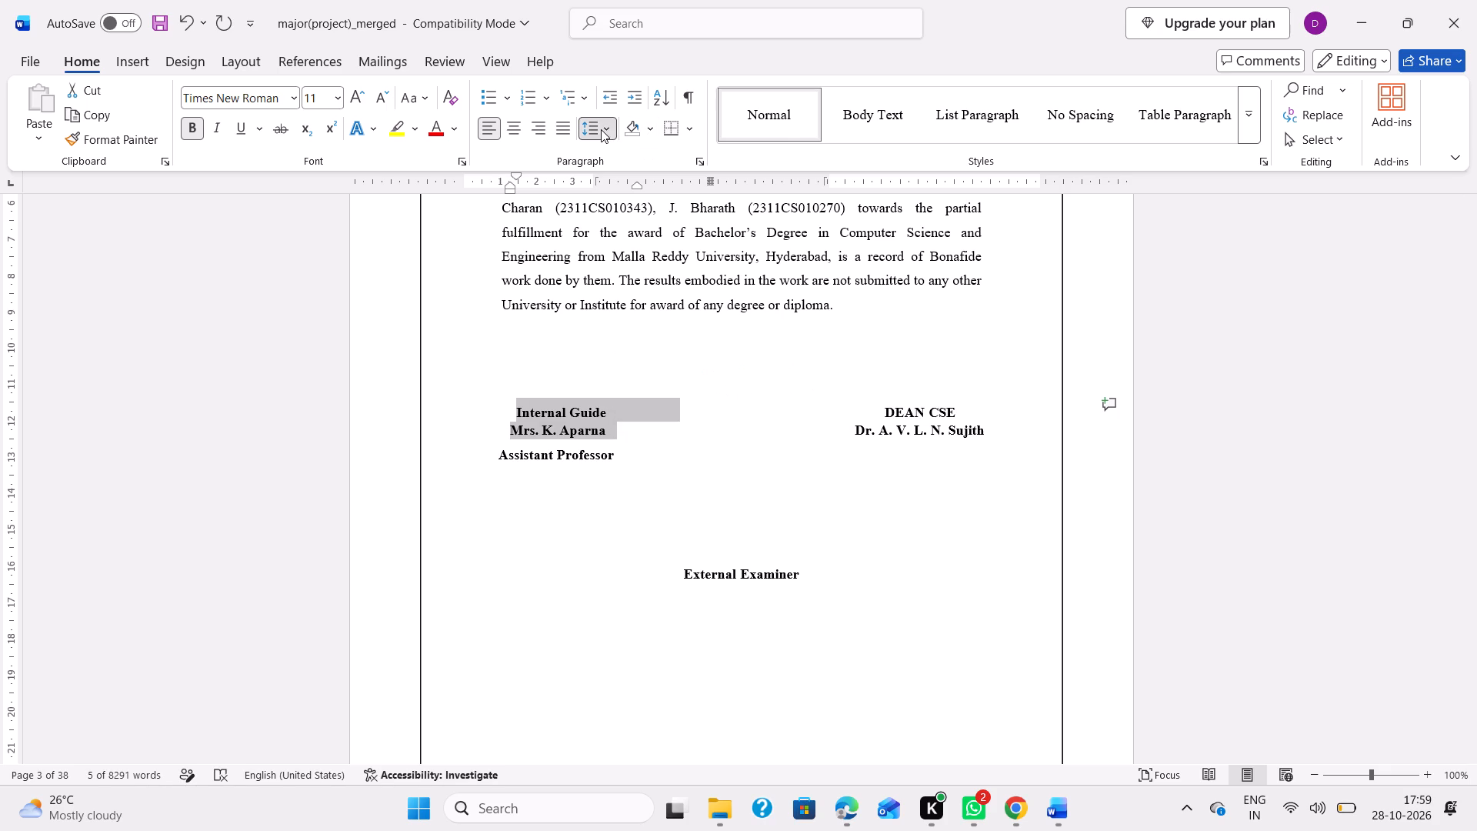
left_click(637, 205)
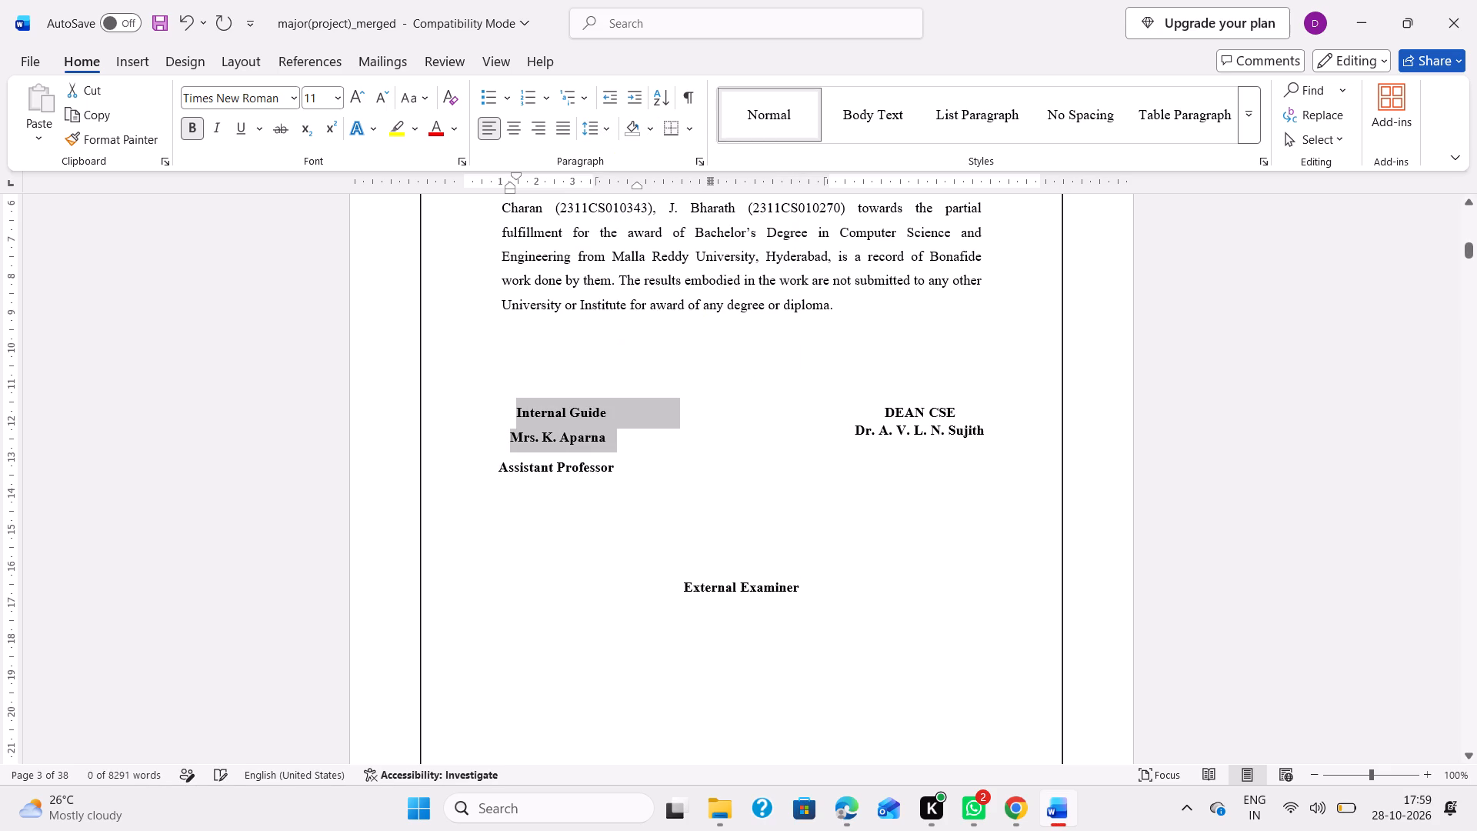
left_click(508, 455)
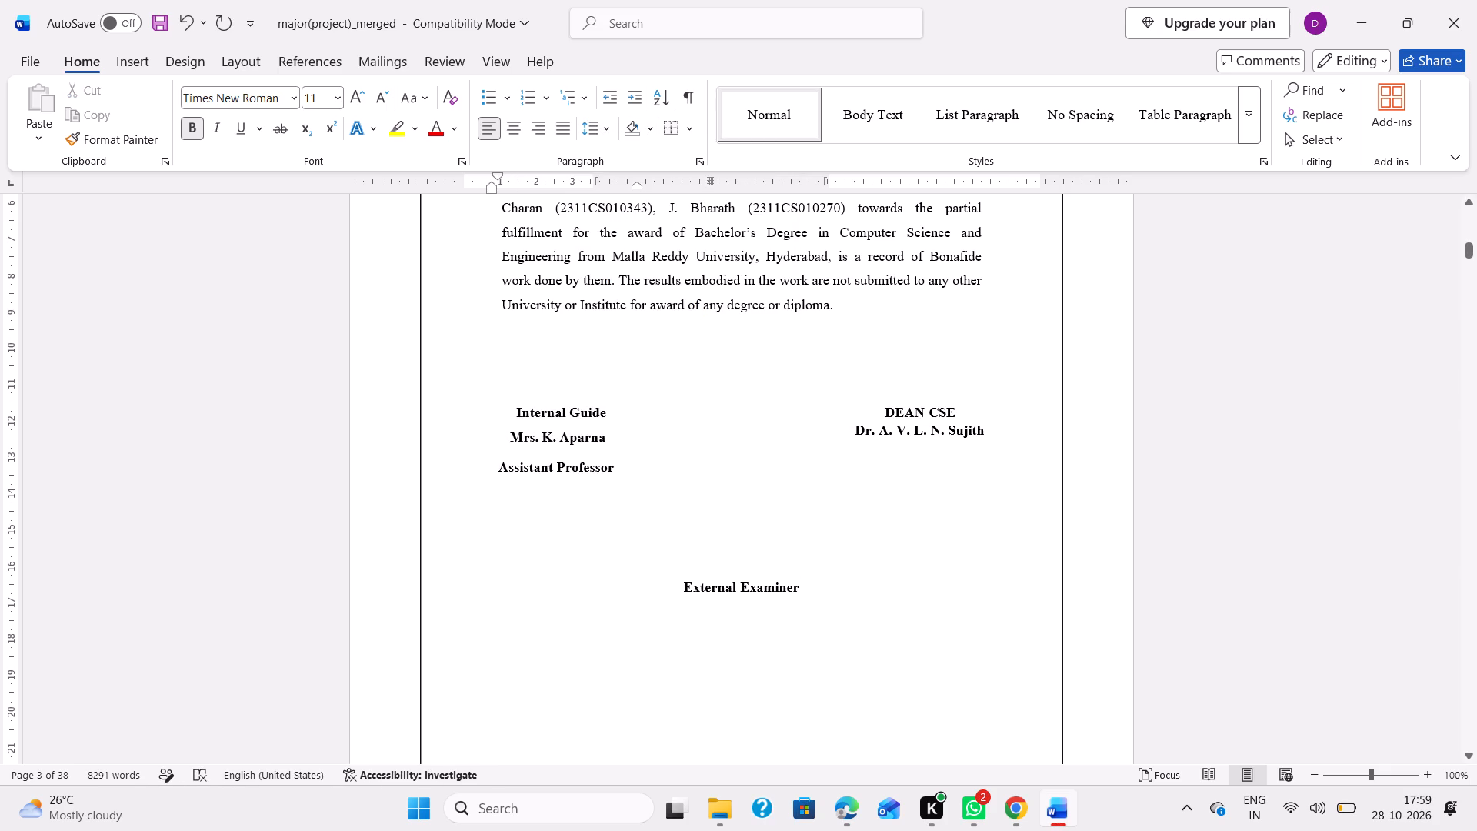
Remove the first-line indent of the Internal Guide heading and put a single space before it to centre it above the name.
left_click(514, 412)
key("BackSpace")
key("space")
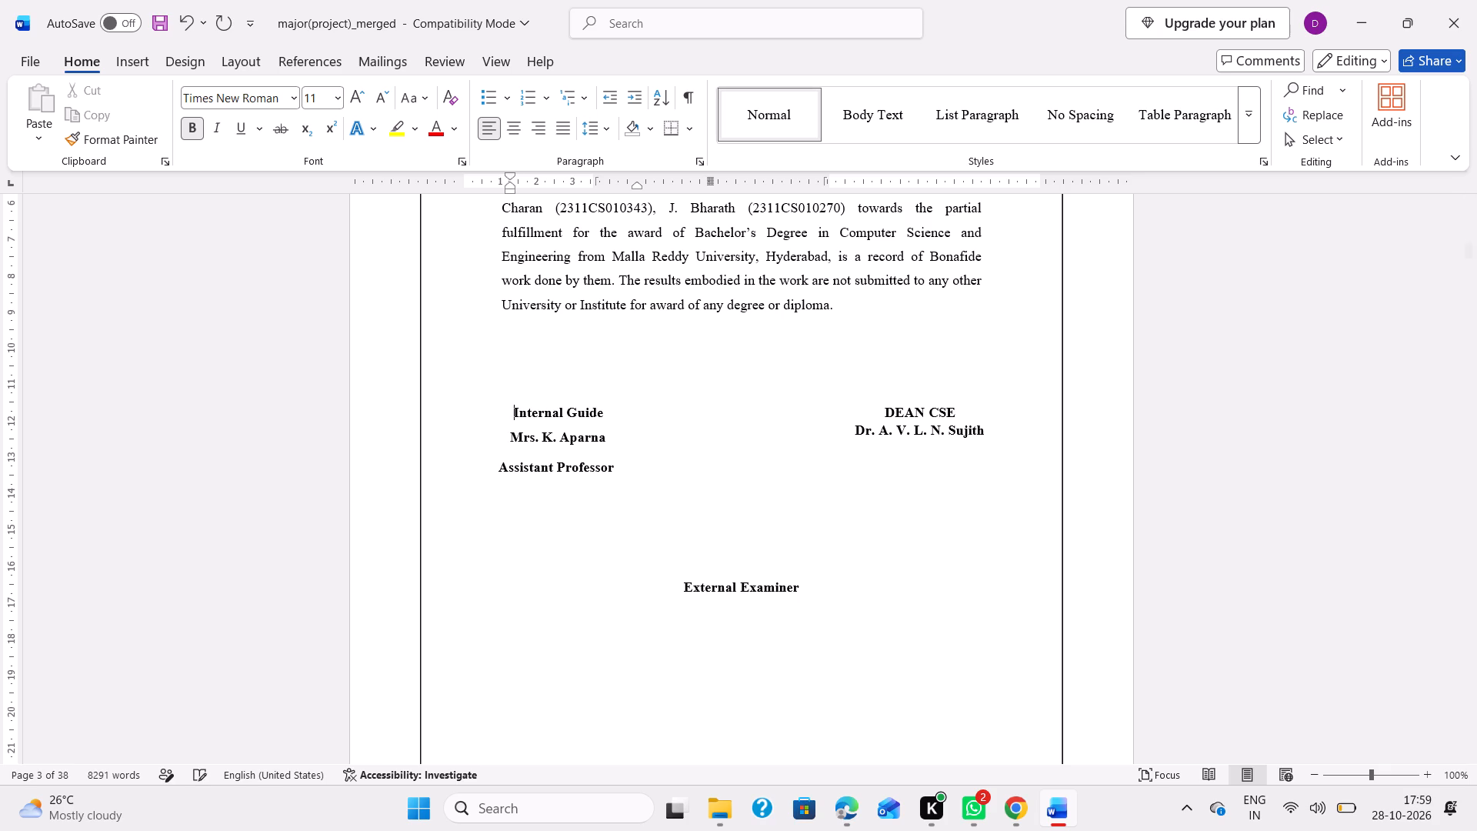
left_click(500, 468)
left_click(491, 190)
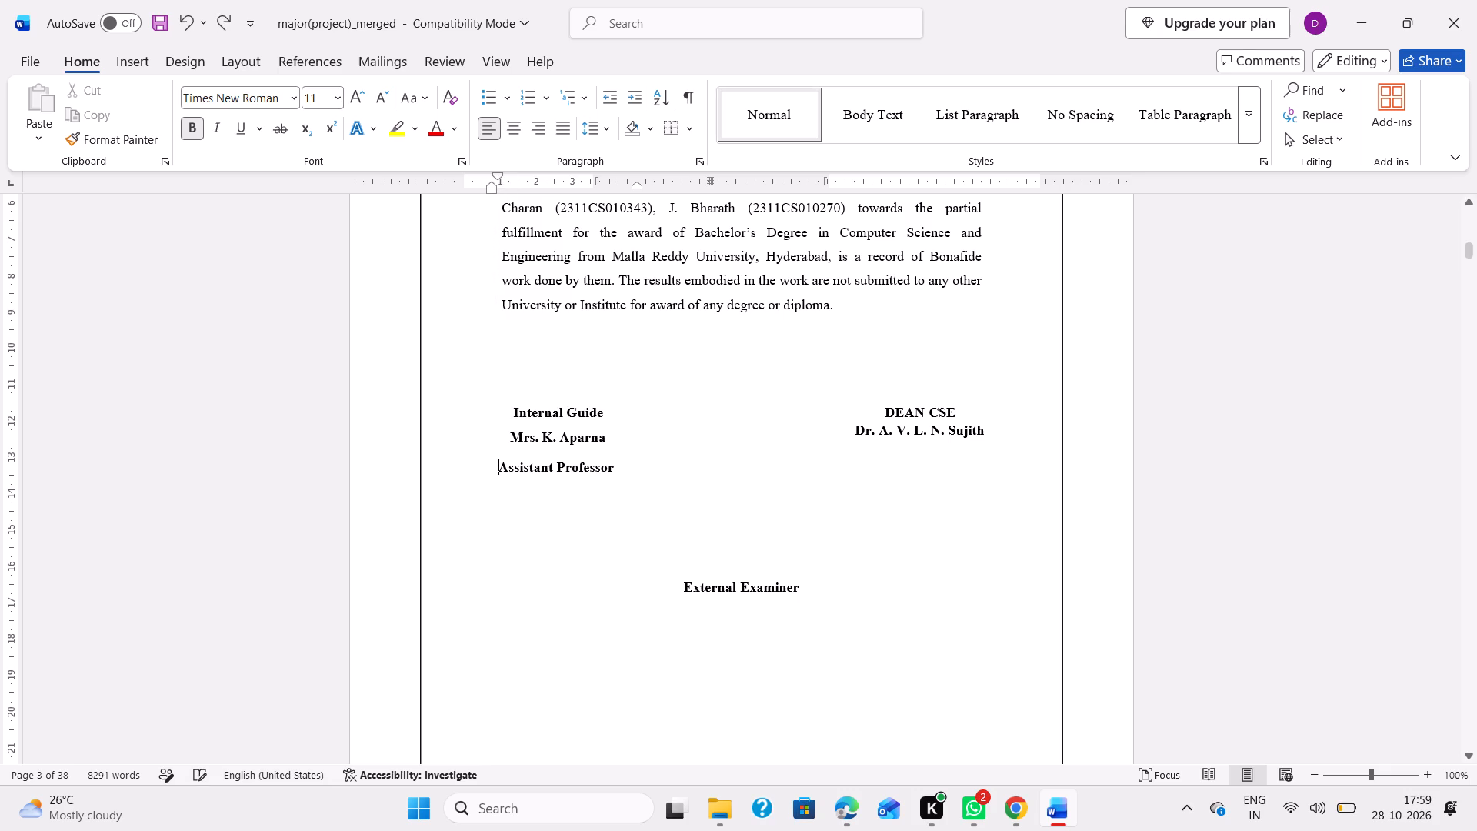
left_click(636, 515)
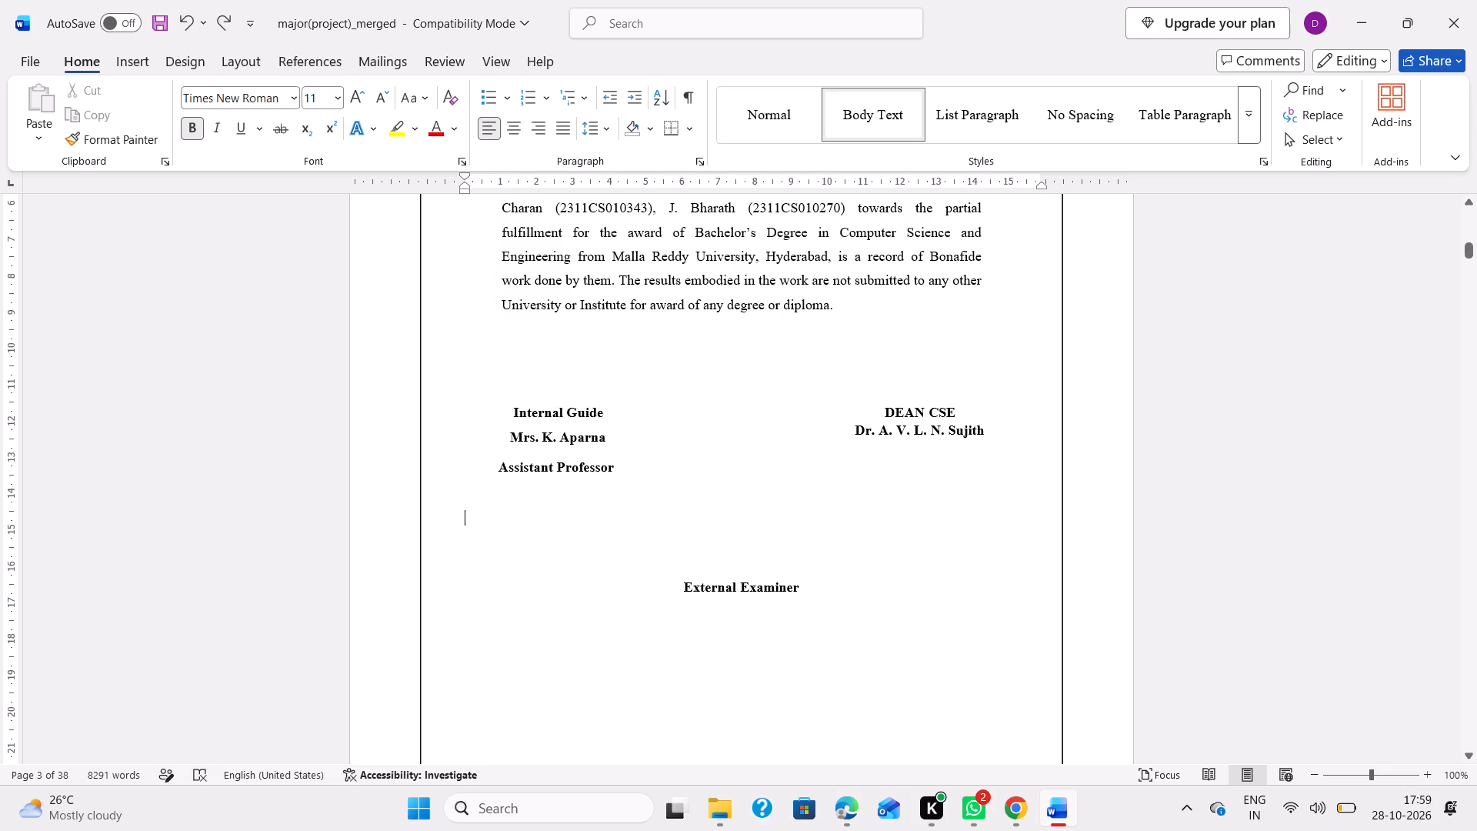
Set the line spacing of the internal guide's name and the Assistant Professor line to 1.0.
left_click_drag(505, 438, 606, 459)
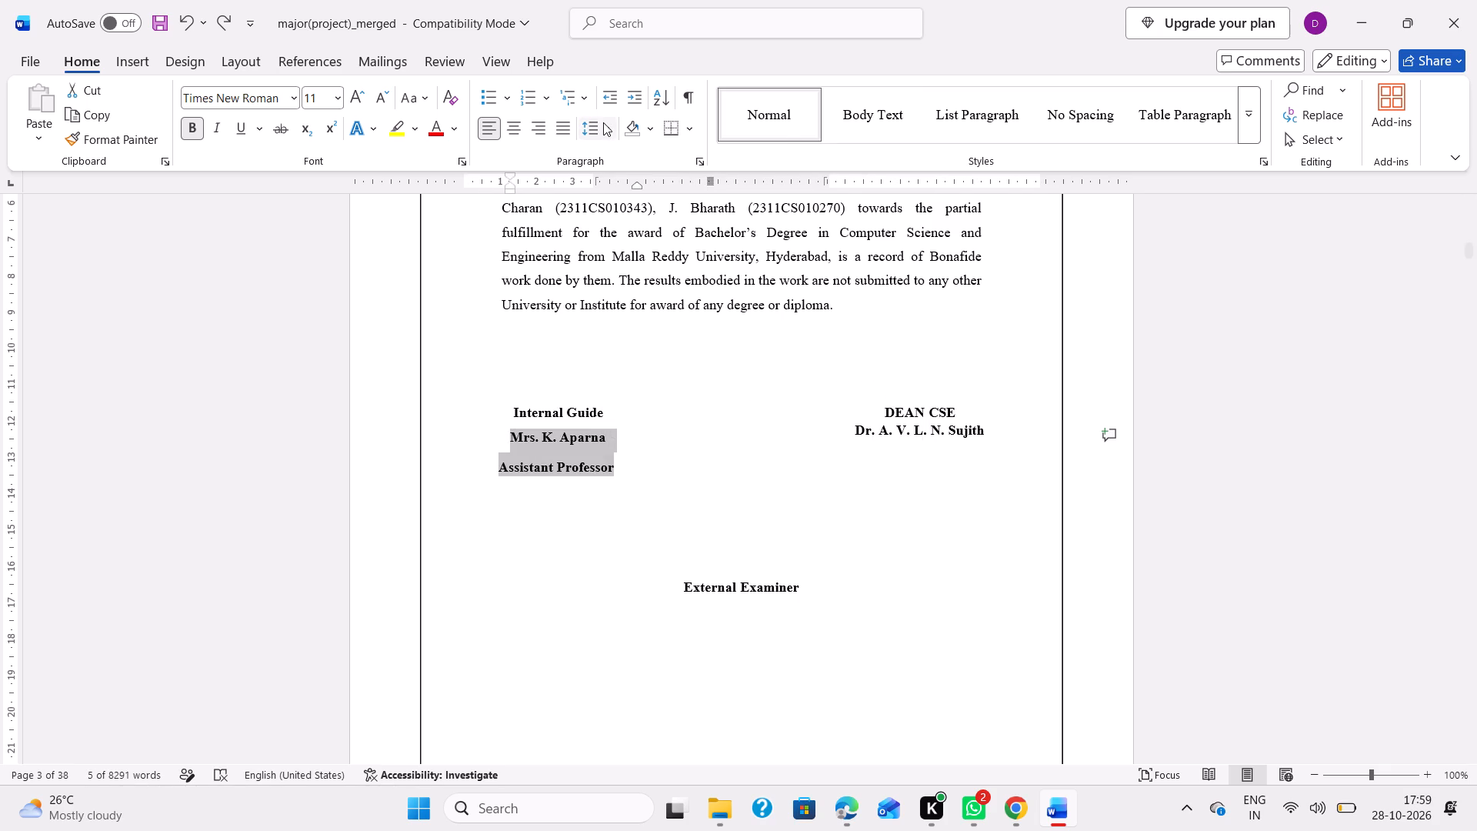
left_click(603, 125)
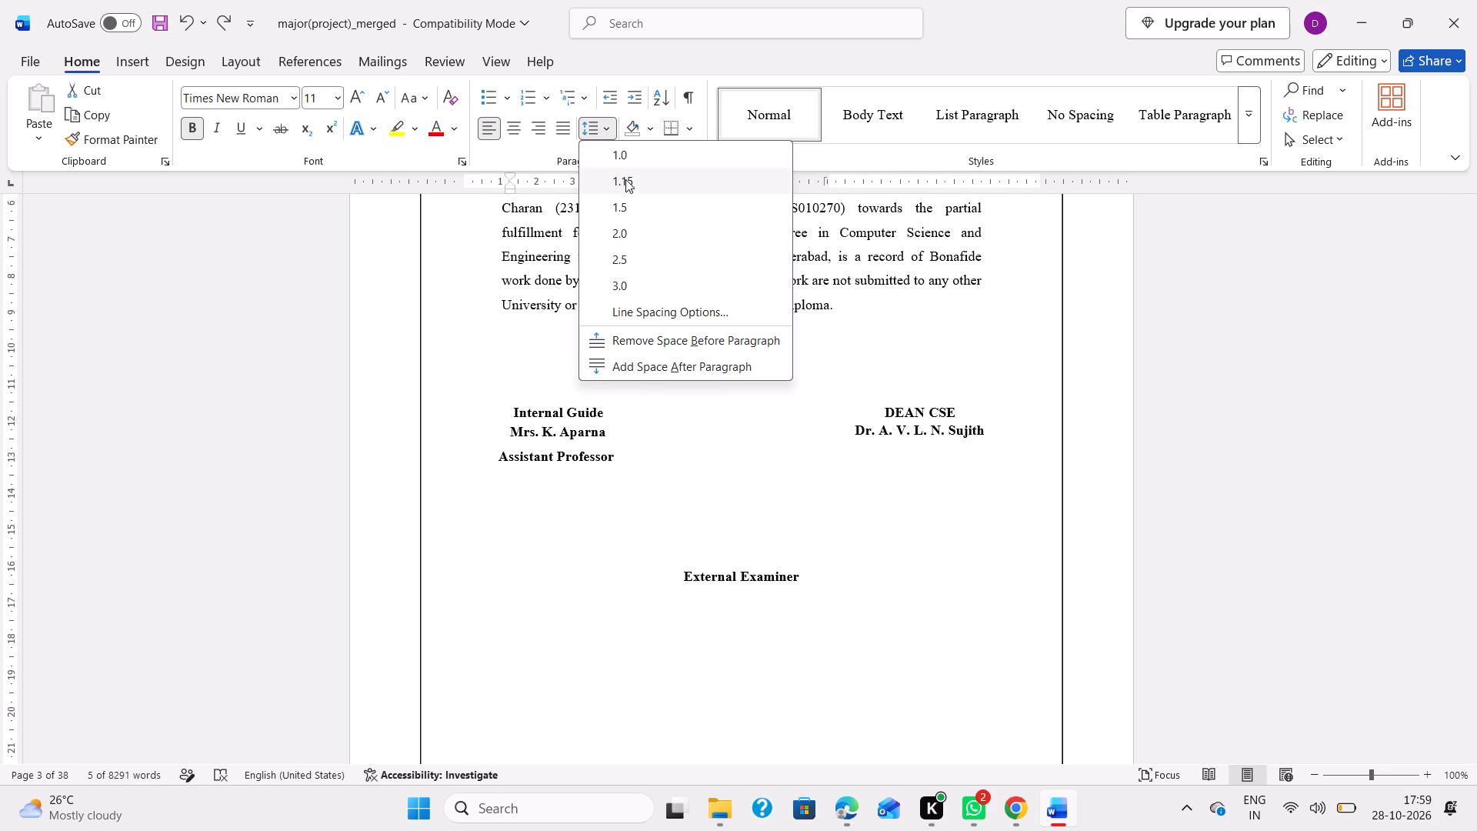
left_click(625, 155)
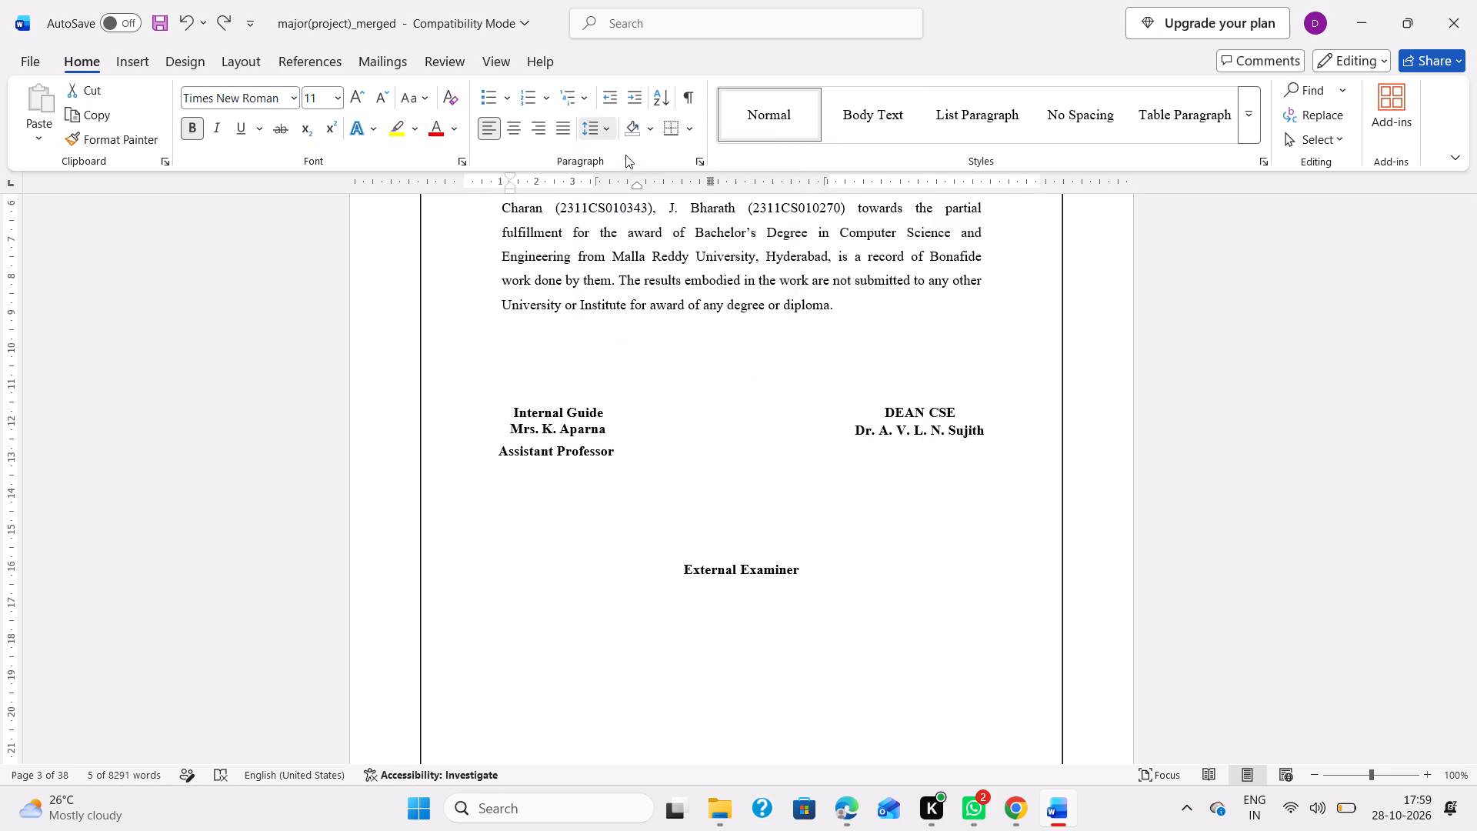
left_click(602, 456)
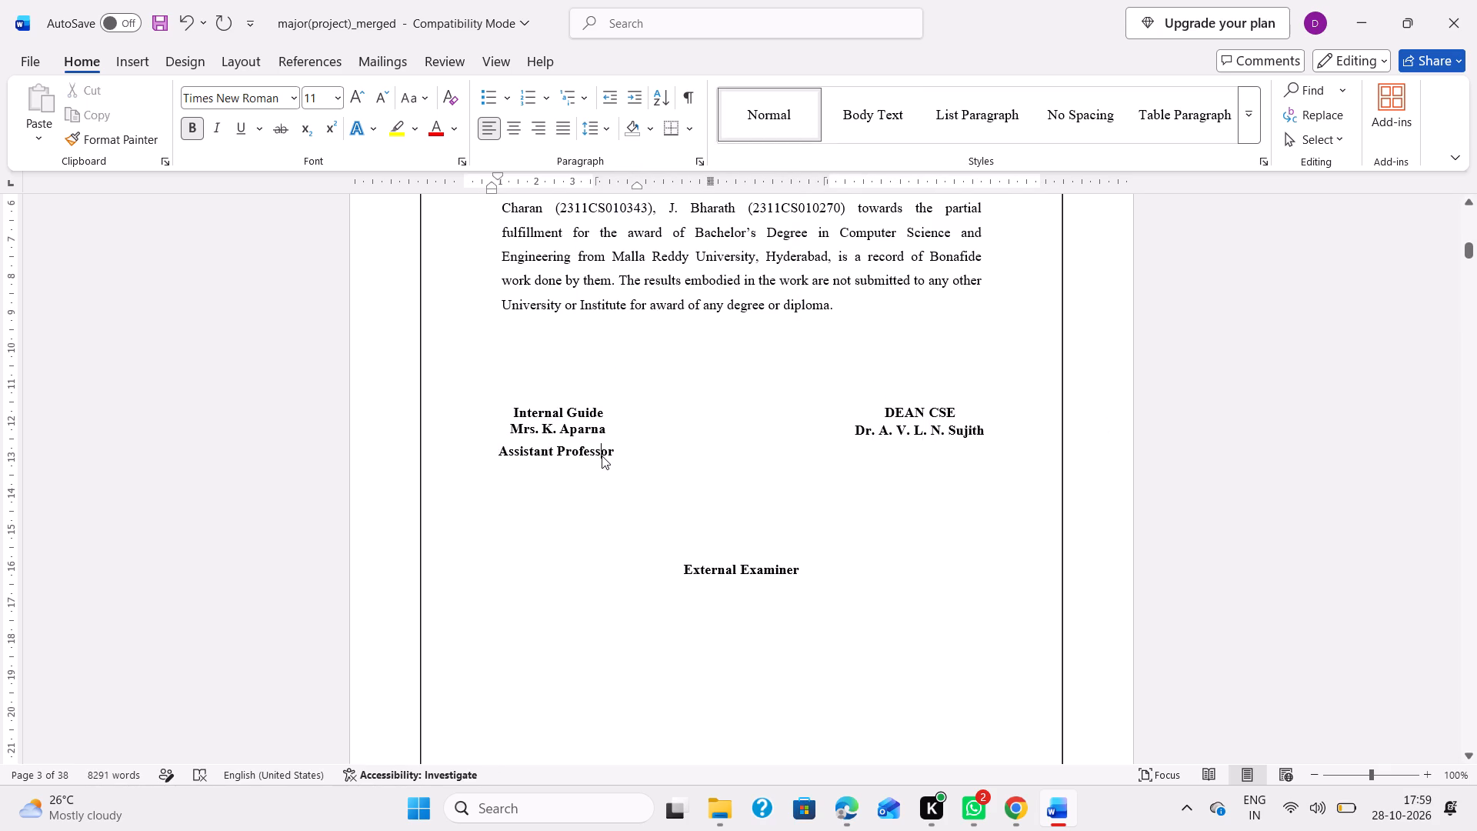
Set the line spacing of the Internal Guide heading and the name beneath it to 1.5.
left_click_drag(505, 410, 618, 417)
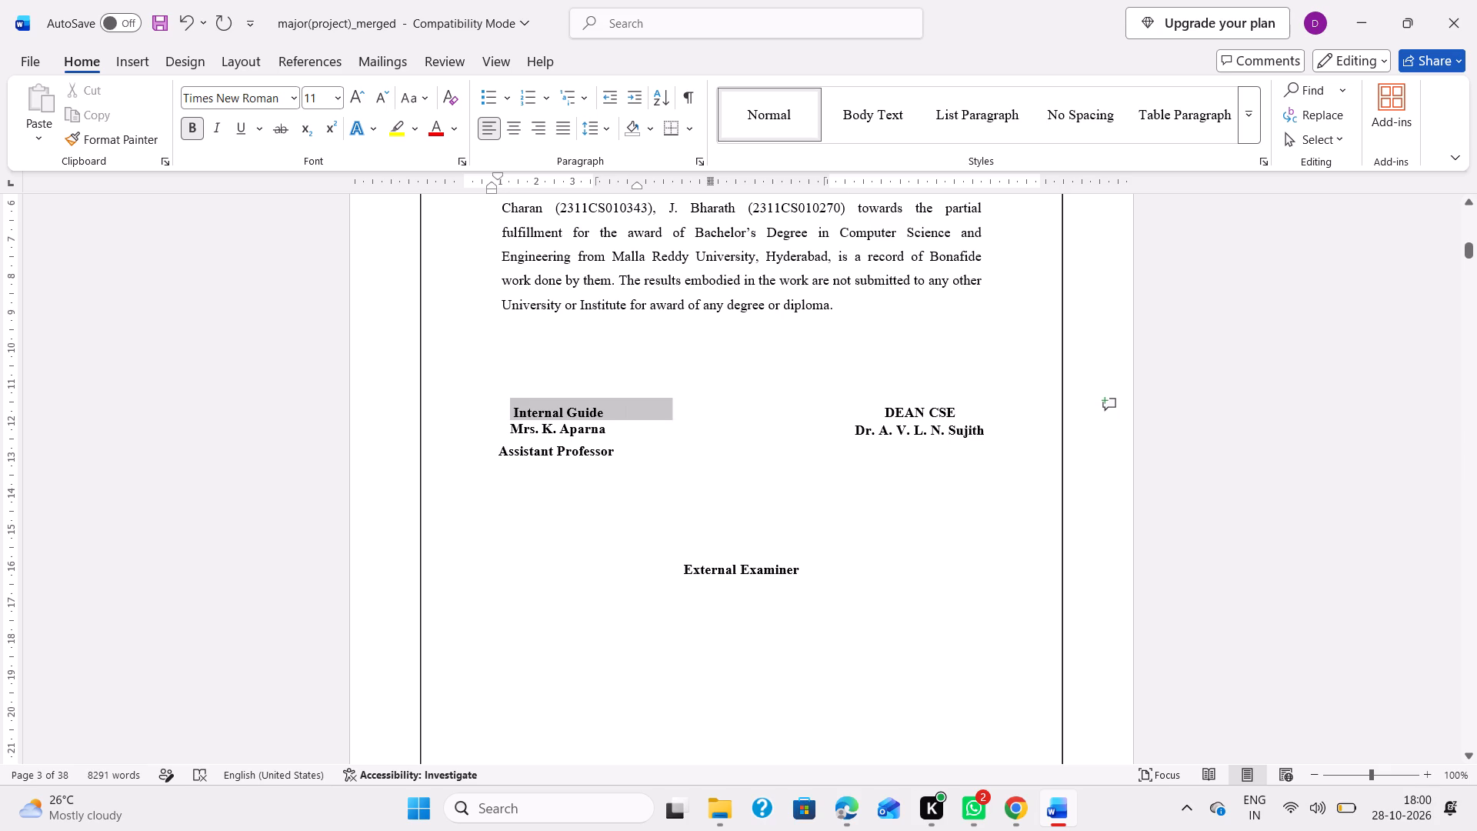
left_click_drag(618, 417, 609, 426)
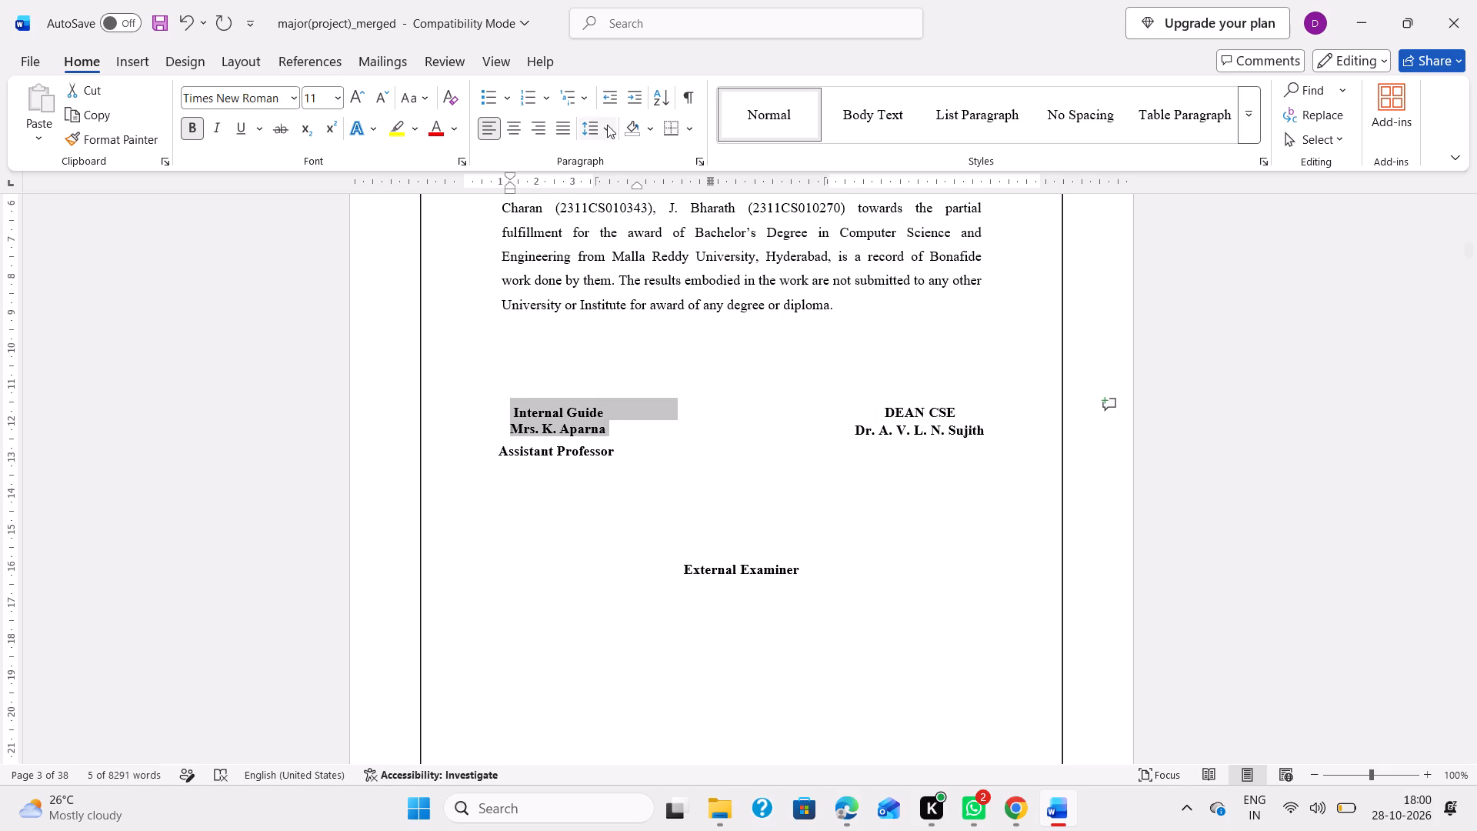
left_click(607, 125)
left_click(633, 195)
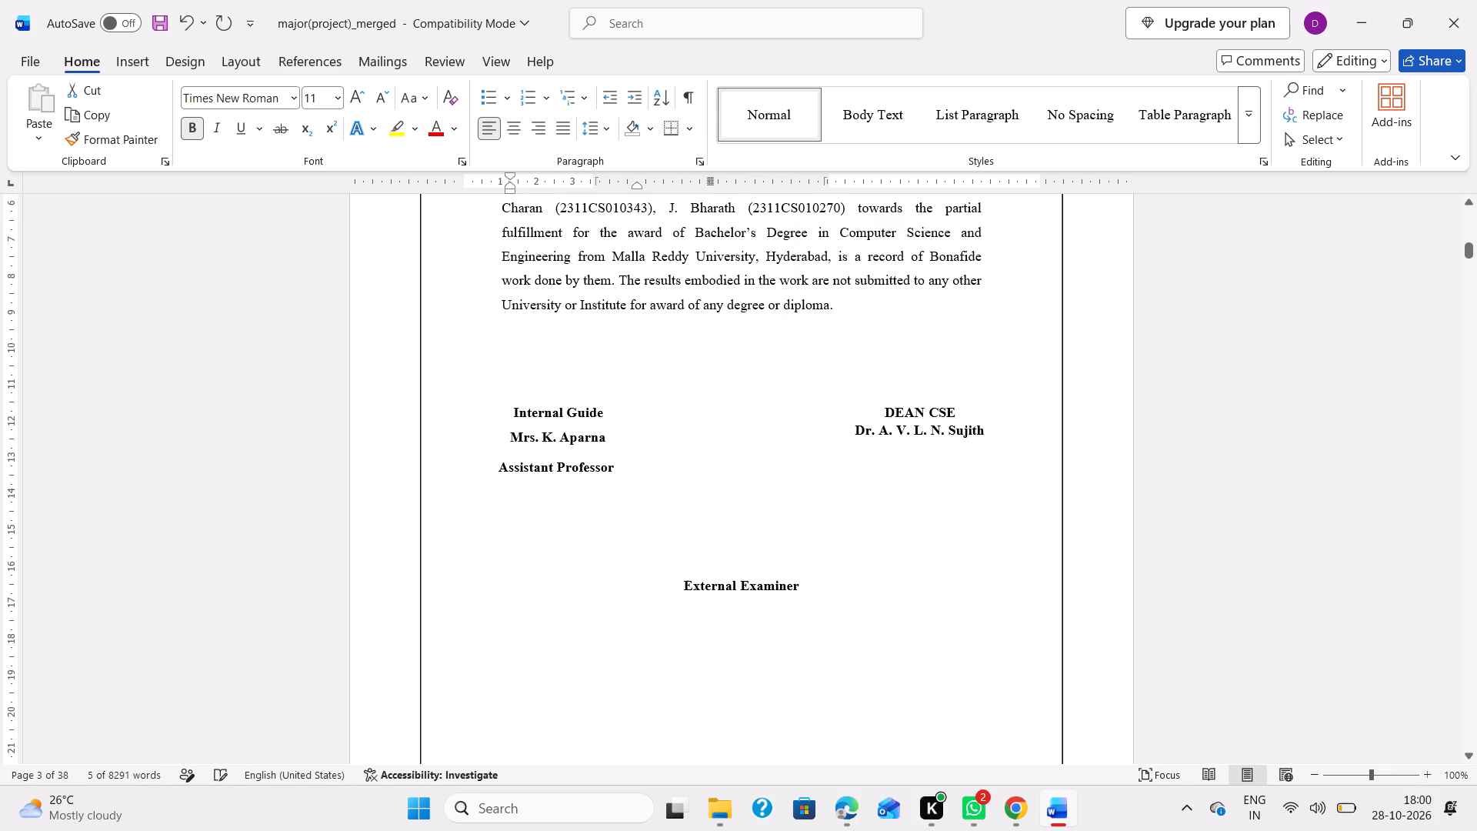
left_click(590, 446)
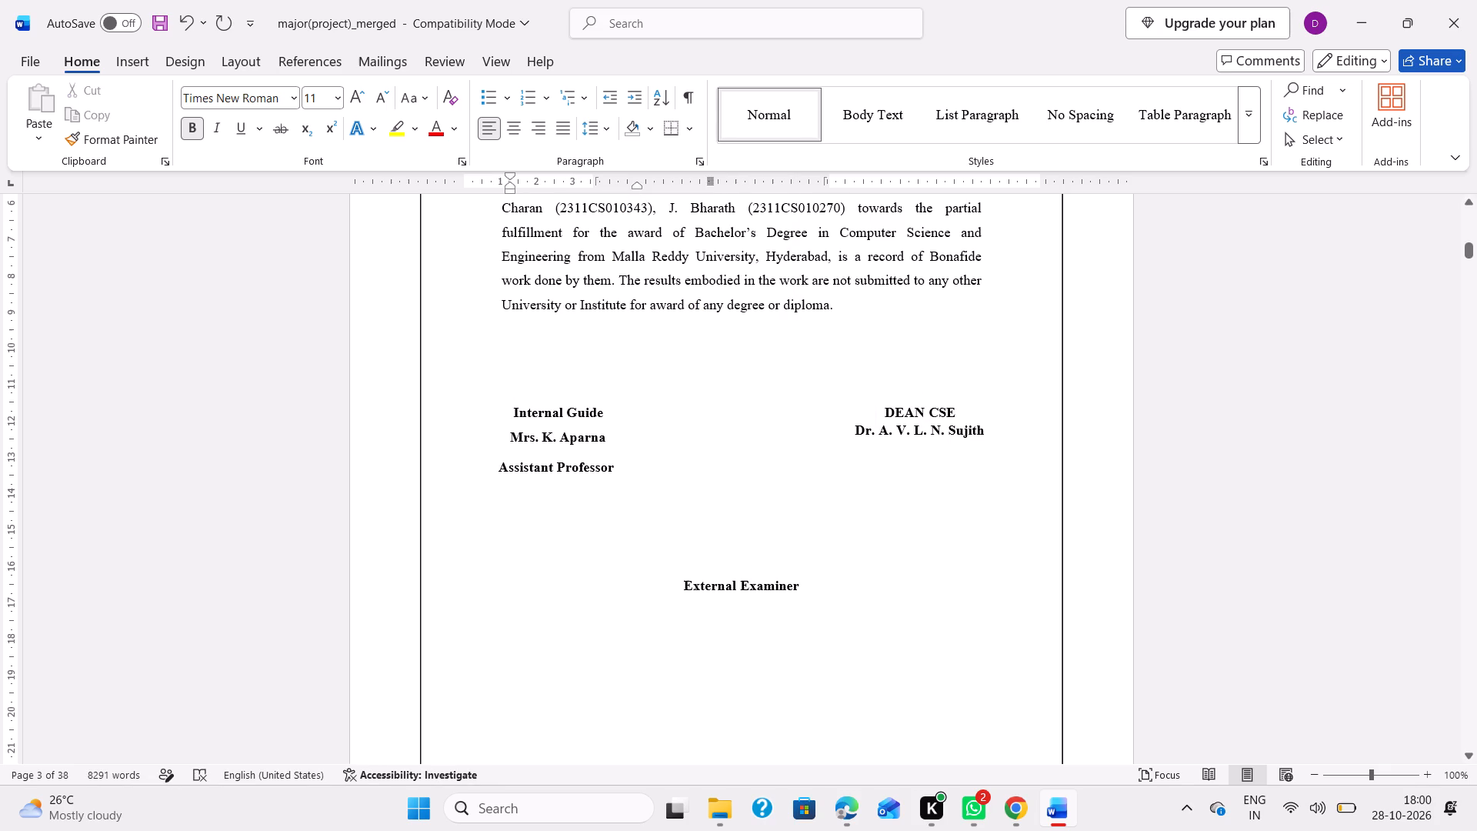
double_click(569, 446)
left_click(553, 453)
Select the whole body paragraph on the Declaration page, from "We hereby declare" to "educational institutions.".
scroll(707, 476, "down", 2)
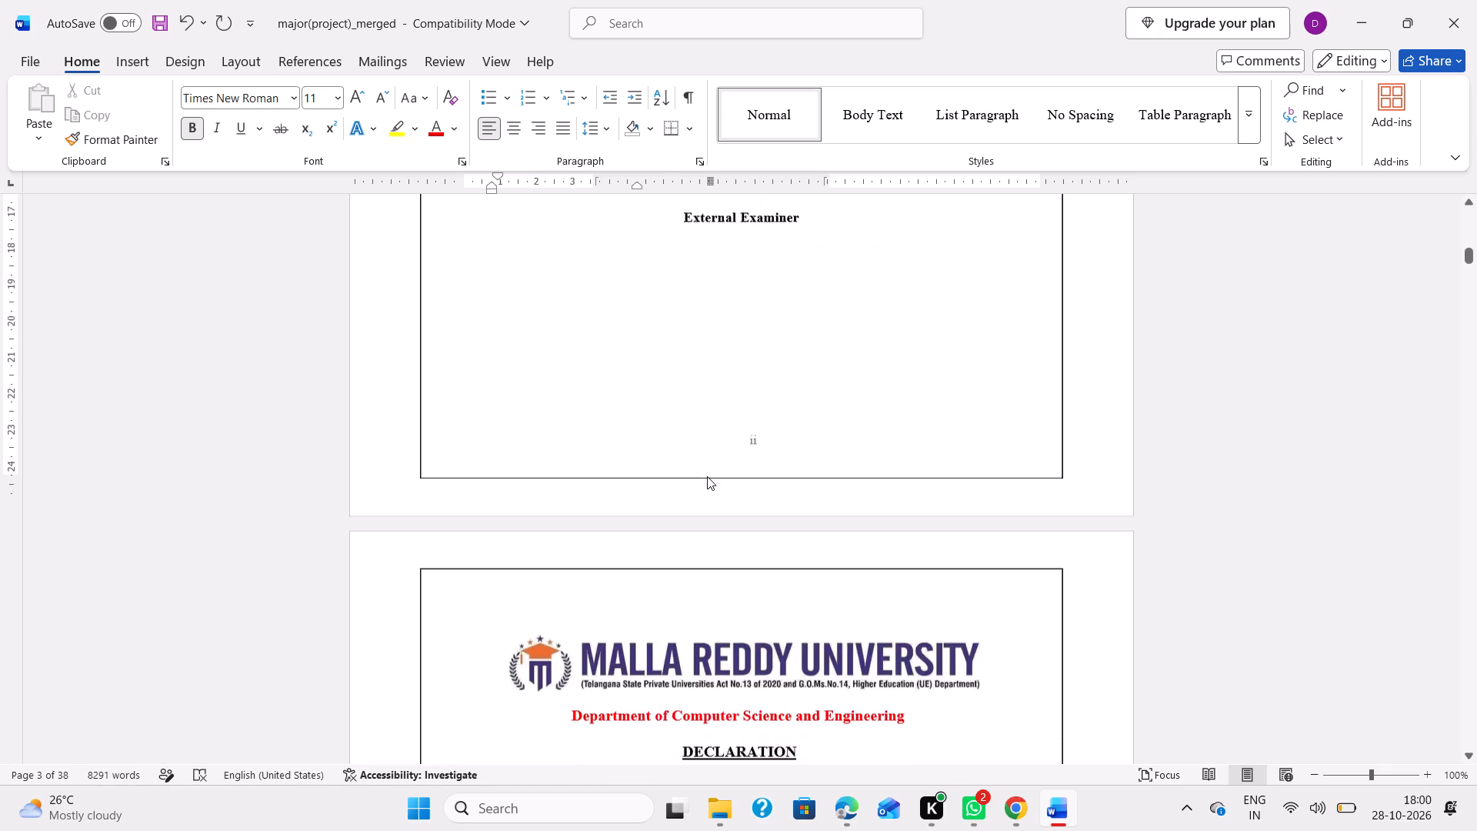
scroll(707, 476, "down", 2)
scroll(708, 514, "up", 1)
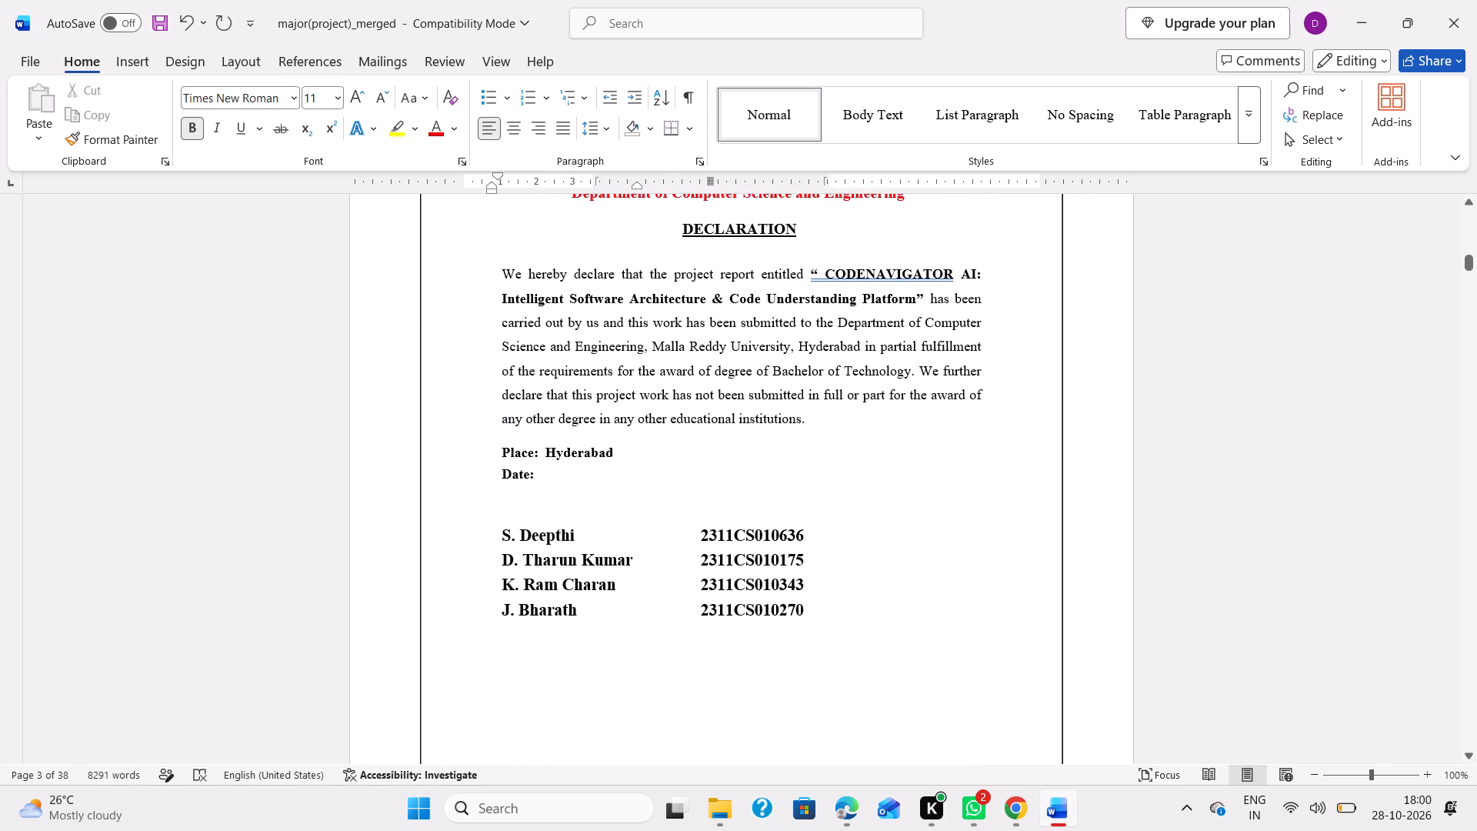
scroll(708, 514, "up", 1)
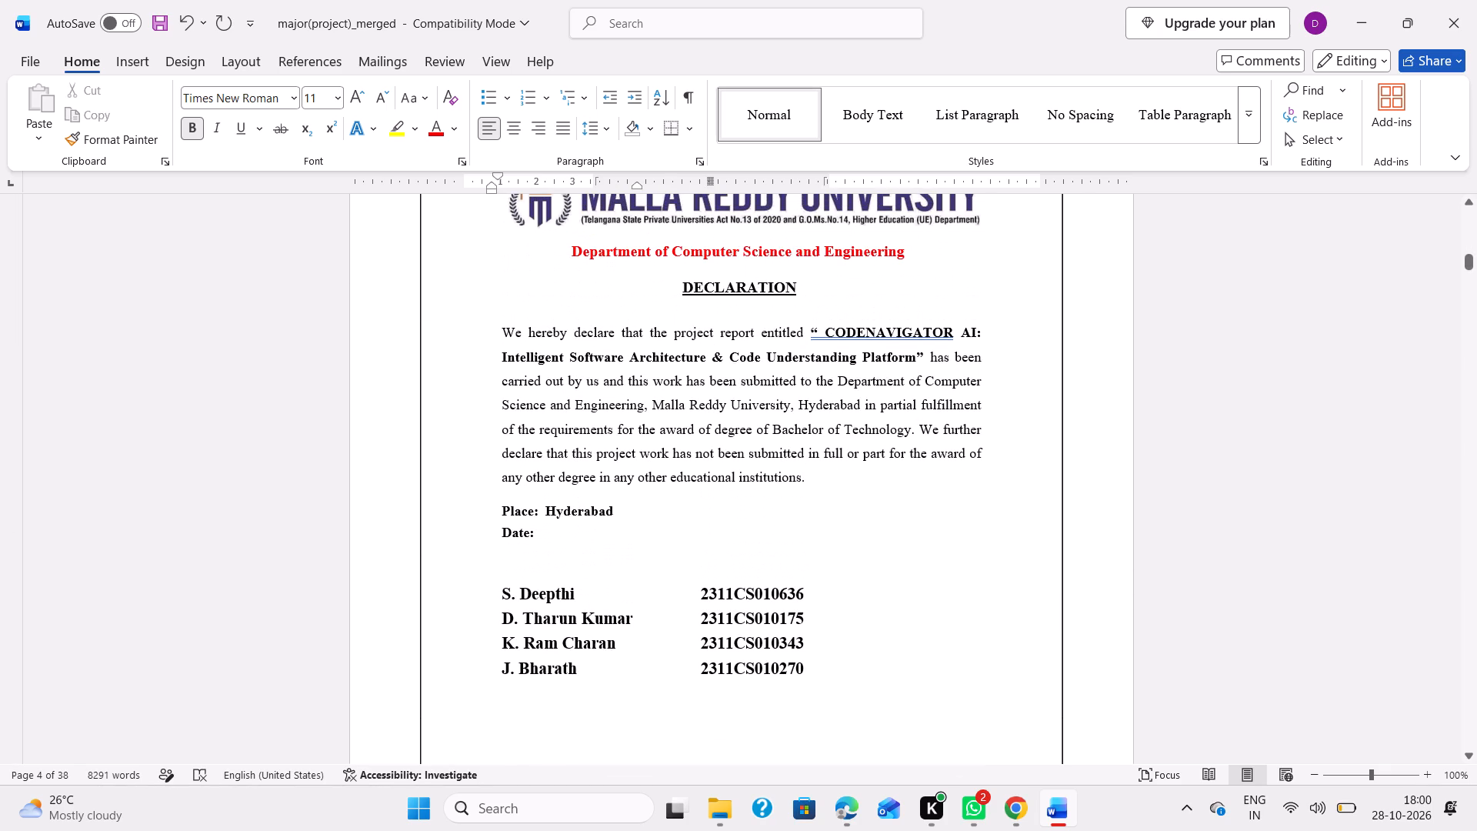
left_click_drag(497, 325, 870, 492)
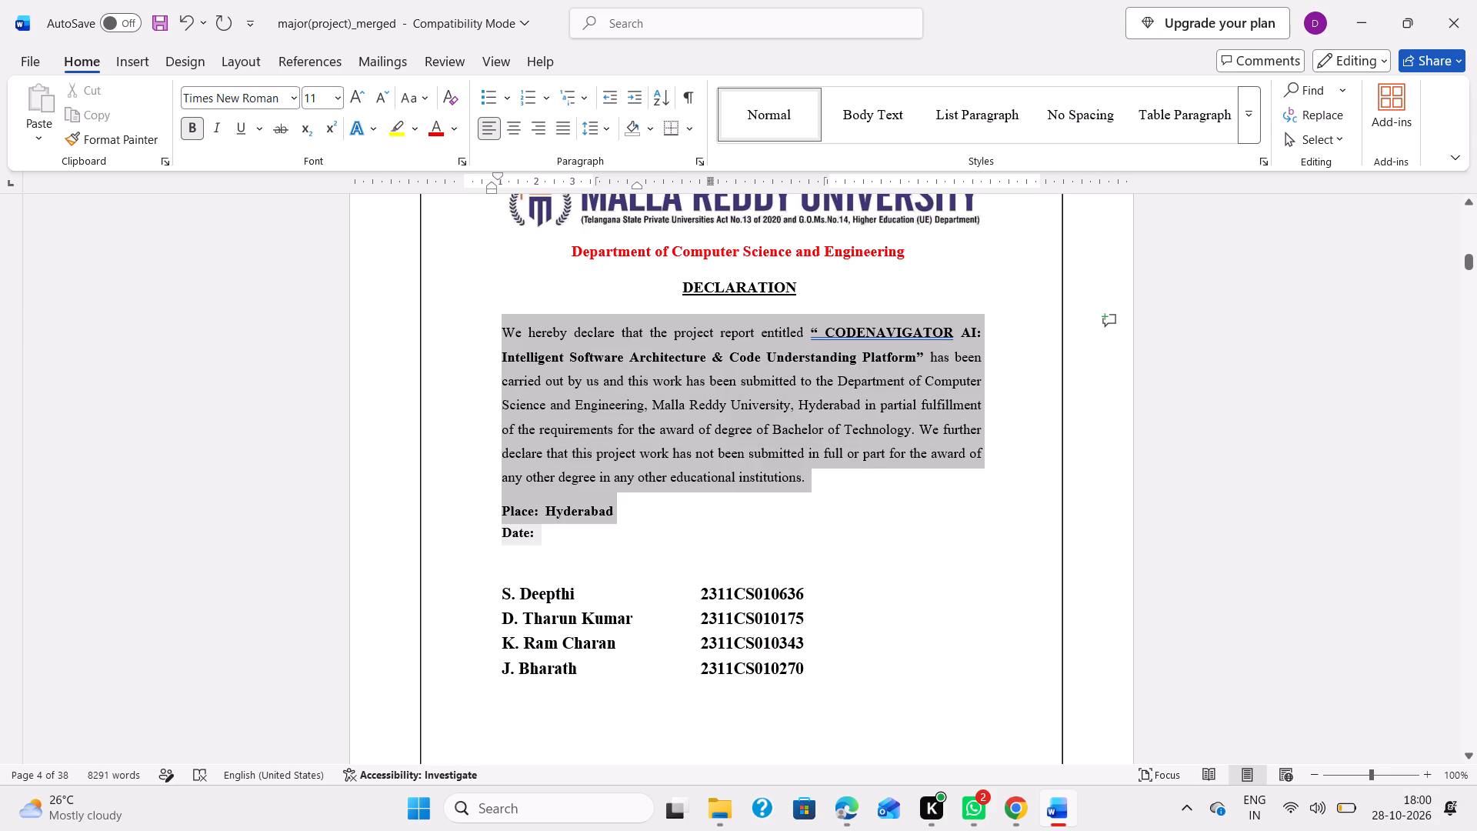
left_click_drag(870, 492, 852, 476)
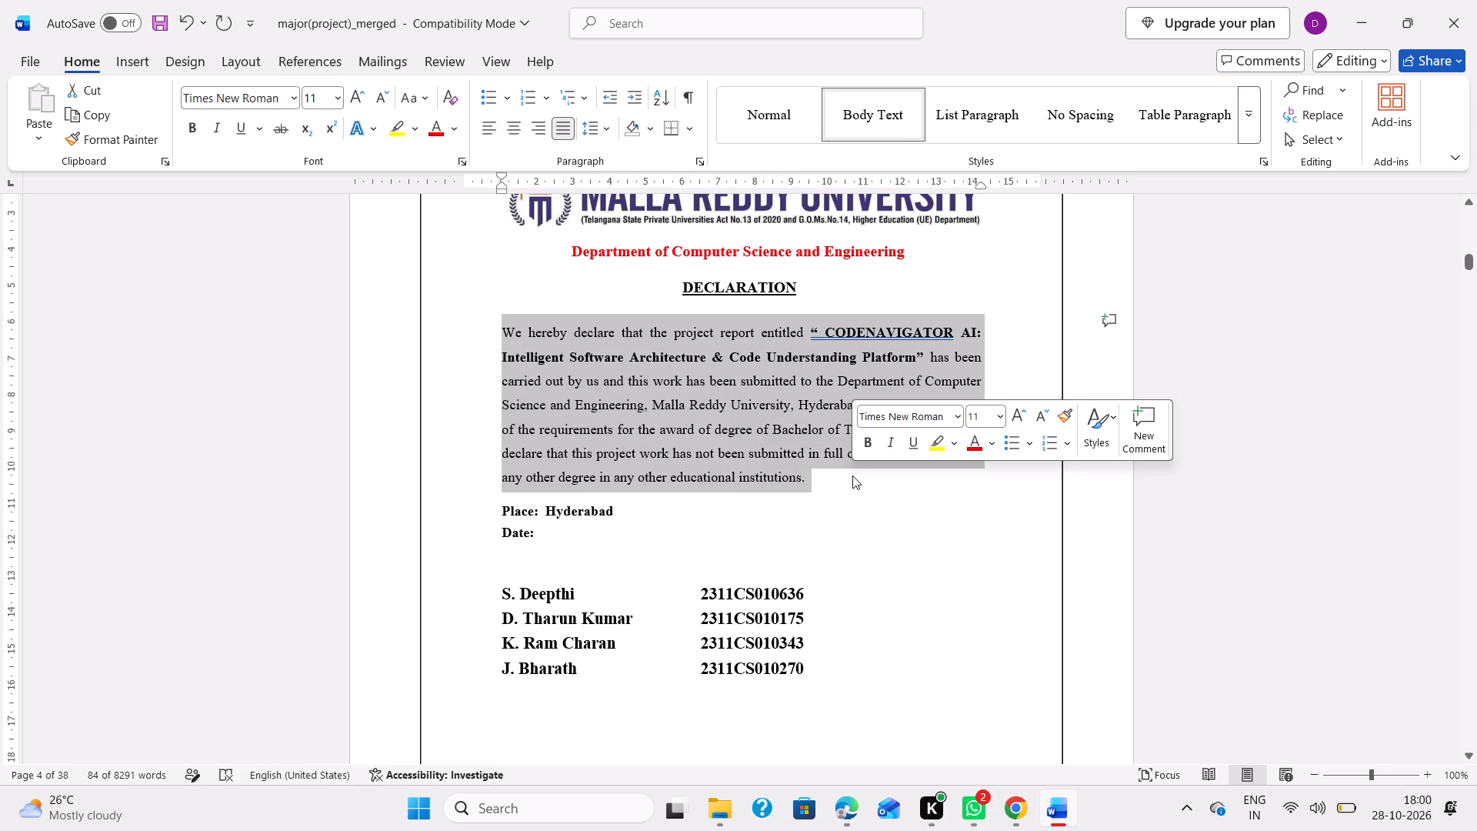
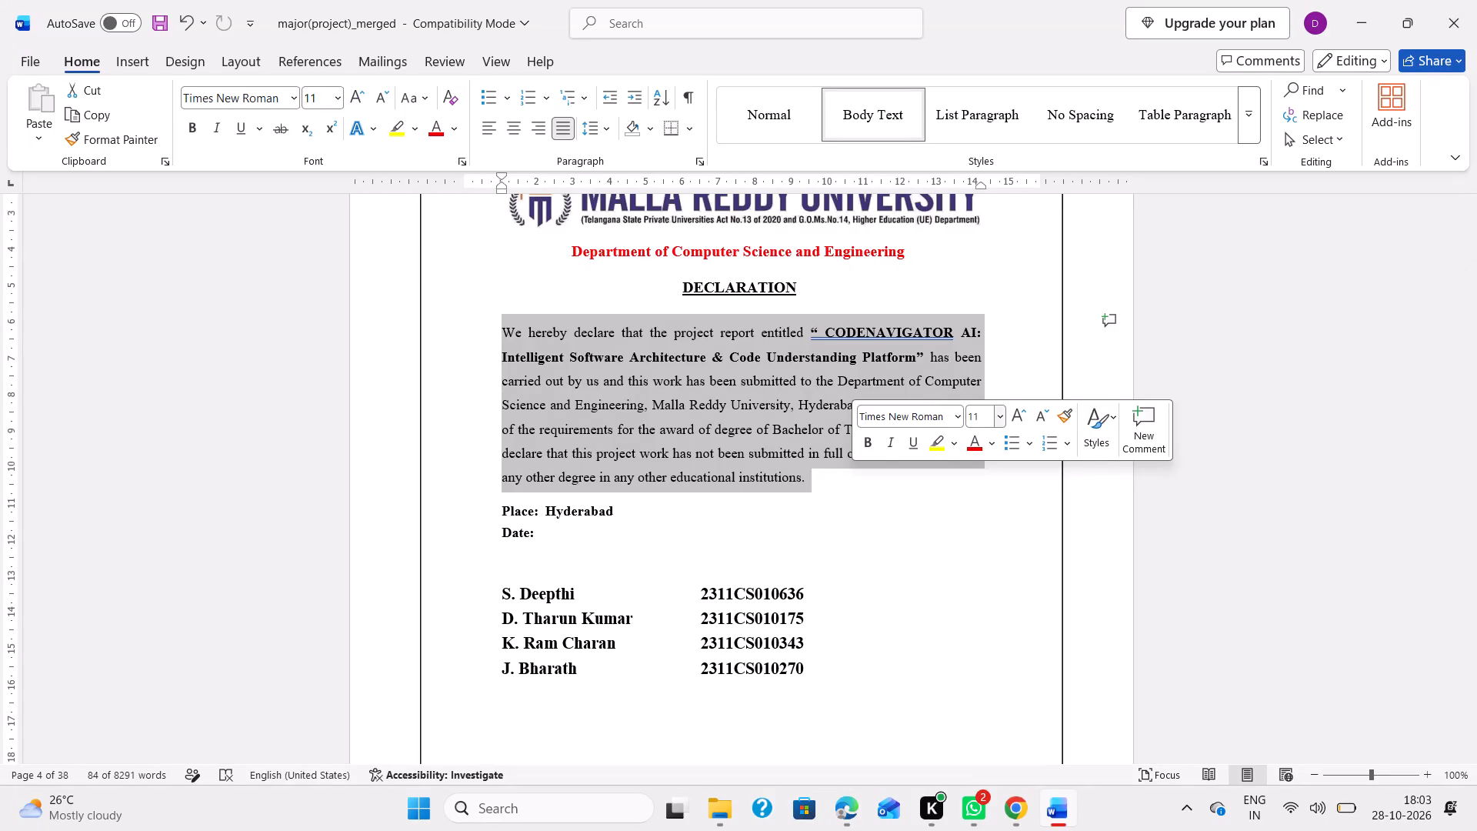
Set the font size of the selected Declaration body paragraph to 12.
left_click(978, 420)
type("12")
key("Return")
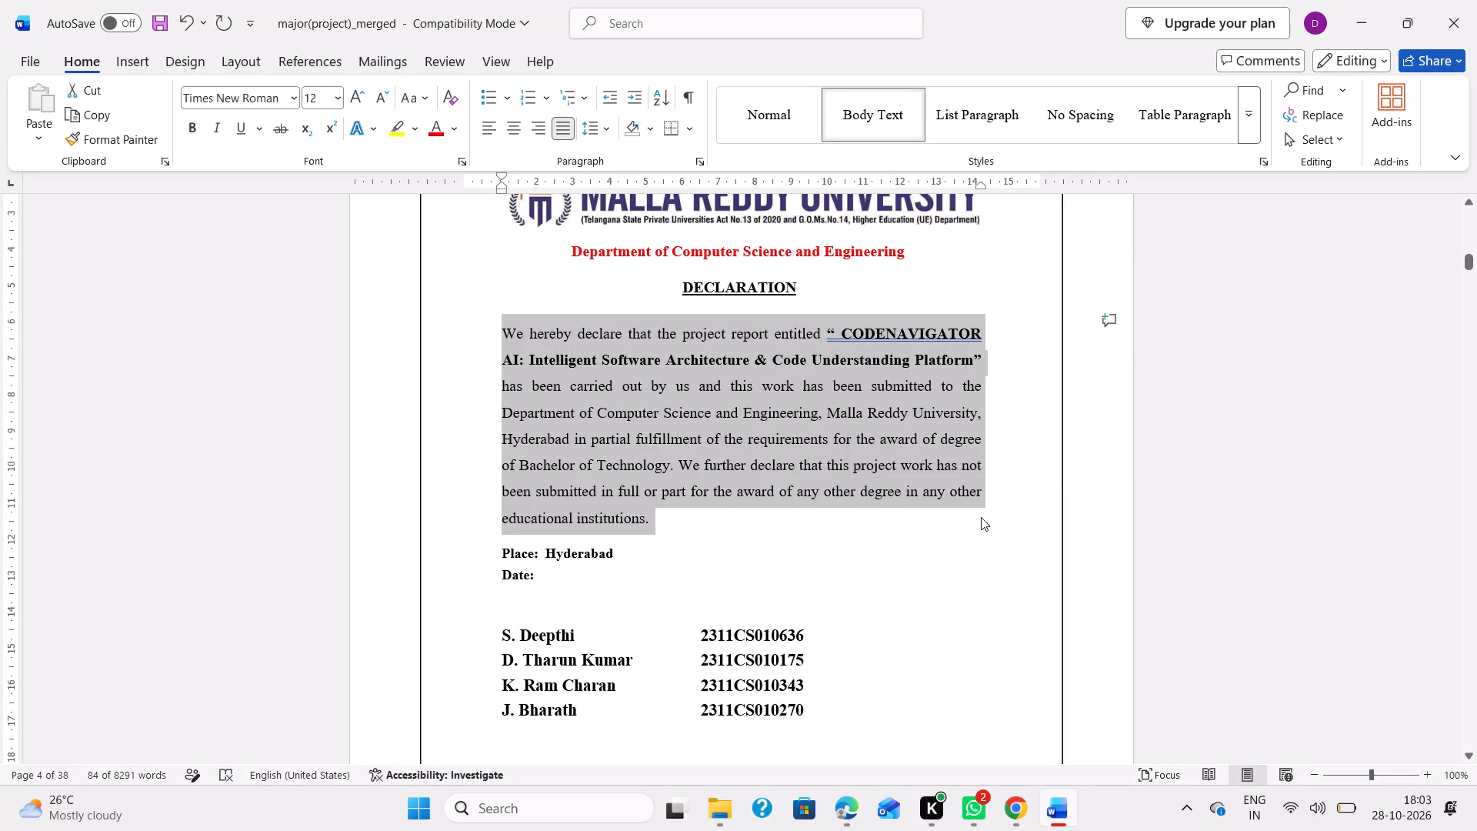
left_click(981, 517)
Set the font size of the Place and Date lines on the Declaration page to 12.
scroll(1032, 524, "down", 1)
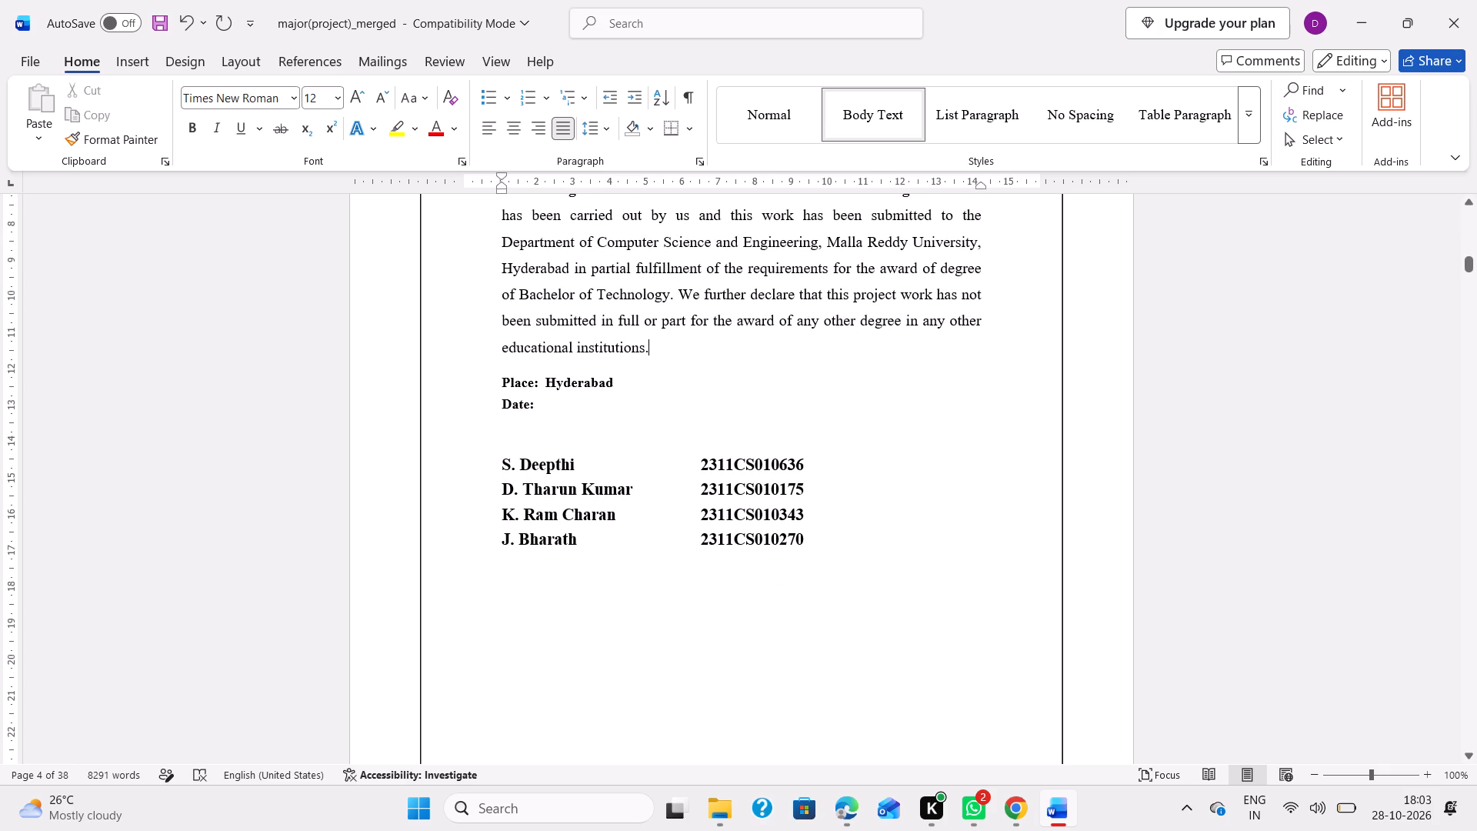
left_click_drag(486, 379, 594, 400)
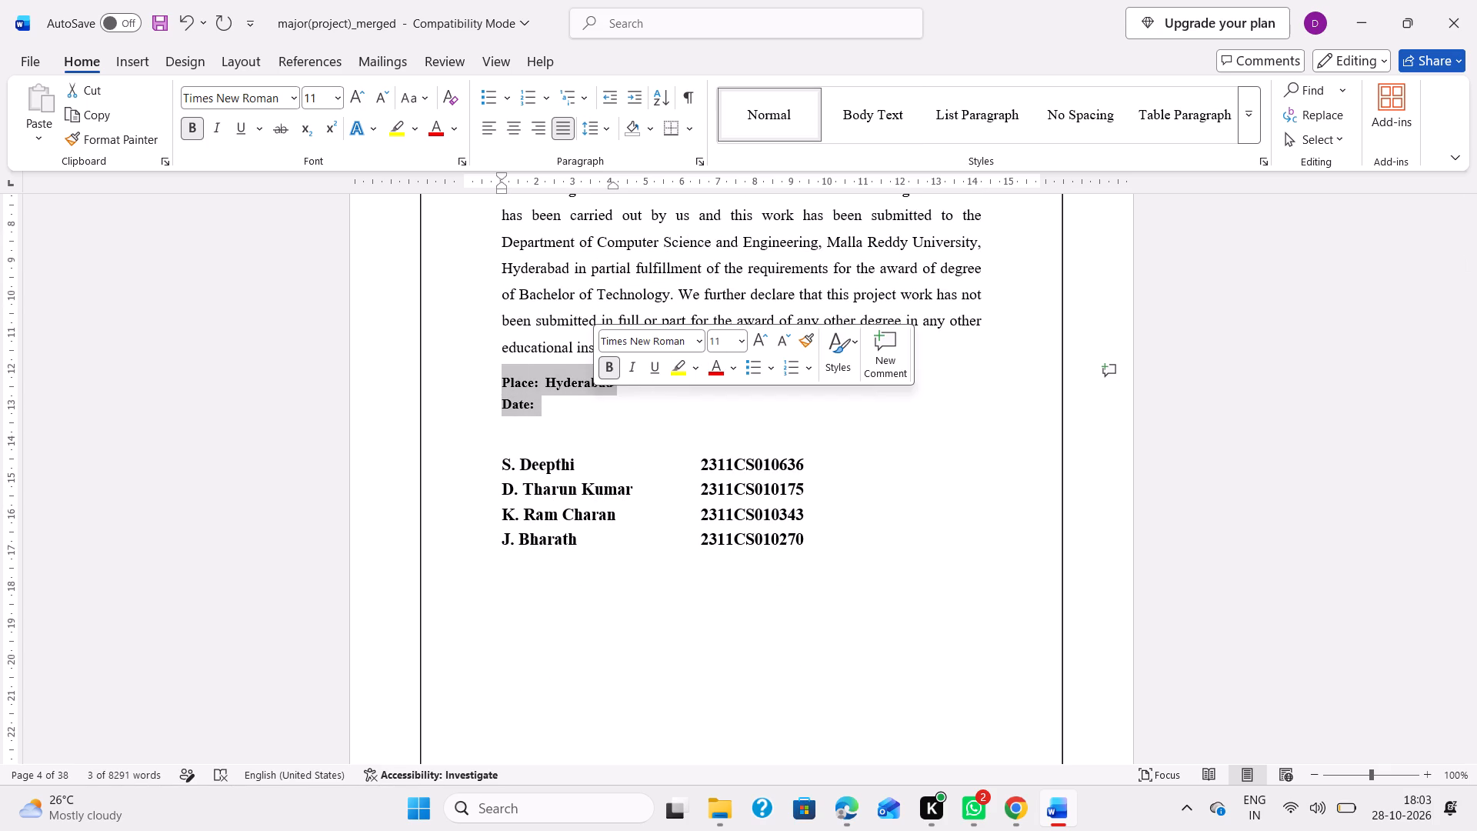
left_click(724, 342)
type("12")
key("Return")
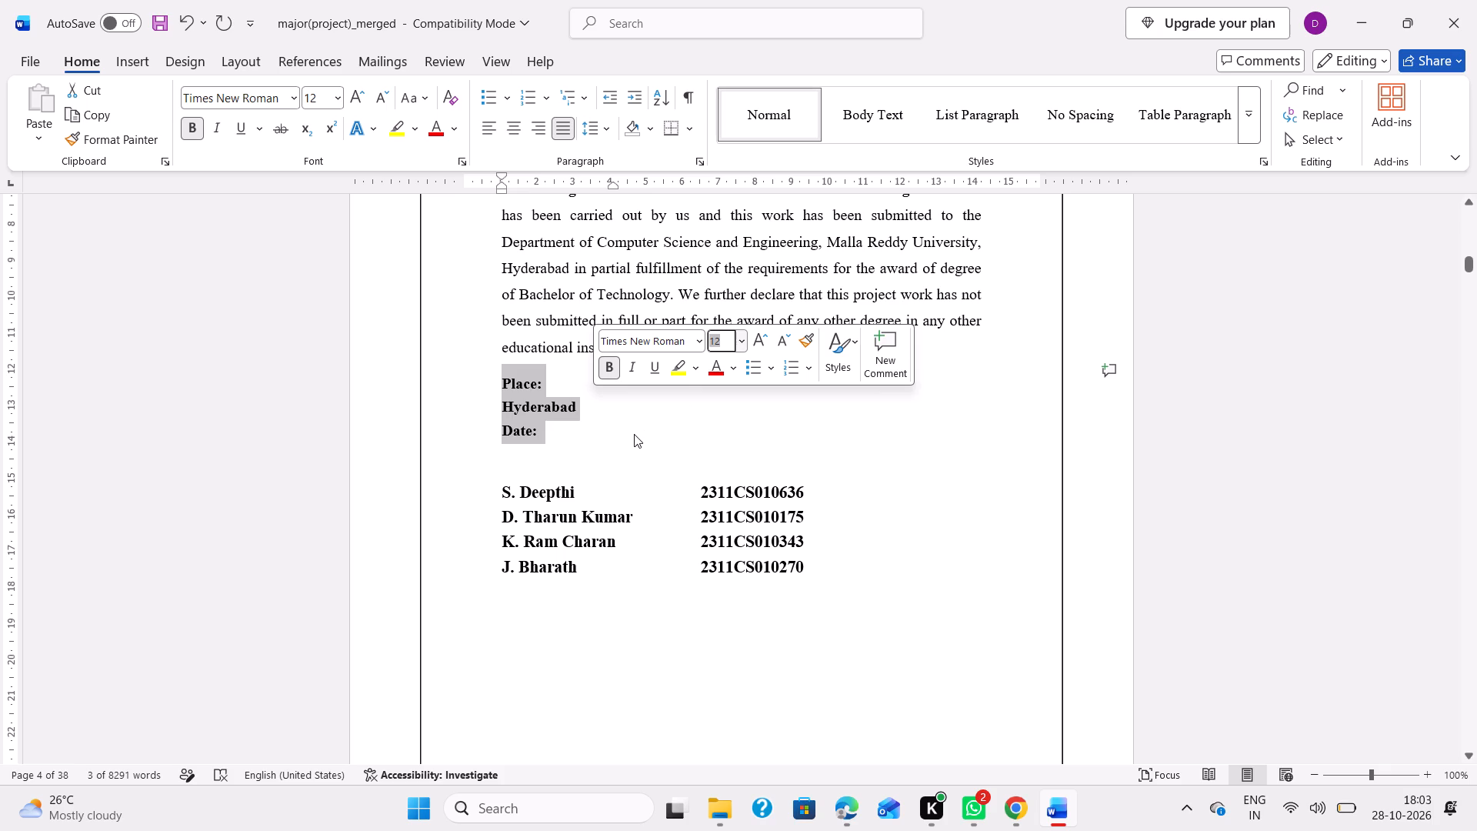
Move the right indent of the Place and Date lines outward so that "Place: Hyderabad" fits on one line.
left_click_drag(613, 184, 635, 185)
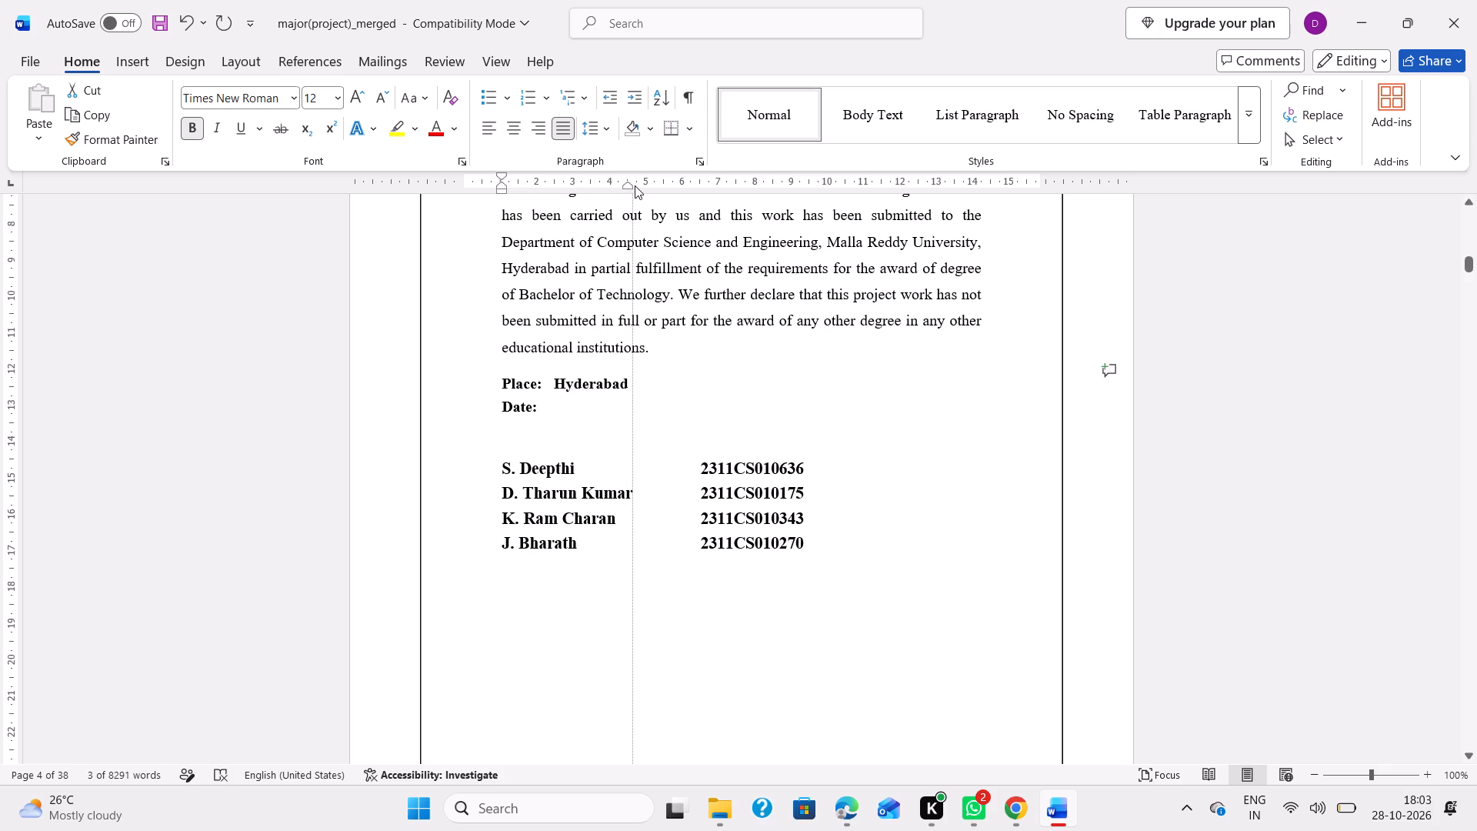
left_click_drag(635, 185, 627, 186)
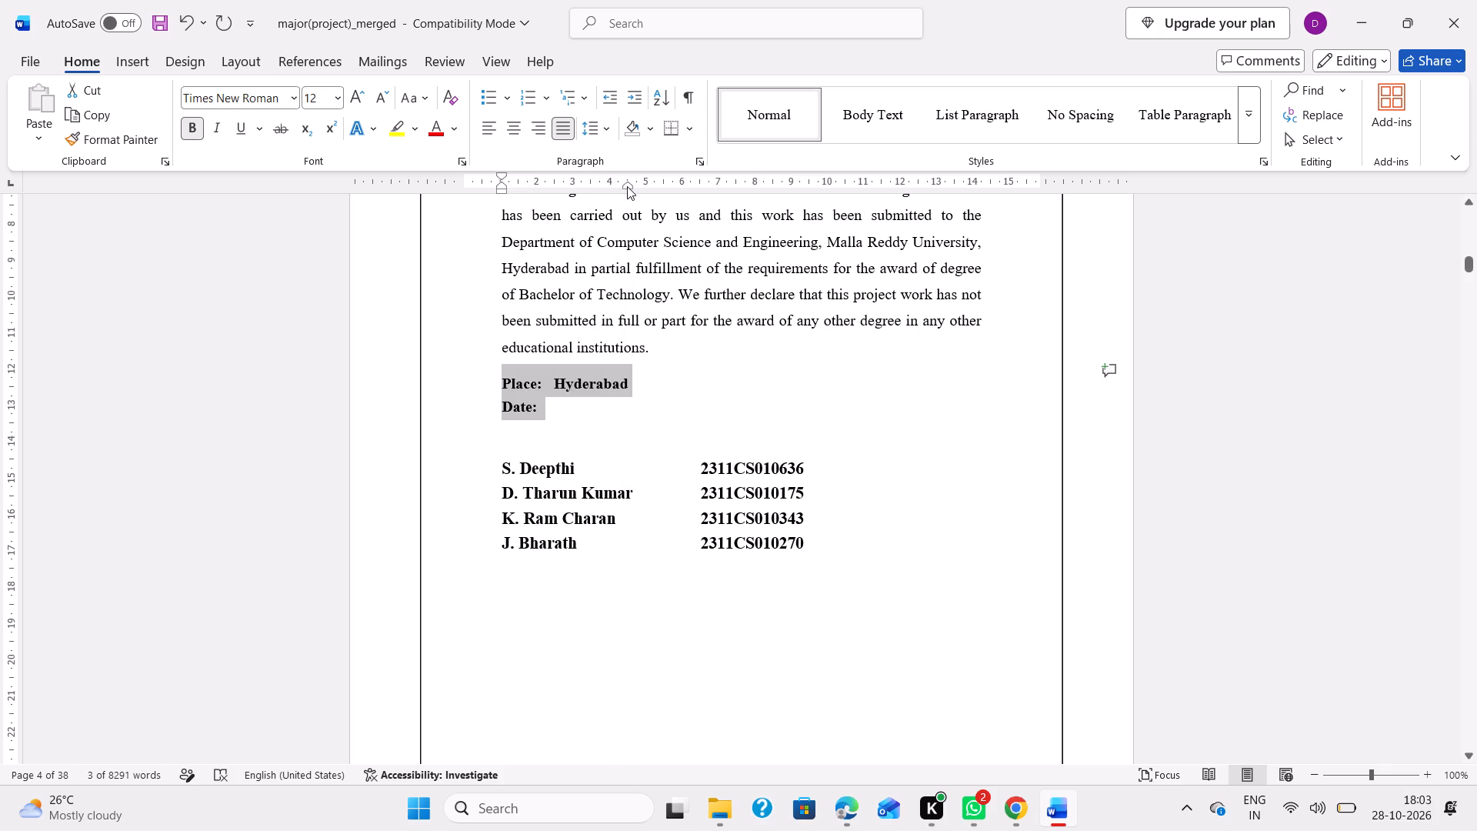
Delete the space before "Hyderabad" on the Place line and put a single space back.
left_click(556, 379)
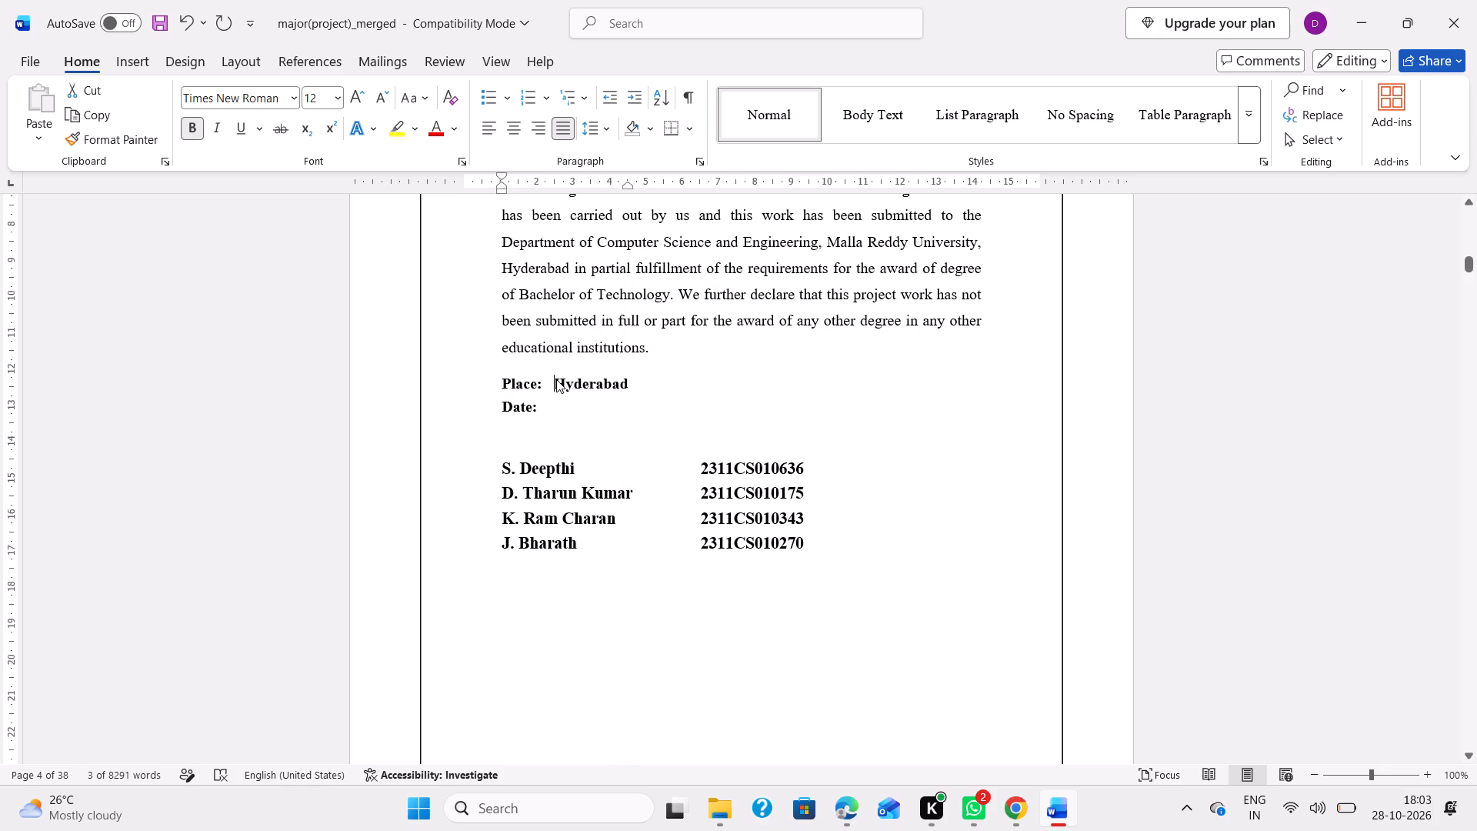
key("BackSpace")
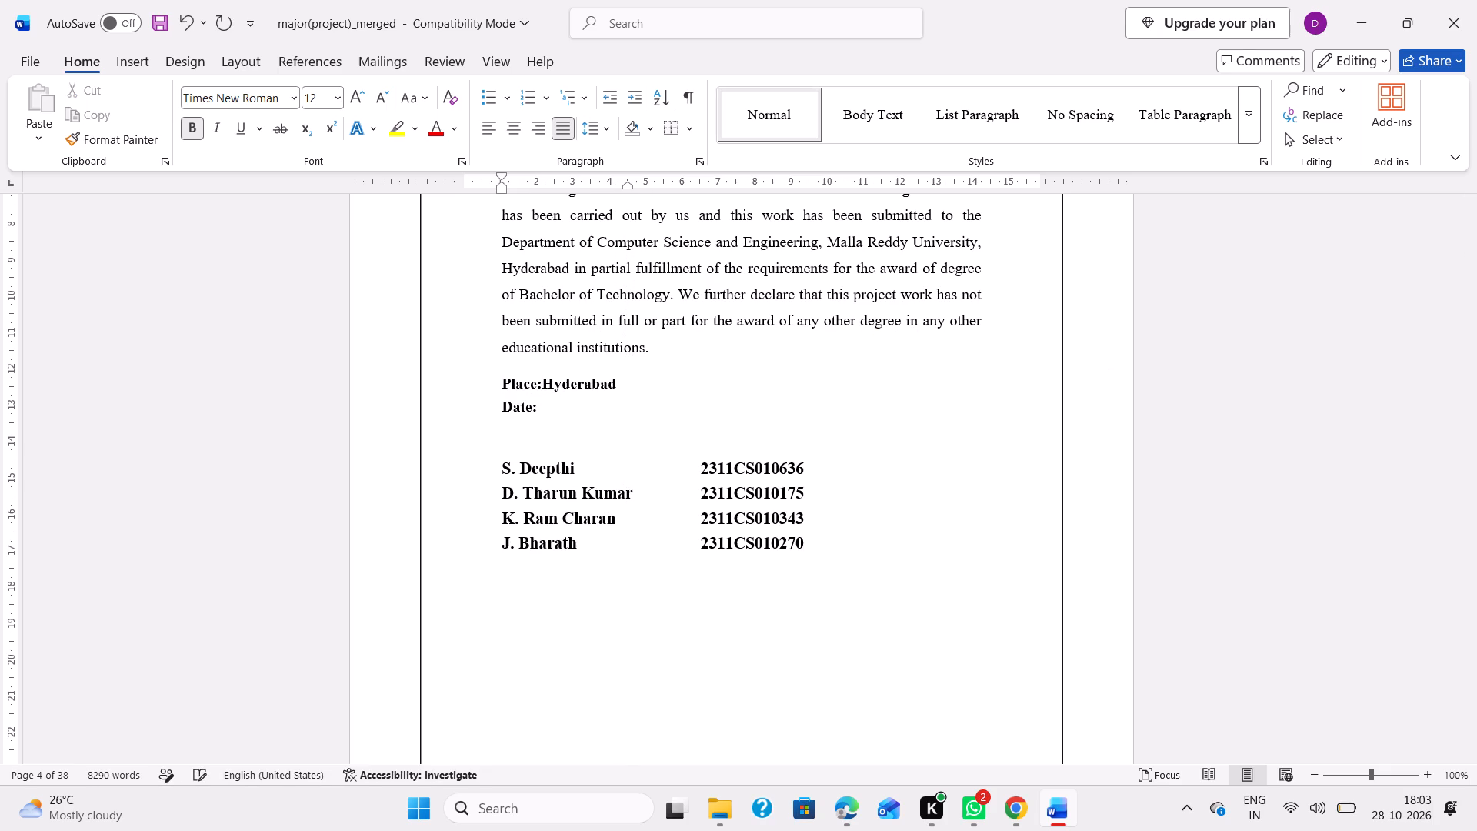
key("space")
Set the font size of the four body paragraphs on the Acknowledgement page to 12 and reapply justified alignment.
scroll(688, 443, "down", 1)
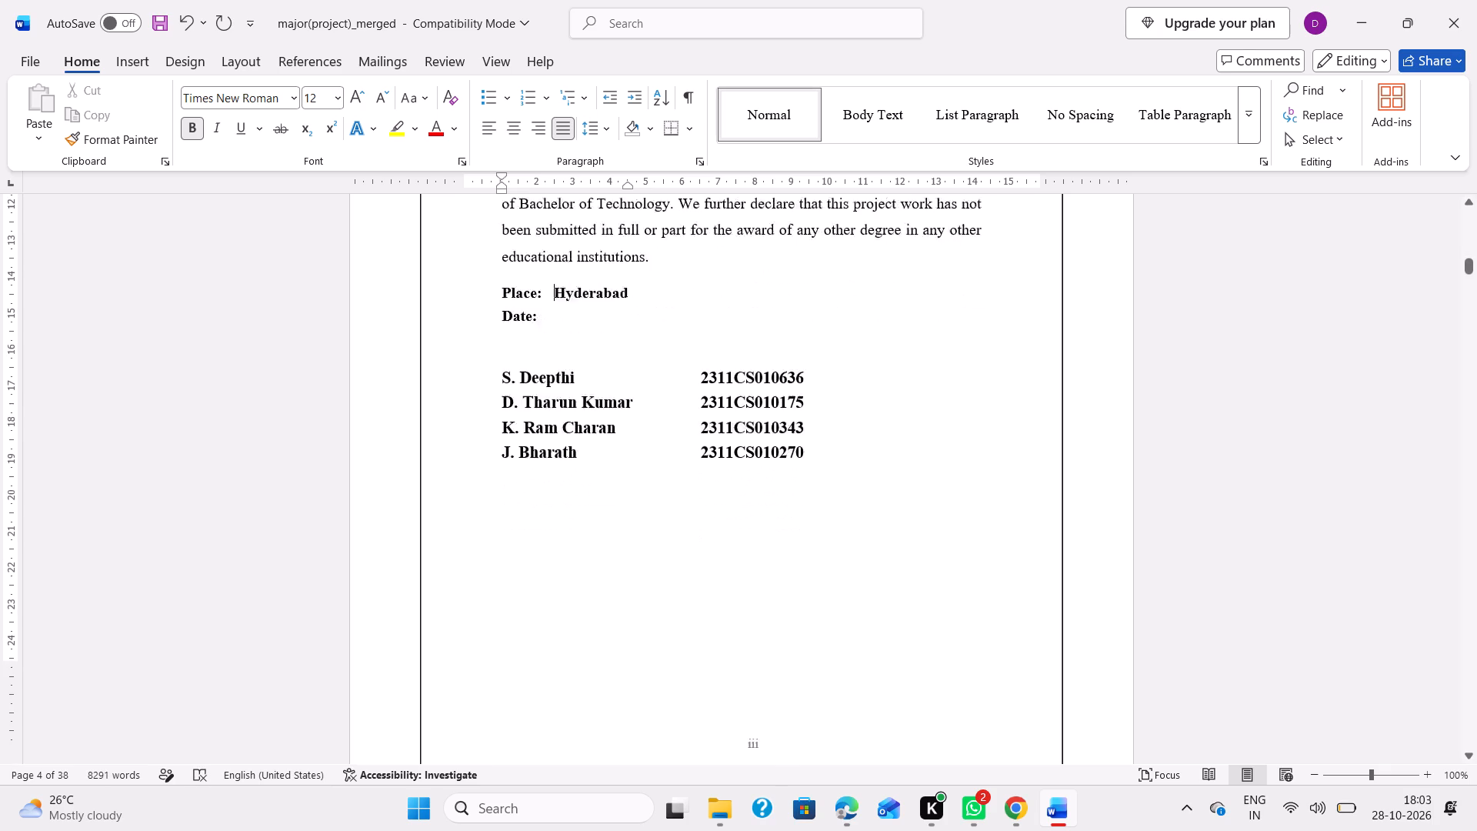
scroll(688, 443, "down", 1)
scroll(672, 512, "down", 2)
scroll(750, 444, "down", 1)
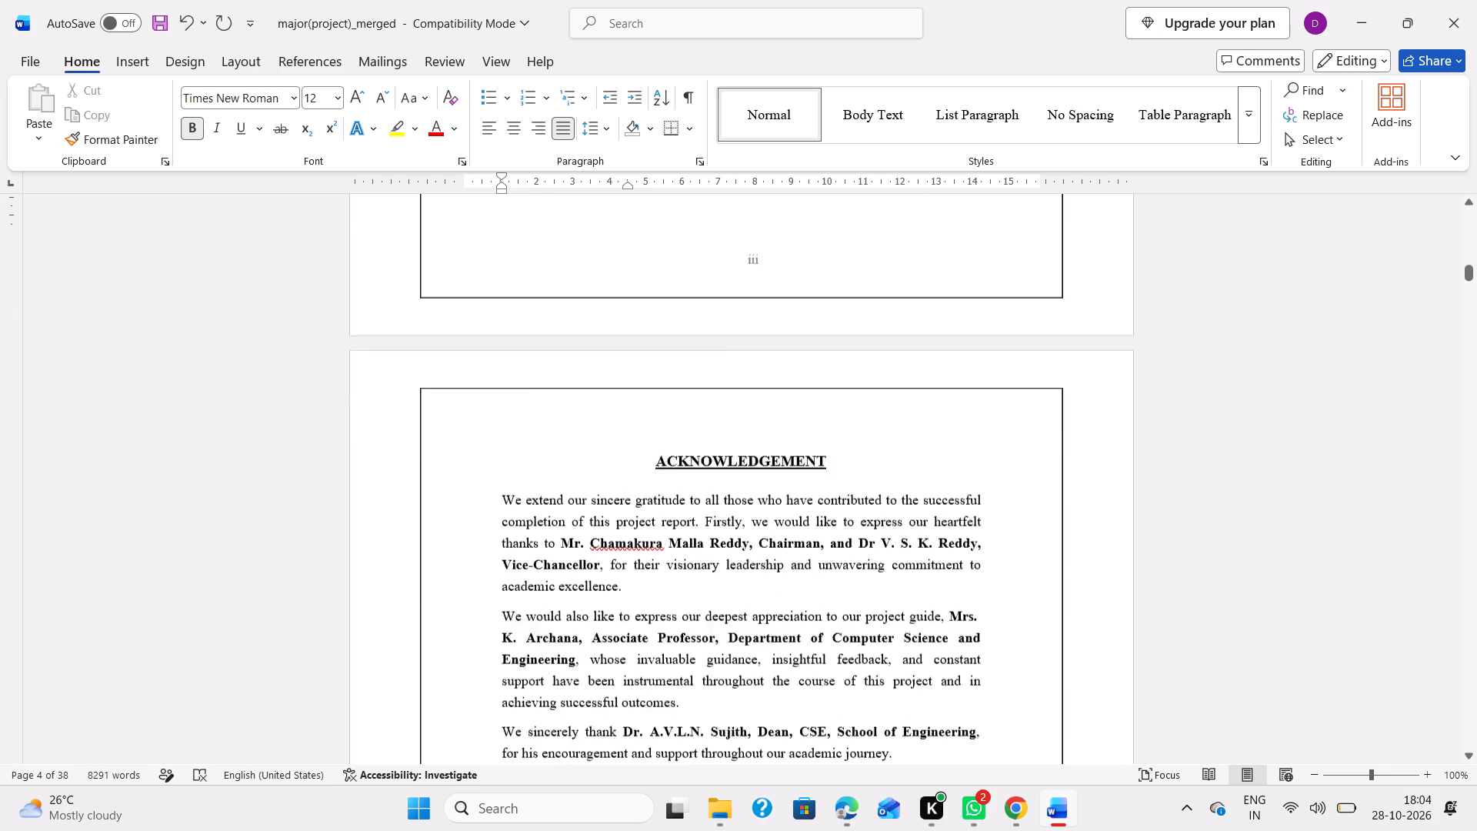
scroll(750, 444, "down", 1)
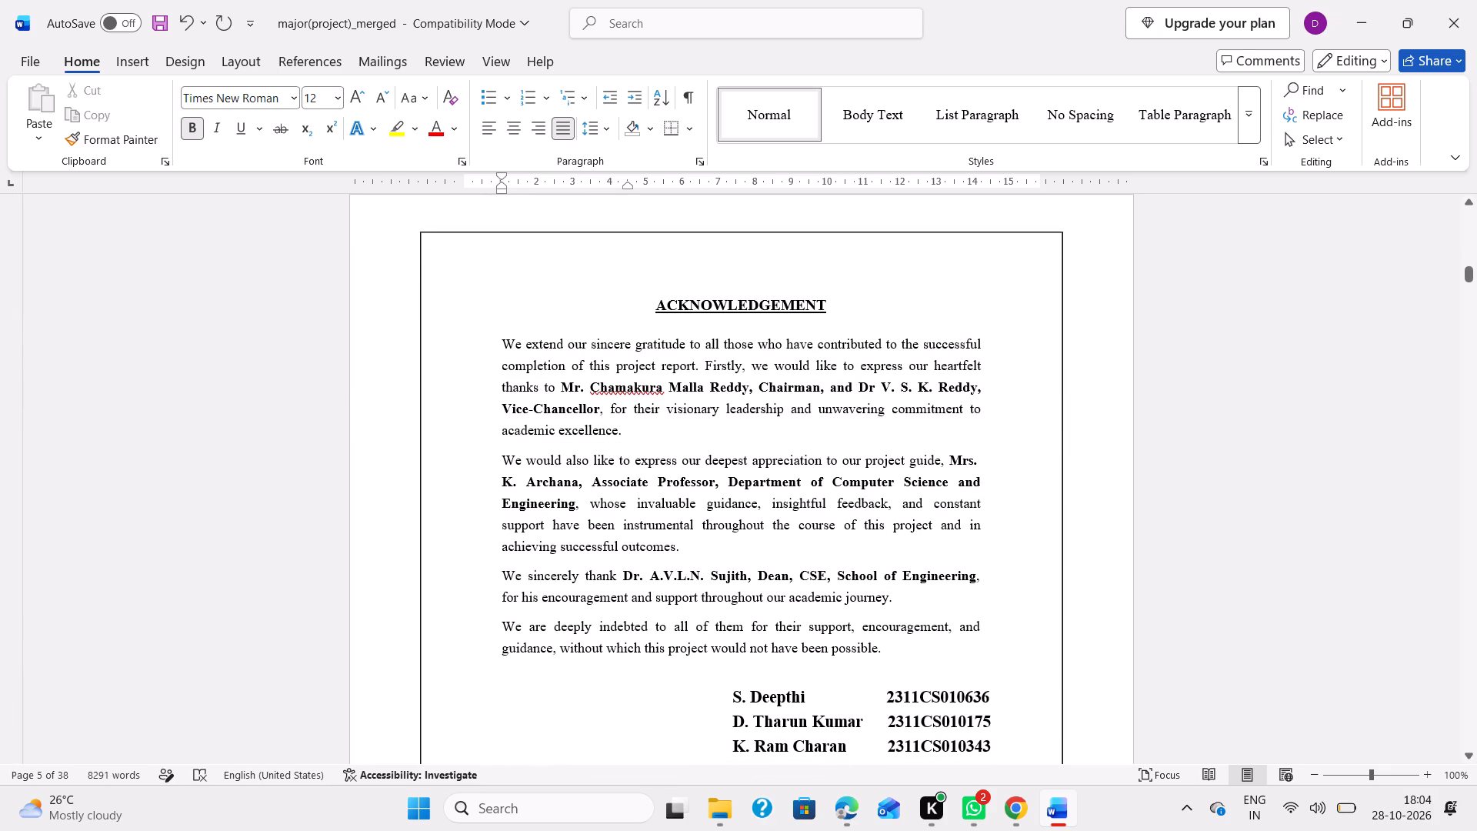
left_click_drag(494, 339, 912, 652)
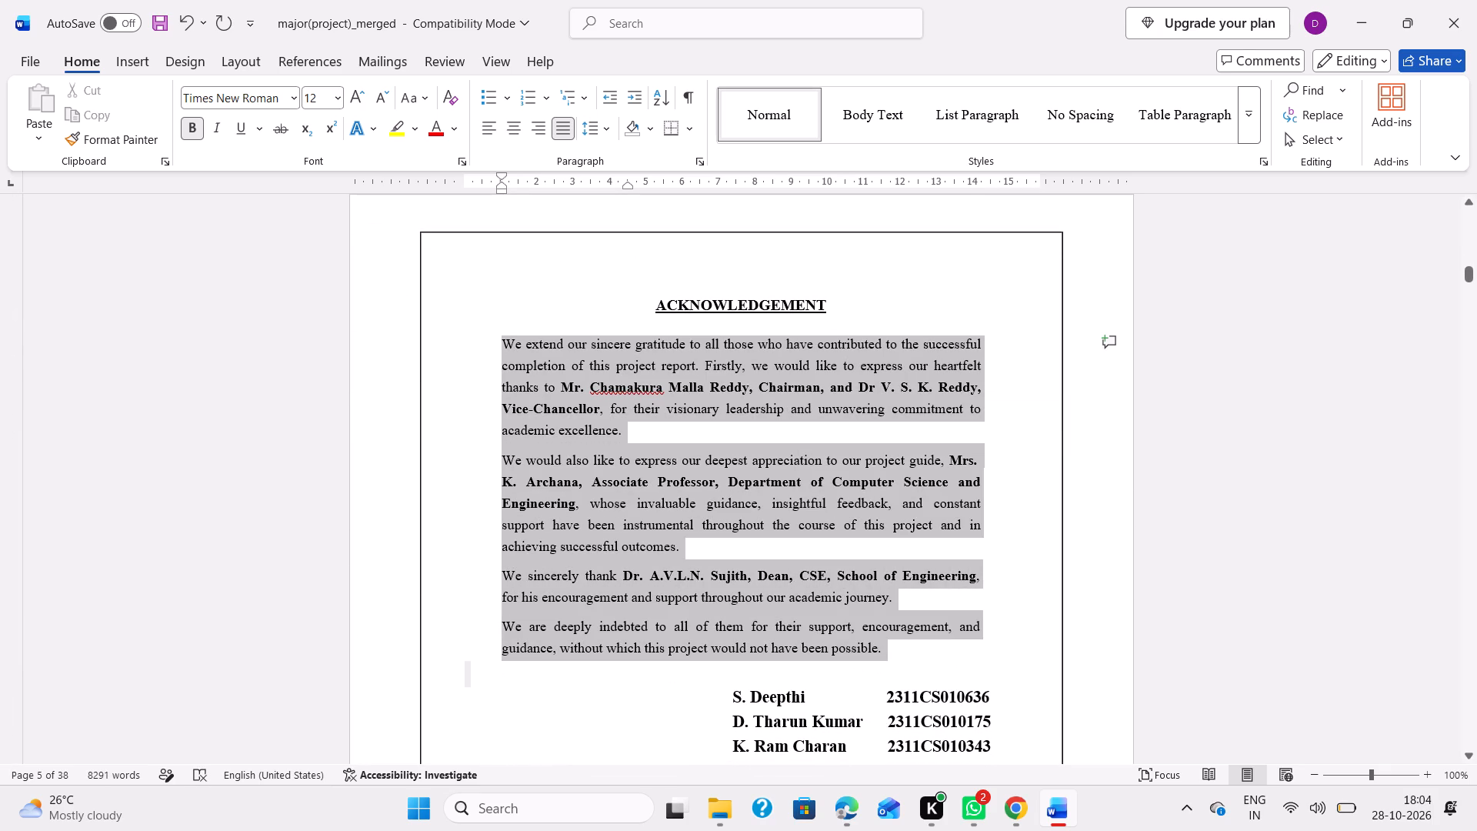
left_click_drag(912, 652, 910, 650)
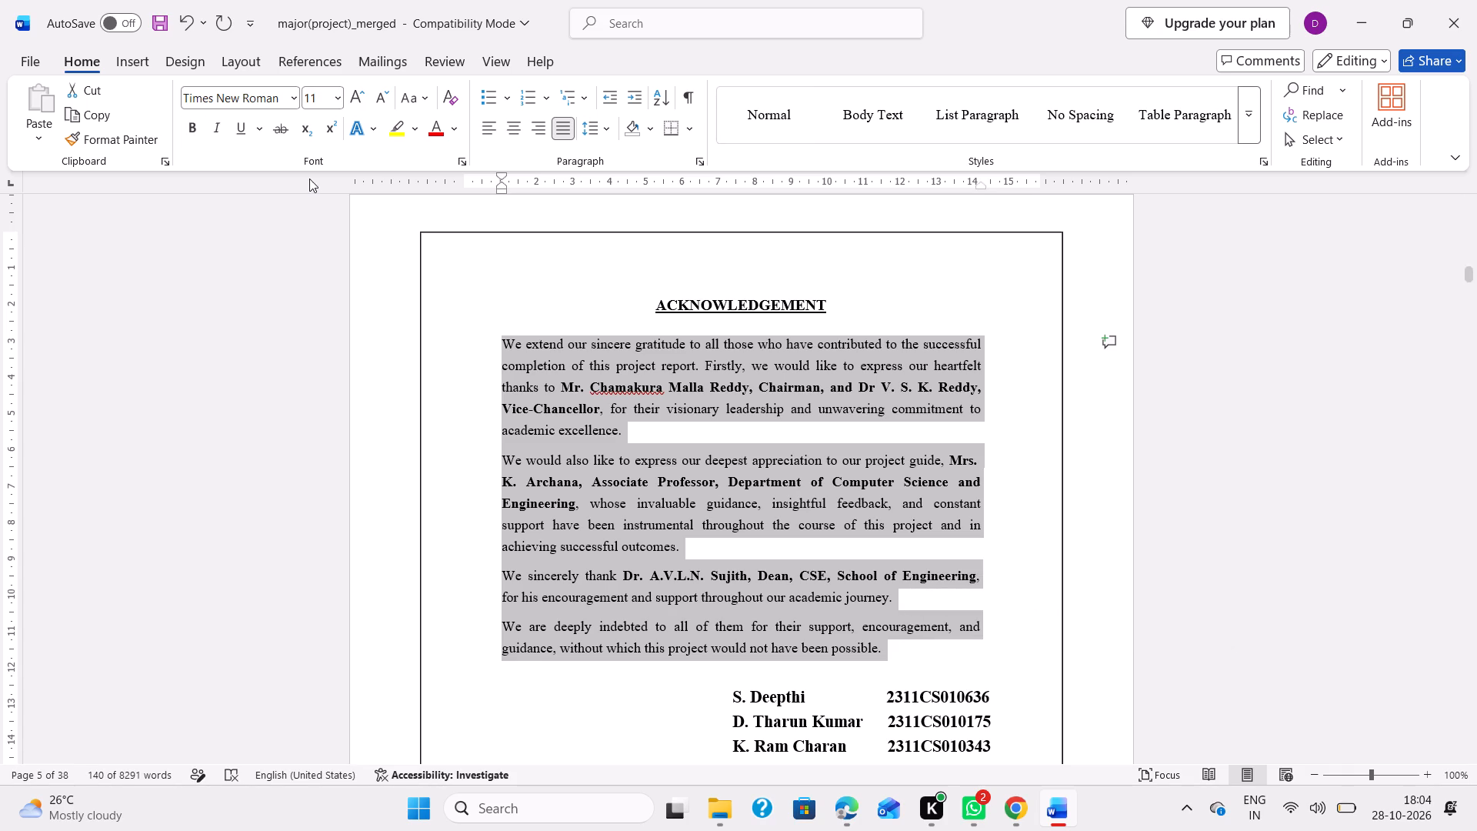
left_click(315, 95)
type("12")
key("Return")
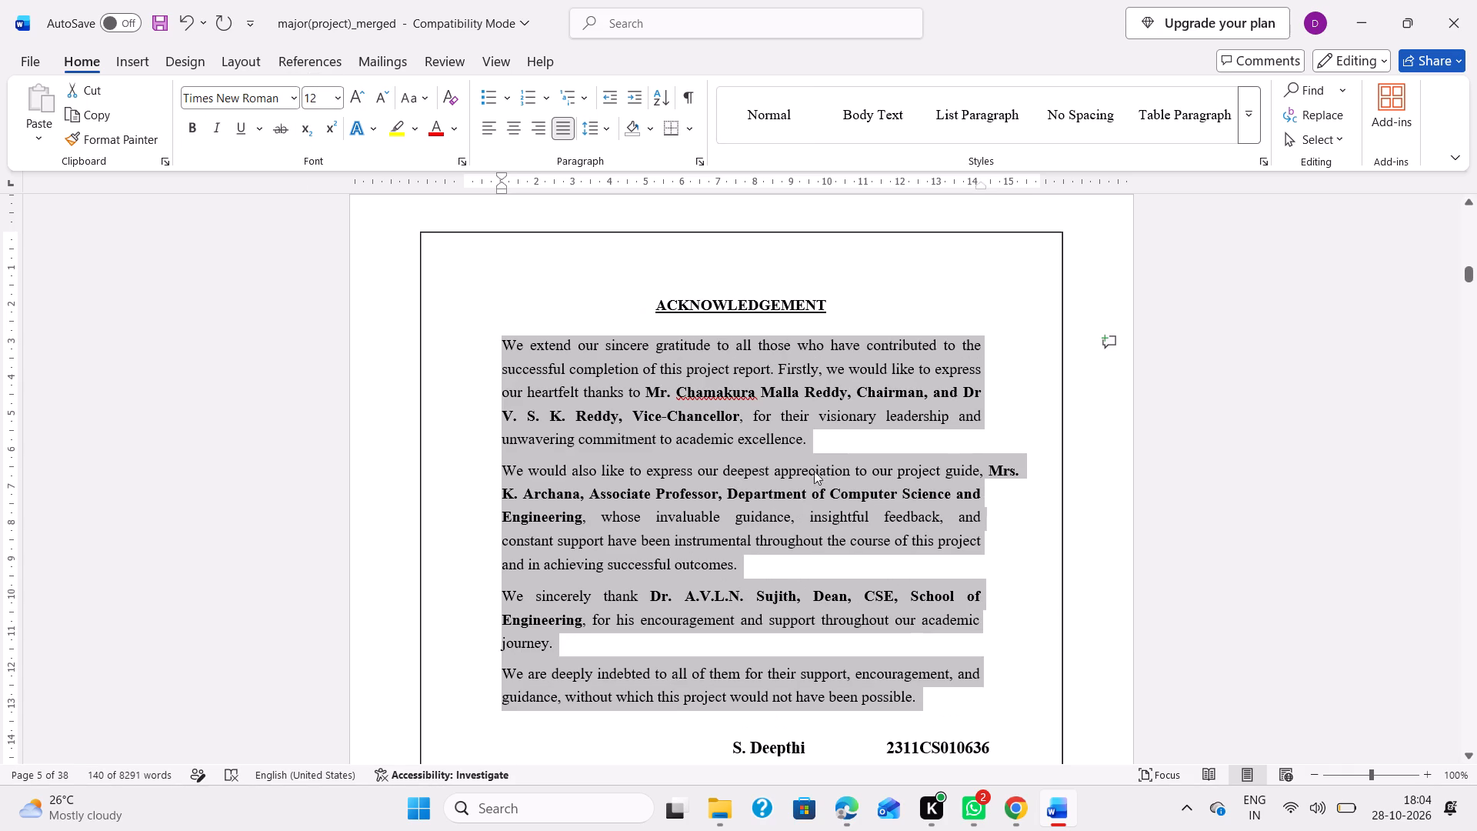
left_click(565, 135)
left_click(565, 135)
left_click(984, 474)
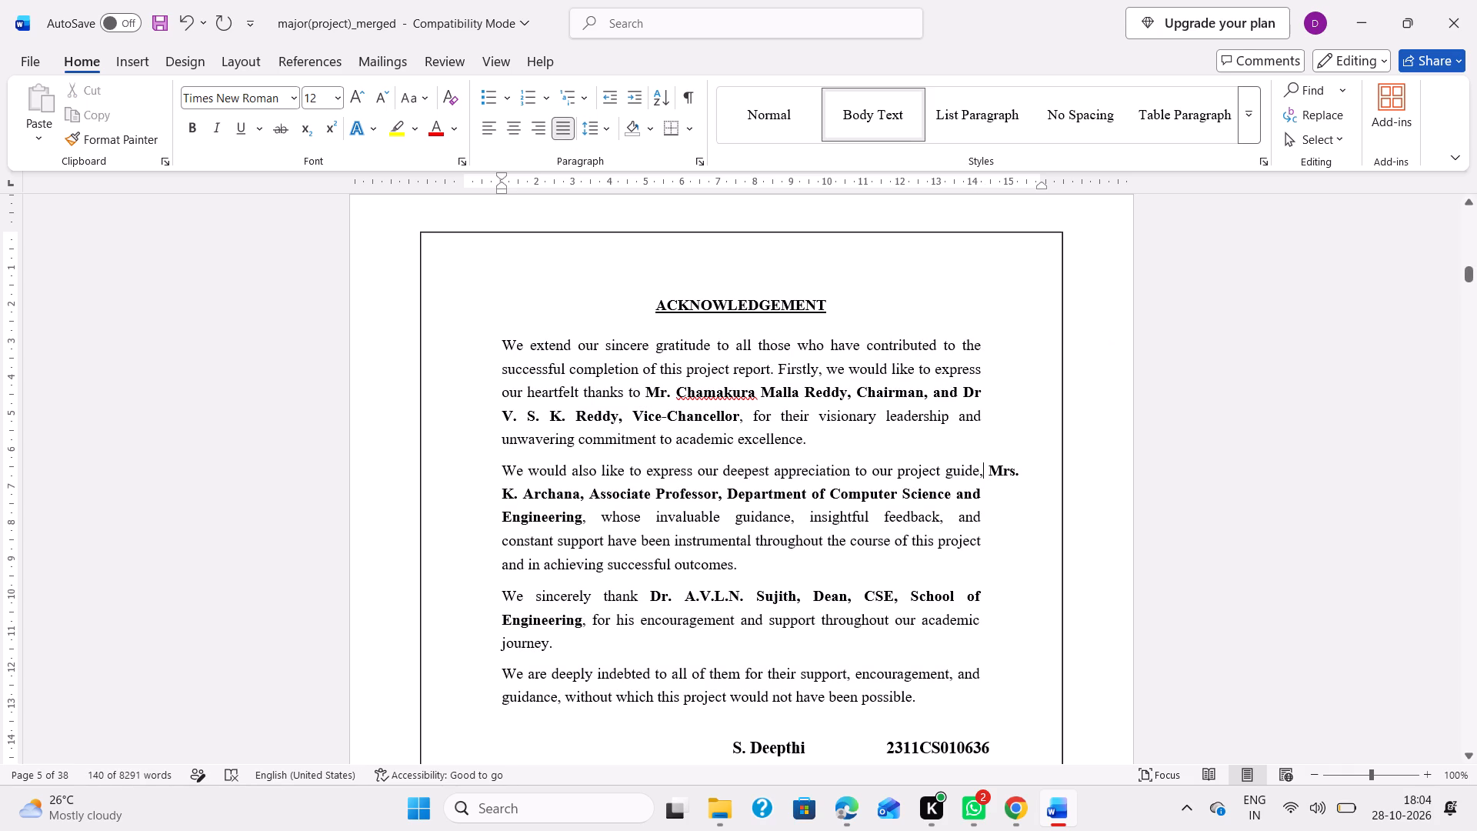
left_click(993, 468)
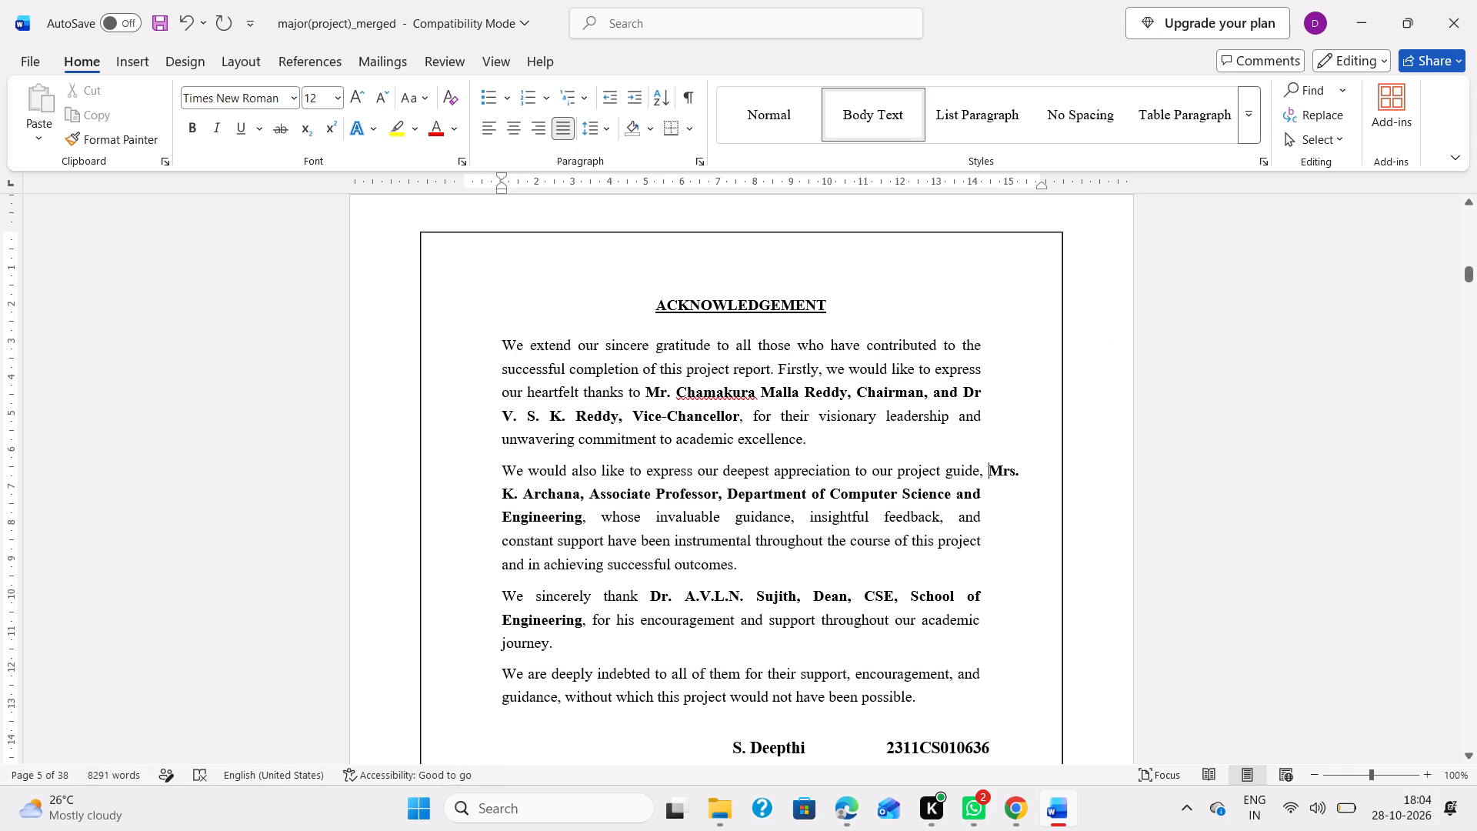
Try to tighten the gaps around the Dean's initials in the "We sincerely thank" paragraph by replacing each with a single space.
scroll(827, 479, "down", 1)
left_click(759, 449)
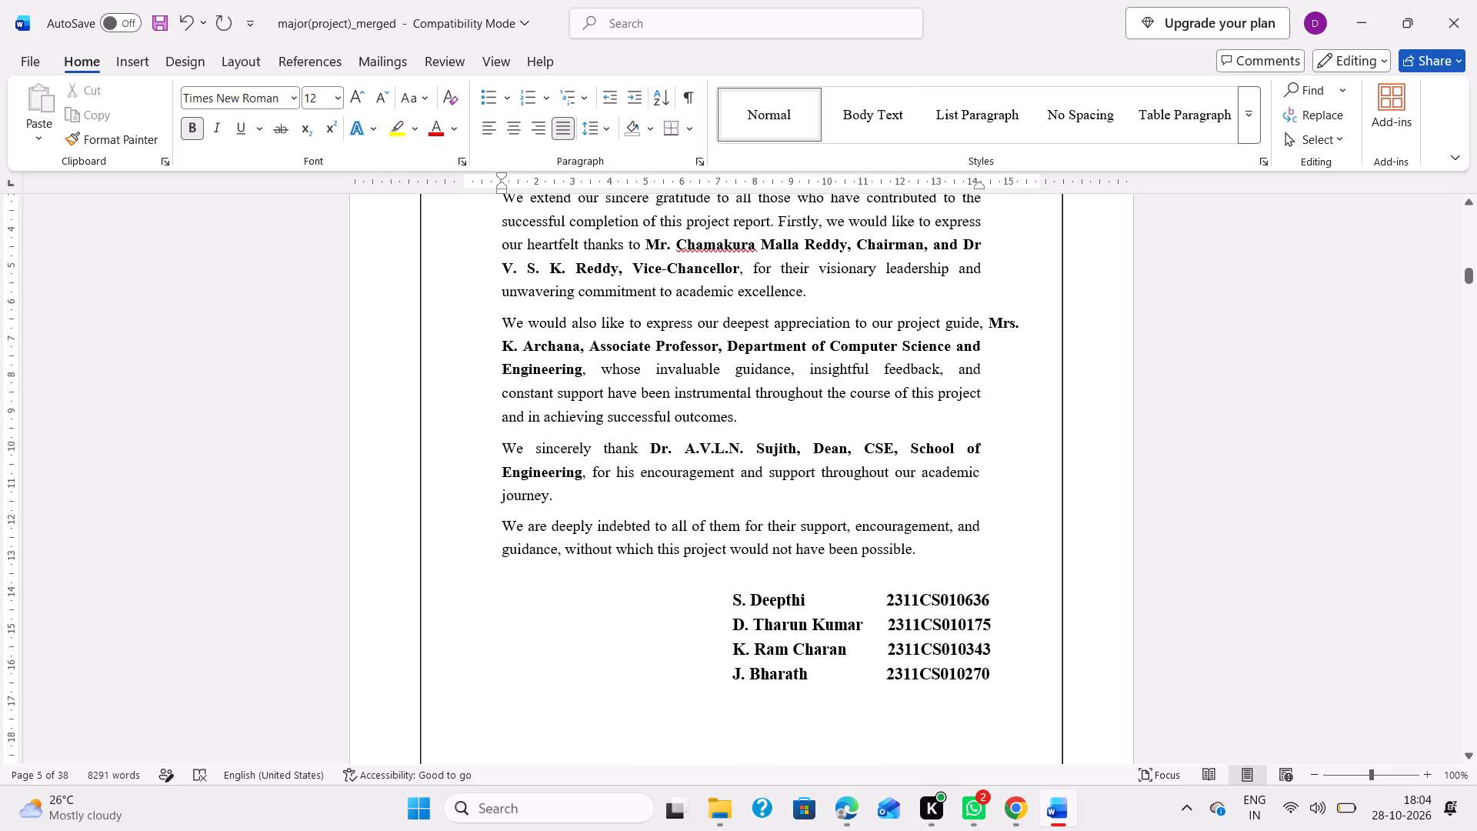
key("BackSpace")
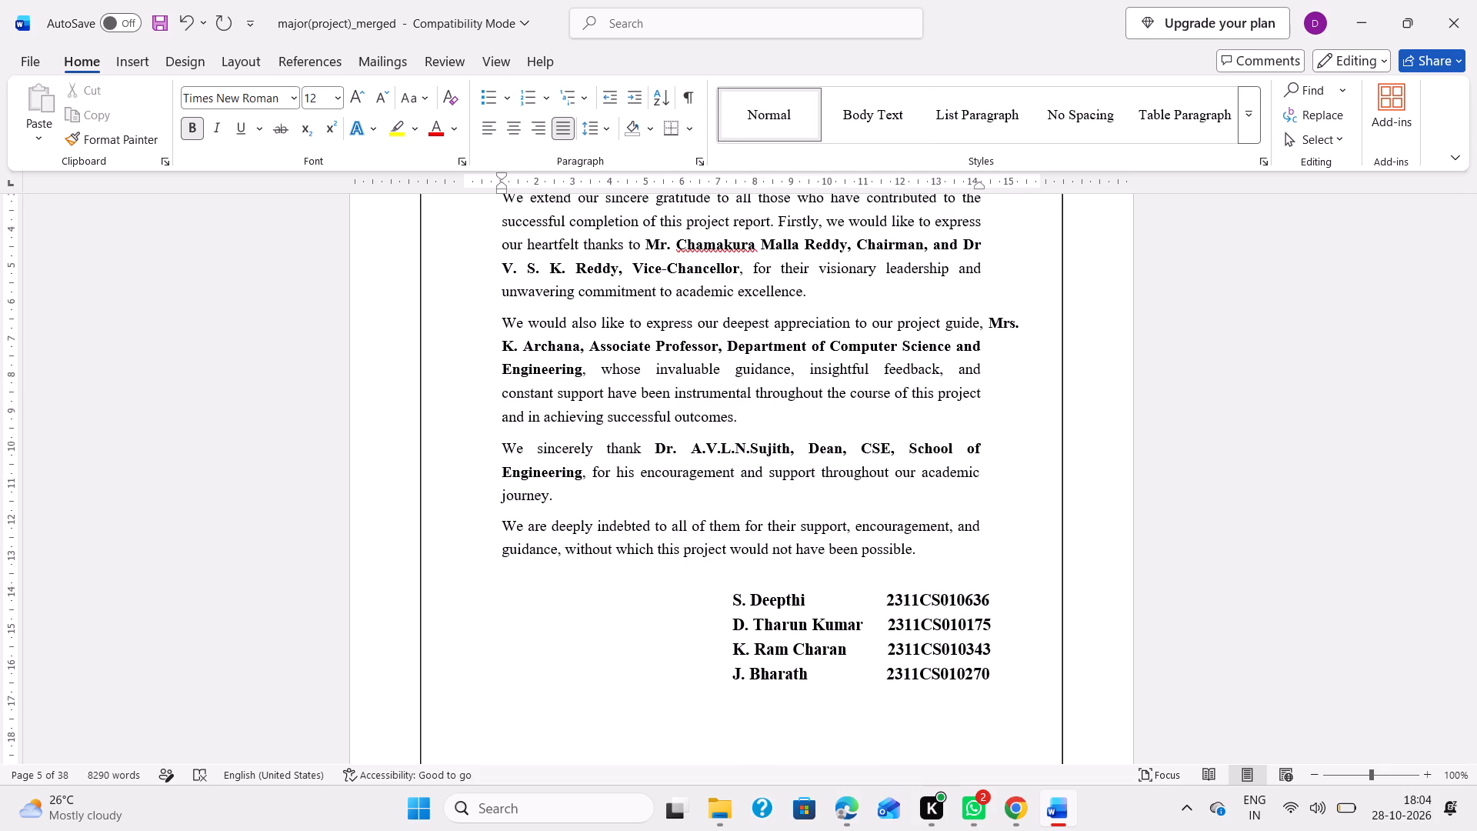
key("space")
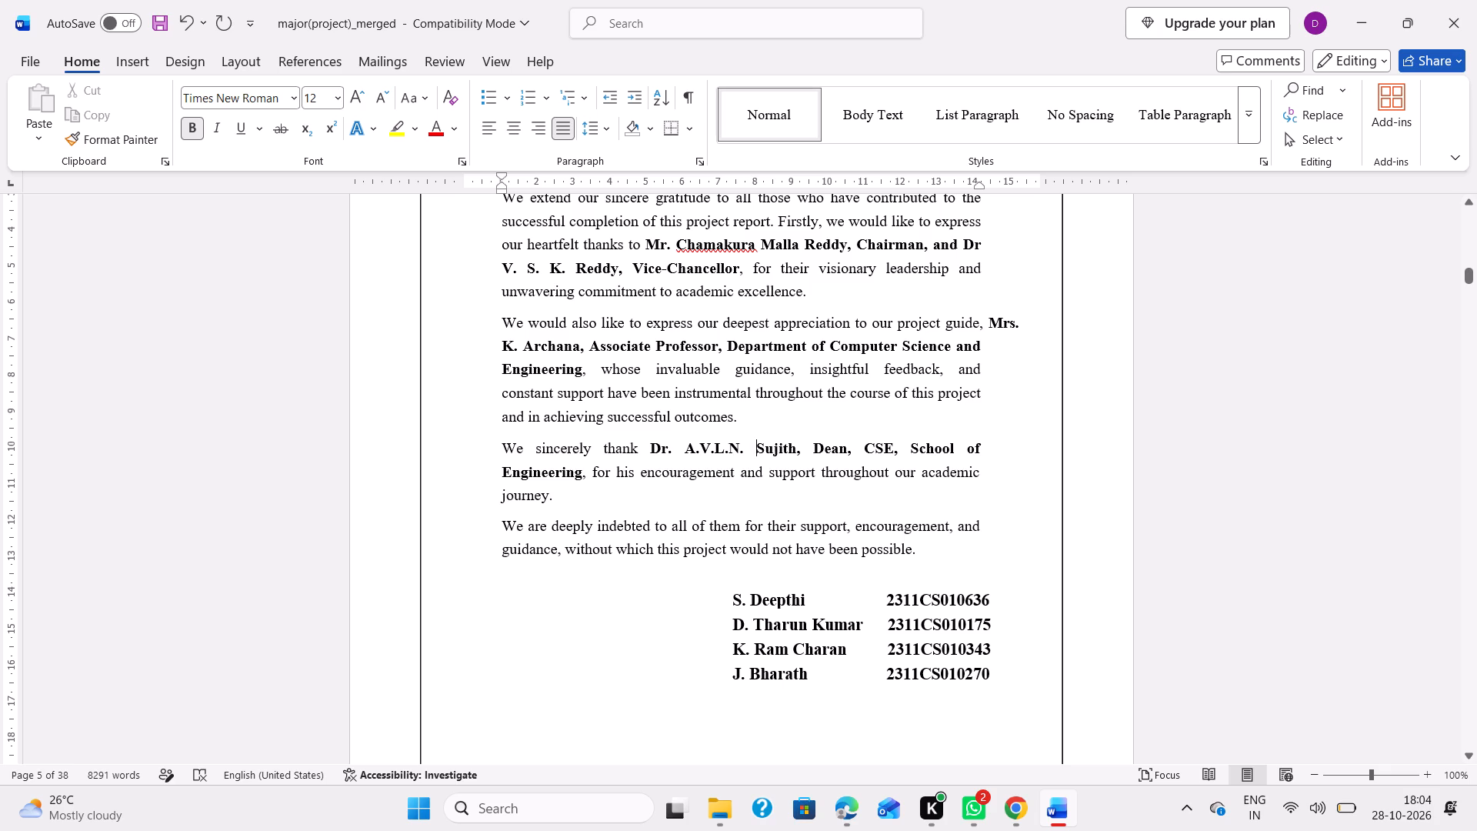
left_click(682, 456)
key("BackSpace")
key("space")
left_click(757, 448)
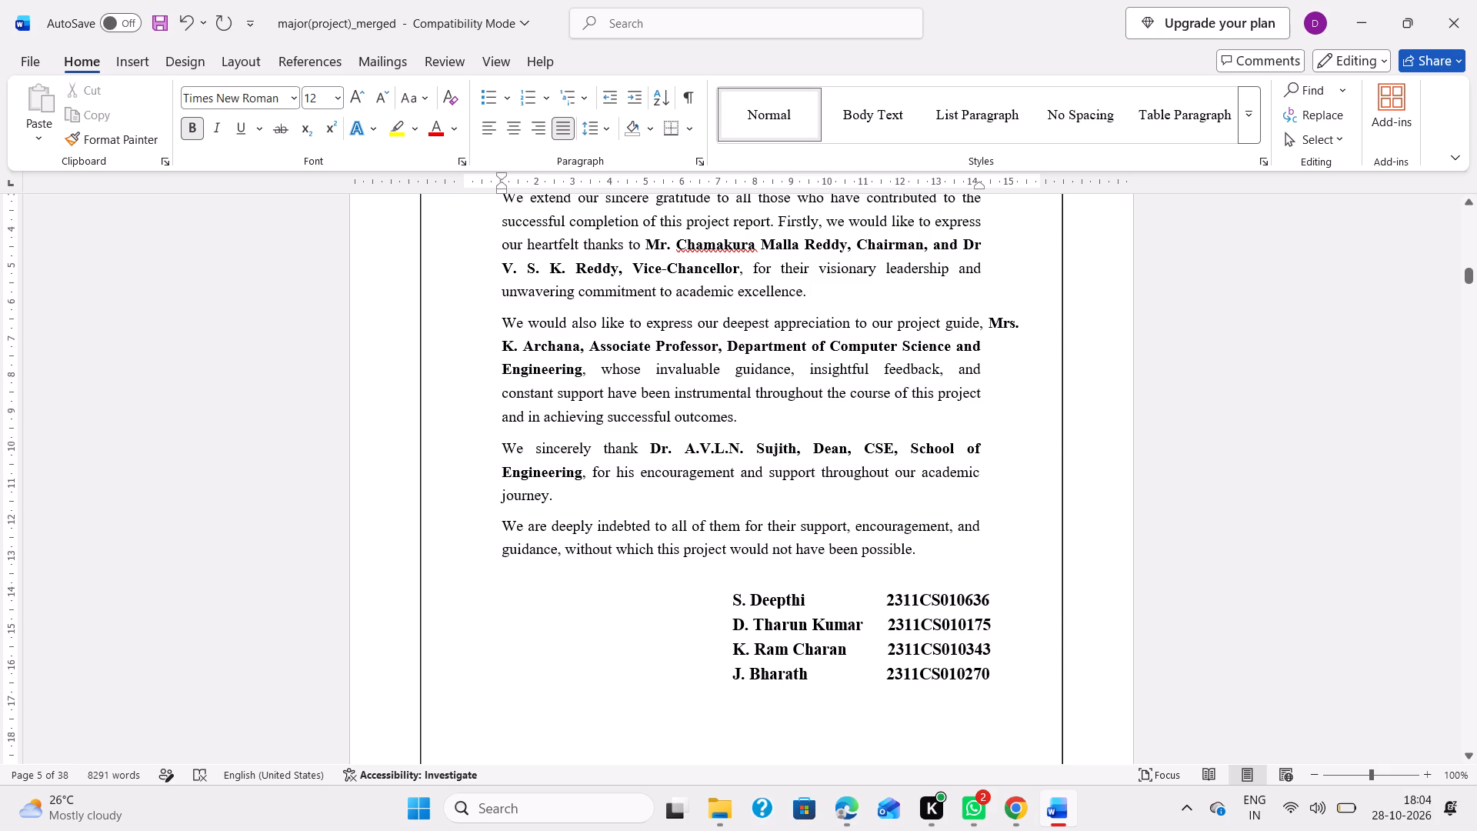
left_click(728, 449)
left_click(714, 449)
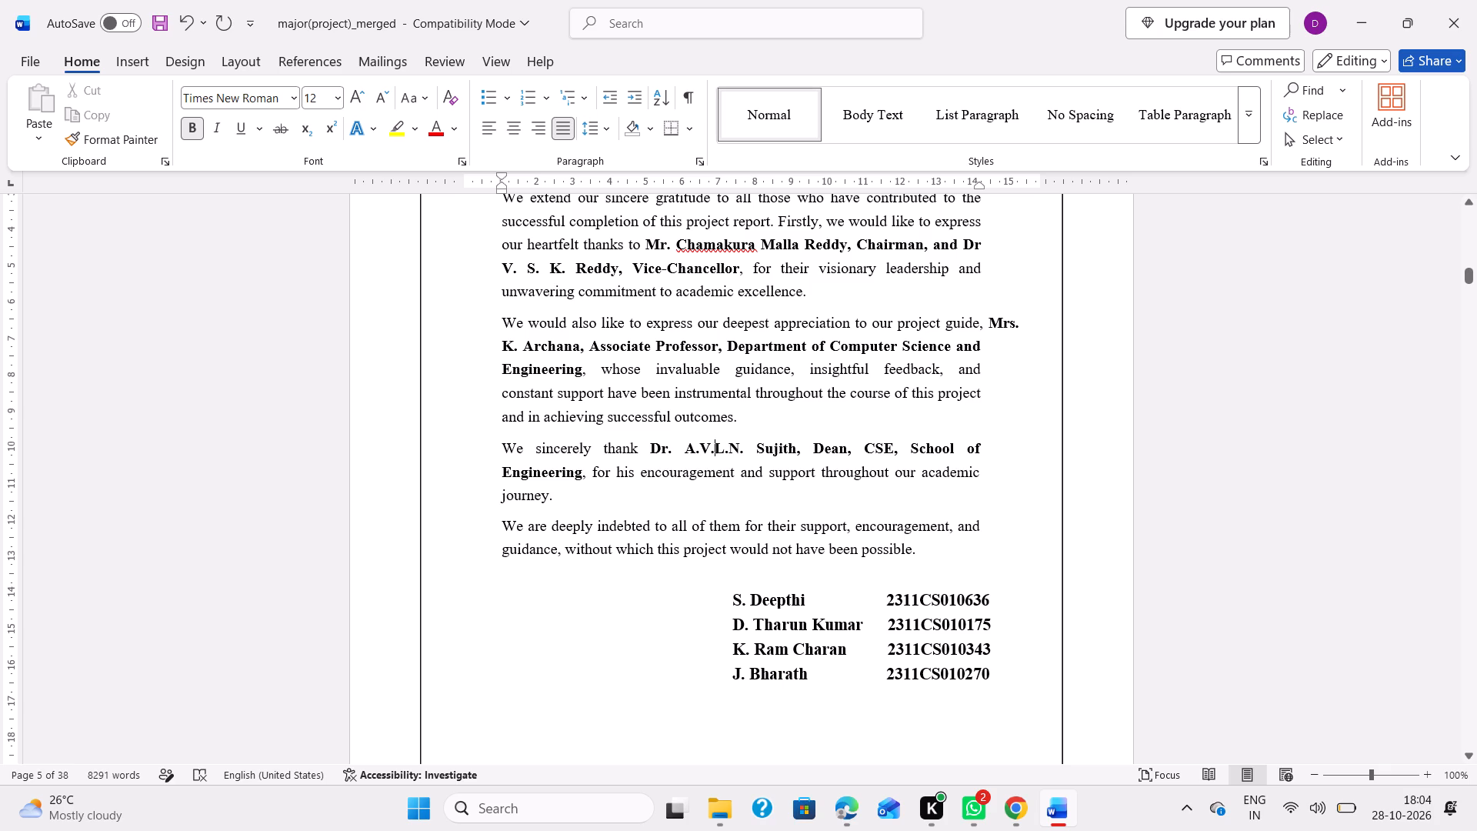
left_click(698, 449)
left_click(689, 448)
left_click(757, 452)
left_click(729, 449)
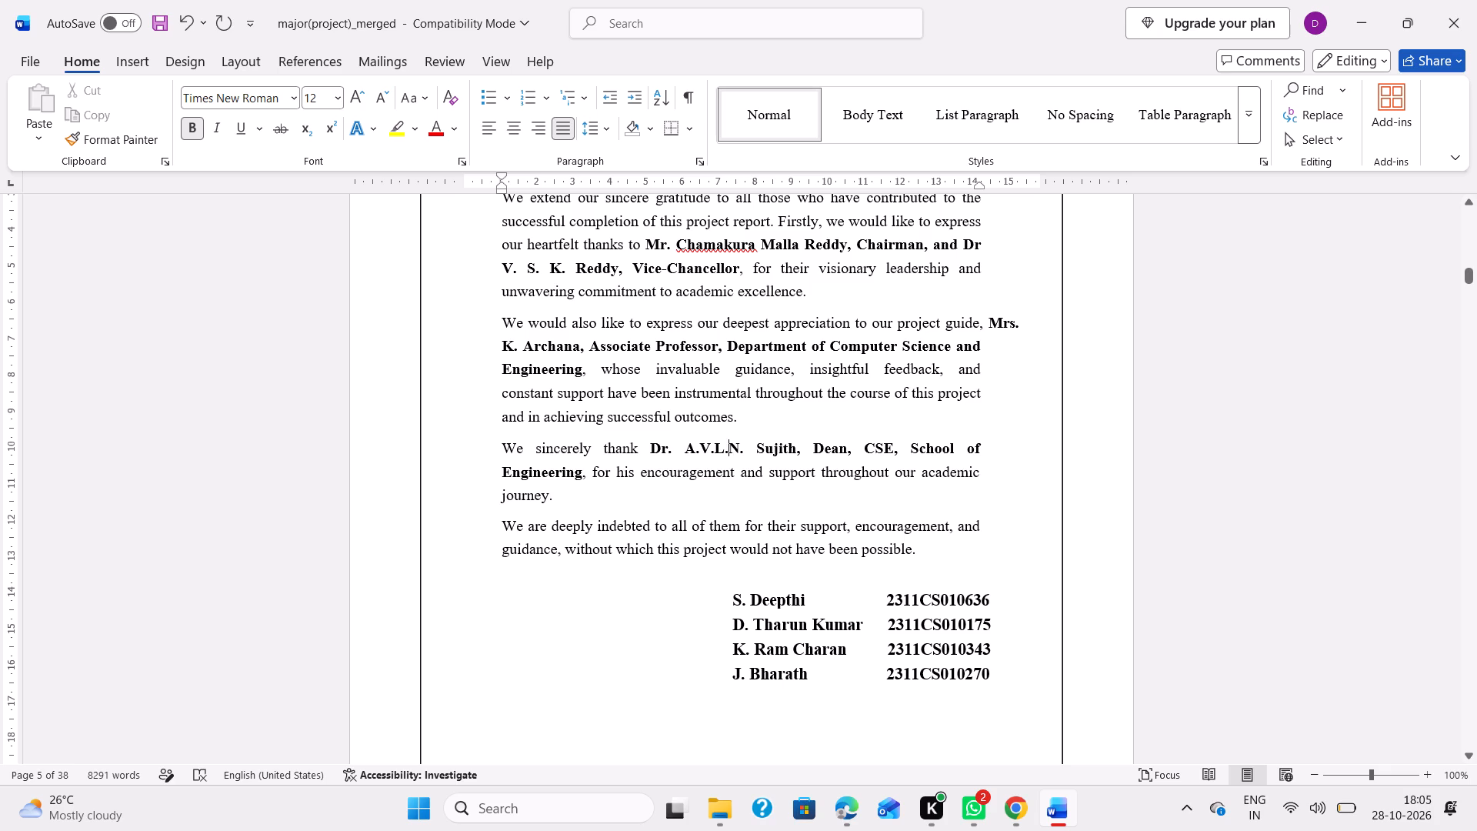
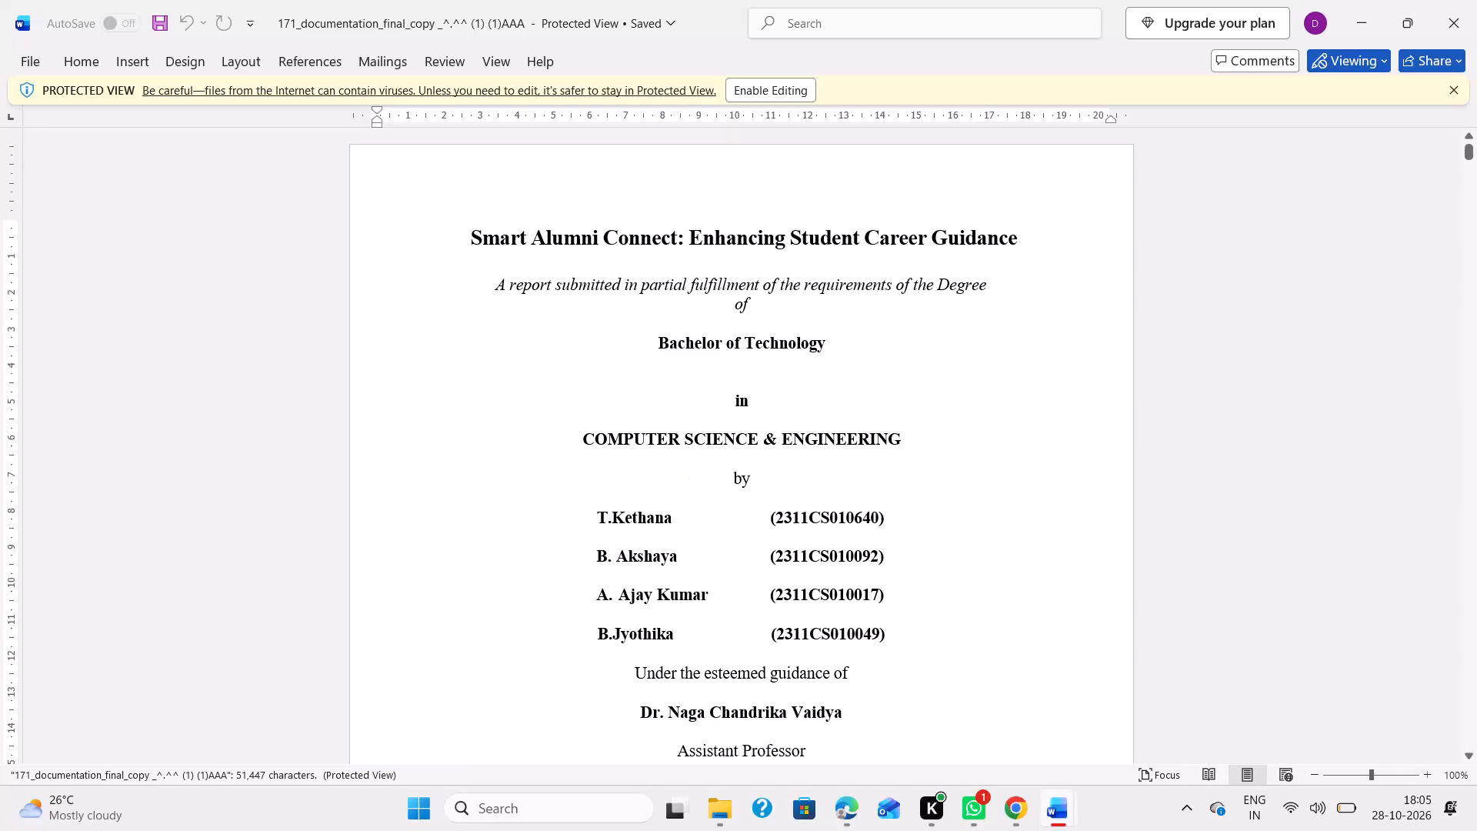
Enable editing for the Smart Alumni Connect report that is open in Protected View.
left_click(777, 92)
scroll(762, 379, "down", 1)
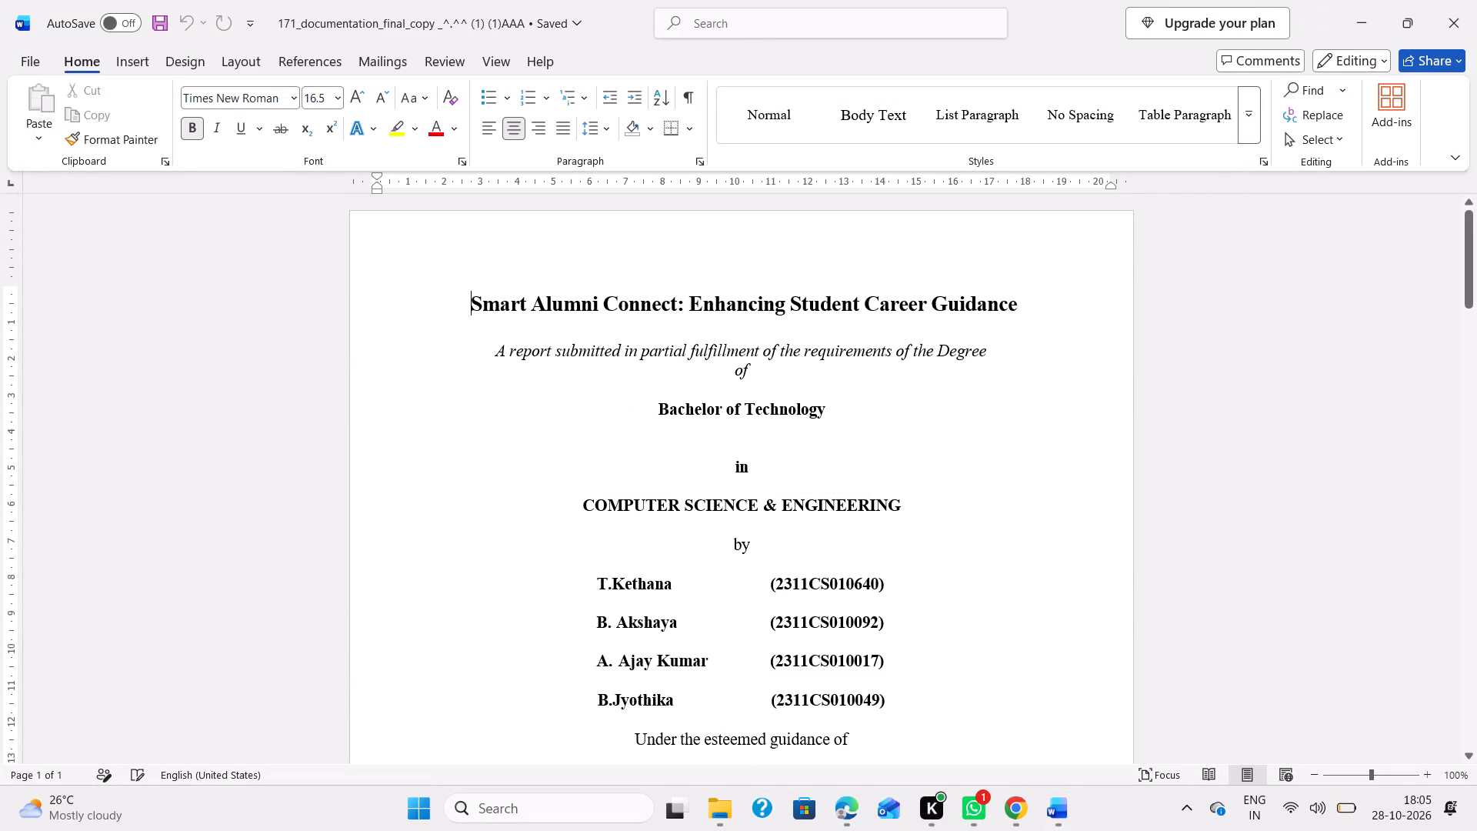
Review the title, certificate, declaration and Acknowledgement pages, and check the font size of the Acknowledgement body paragraphs.
scroll(762, 379, "down", 5)
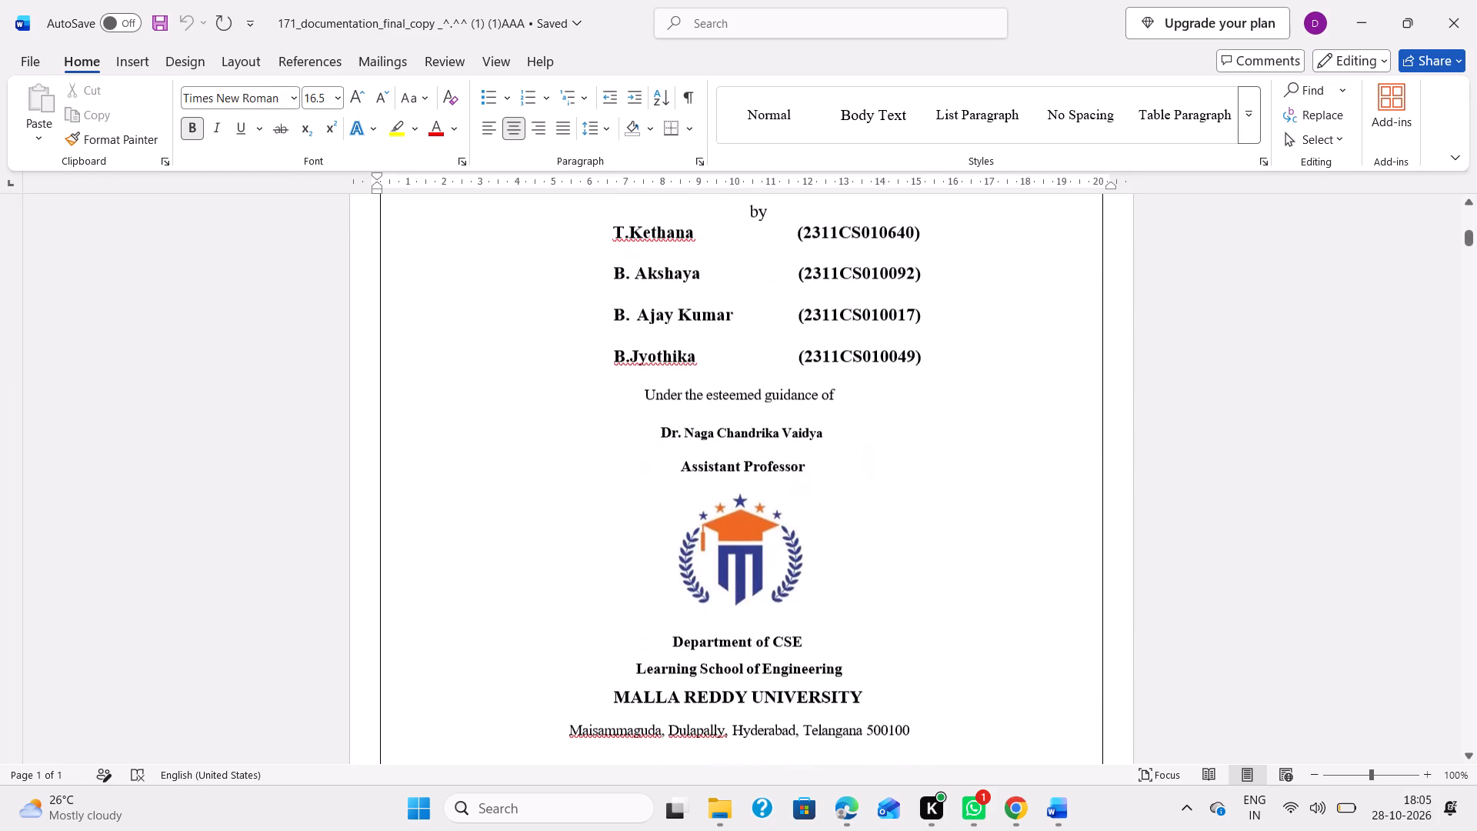
scroll(762, 379, "down", 4)
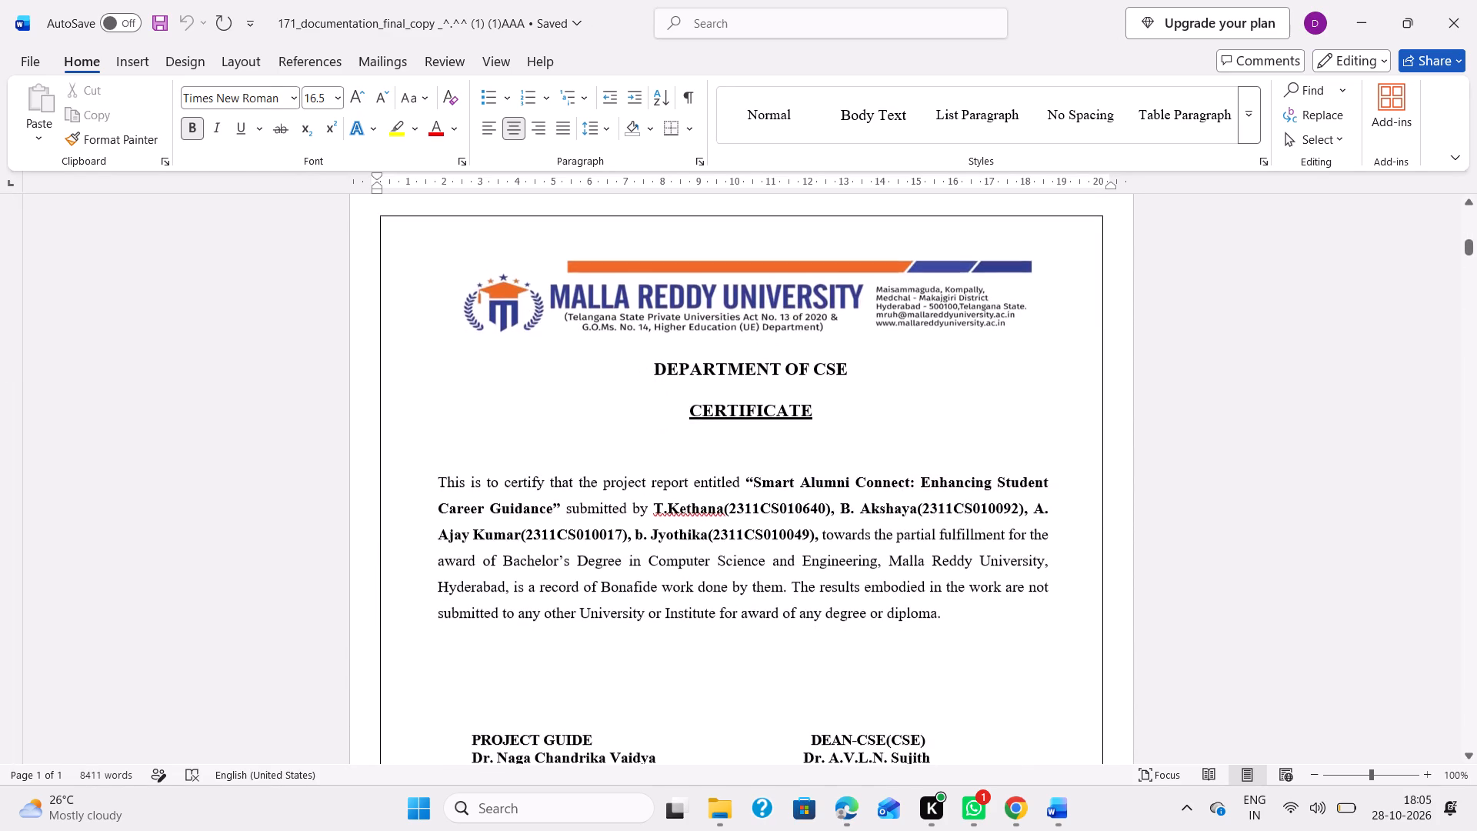
scroll(743, 473, "down", 1)
scroll(743, 473, "up", 1)
scroll(743, 473, "down", 3)
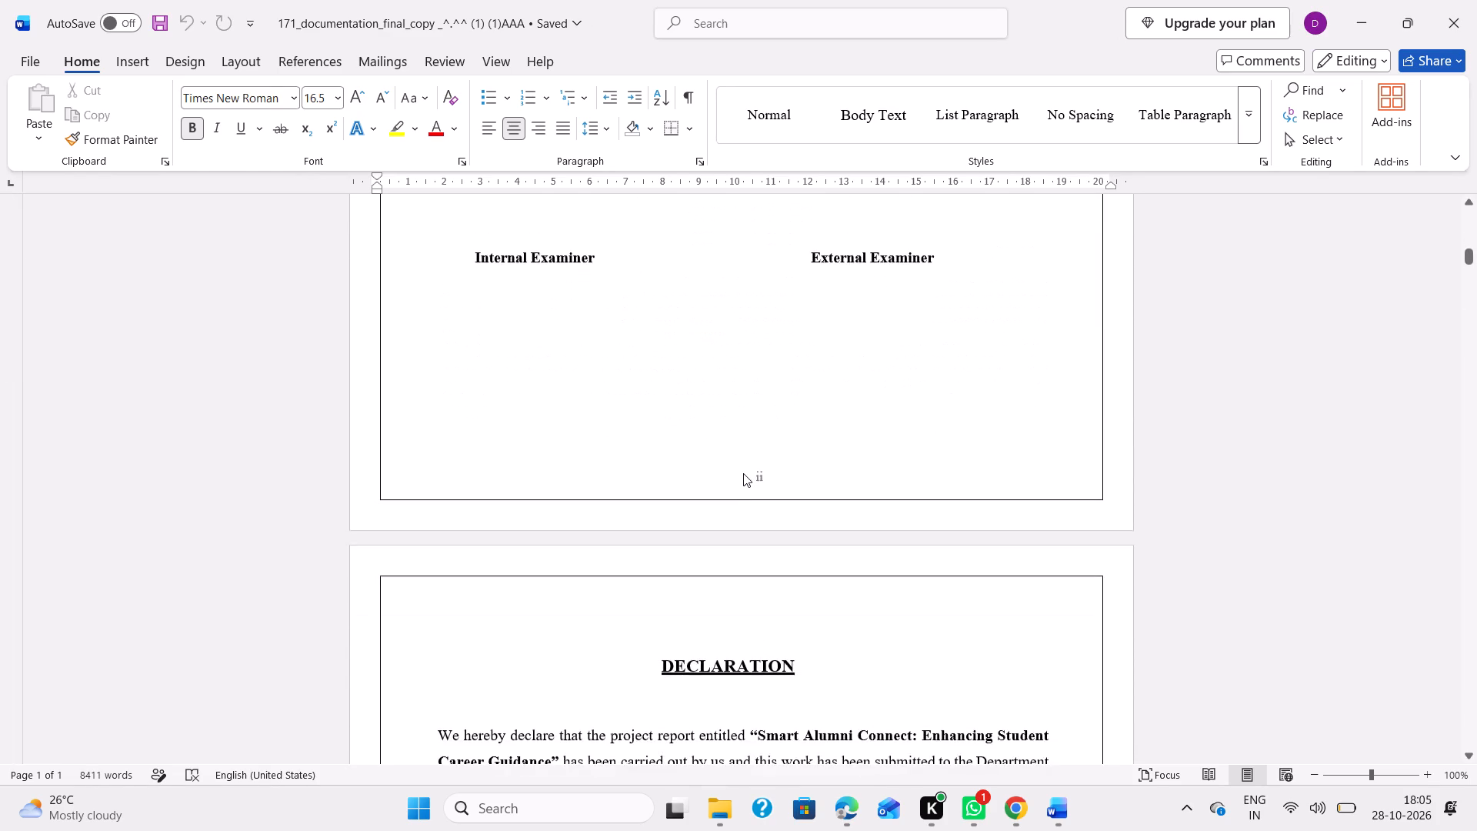
scroll(743, 473, "down", 6)
scroll(743, 473, "up", 1)
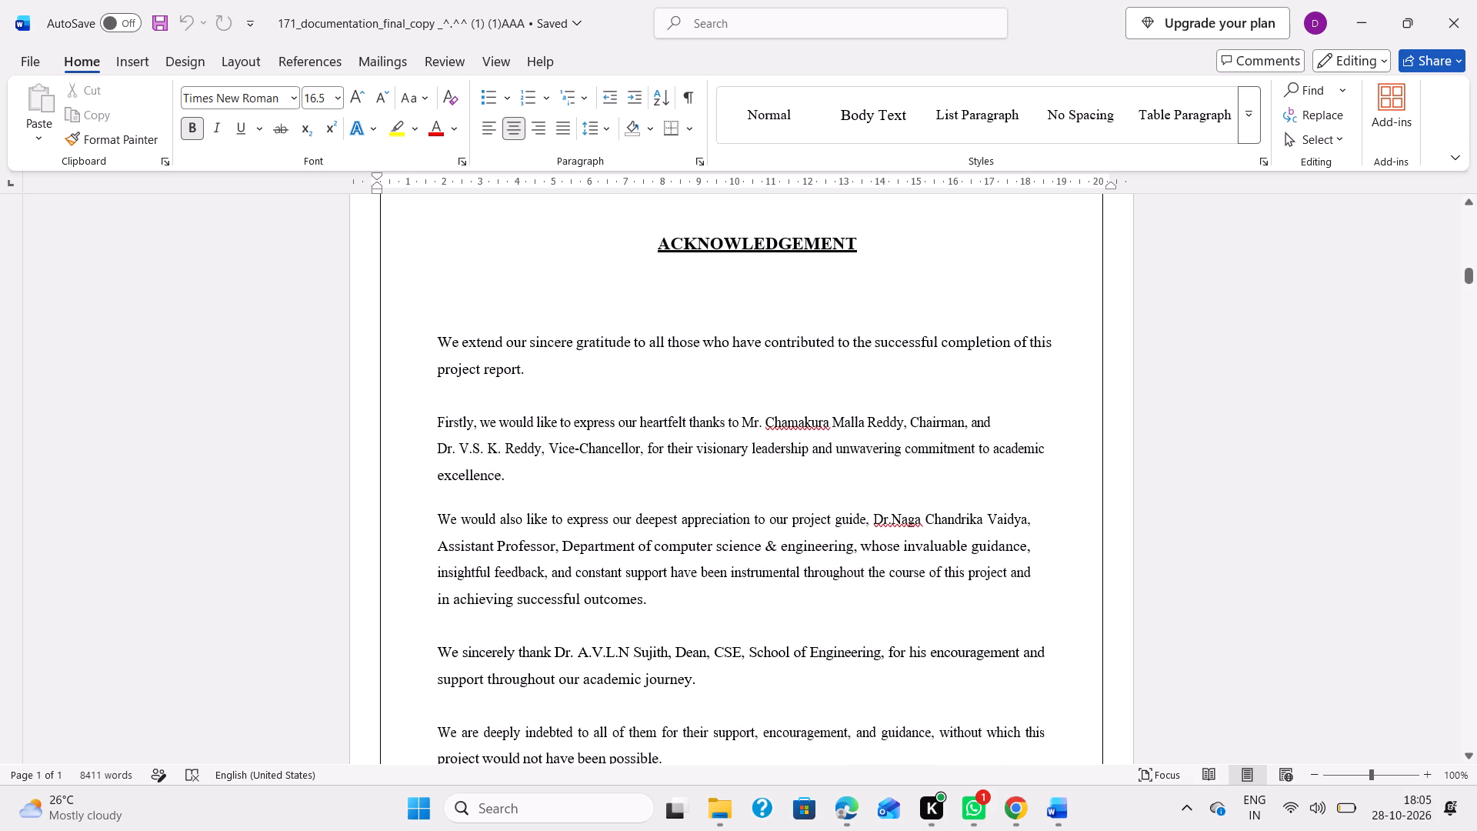
left_click_drag(425, 336, 686, 500)
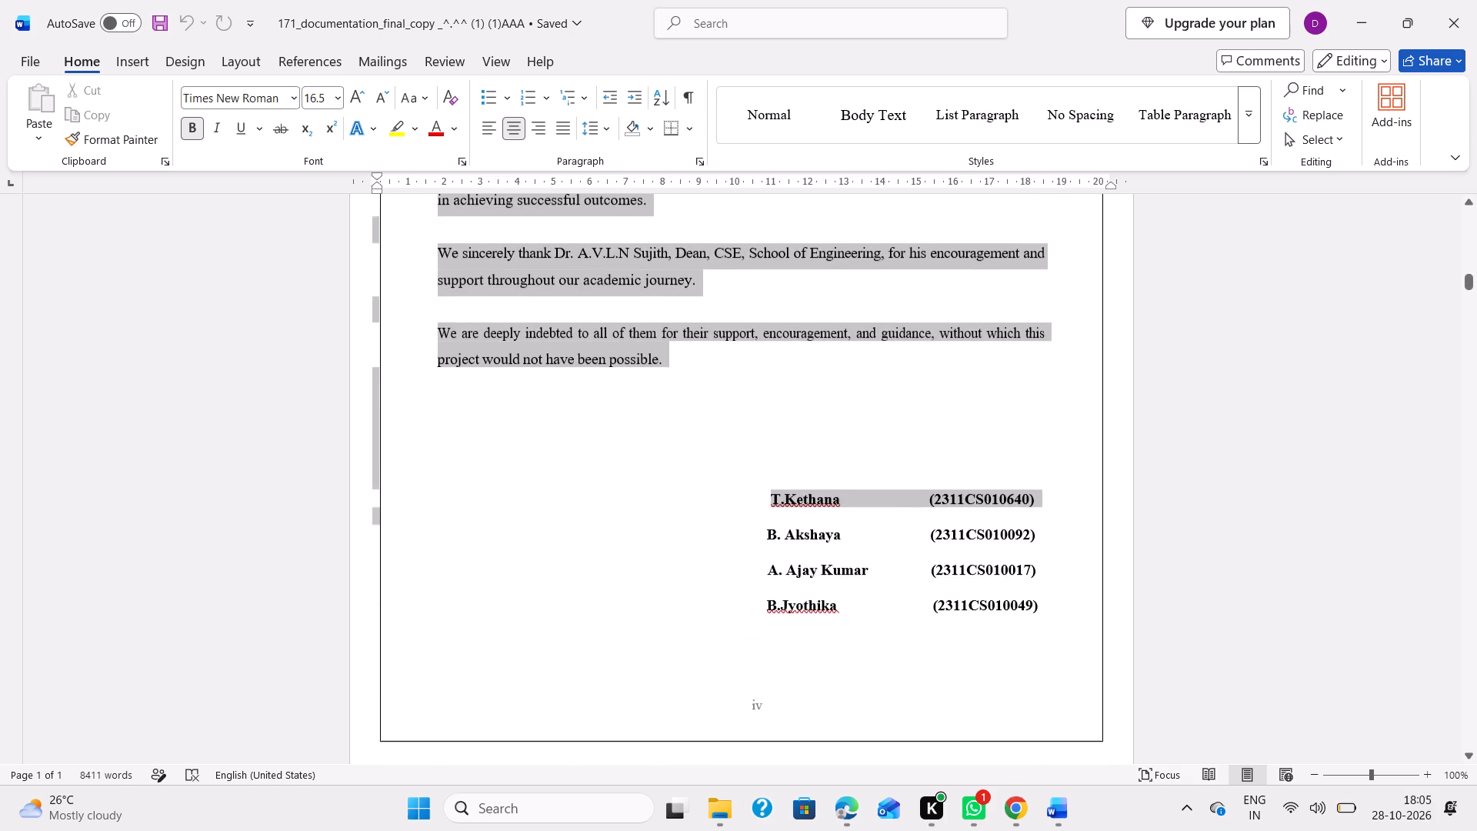
left_click_drag(686, 500, 682, 362)
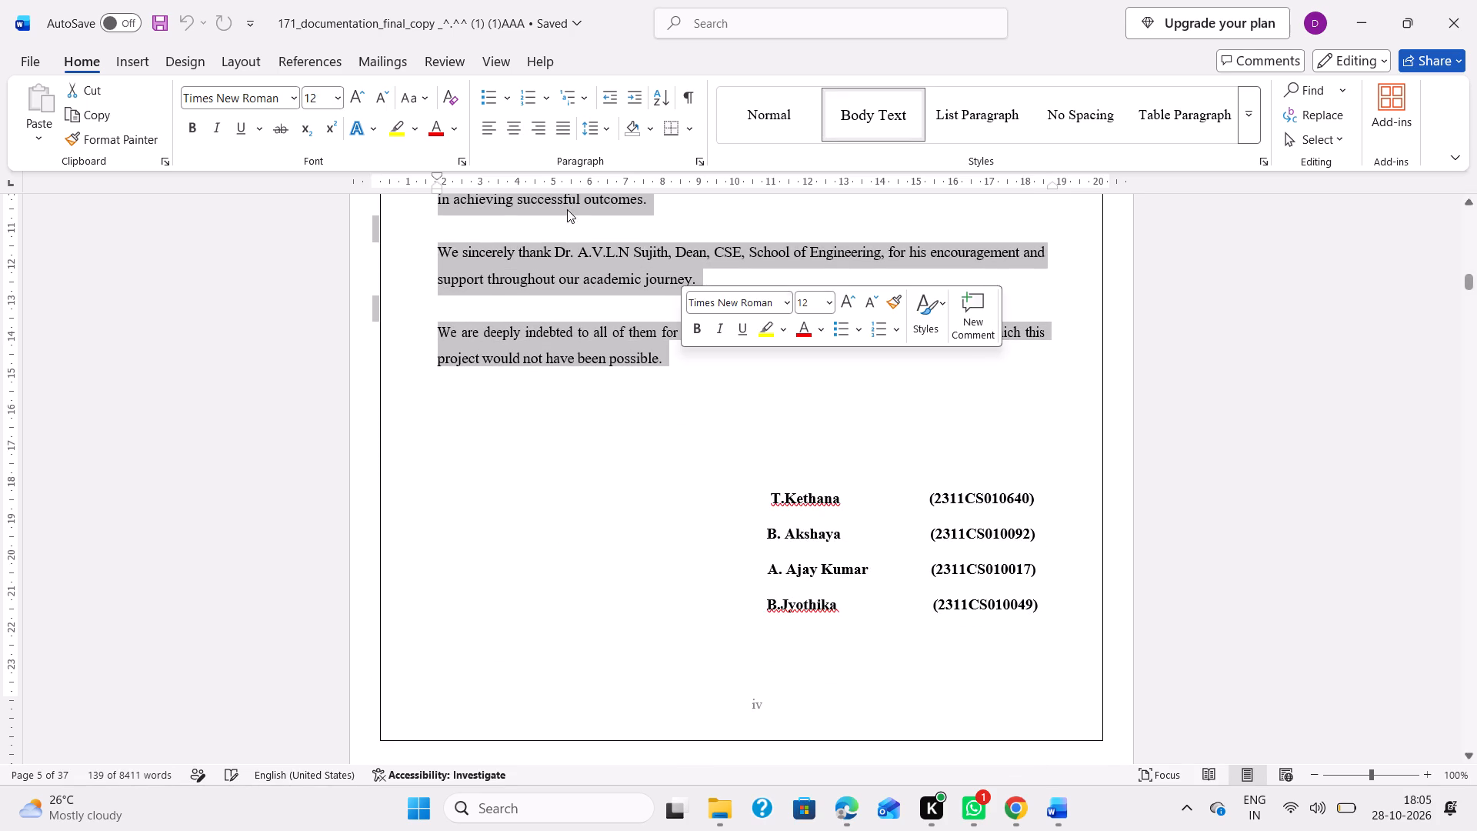
left_click(775, 446)
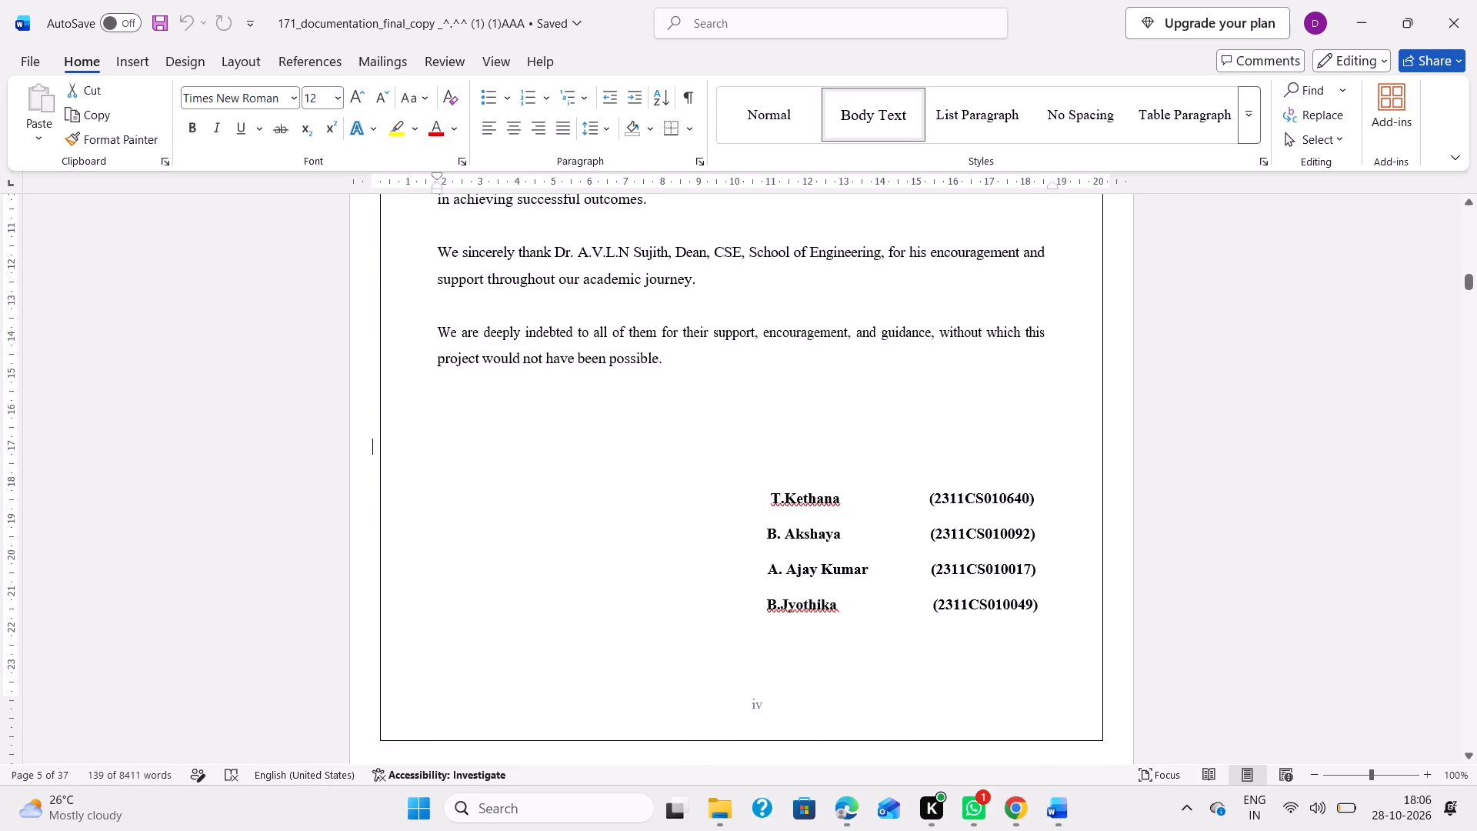
Look through the Abstract and Contents pages up to the start of Chapter 1, checking the contents entries and footer numbers.
scroll(775, 446, "down", 5)
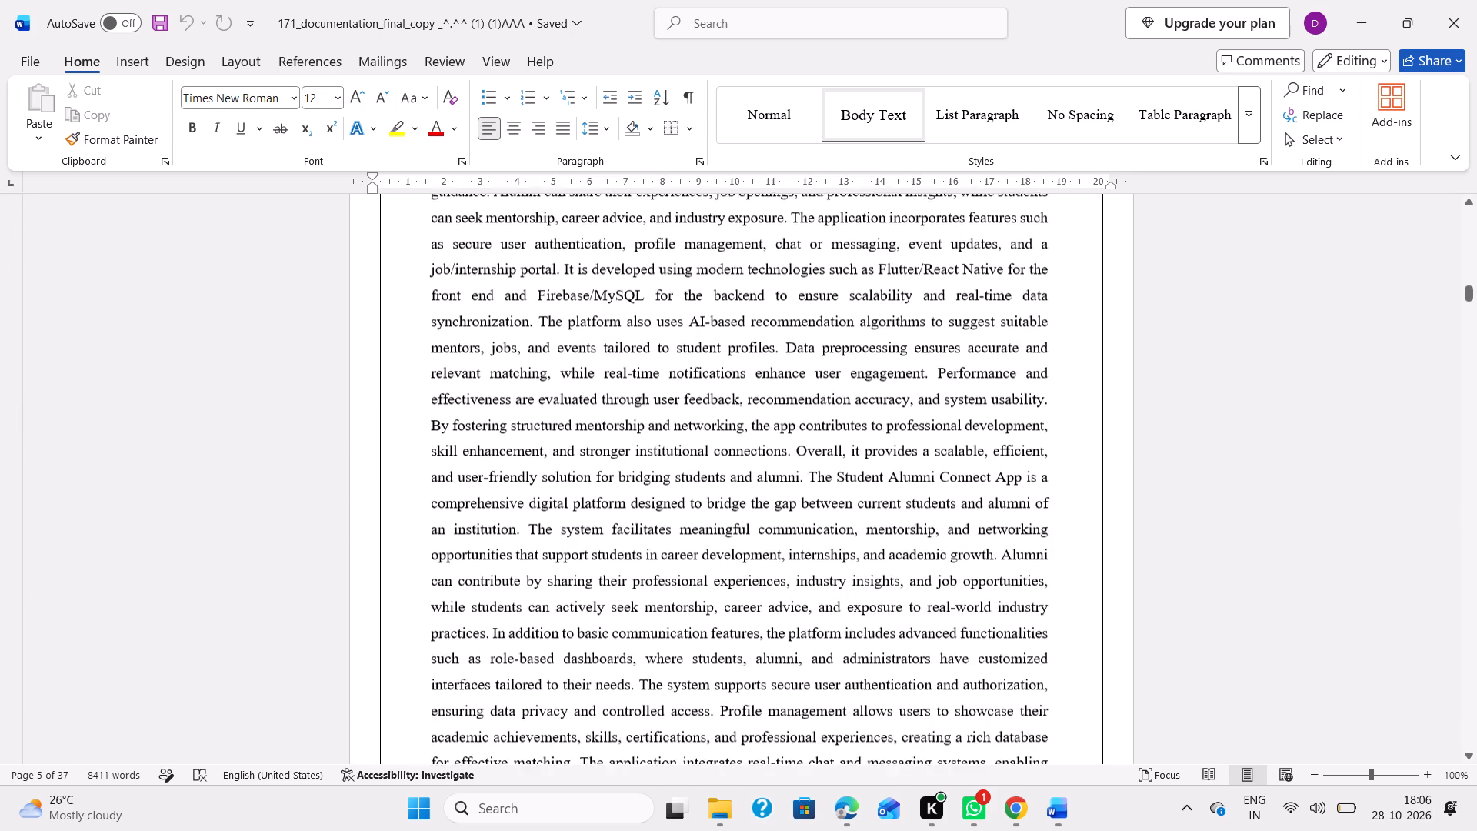
scroll(775, 446, "down", 6)
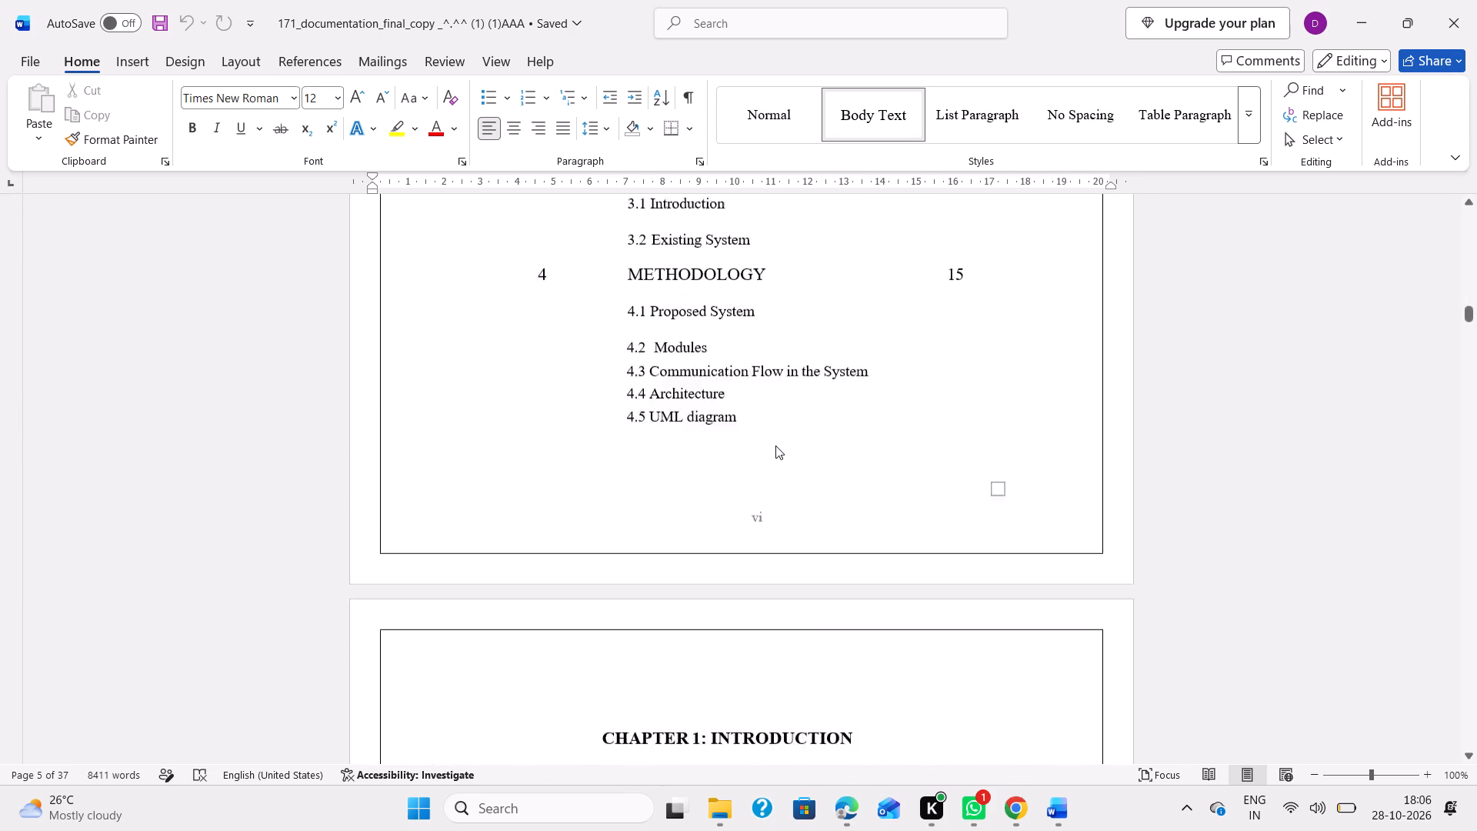
scroll(775, 446, "down", 2)
scroll(775, 446, "up", 6)
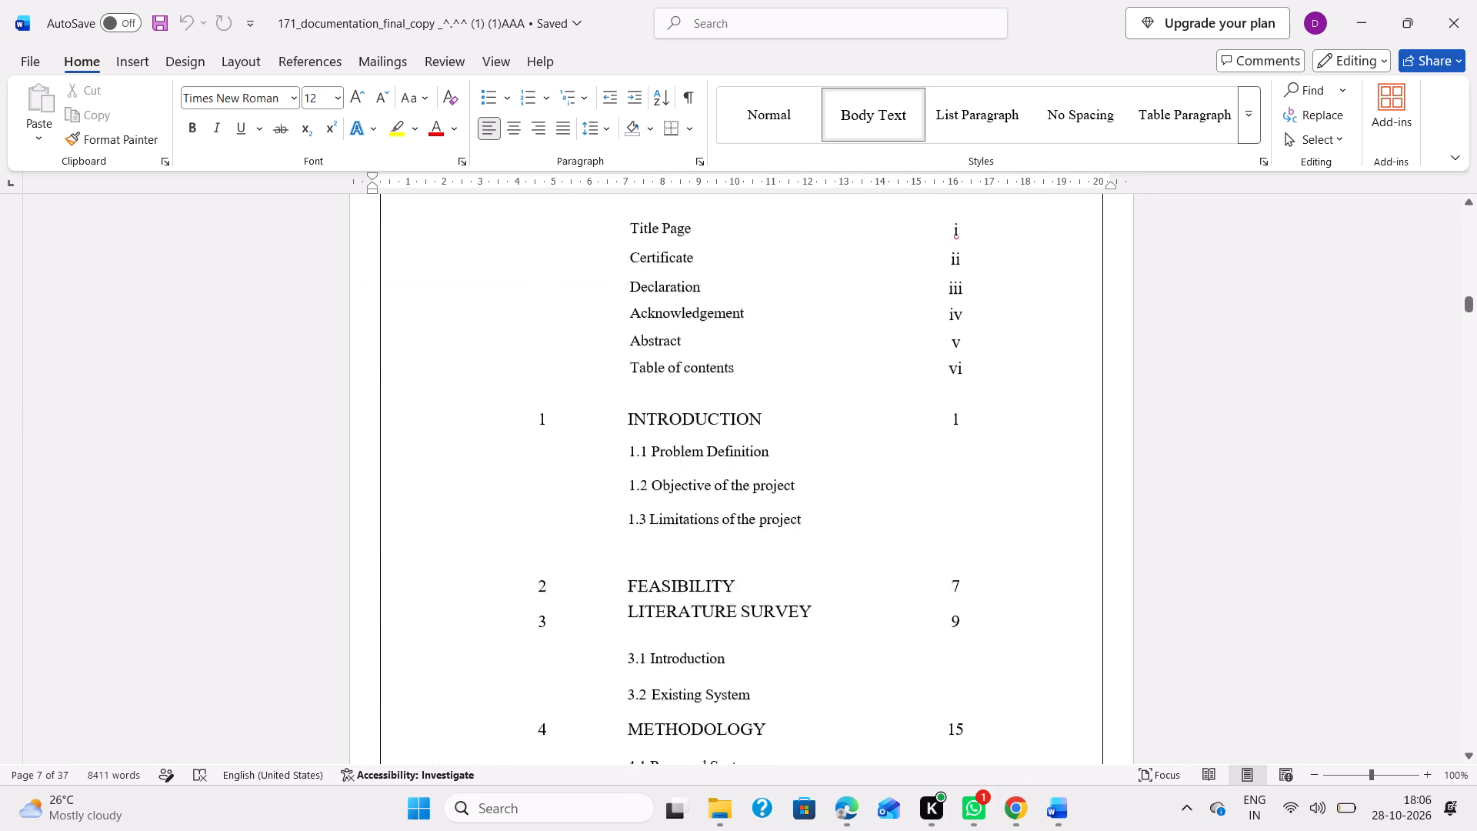
scroll(775, 446, "up", 1)
scroll(775, 446, "down", 4)
scroll(775, 446, "up", 1)
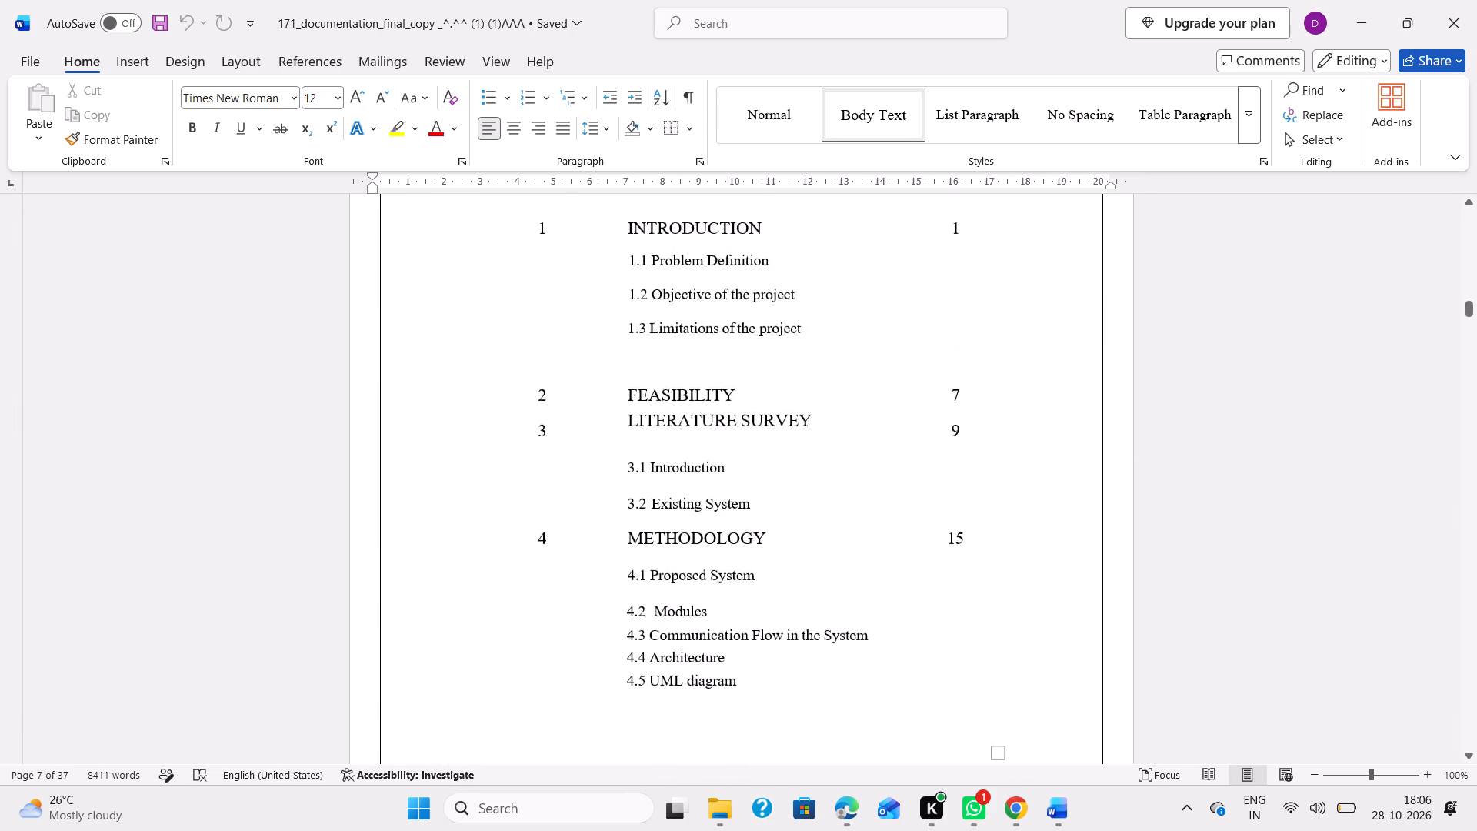
scroll(775, 446, "down", 2)
scroll(899, 442, "up", 1)
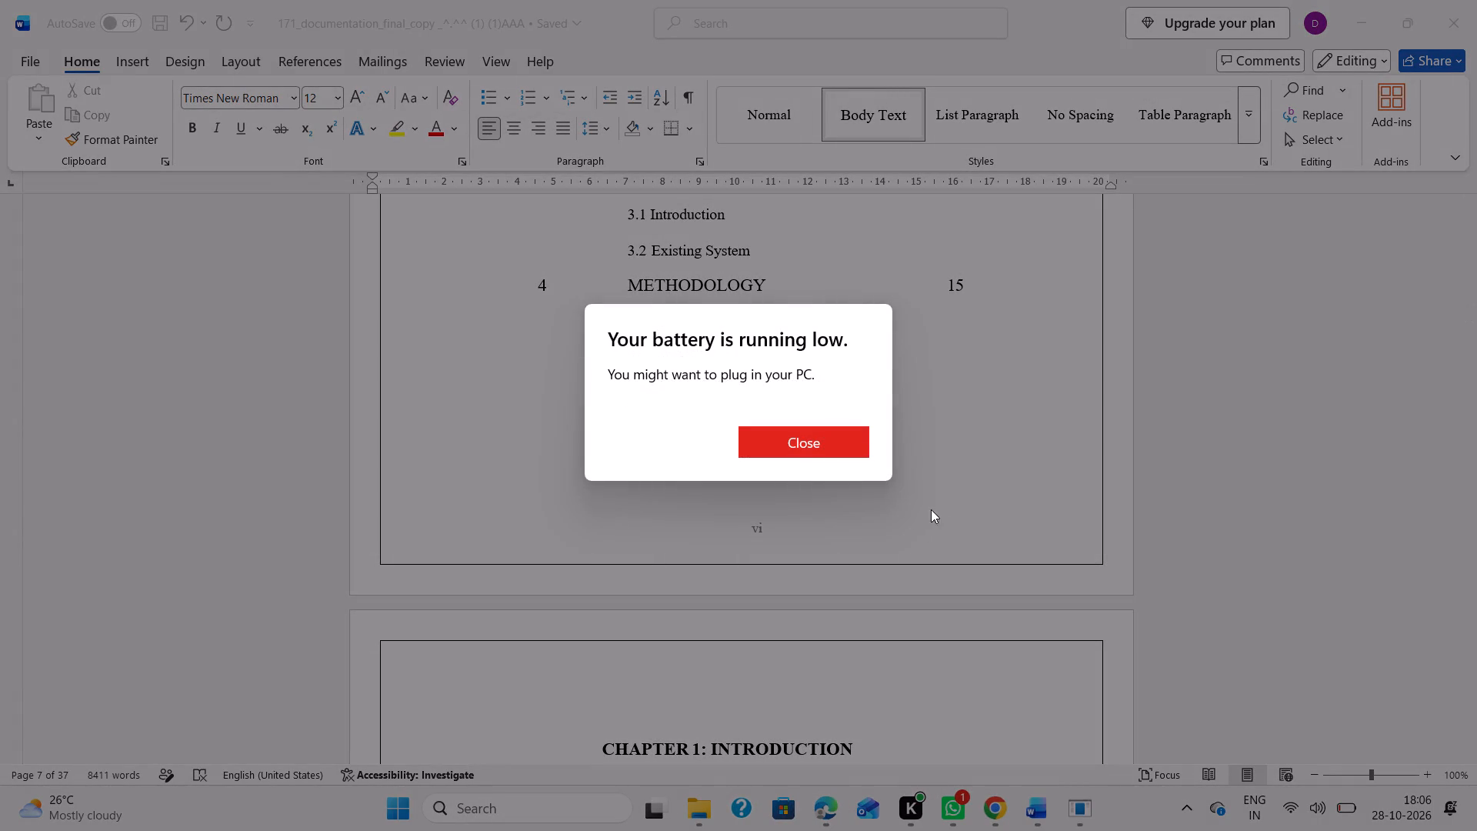
left_click(819, 442)
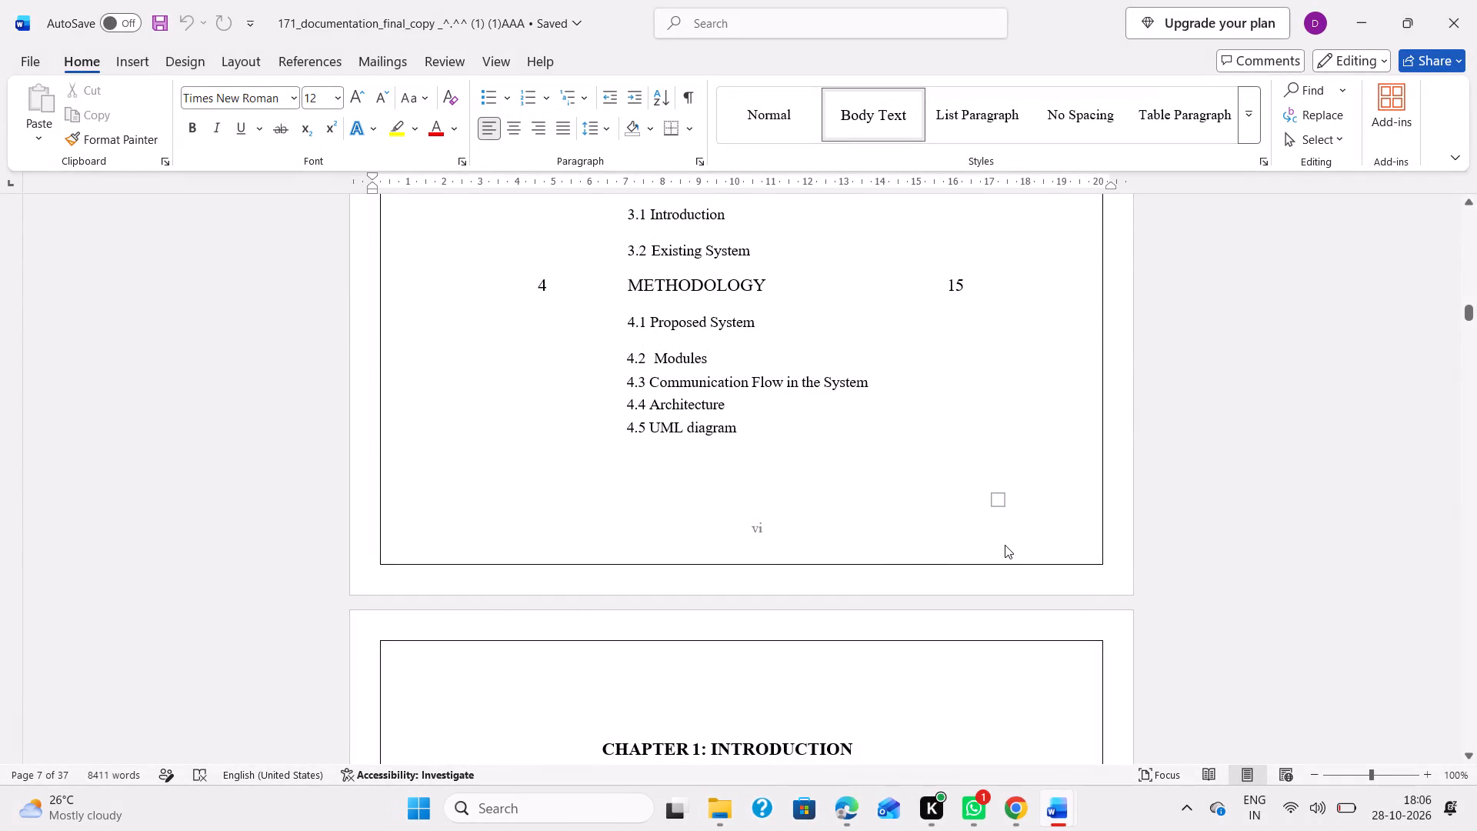
Enter the heading text "List Of Tables" on the empty line directly above "CHAPTER 1: INTRODUCTION".
left_click(1005, 545)
left_click(741, 706)
type("Lis")
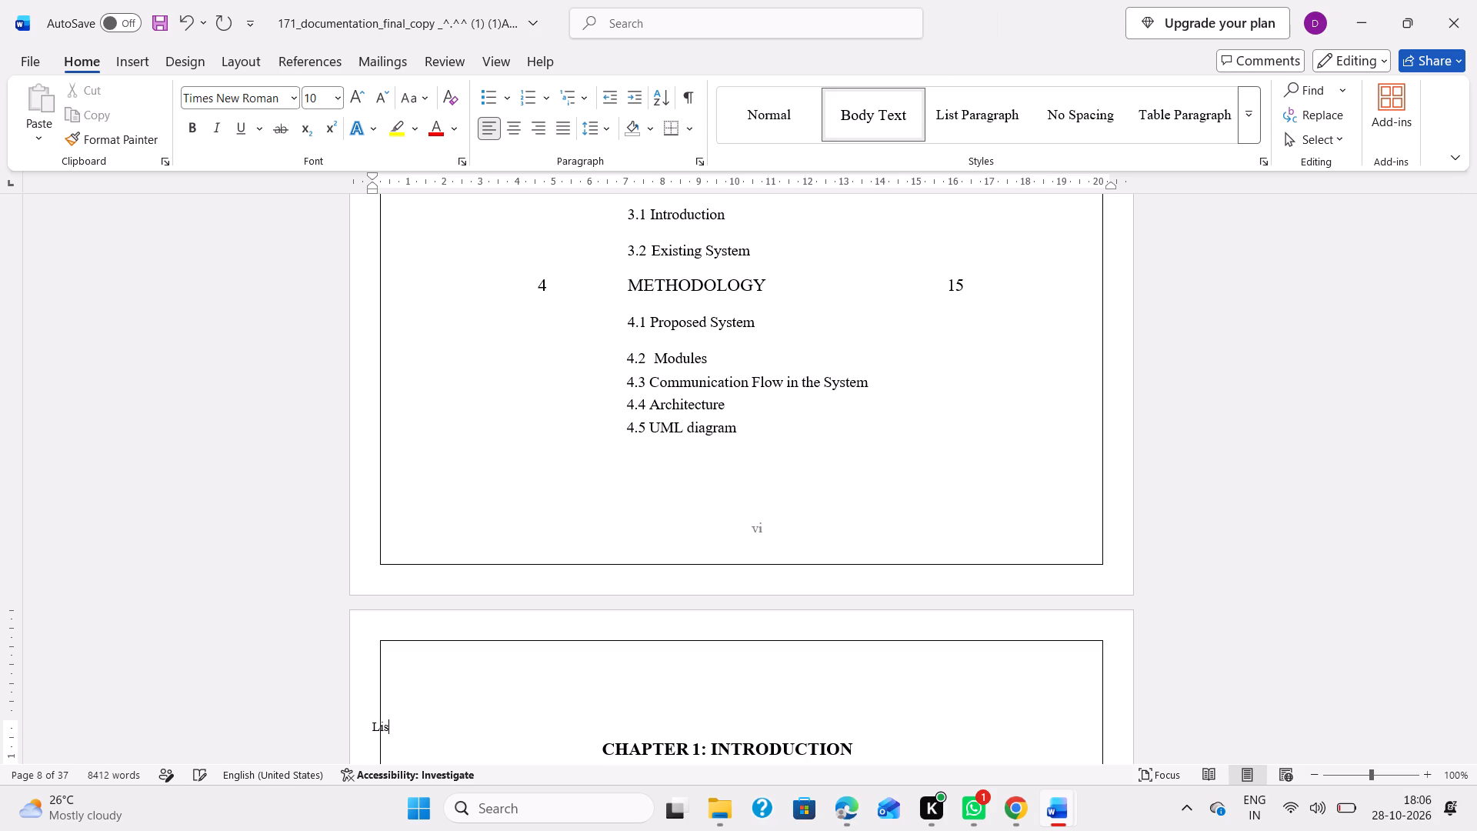
type("t")
key("space")
scroll(822, 592, "up", 3)
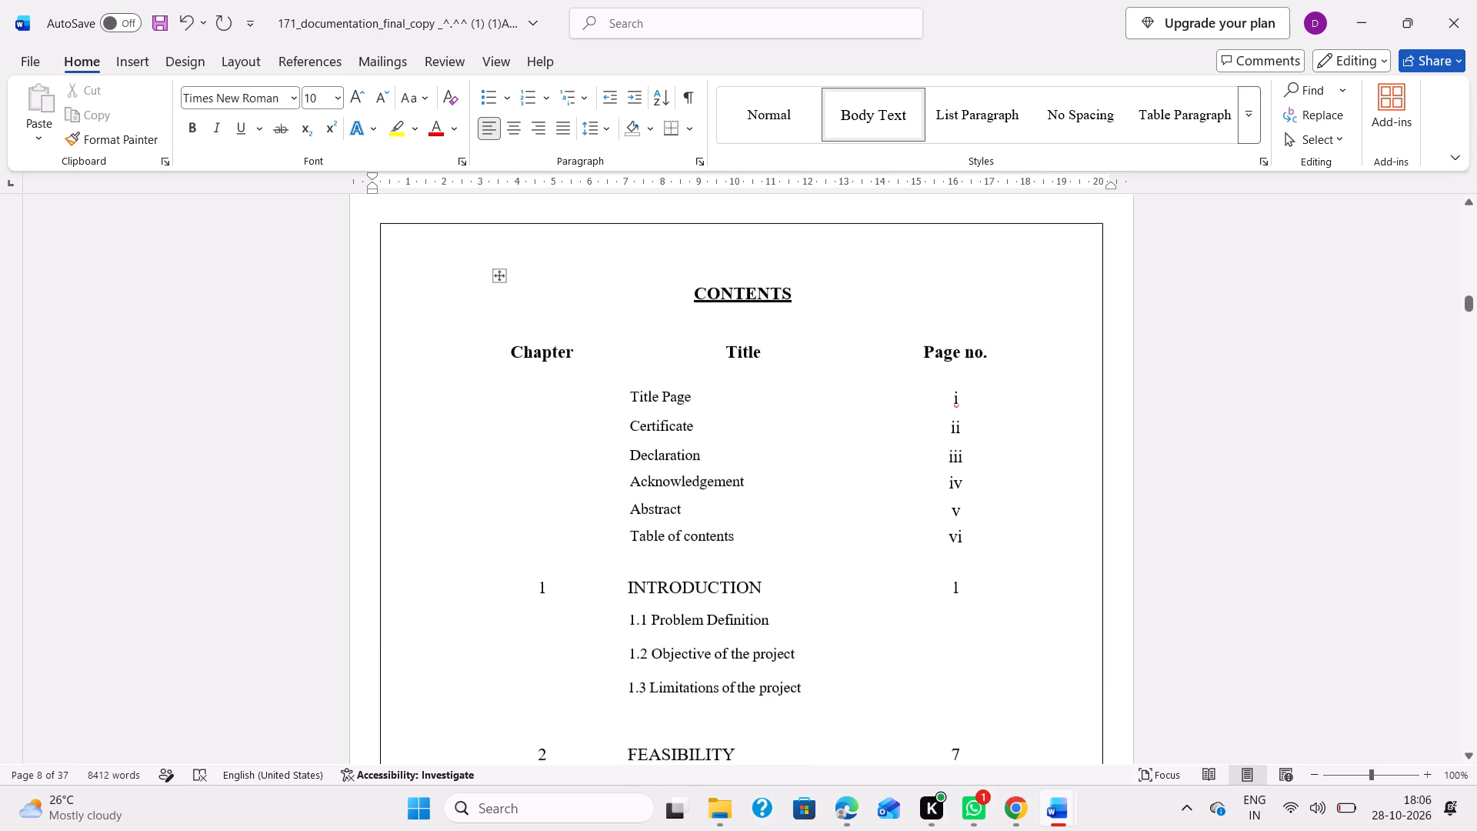
scroll(822, 592, "up", 5)
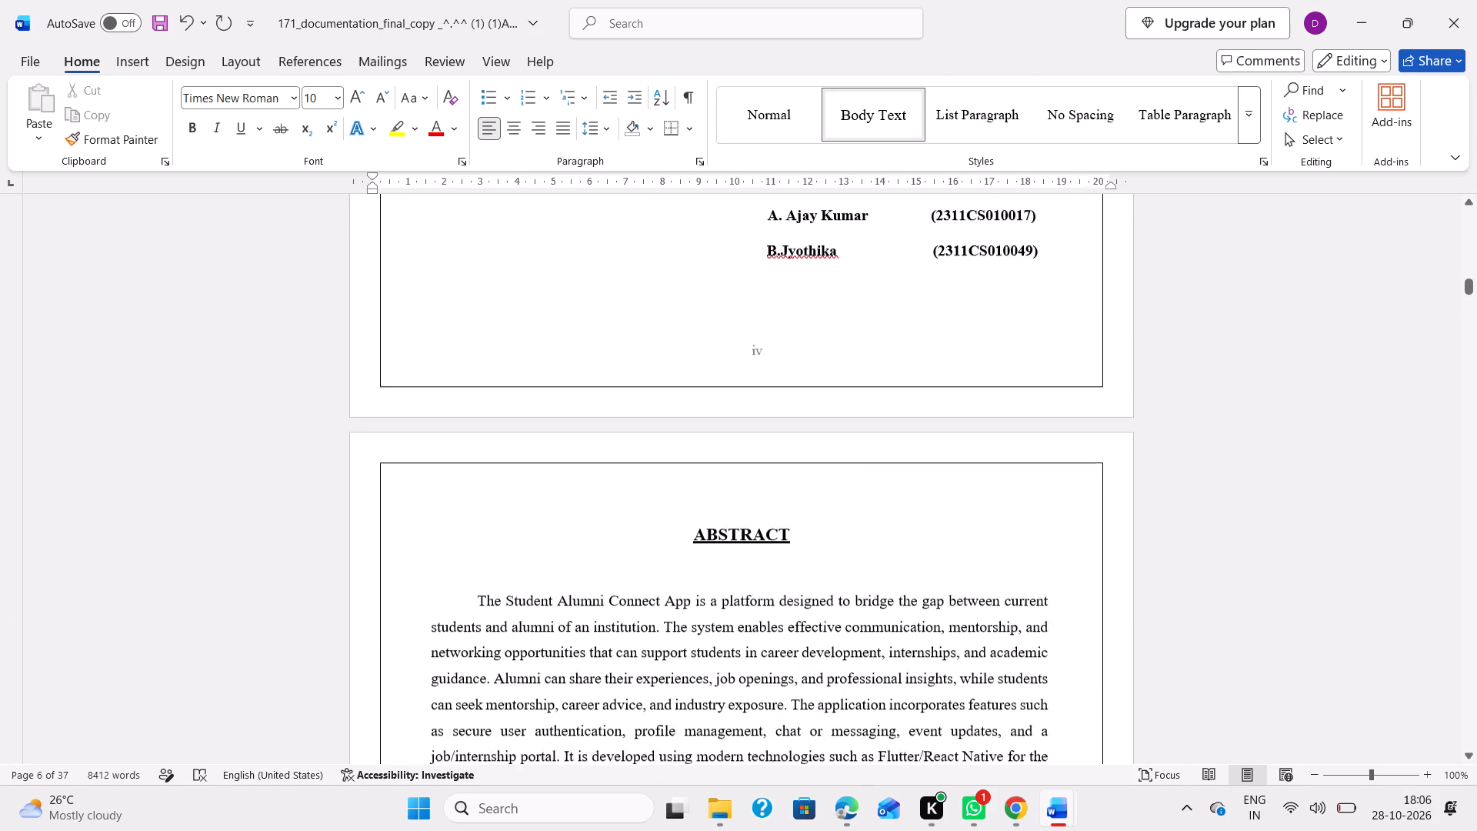
scroll(822, 592, "down", 12)
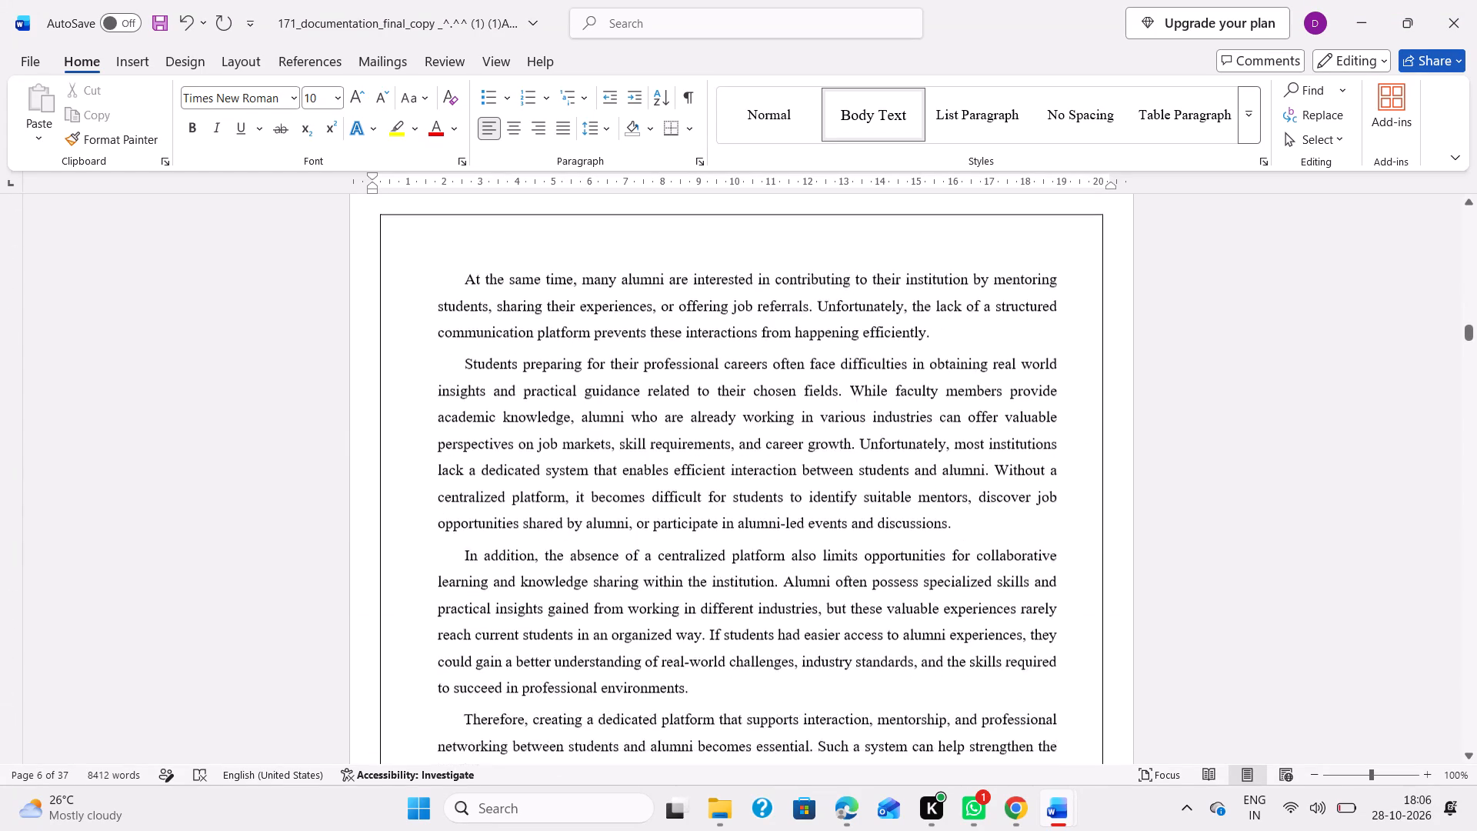
scroll(822, 592, "up", 5)
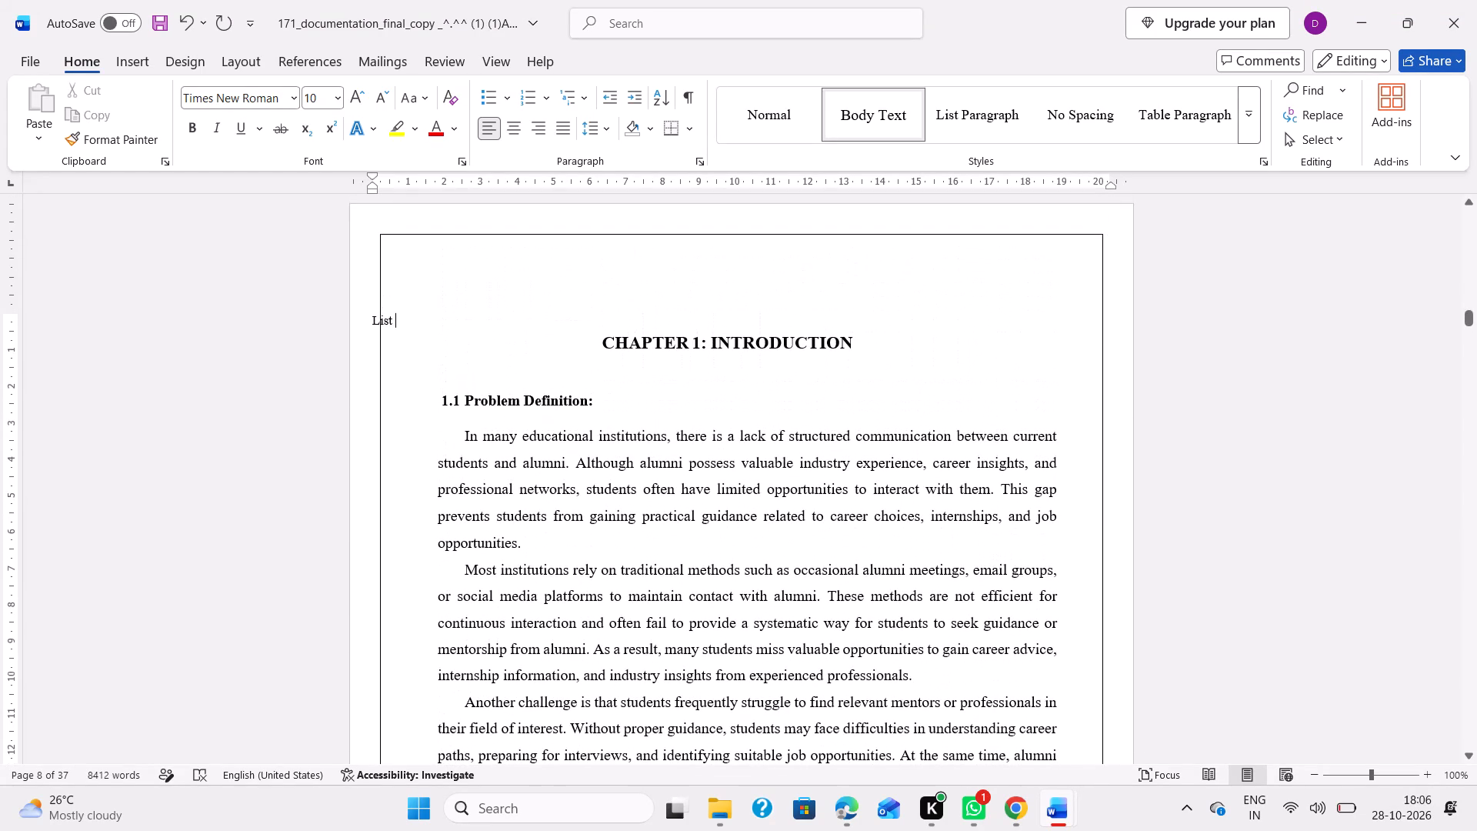
key("o")
key("BackSpace")
key("shift+o")
type("f")
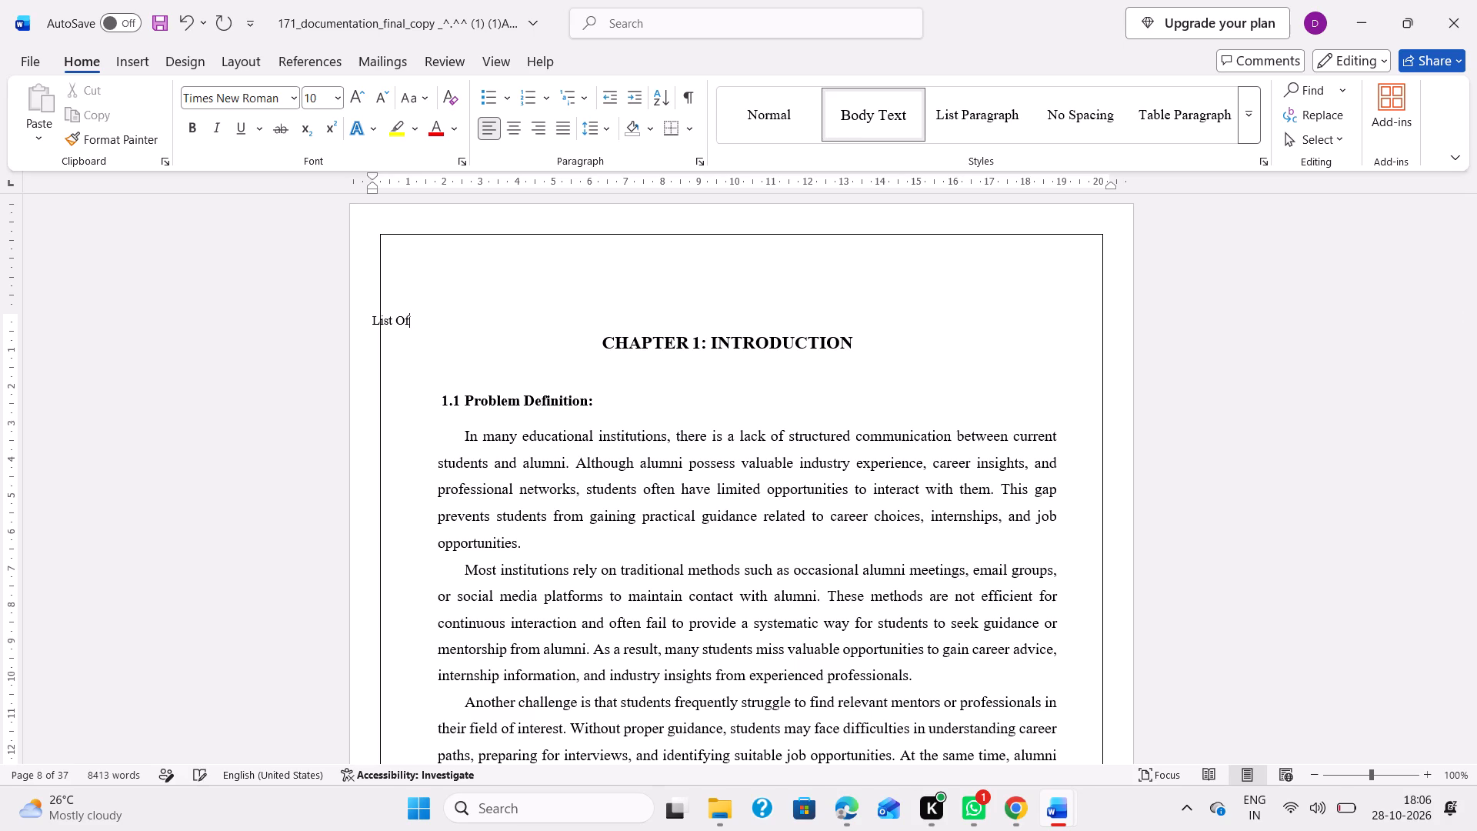
key("space")
type("Tables")
Format the "List Of Tables" line as a centred, bold, all-uppercase heading at font size 16.
key("shift+Left")
key("shift+Left")
key("shift+Left")
key("shift+Left")
key("shift+Left")
key("shift+Left")
key("shift+Left")
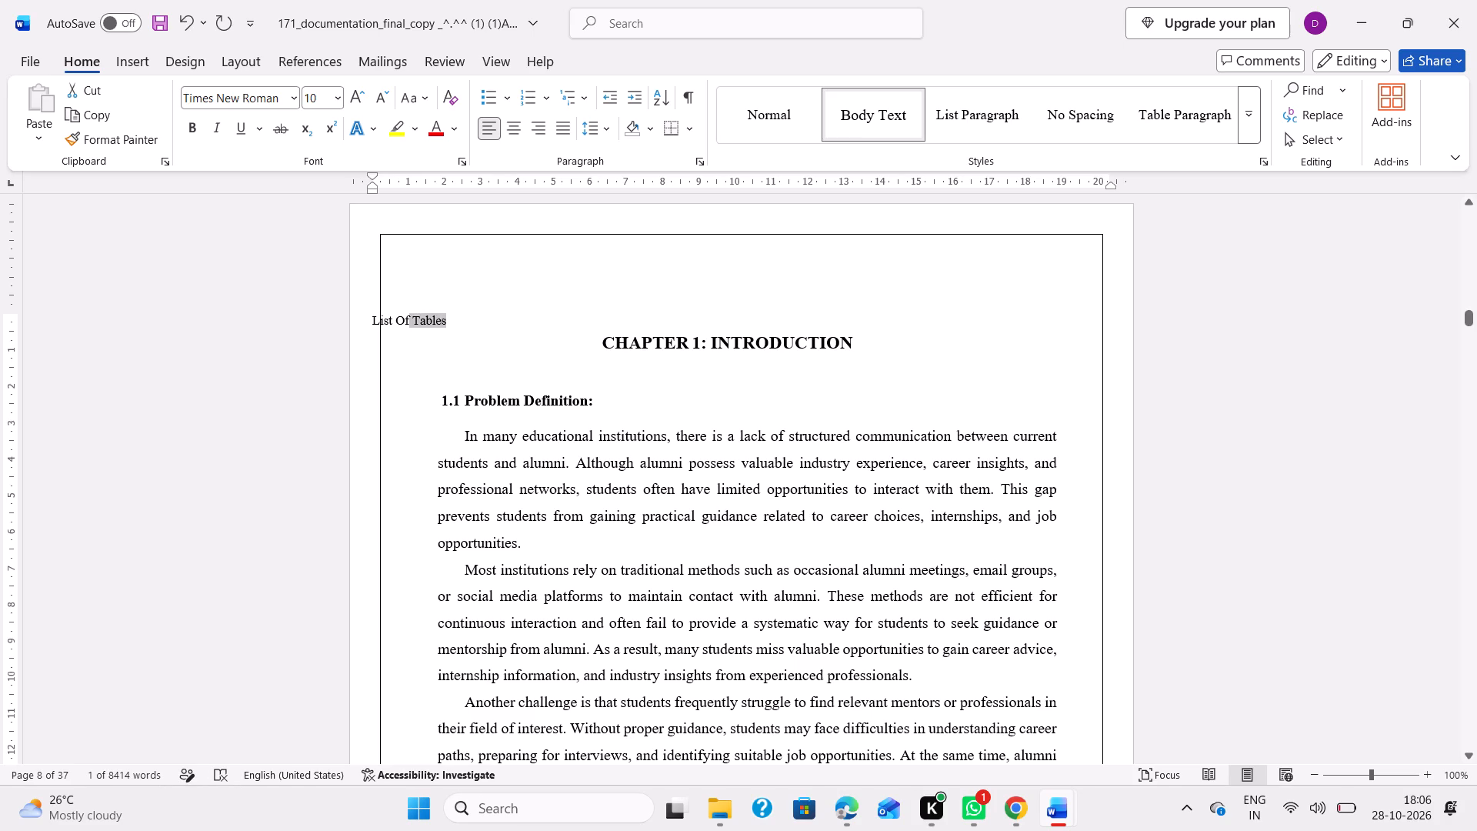
key("shift+Left")
key("shift+Left")
key("shift+Left")
key("shift+Left")
key("shift+Left")
key("shift+Left")
key("shift+Left")
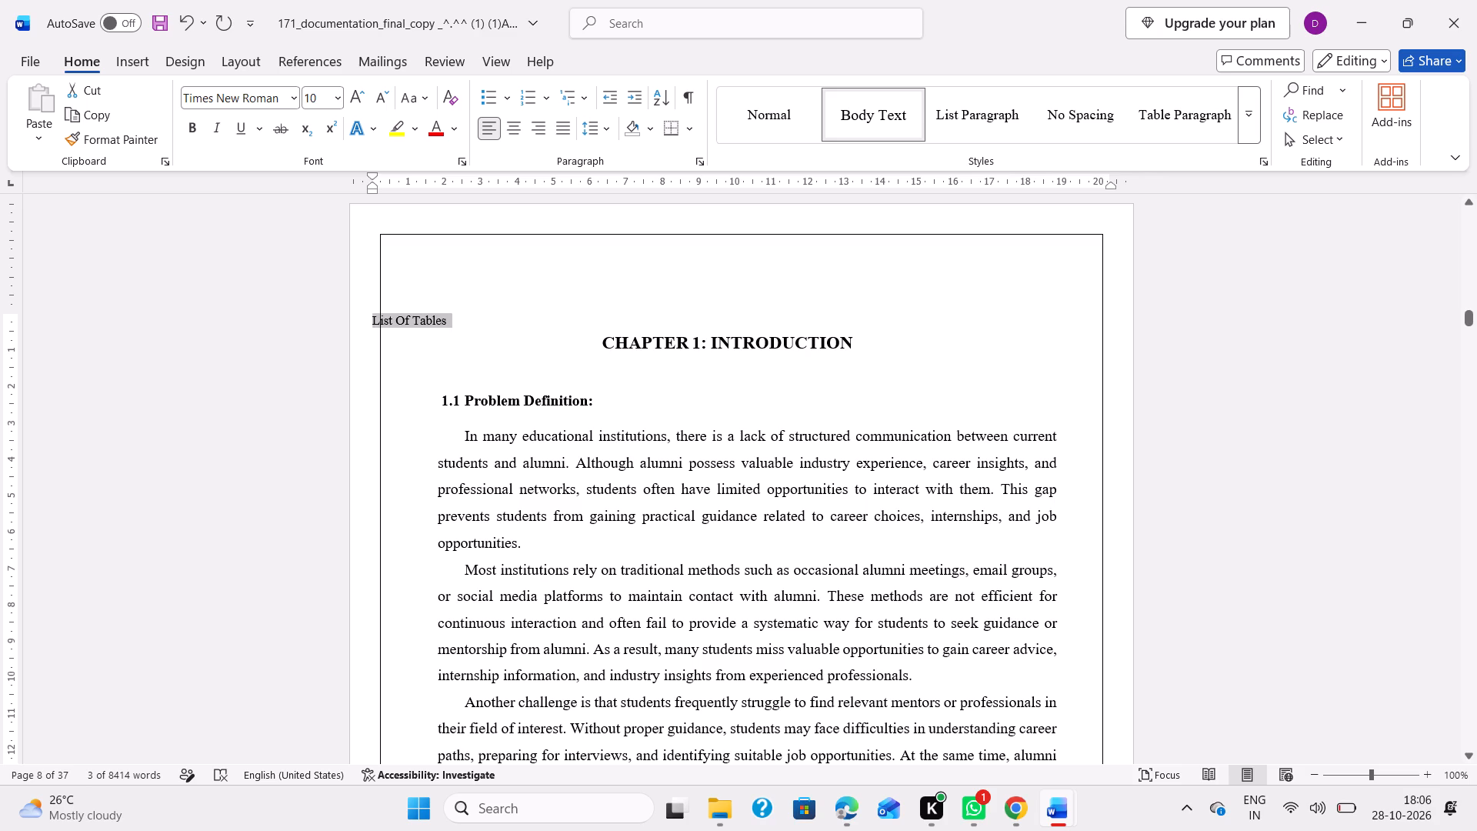
left_click(513, 130)
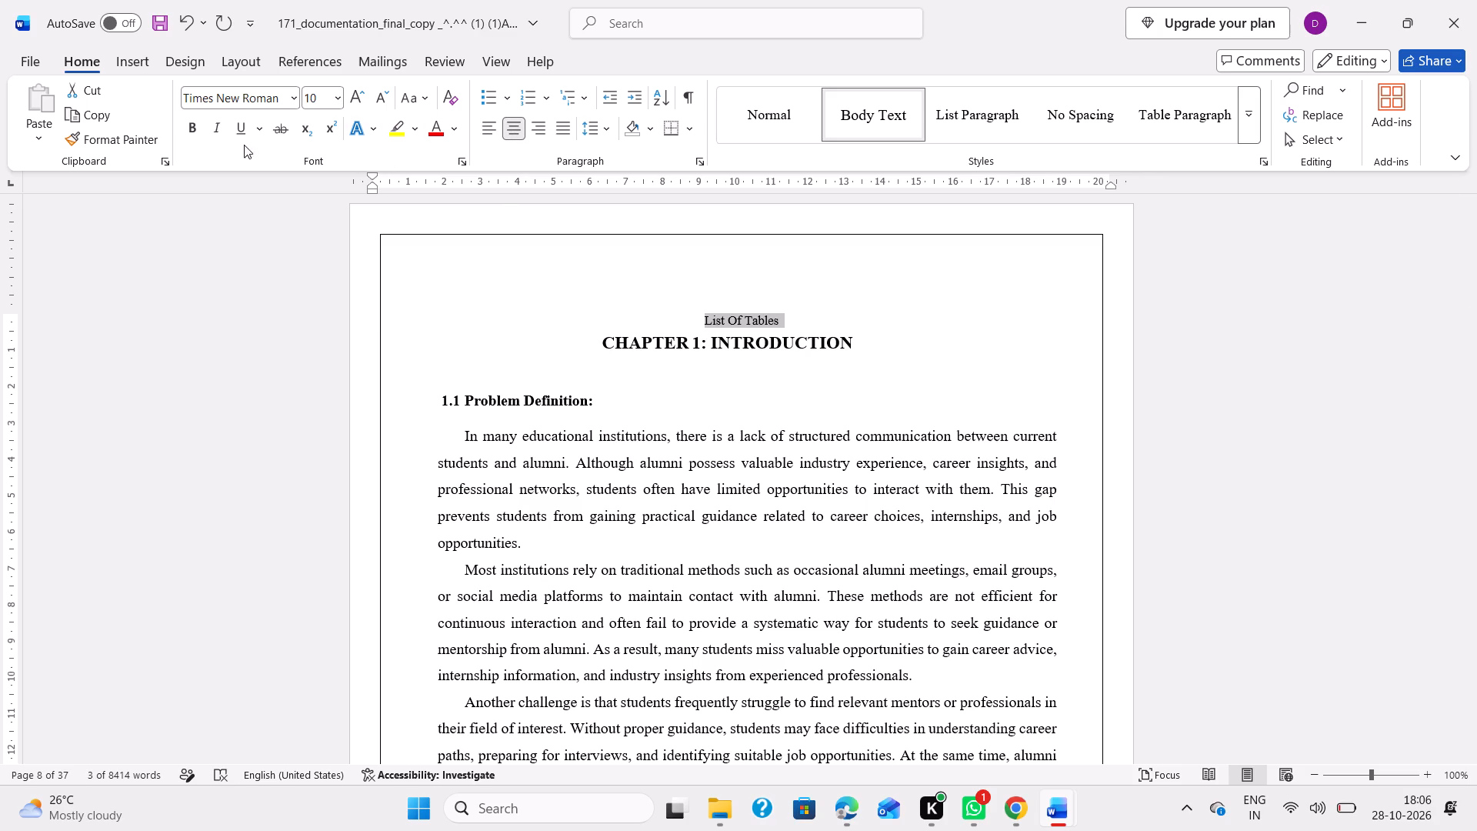
left_click(193, 132)
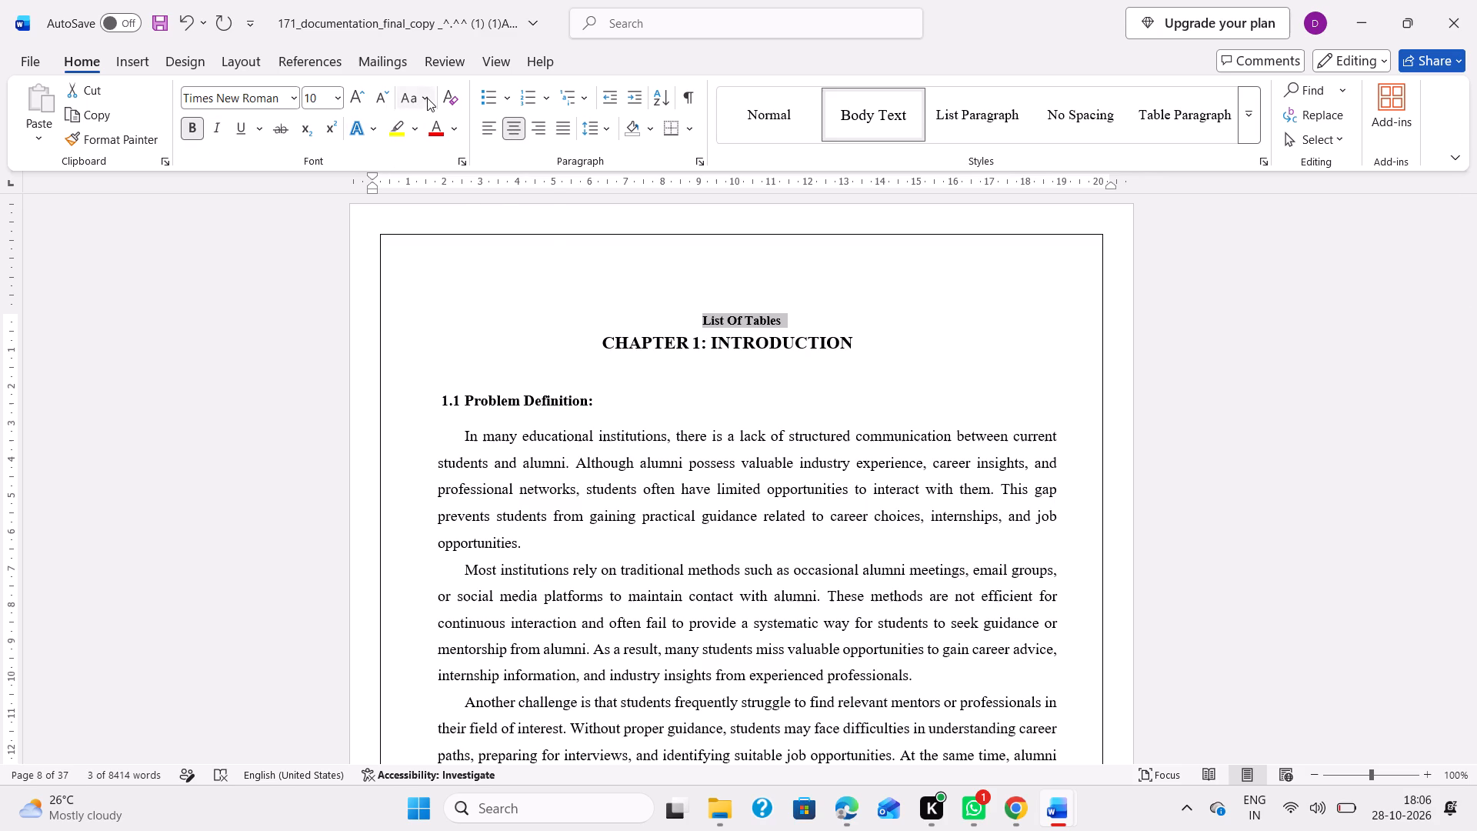
left_click(428, 98)
left_click(461, 175)
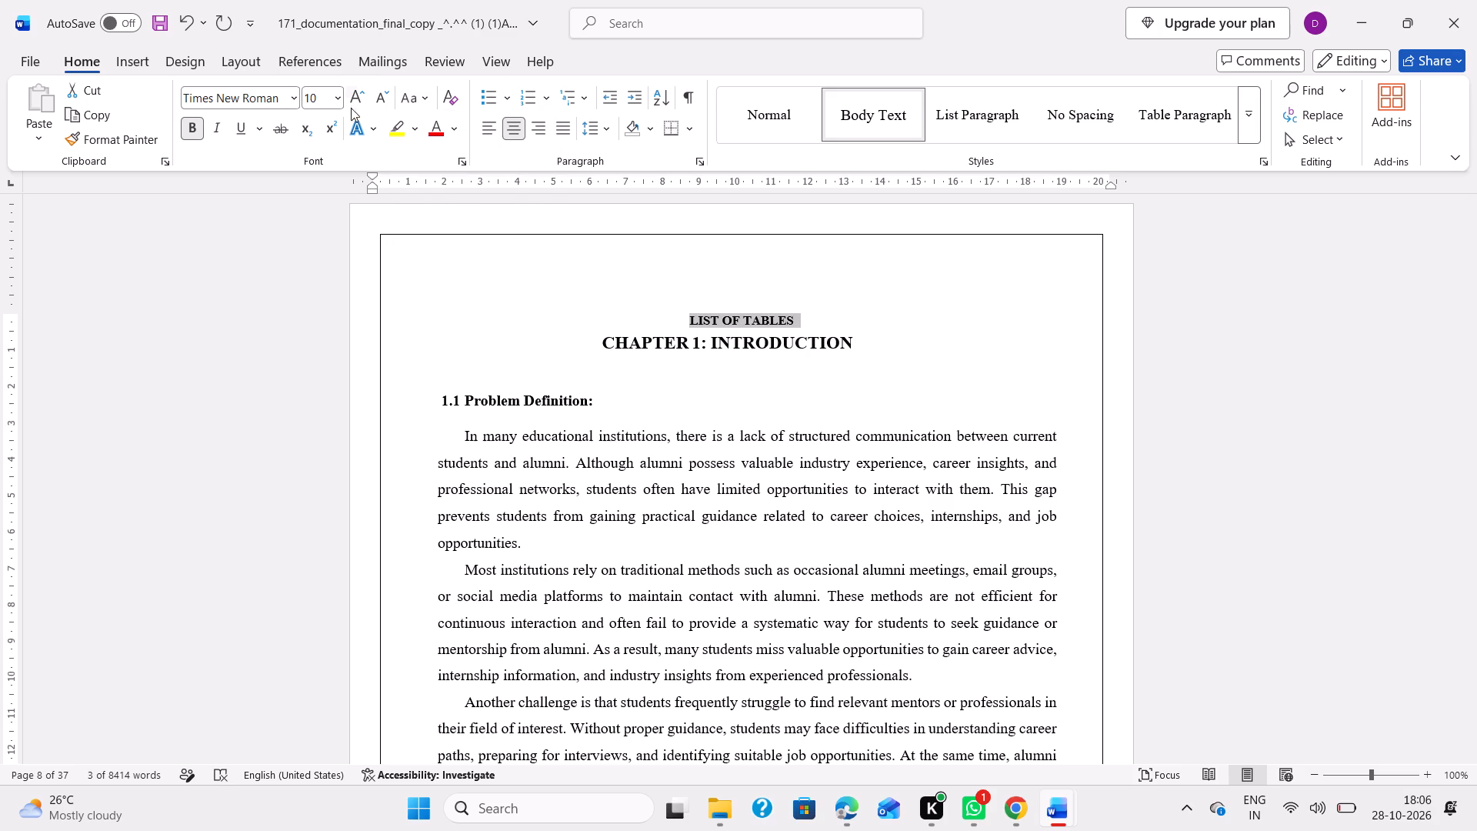
left_click(323, 96)
type("16")
key("Return")
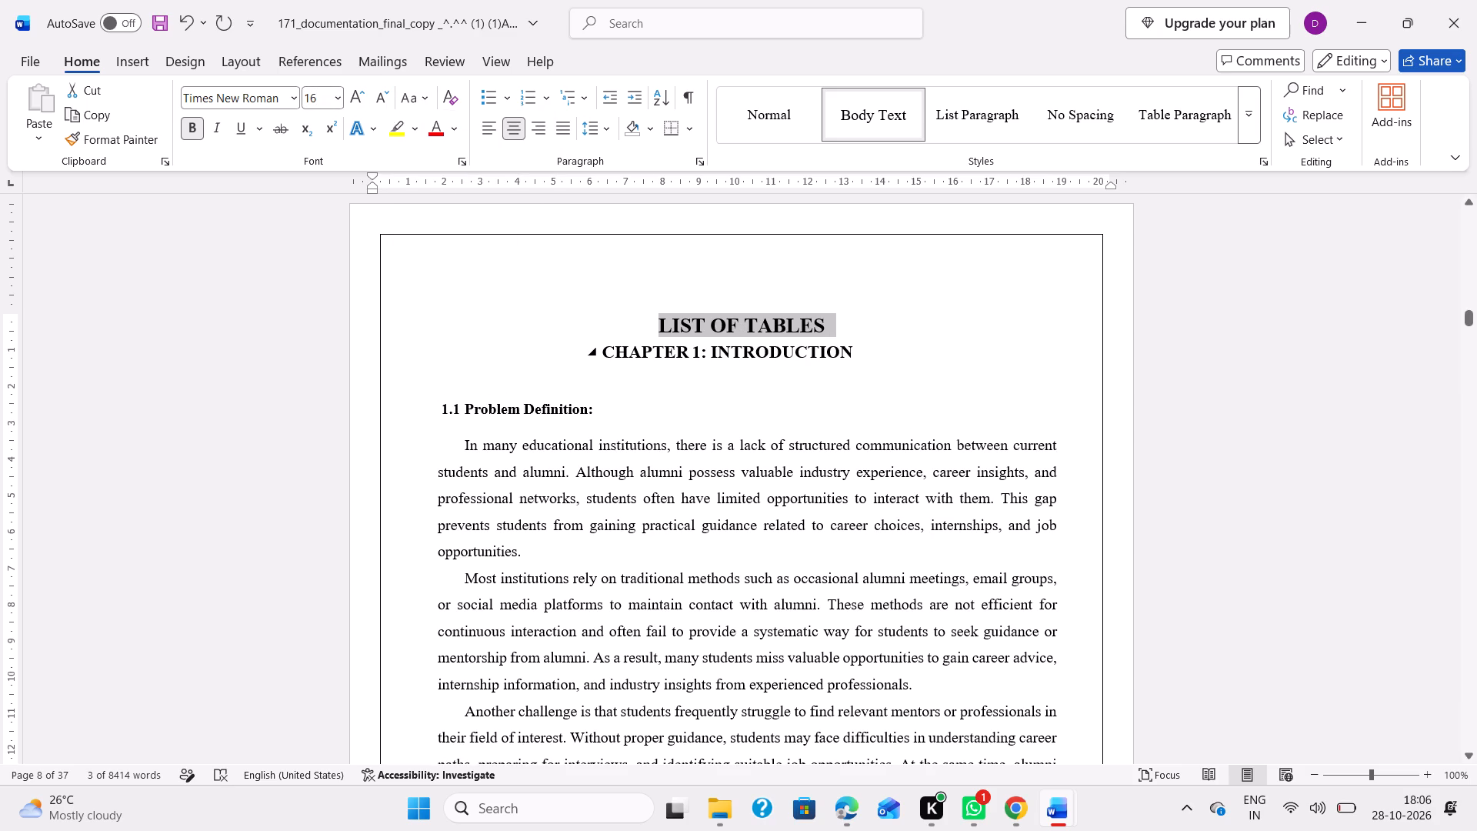
Match the "LIST OF TABLES" heading to the CONTENTS heading by setting its font size to 14 and underlining it.
scroll(778, 345, "up", 5)
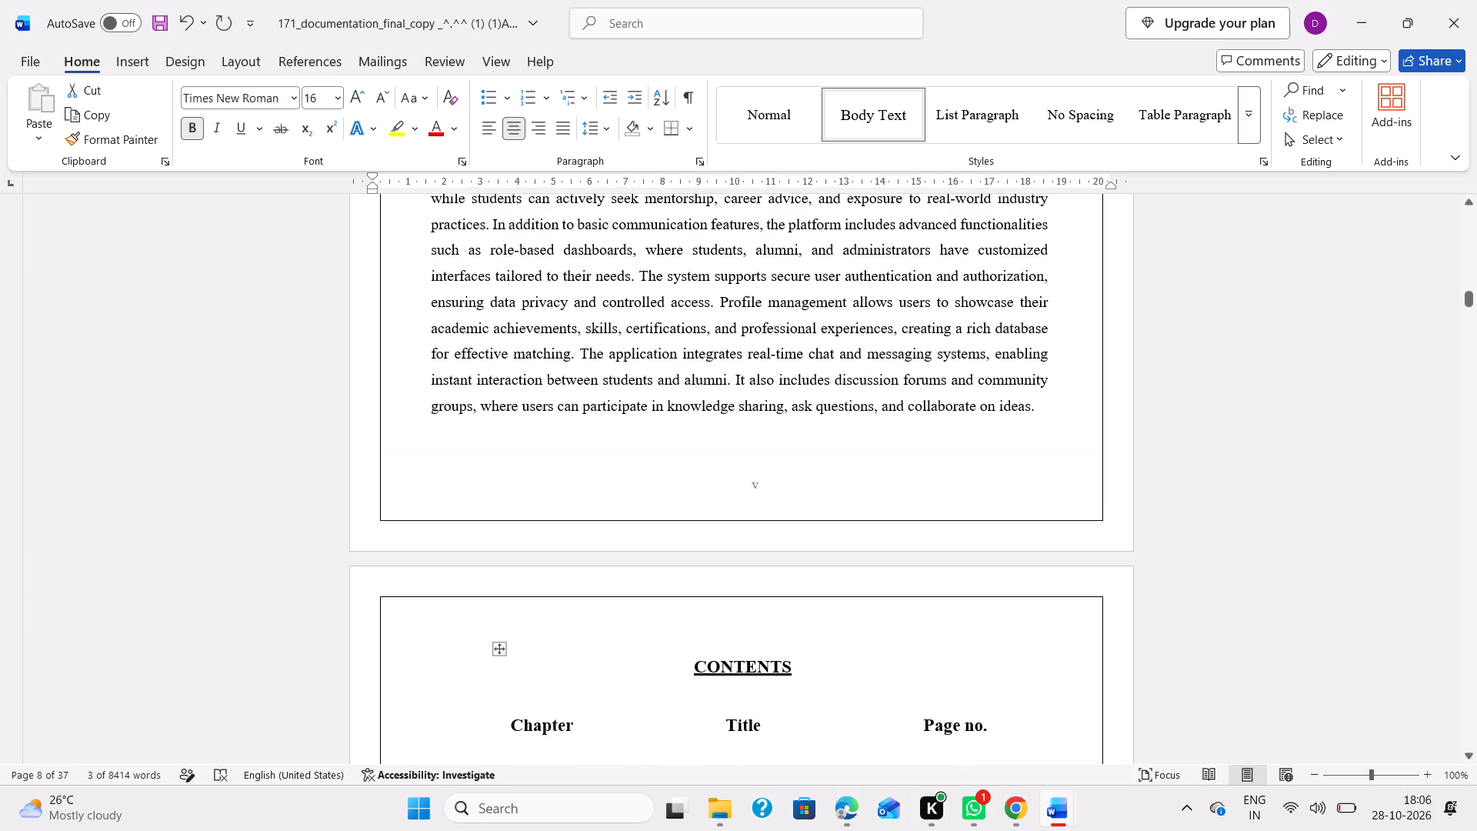
triple_click(752, 682)
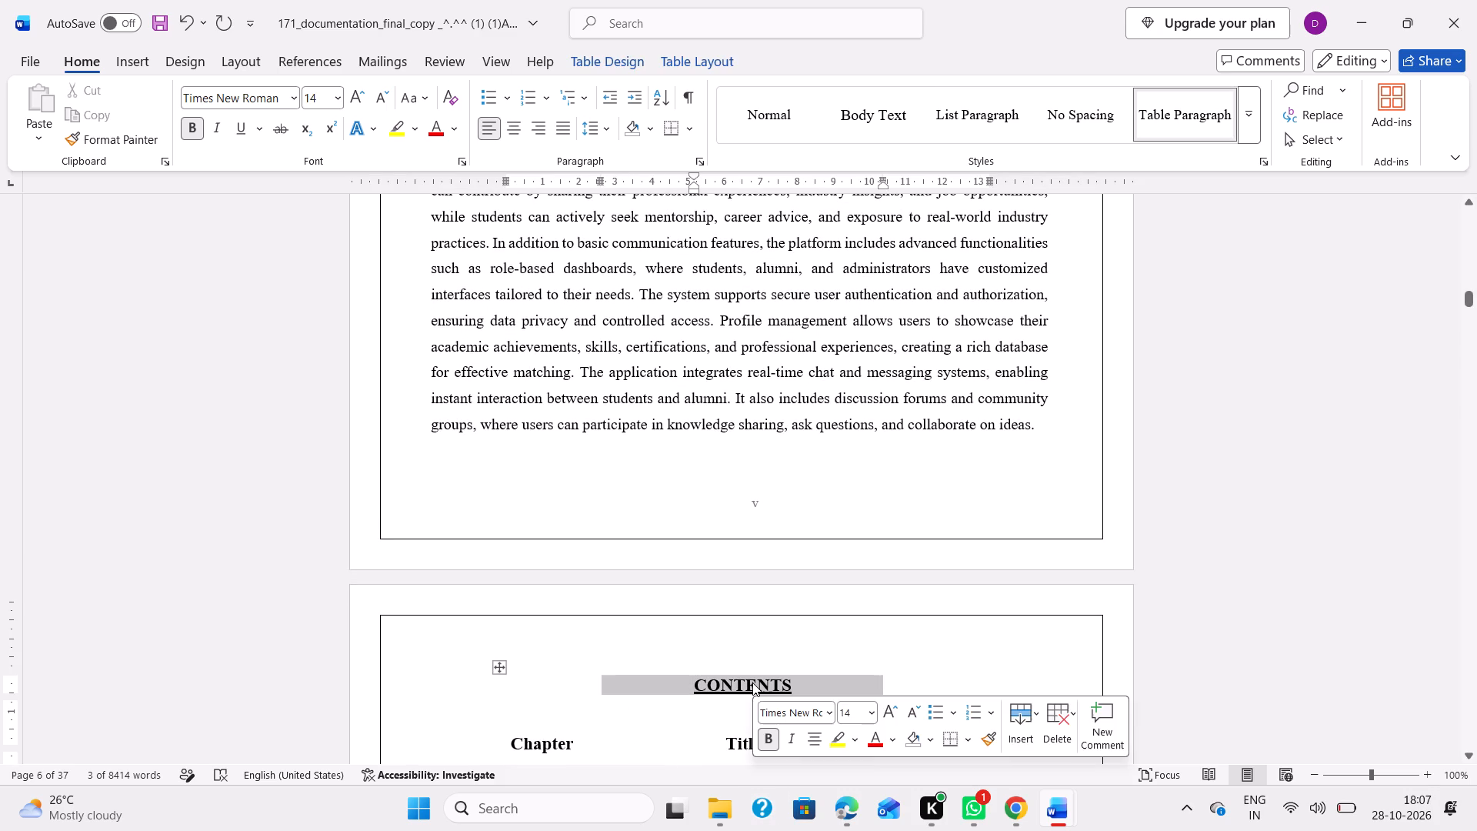
scroll(627, 397, "down", 3)
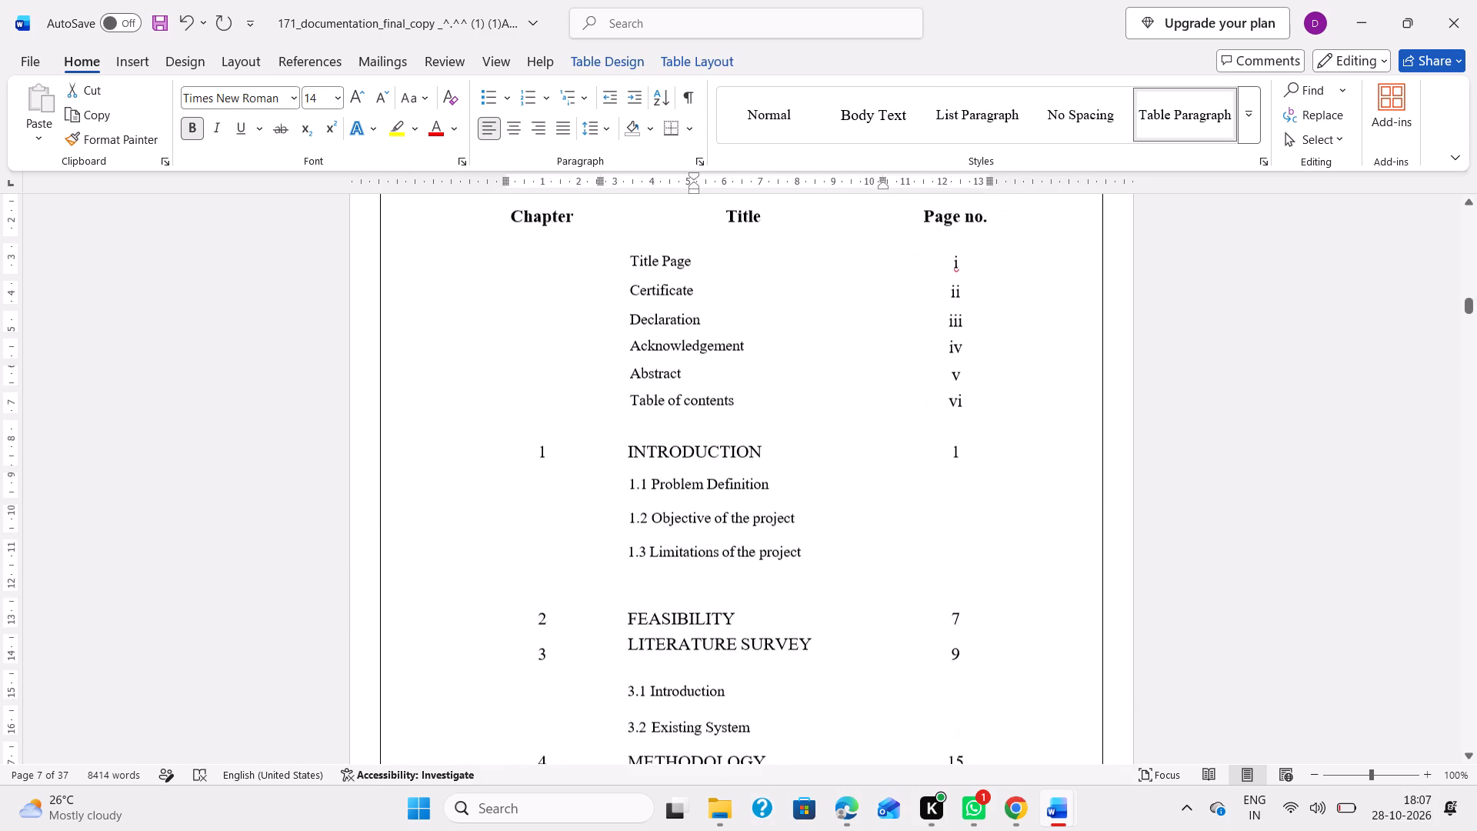
scroll(627, 397, "down", 2)
left_click(735, 599)
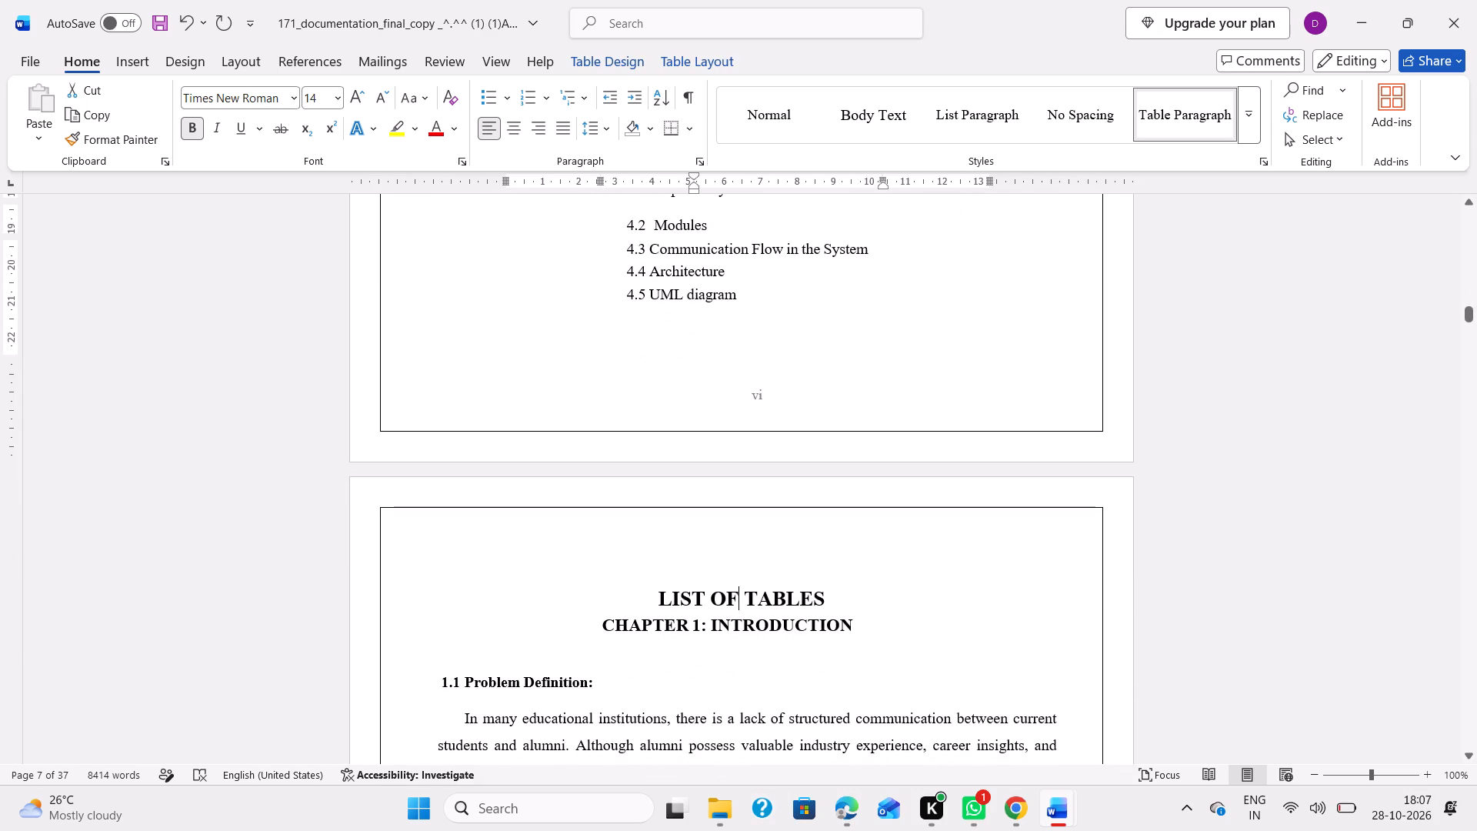
triple_click(745, 599)
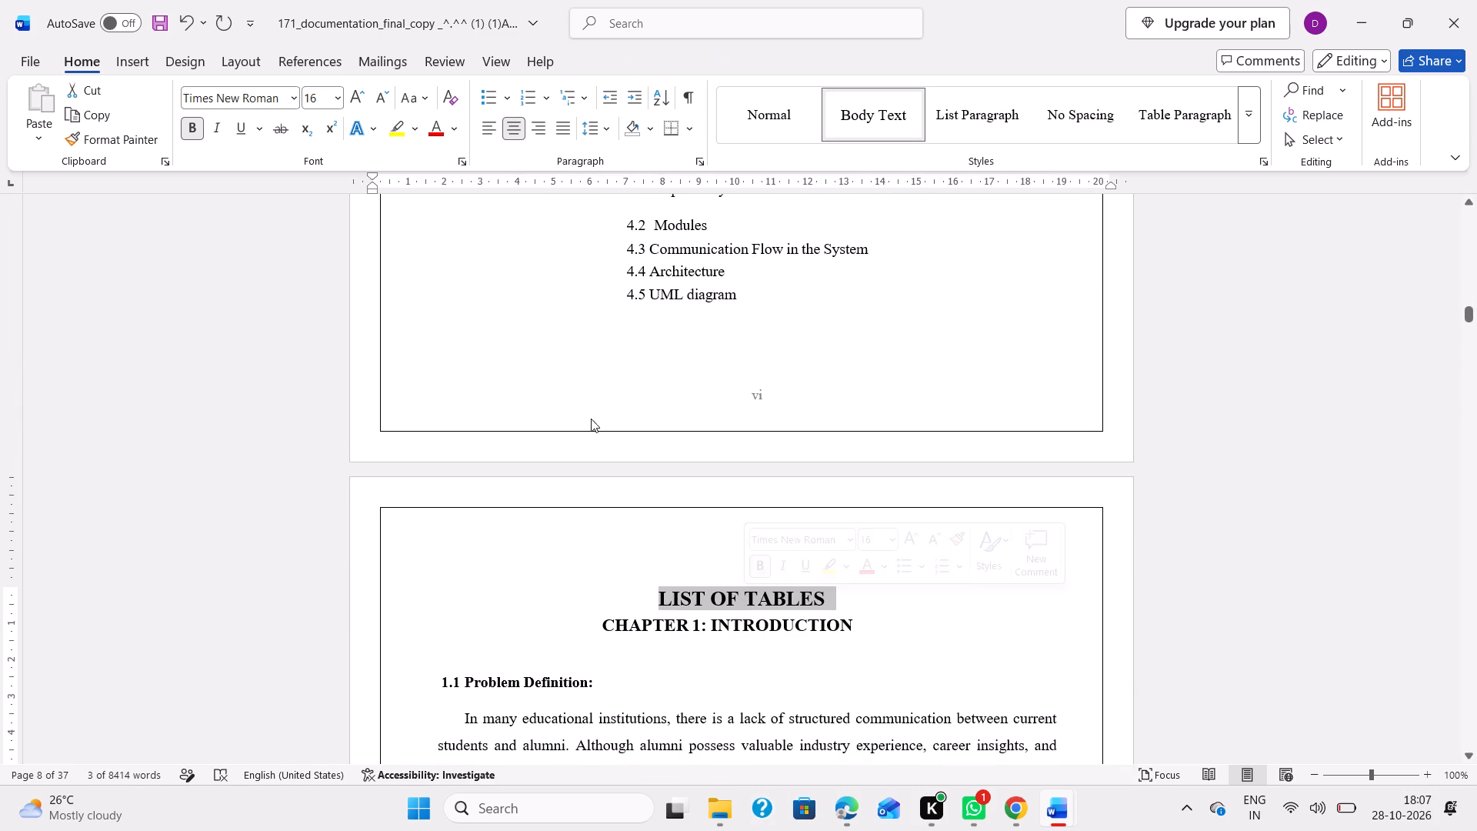
left_click(315, 98)
type("14")
key("Return")
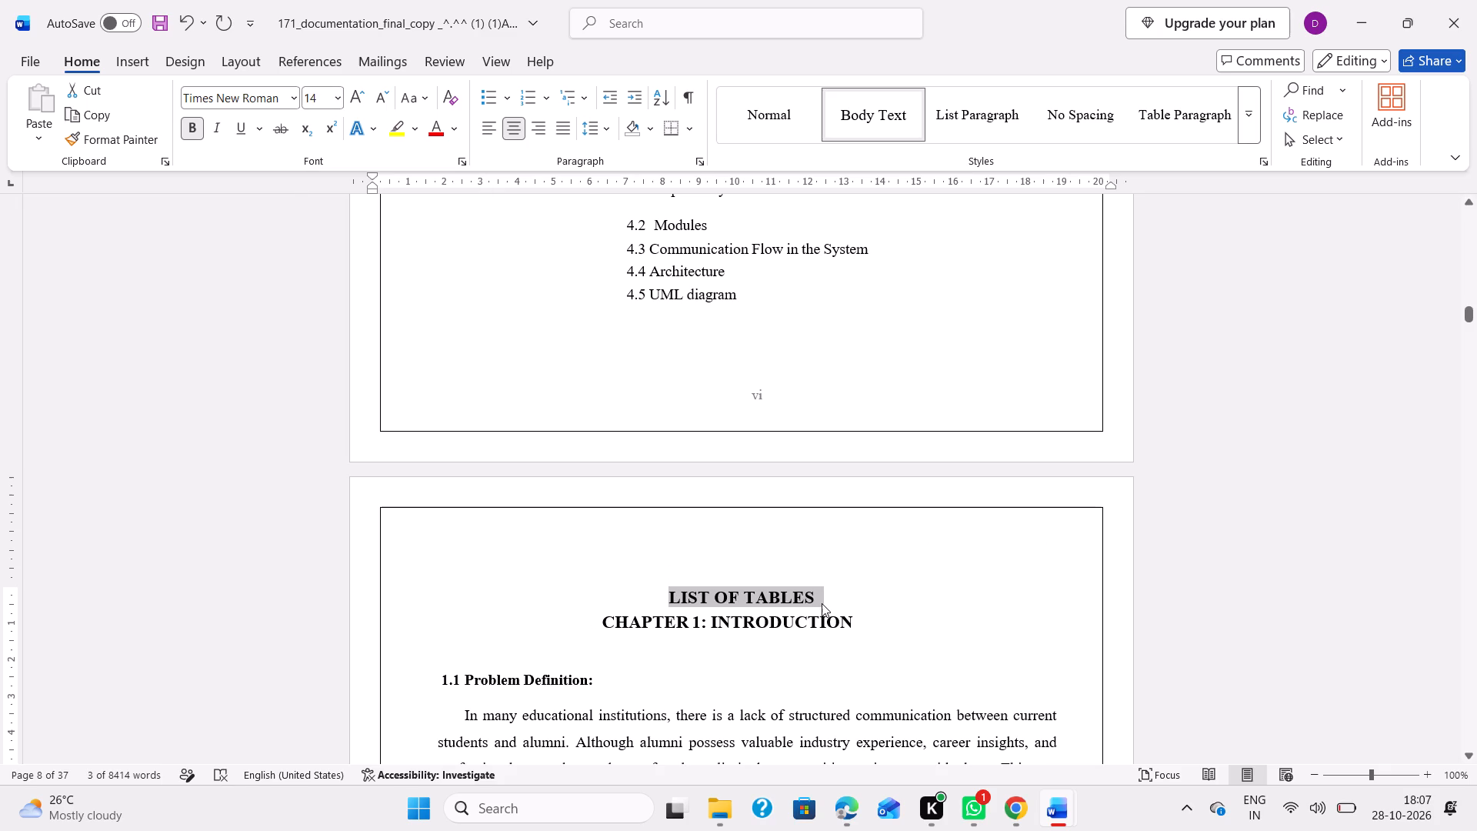
left_click(239, 137)
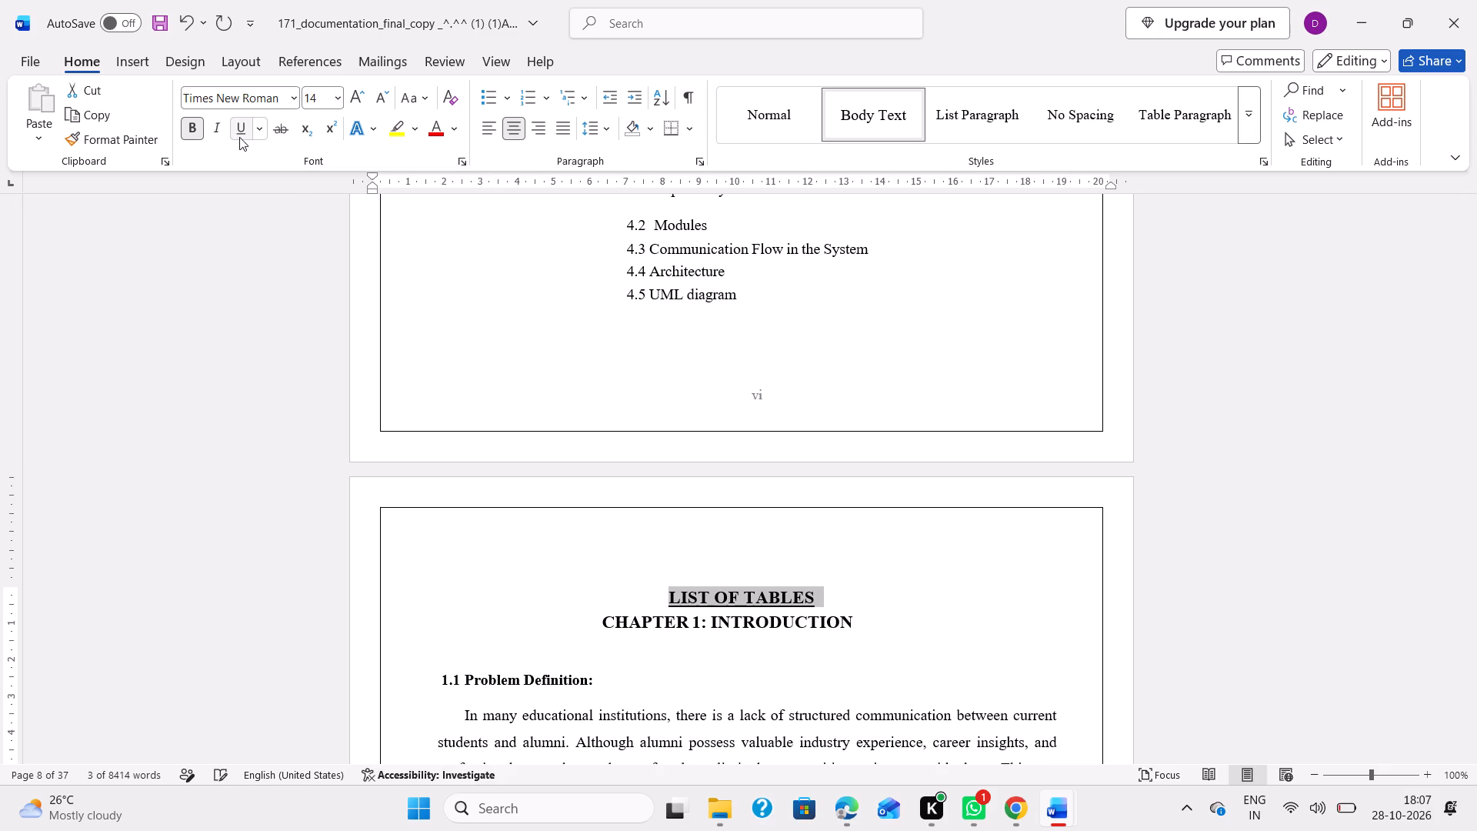
Replace the word "TABLES" in the heading with "FIGURES" so it reads "LIST OF FIGURES".
left_click(823, 589)
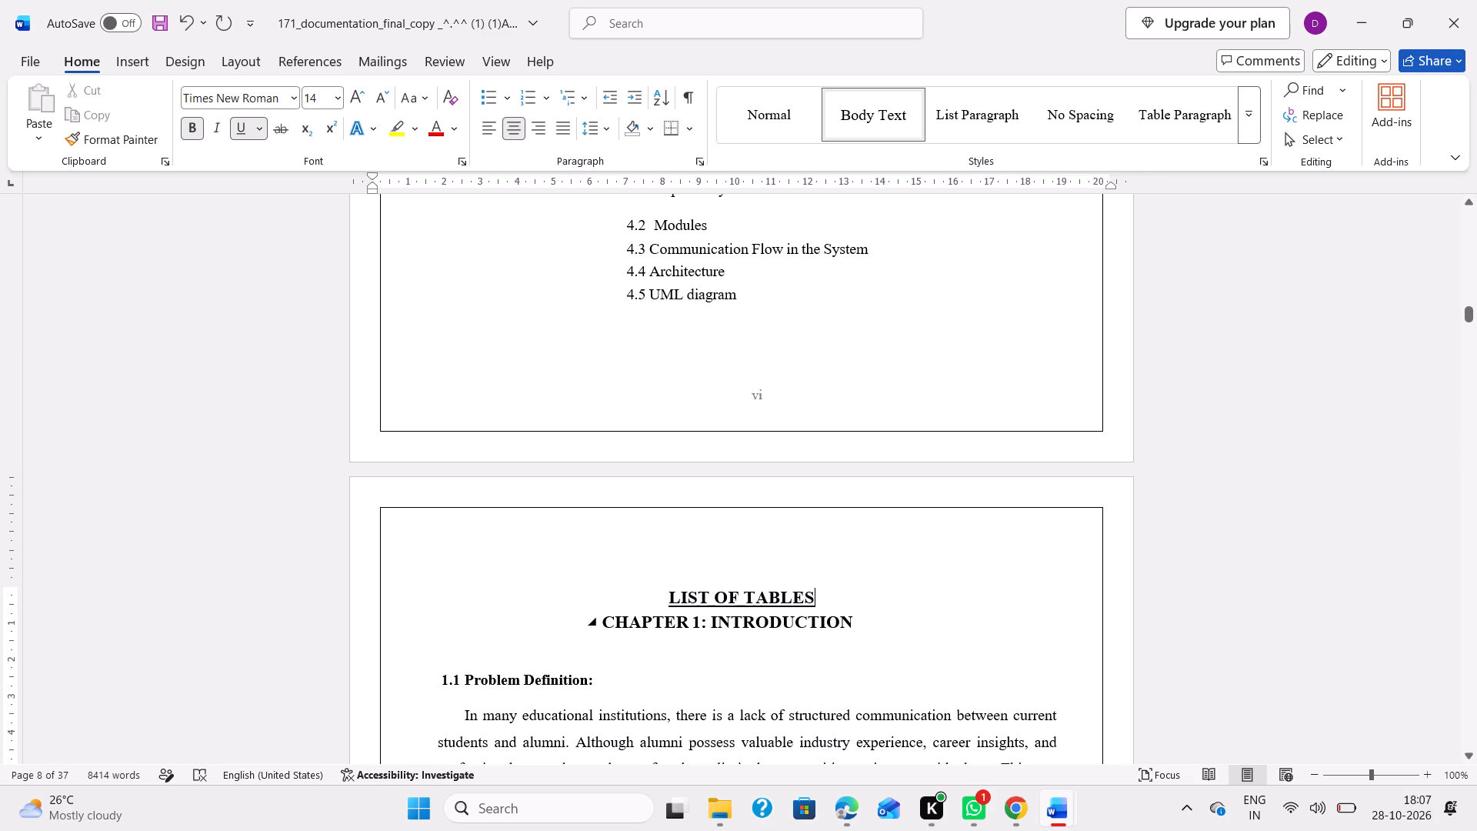
key("Left")
key("Right")
key("BackSpace")
key("BackSpace")
key("BackSpace")
key("BackSpace")
key("BackSpace")
key("BackSpace")
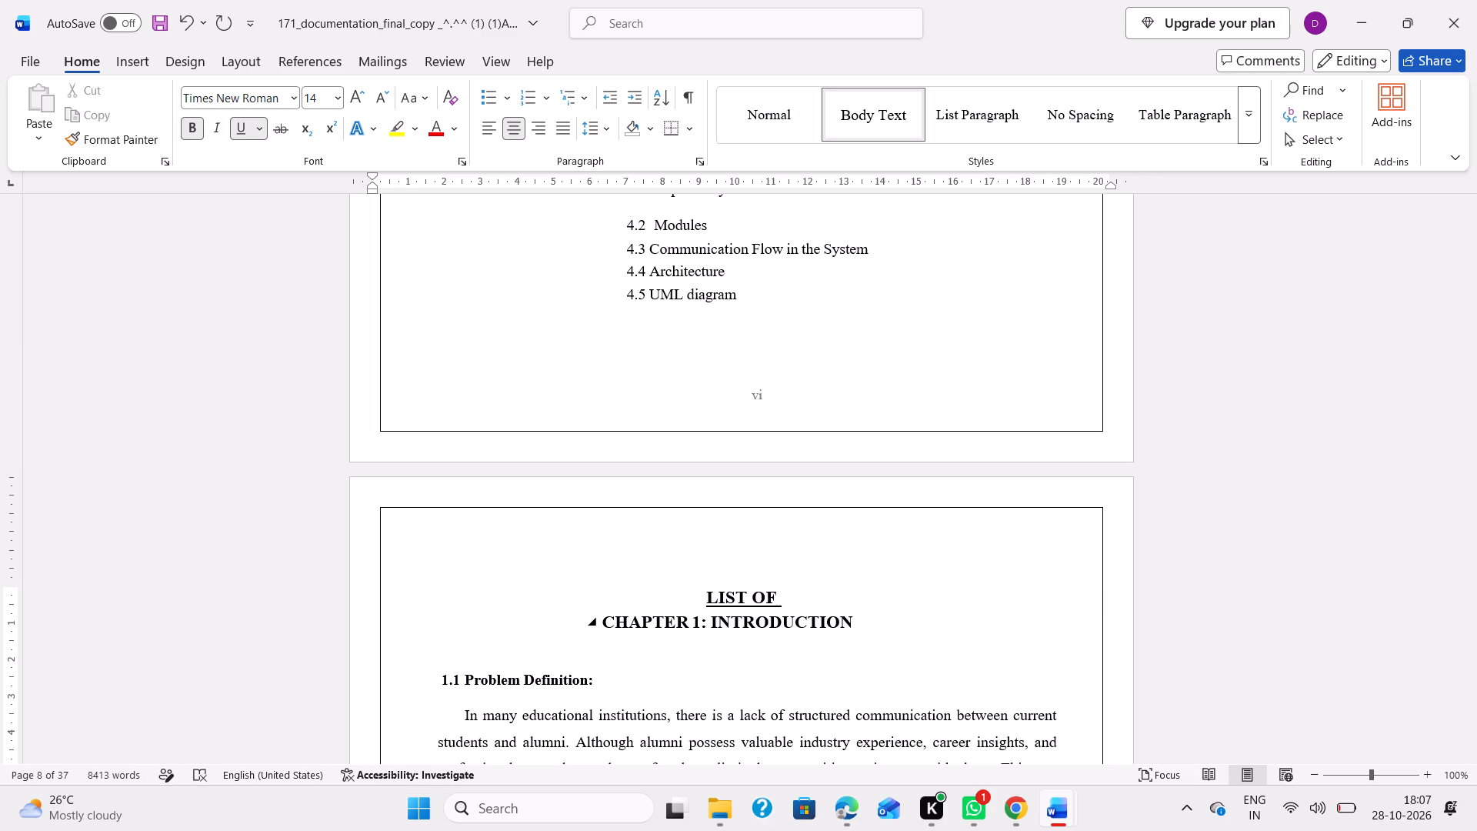
key("shift+f")
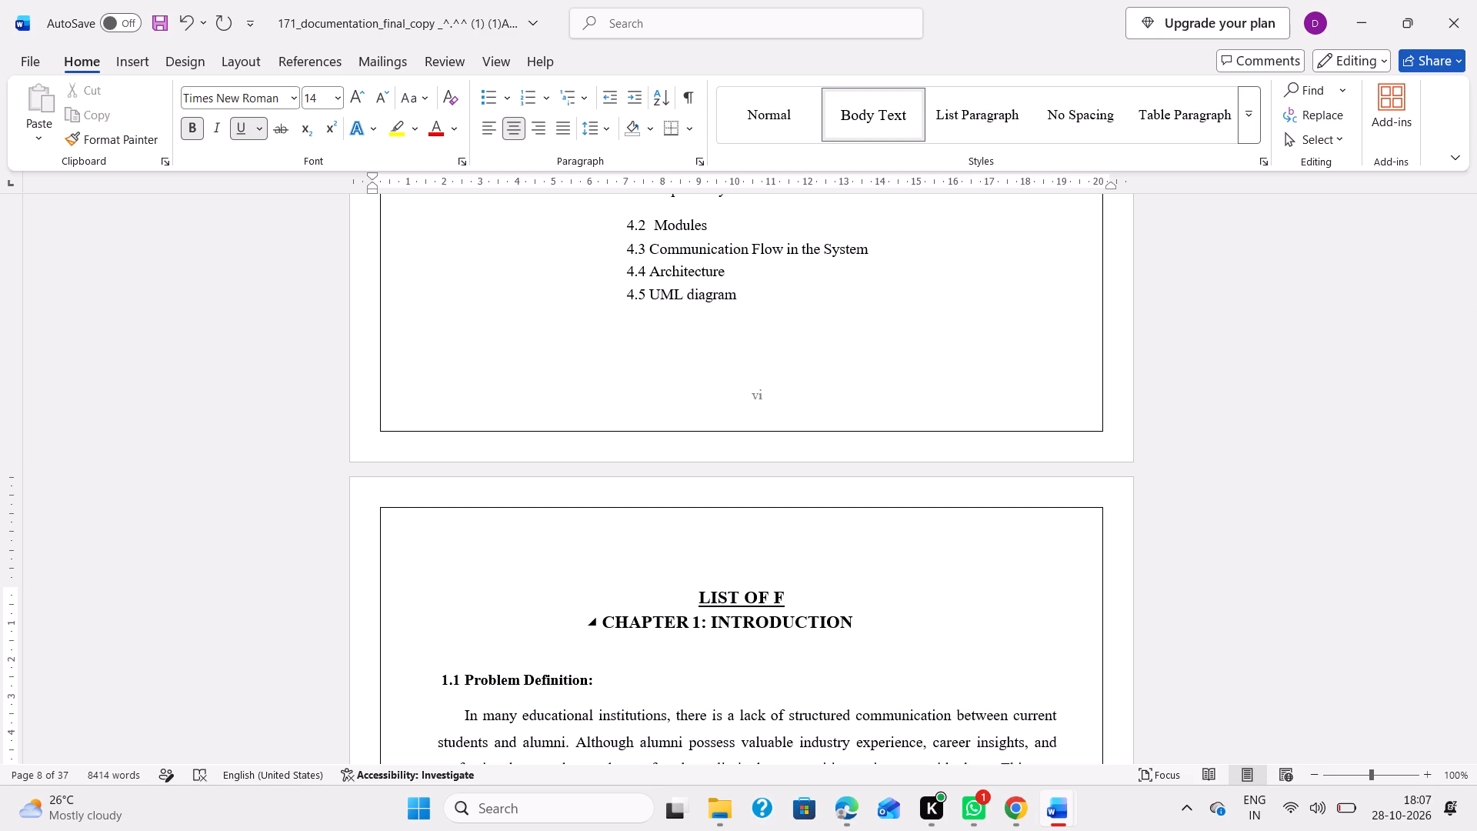
type("IGURES")
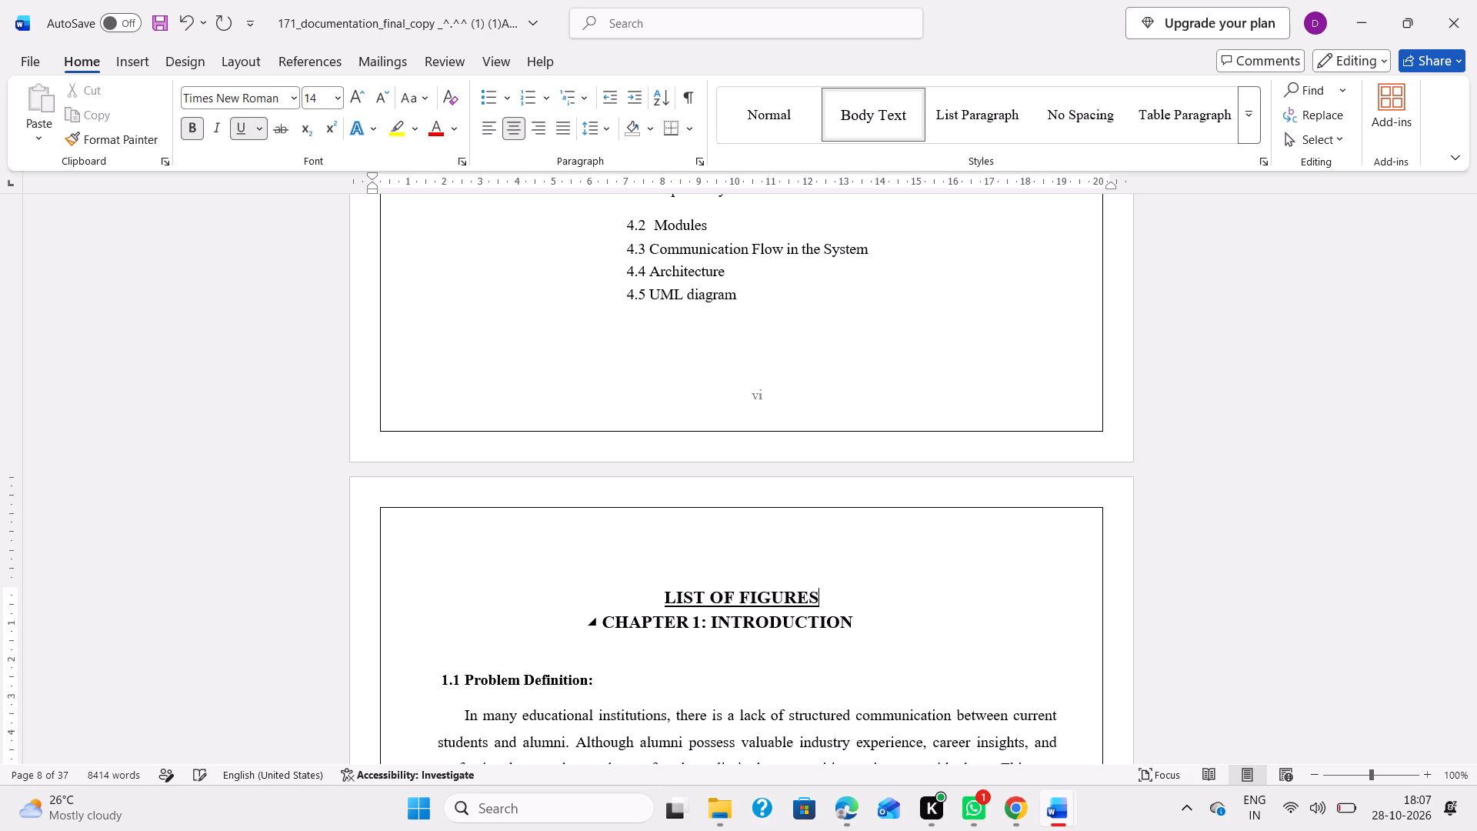
Add three new lines below the "LIST OF FIGURES" heading and insert a table of 3 columns by 5 rows on the last one.
key("Return")
key("Return")
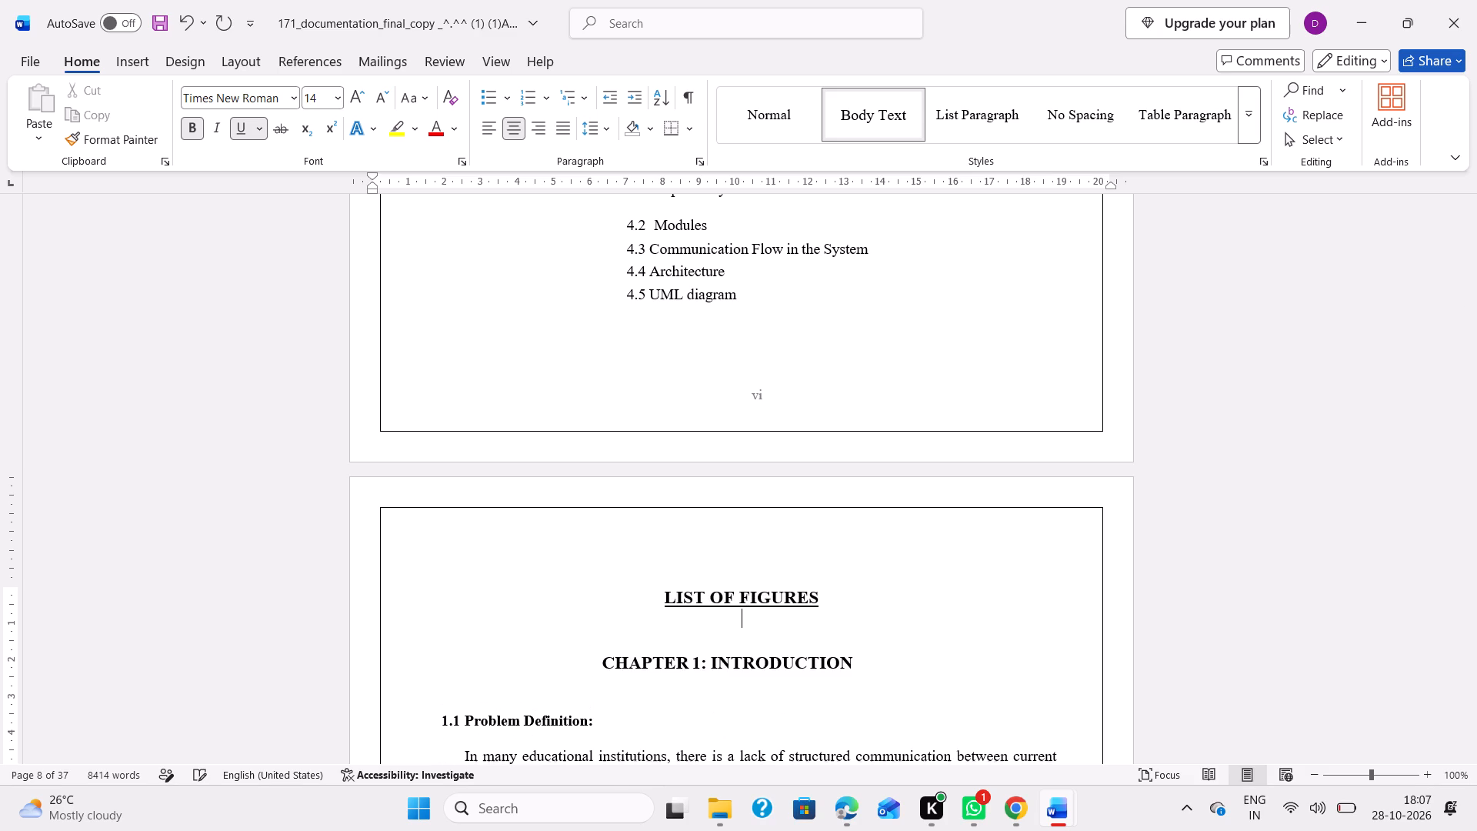
key("Return")
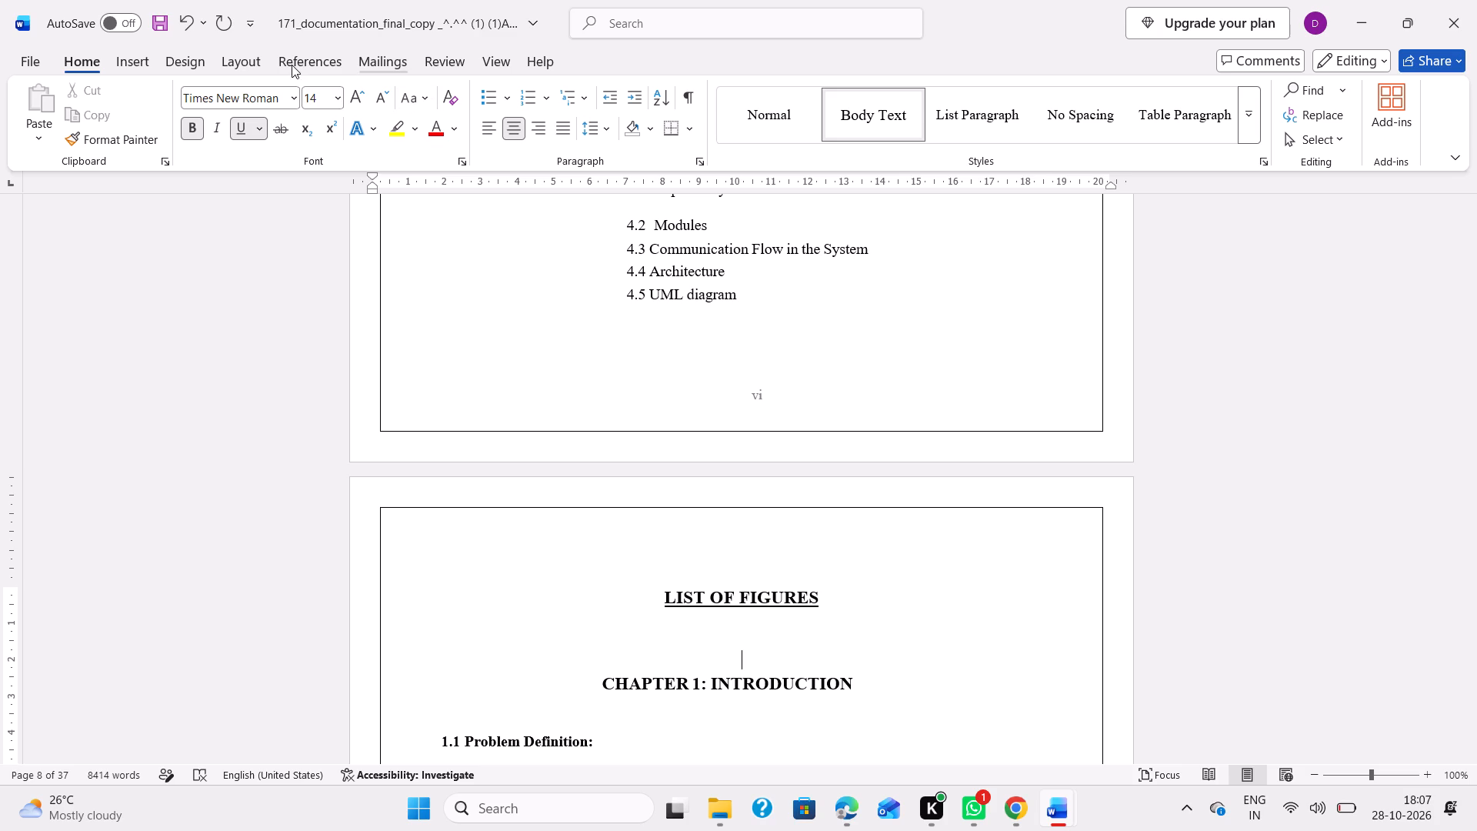
left_click(148, 74)
left_click(188, 70)
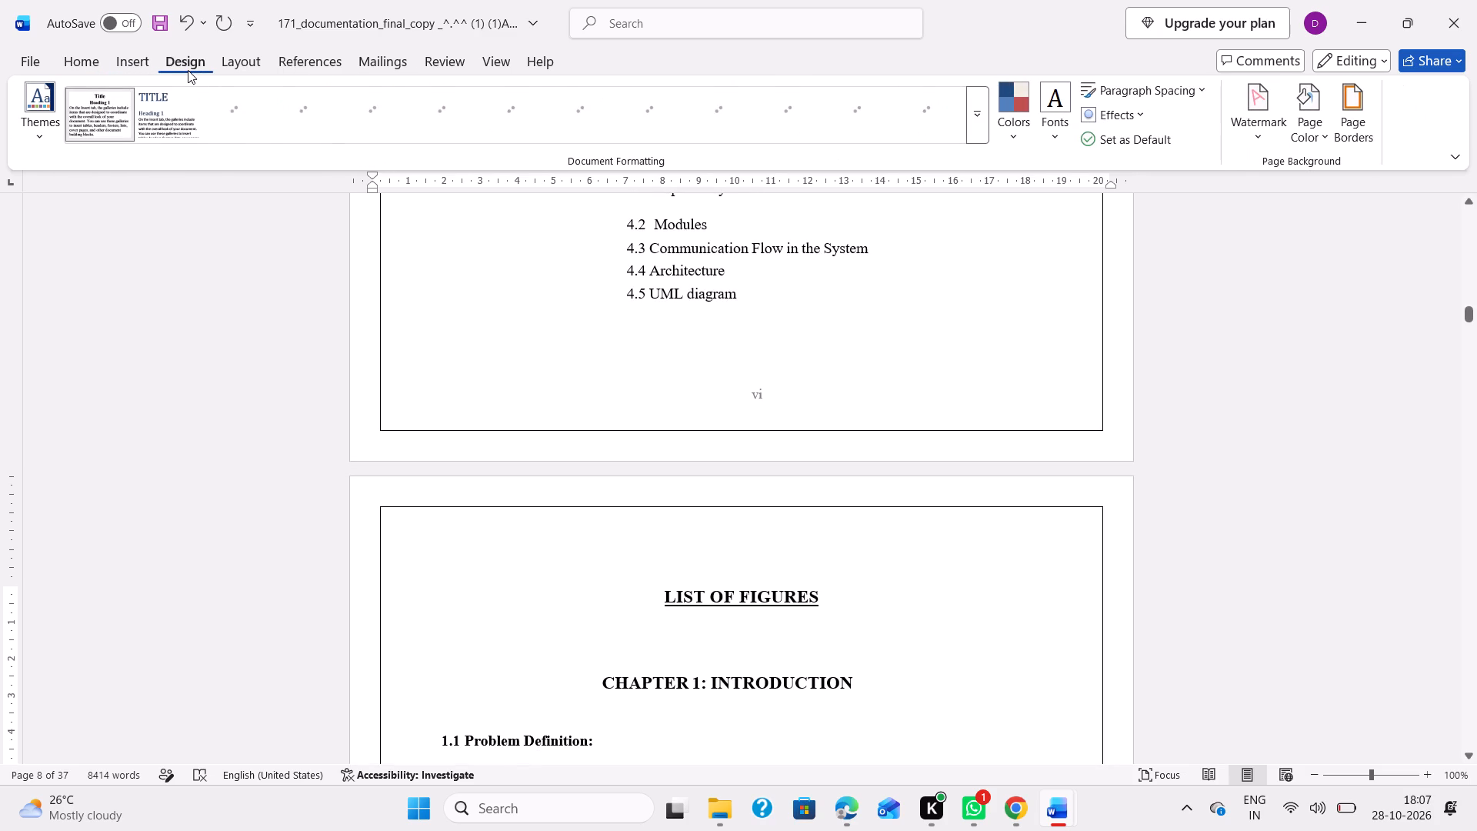
left_click(251, 61)
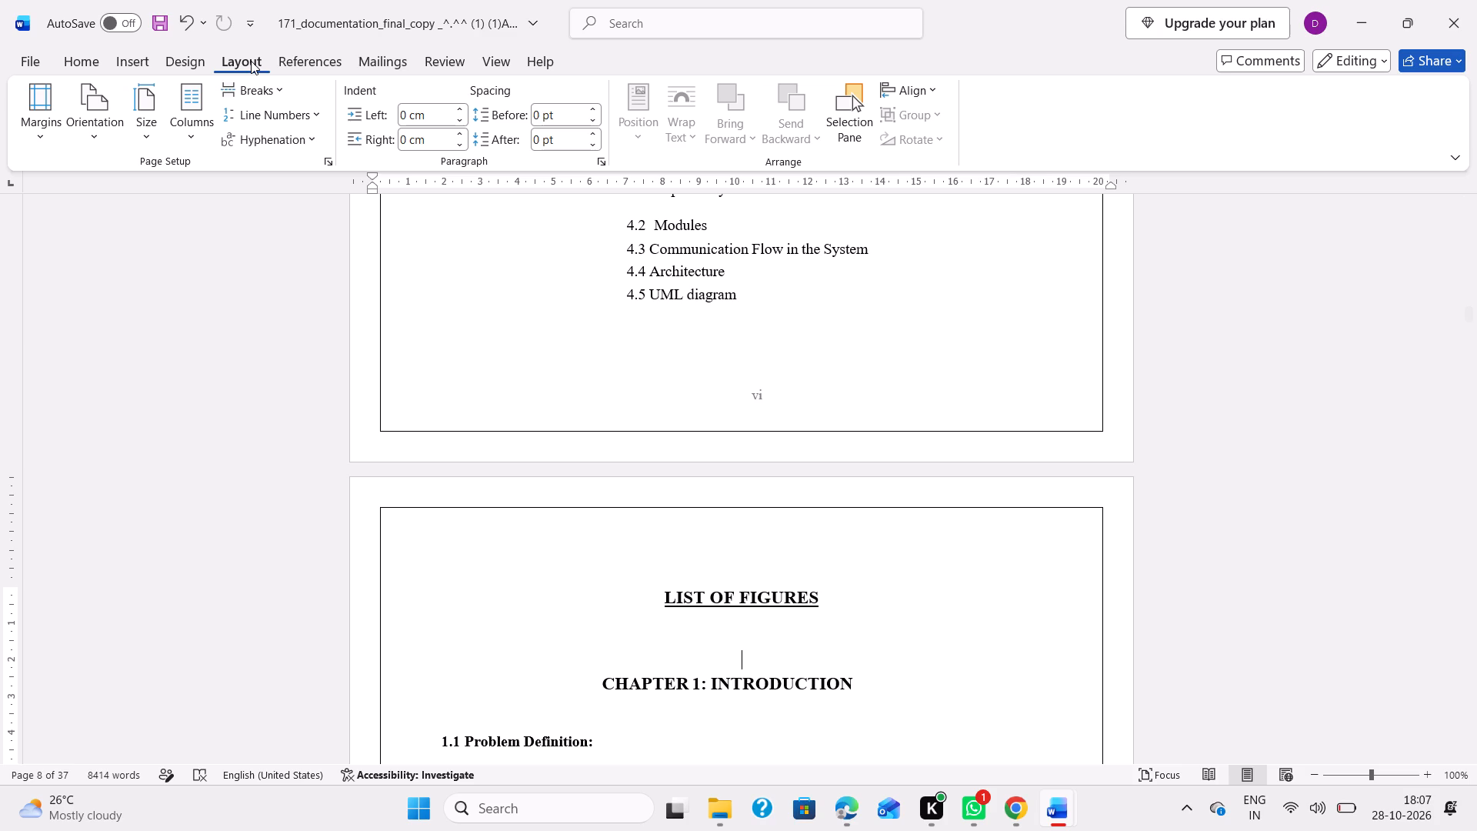
left_click(172, 65)
left_click(128, 65)
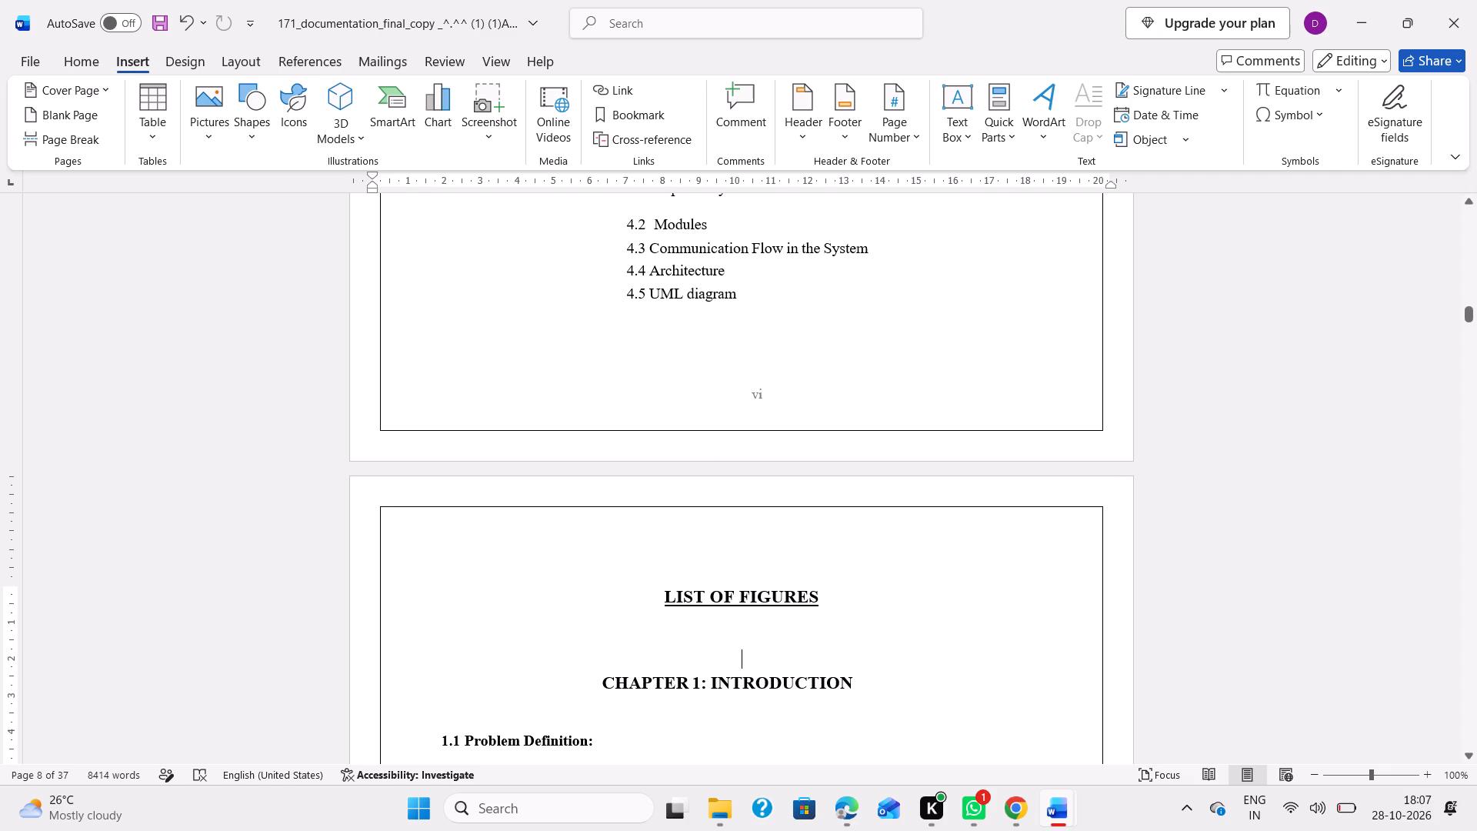
left_click(158, 135)
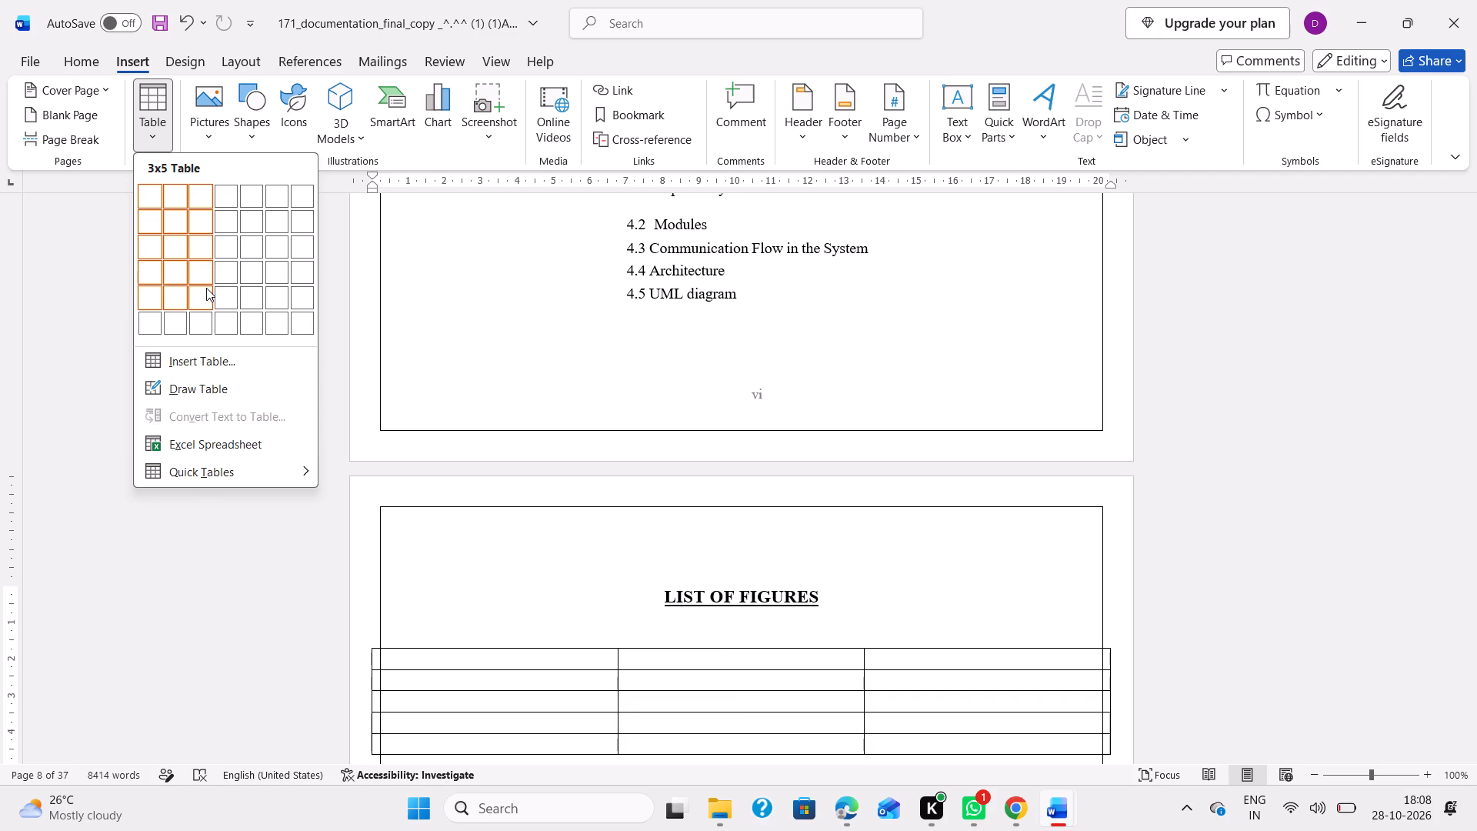
left_click(205, 288)
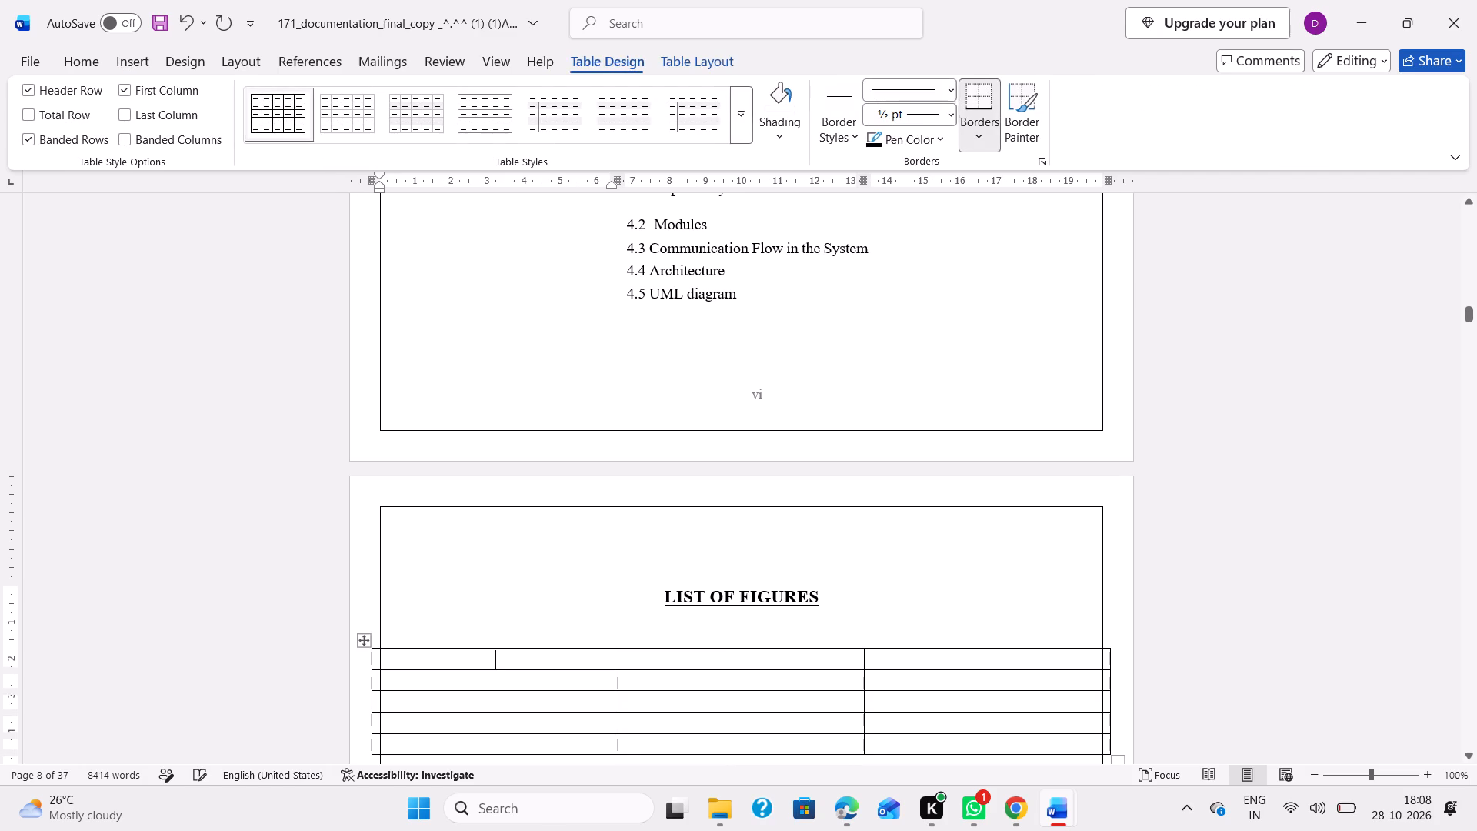
Narrow the new table to about 18 cm and shift it so that it sits inside the page border.
scroll(769, 562, "down", 1)
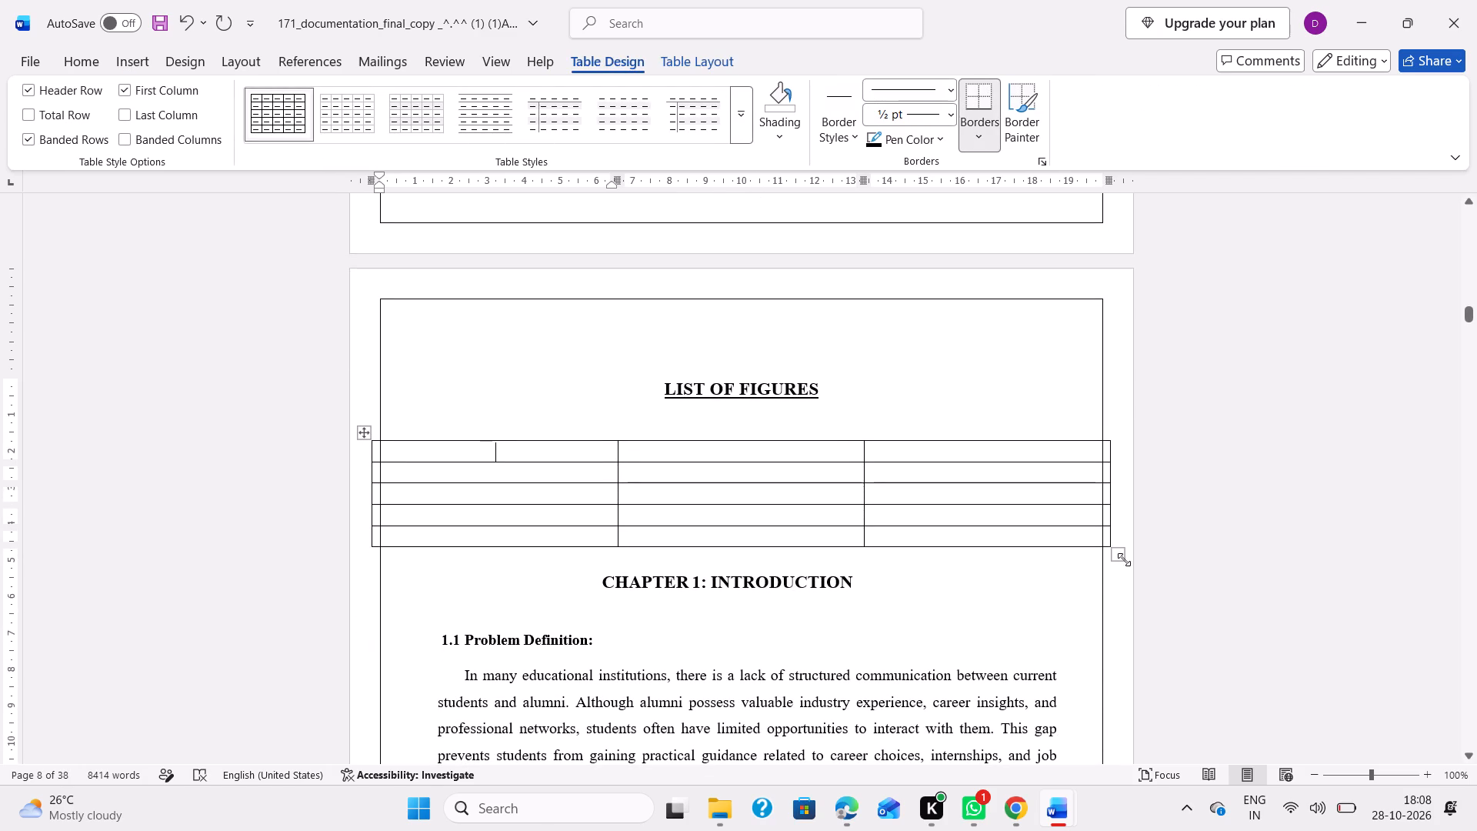
left_click_drag(1120, 555, 1025, 526)
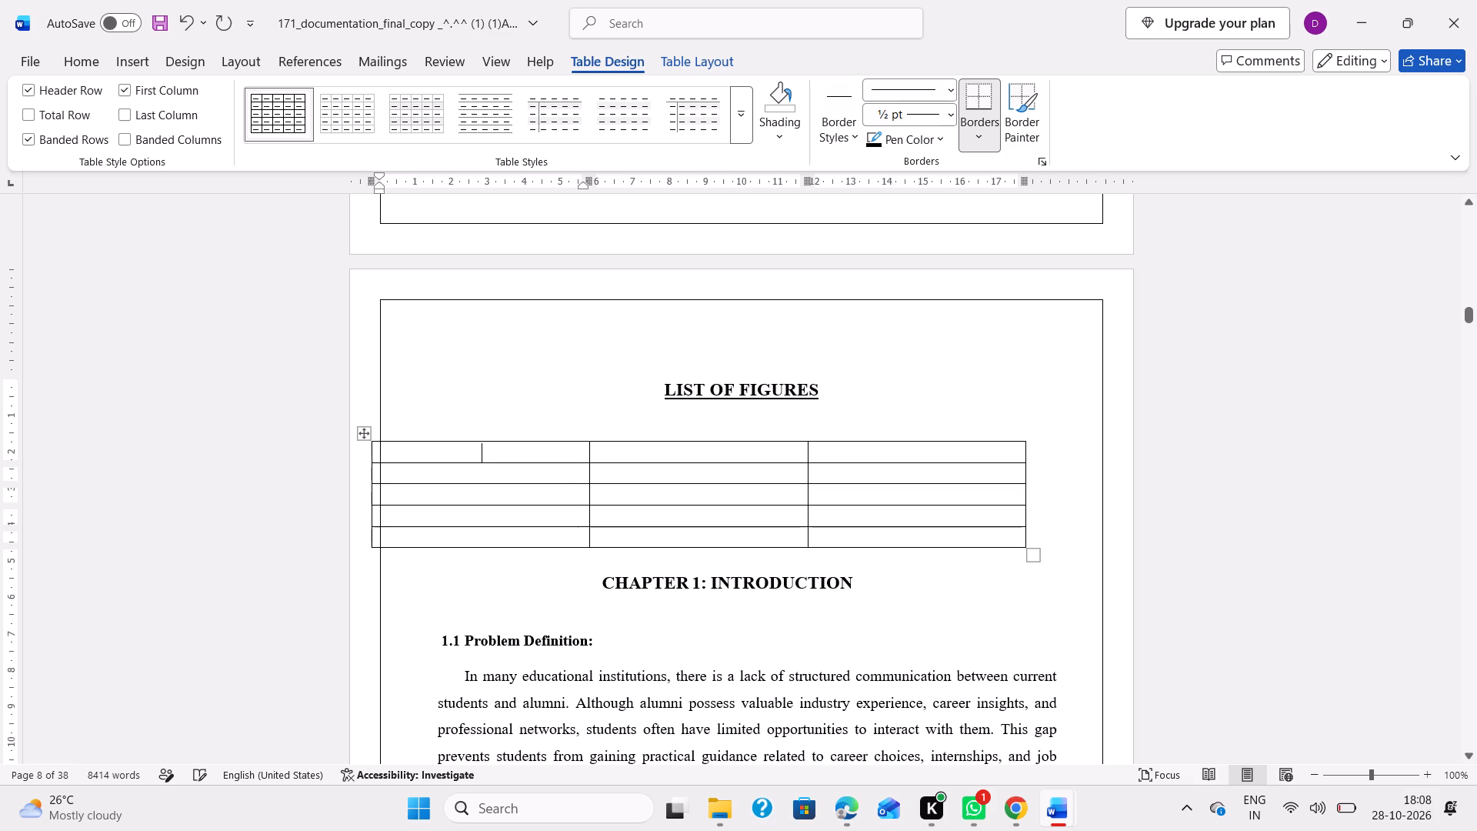
left_click_drag(365, 436, 412, 438)
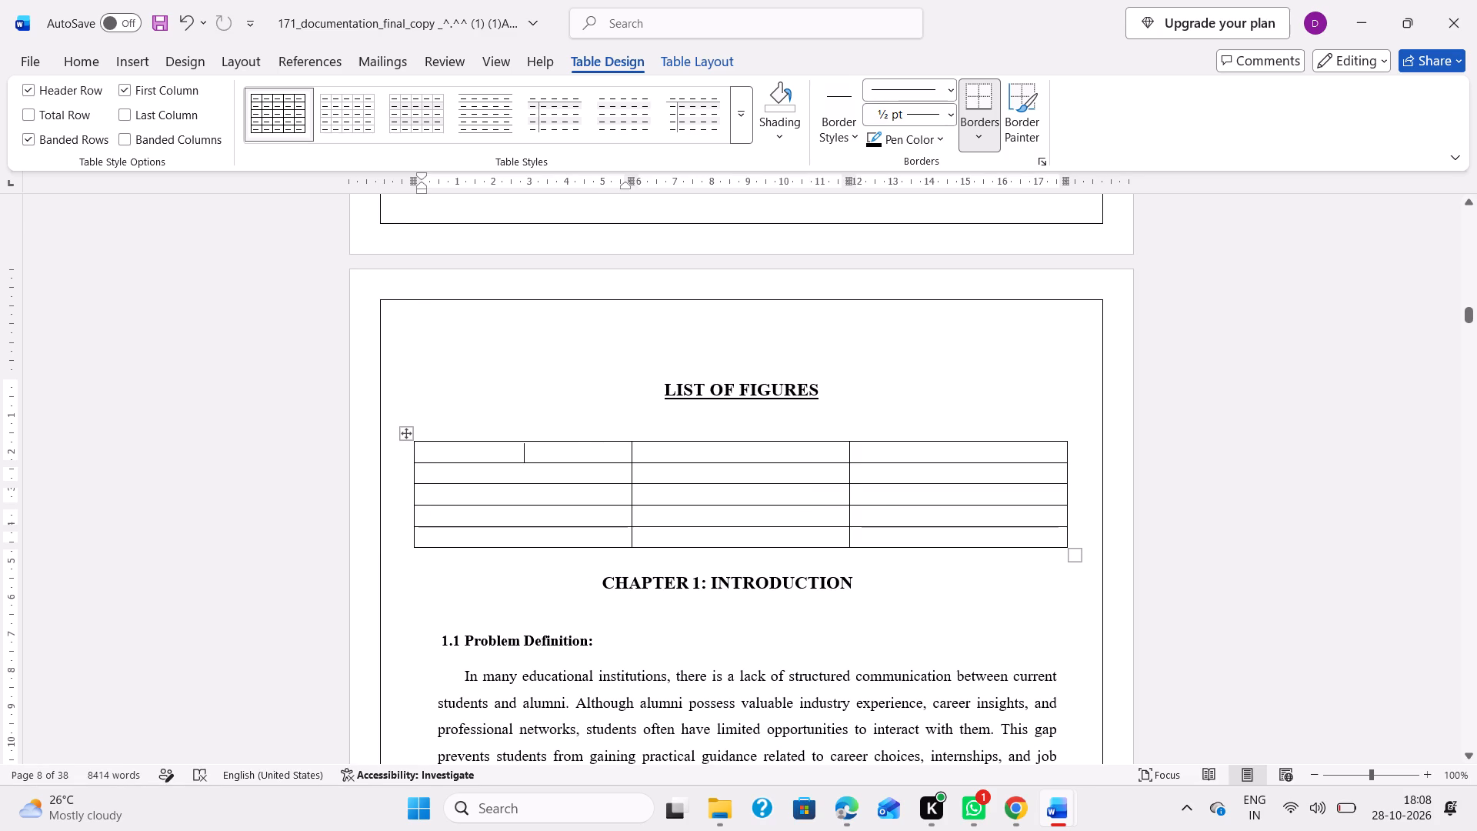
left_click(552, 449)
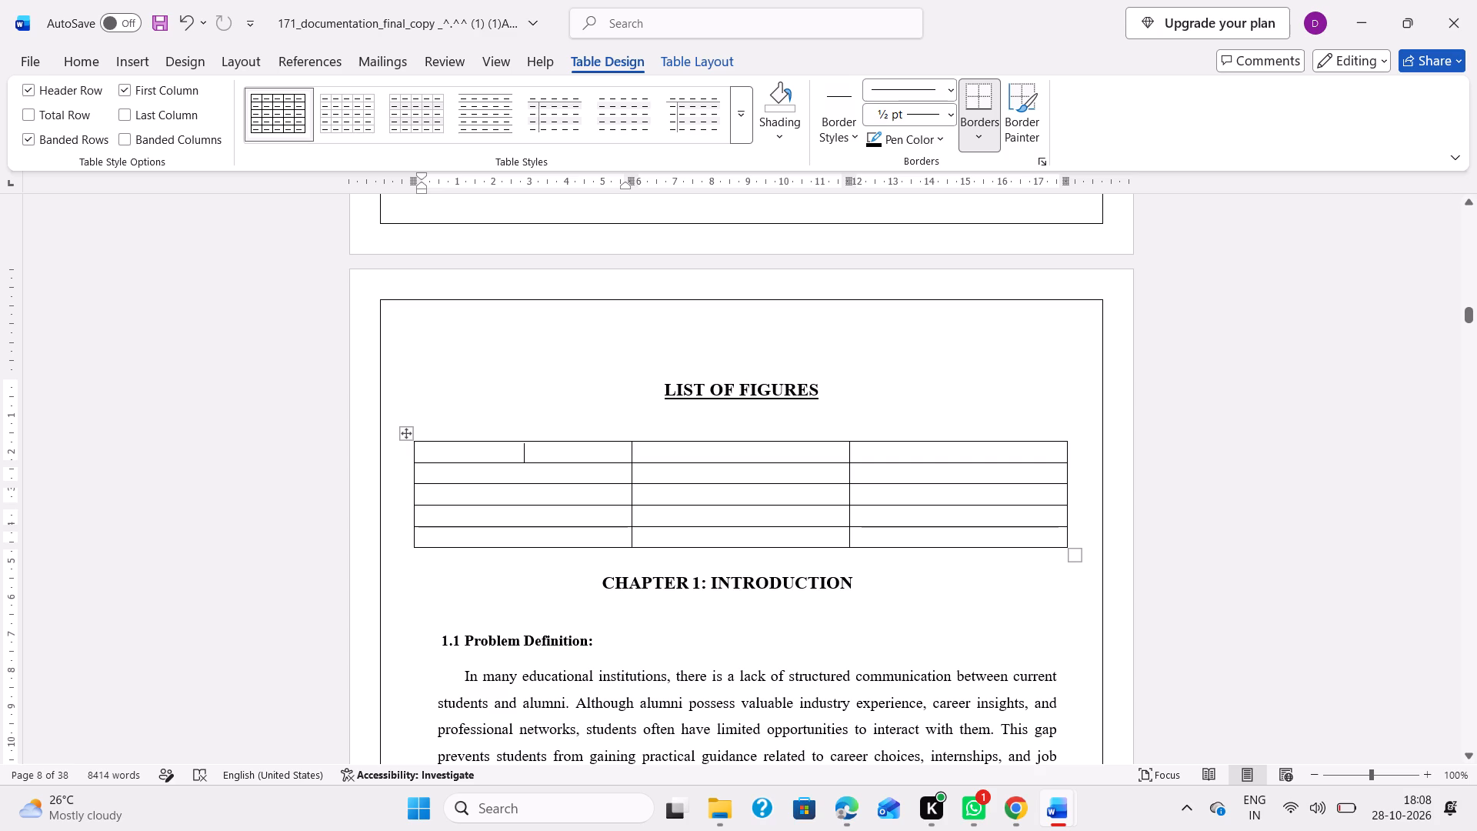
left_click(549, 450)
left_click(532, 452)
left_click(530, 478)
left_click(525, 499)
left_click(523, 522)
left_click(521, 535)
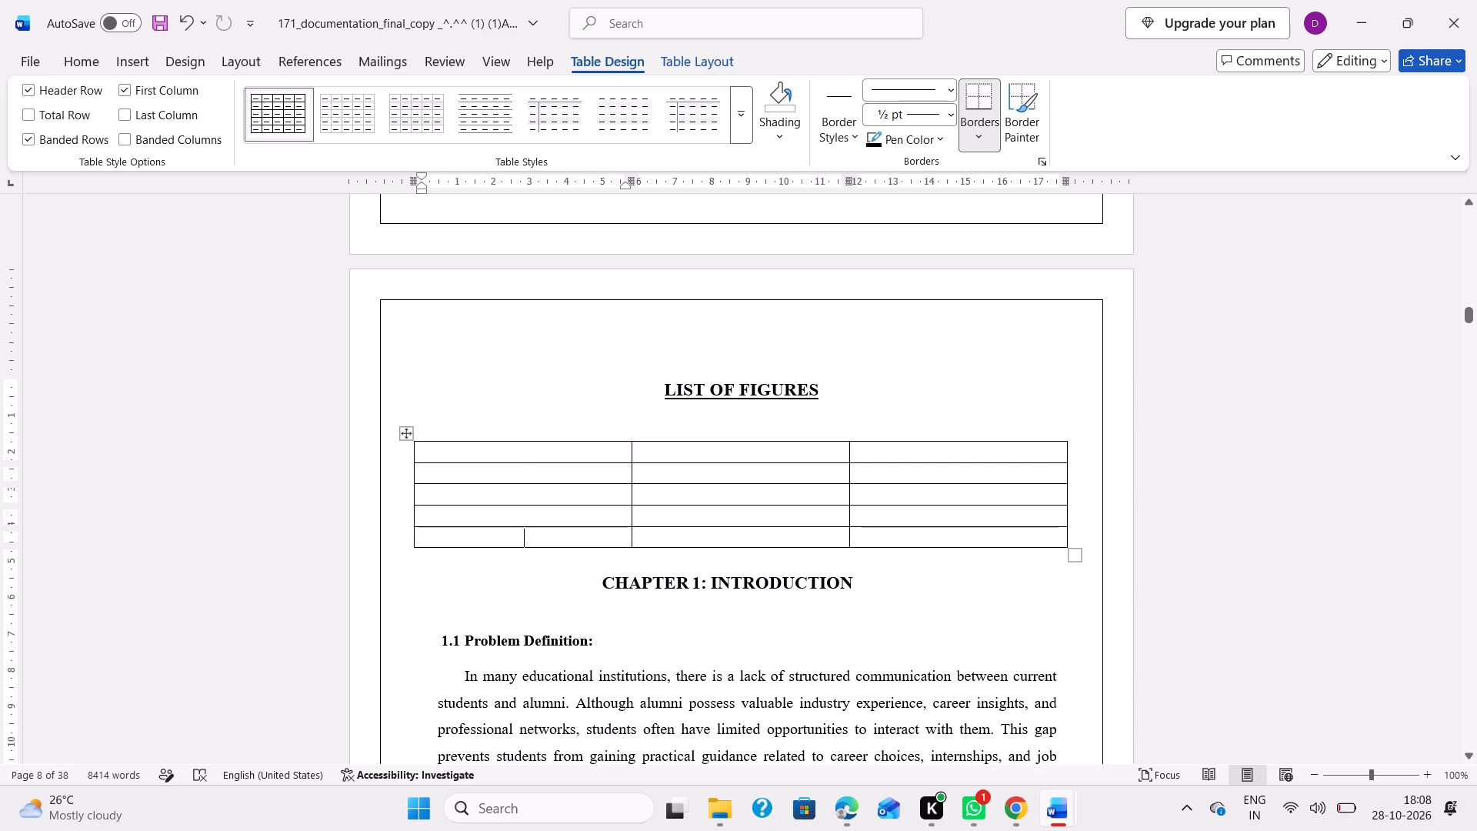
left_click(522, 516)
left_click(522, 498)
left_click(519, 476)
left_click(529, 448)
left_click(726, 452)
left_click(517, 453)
Look back through the Contents page, examining its column headings, chapter entries and page numbers.
scroll(812, 362, "up", 2)
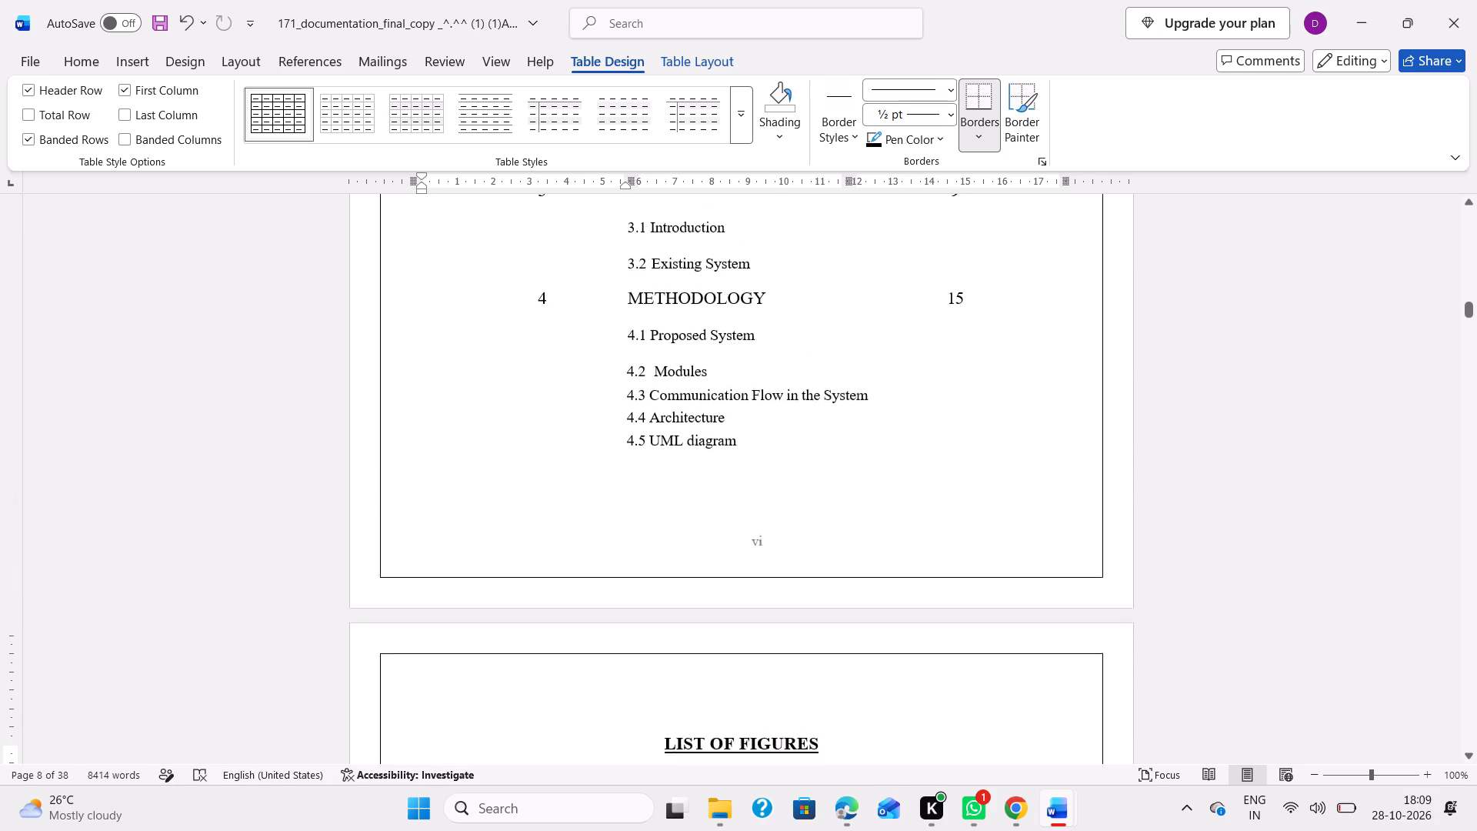
scroll(812, 362, "up", 4)
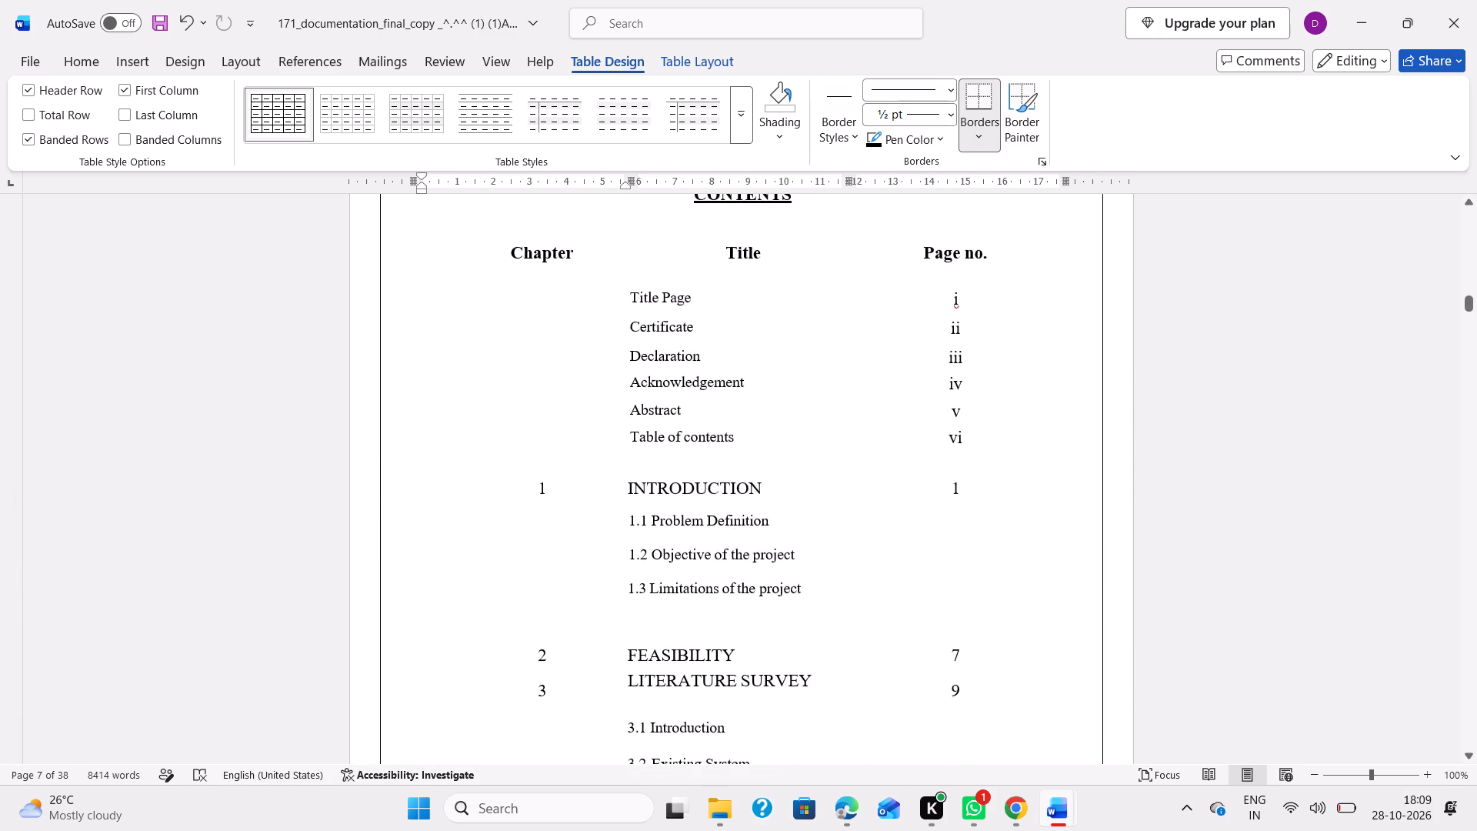
scroll(812, 362, "up", 1)
scroll(812, 362, "down", 1)
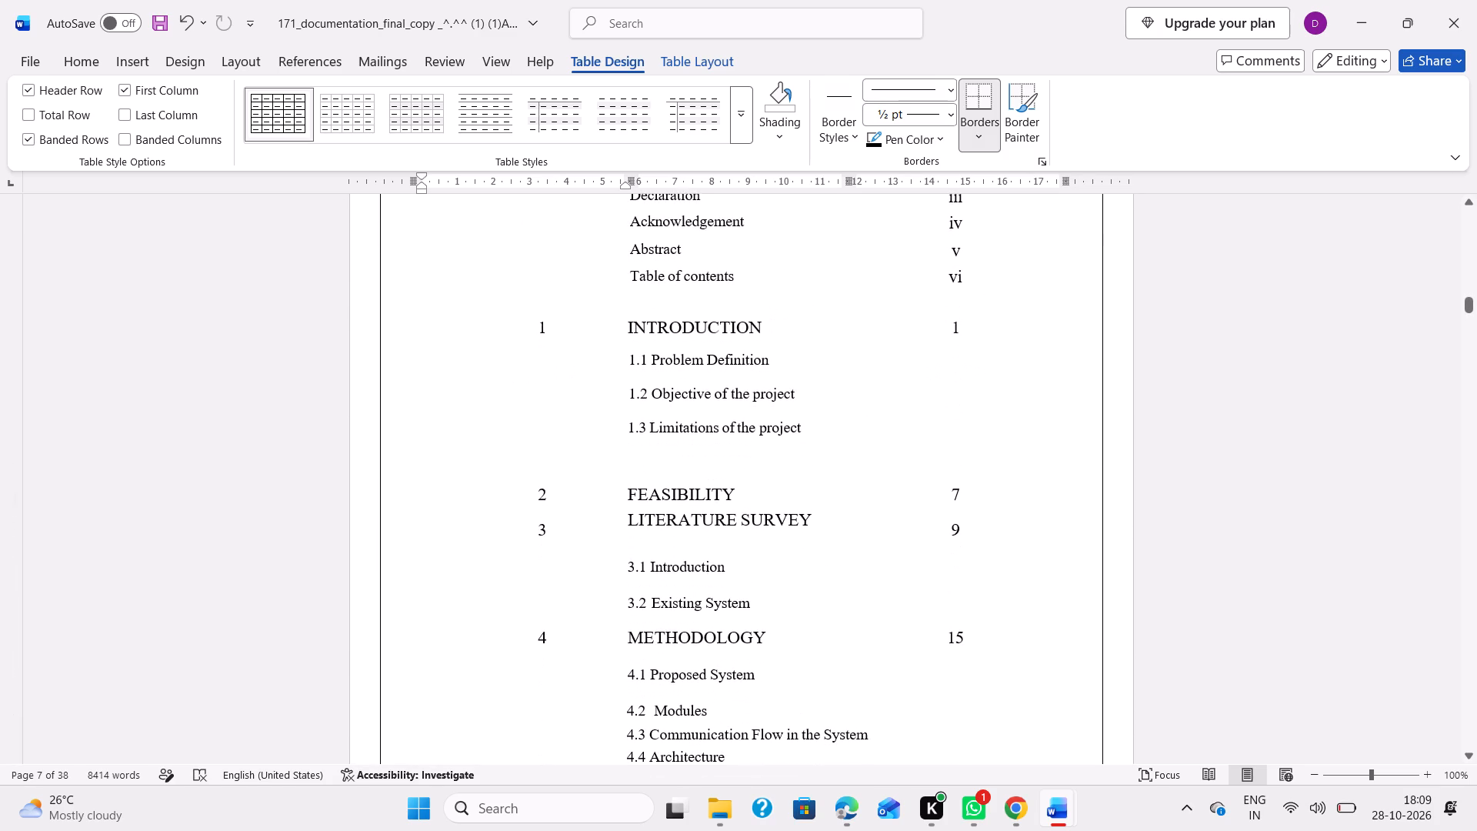
scroll(812, 362, "down", 1)
left_click(744, 462)
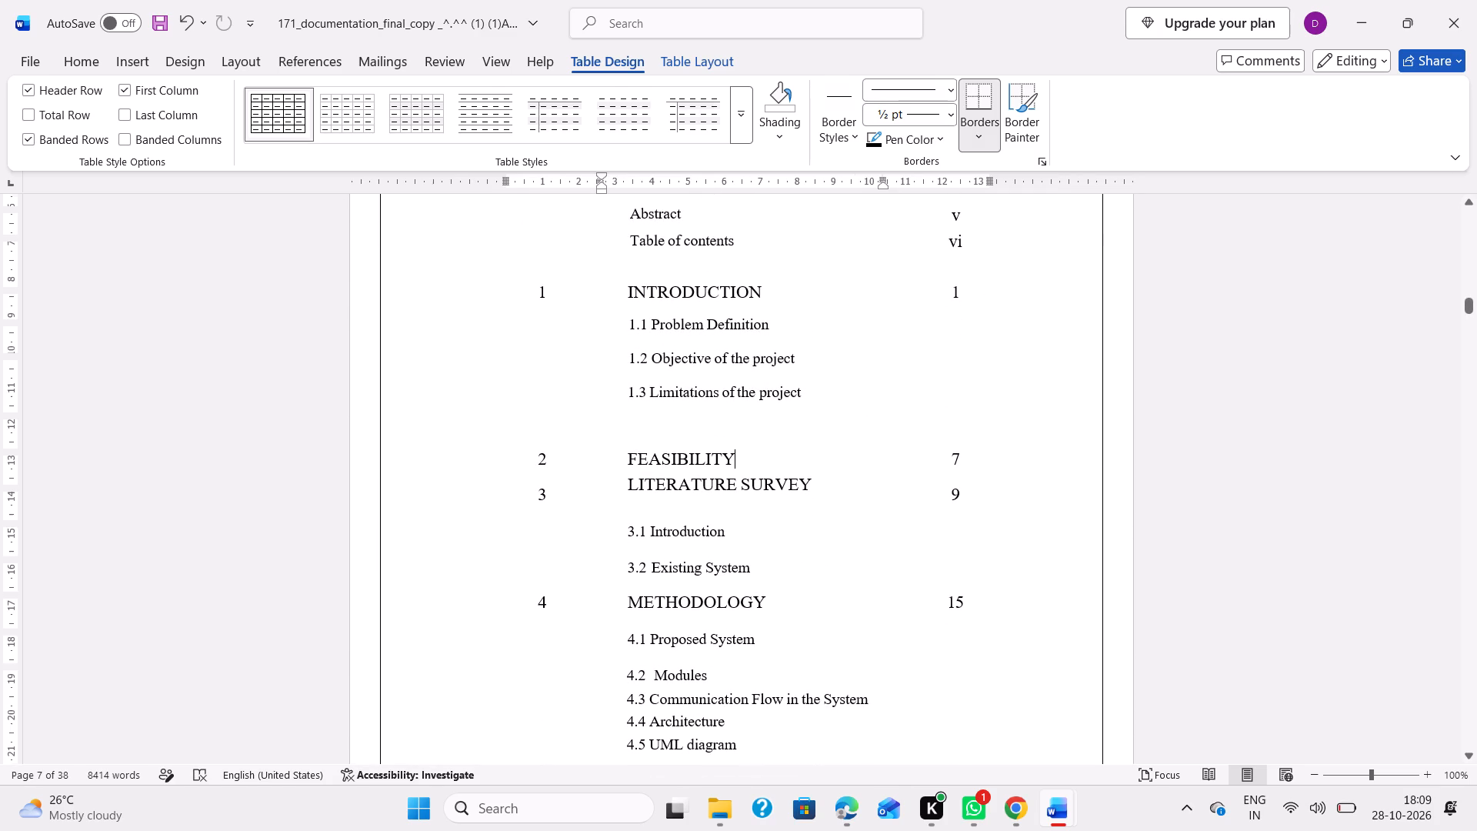
Add the word "STUDY" to the "FEASIBILITY" chapter entry on the Contents page.
key("space")
type("STUDY")
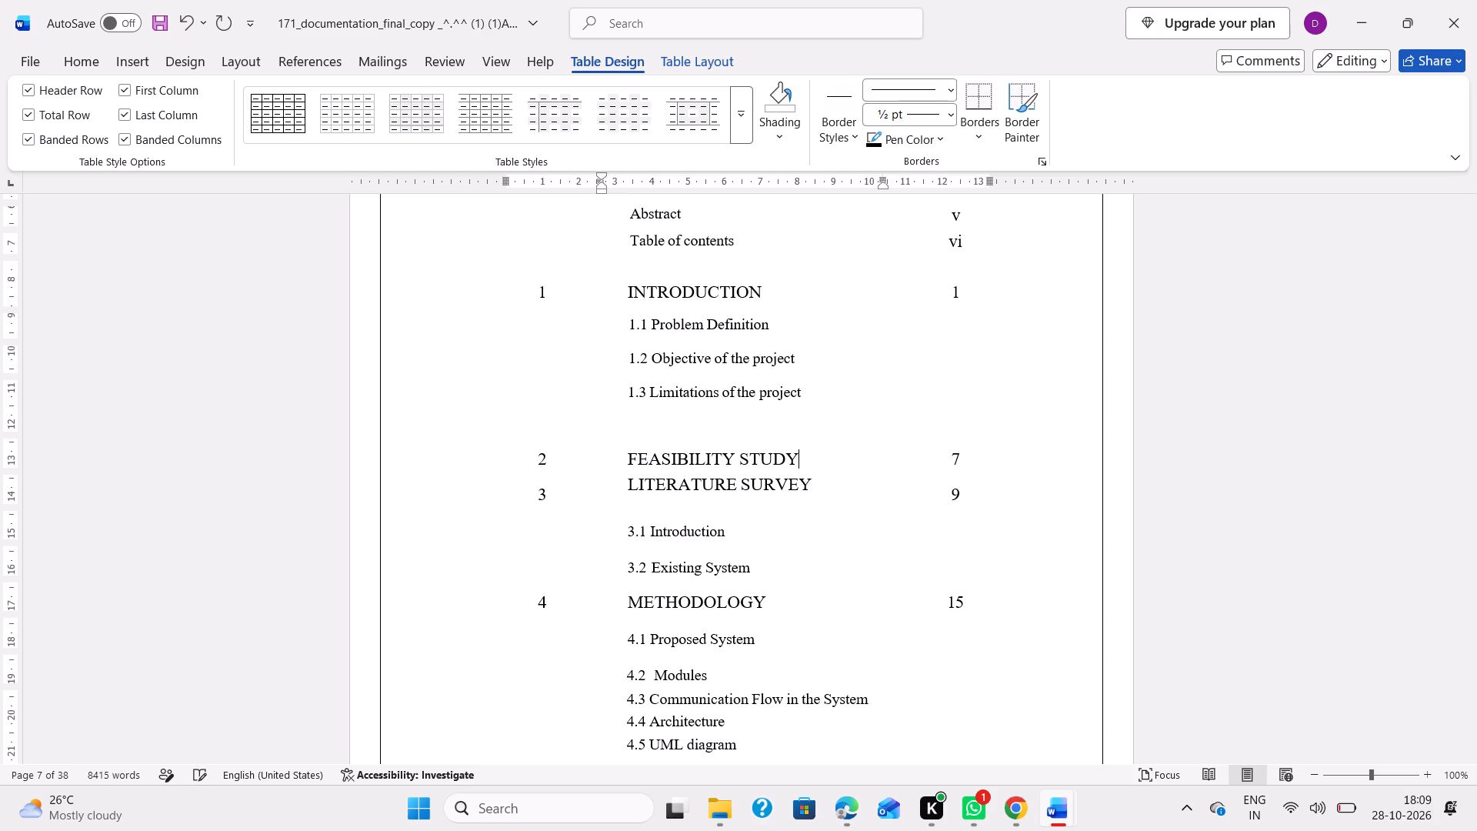
Look through the Abstract, Contents, List of Figures and opening Chapter 1 pages to check their layout and page numbering.
scroll(943, 448, "up", 2)
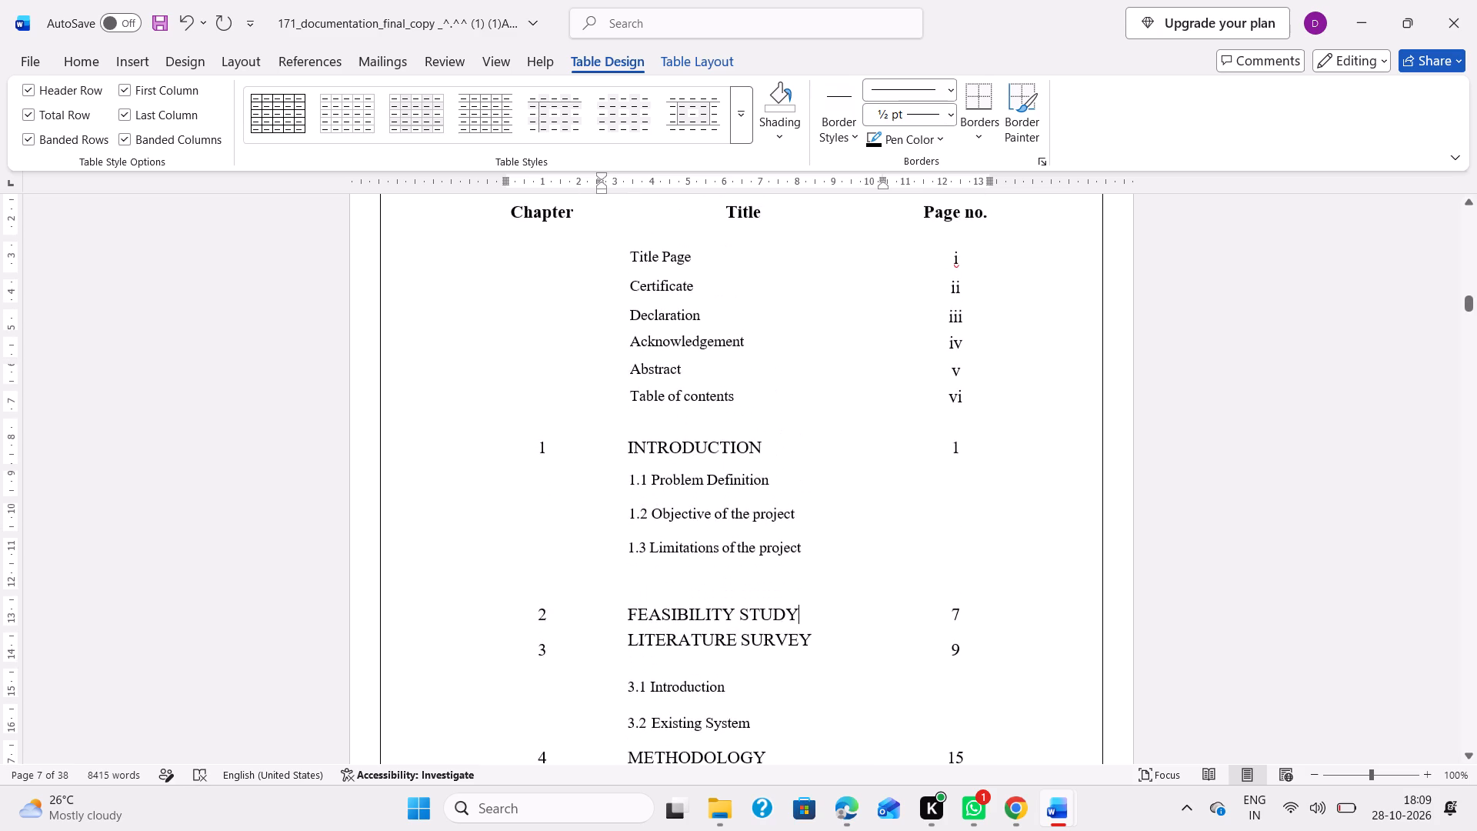
scroll(919, 500, "up", 1)
scroll(1036, 496, "down", 1)
scroll(1036, 496, "up", 1)
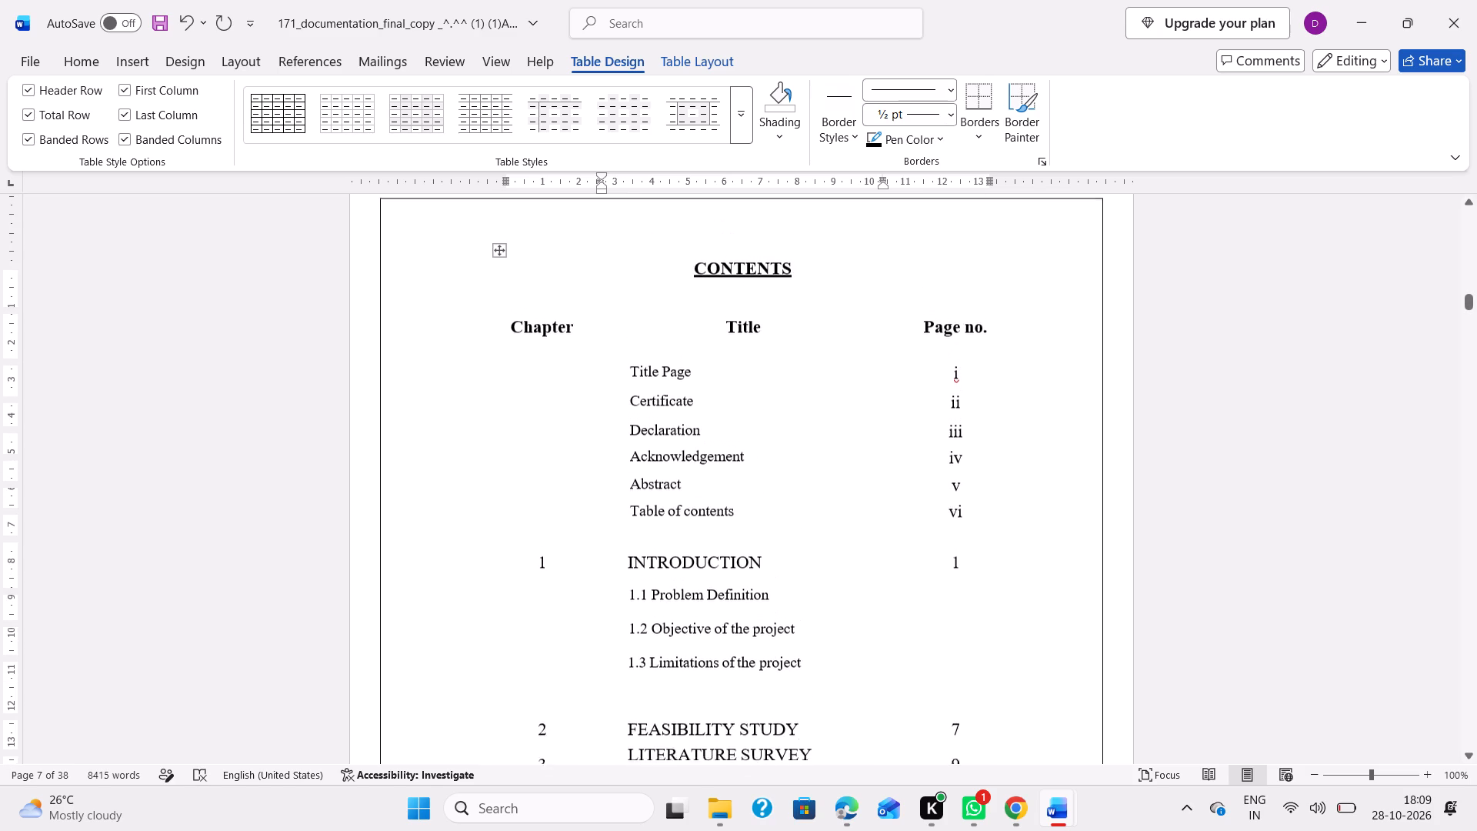
scroll(1012, 412, "up", 6)
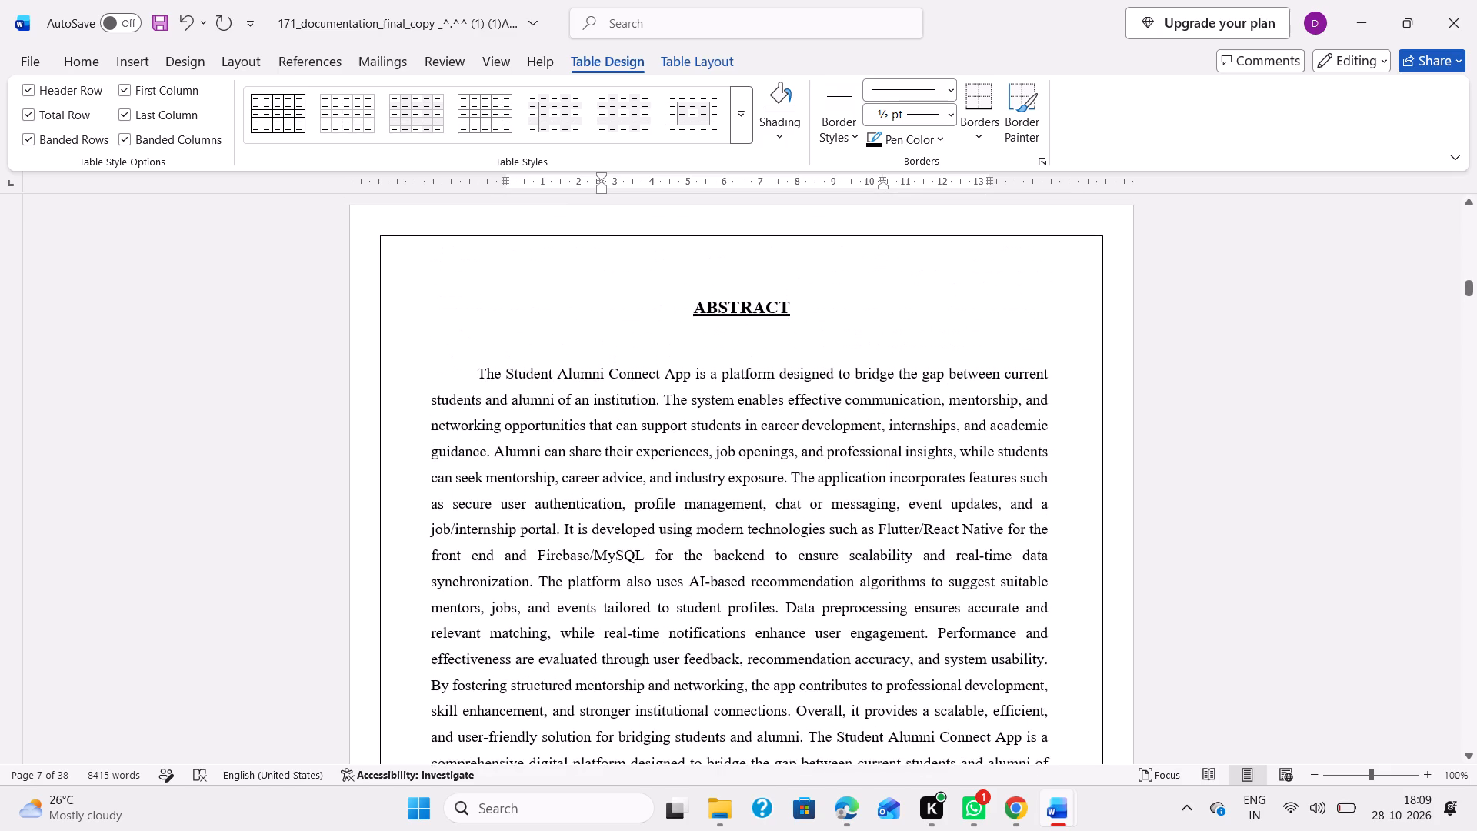
scroll(915, 417, "down", 3)
scroll(915, 417, "up", 1)
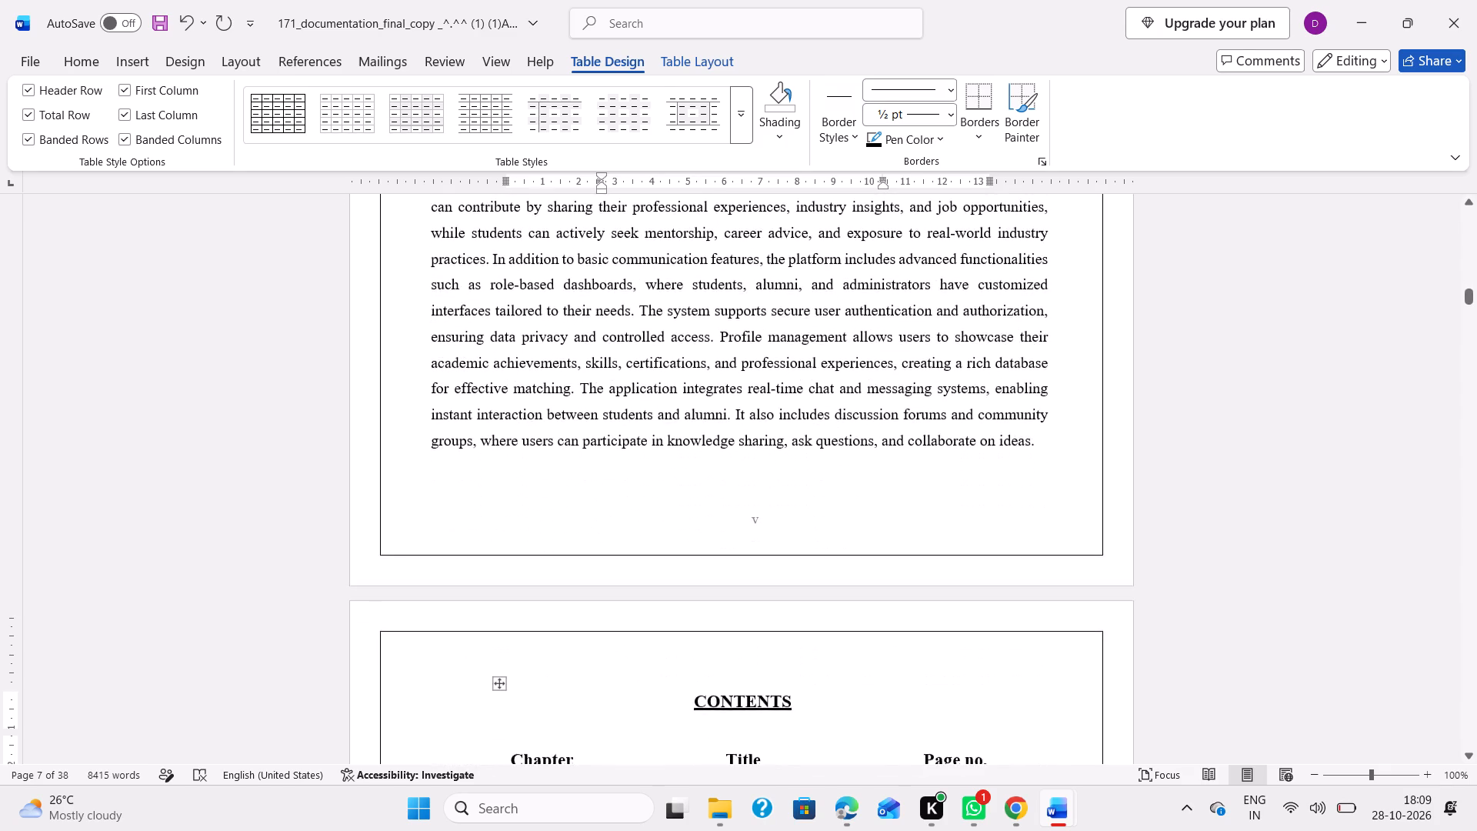
scroll(915, 417, "up", 1)
scroll(915, 417, "down", 8)
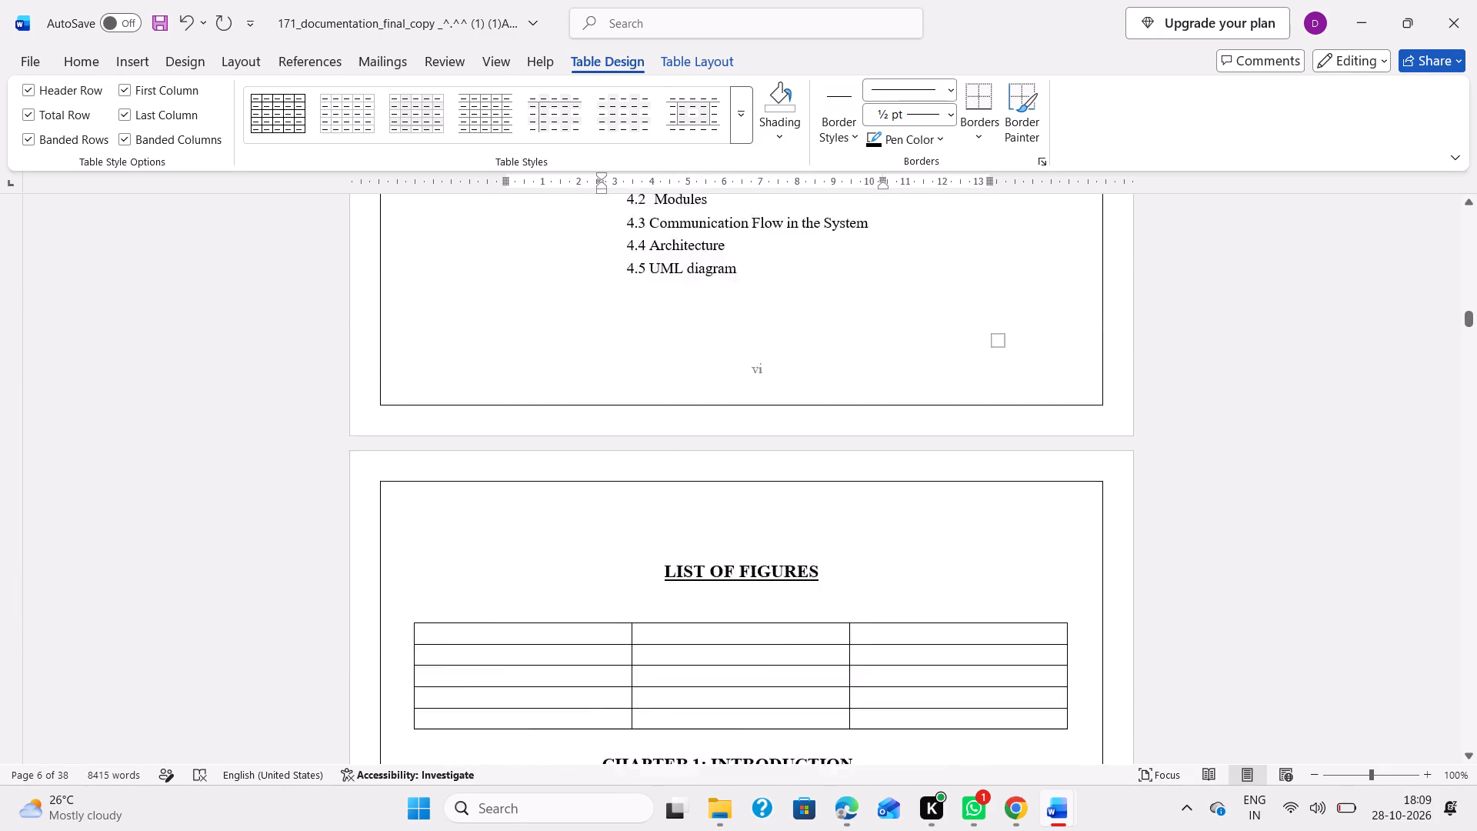
scroll(915, 417, "down", 3)
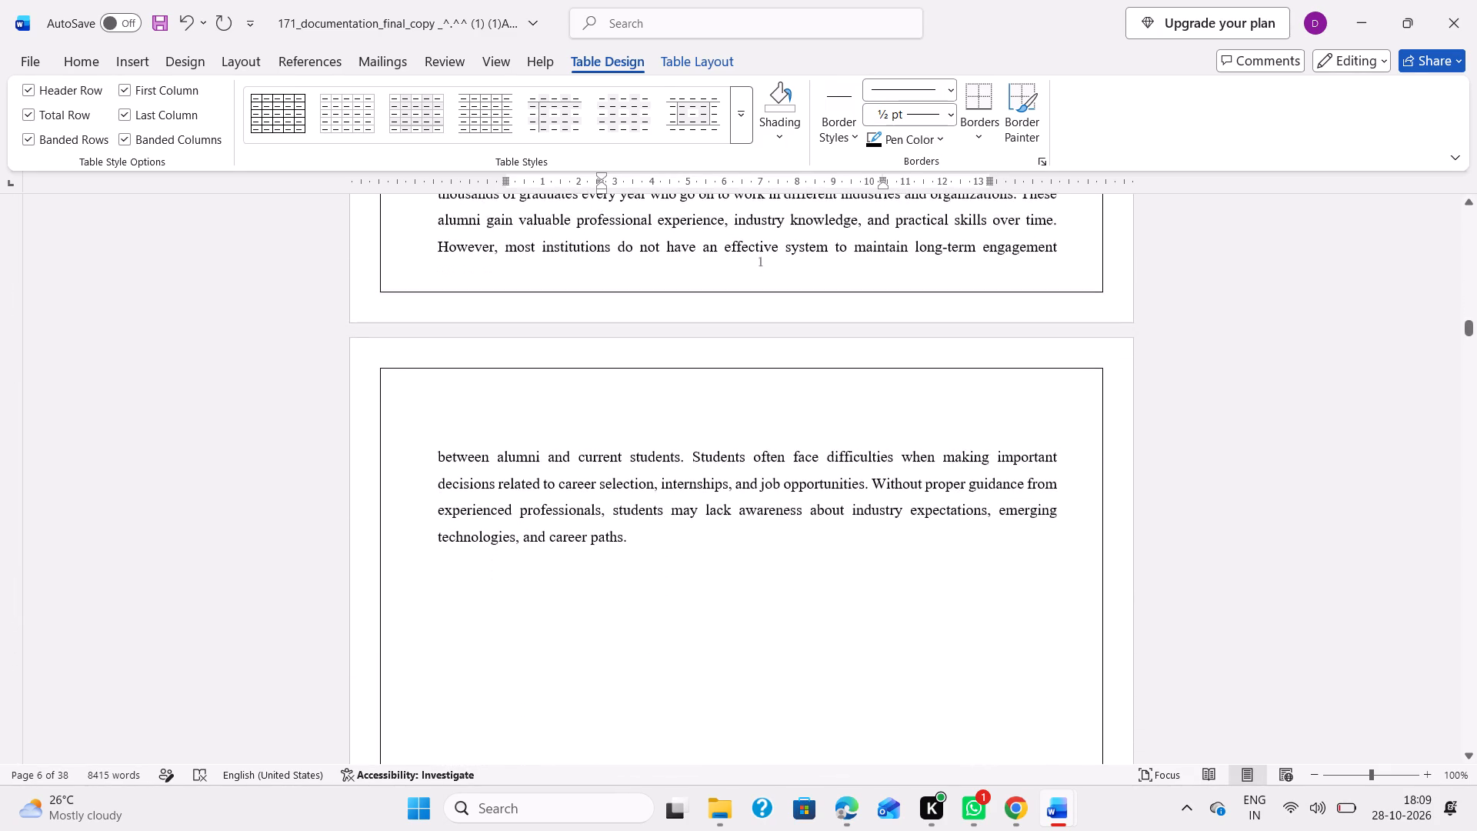
Close the blank gap after "technologies, and career paths." so the paragraph starting "At the same time" follows directly on the same page.
scroll(915, 417, "down", 5)
scroll(915, 417, "up", 4)
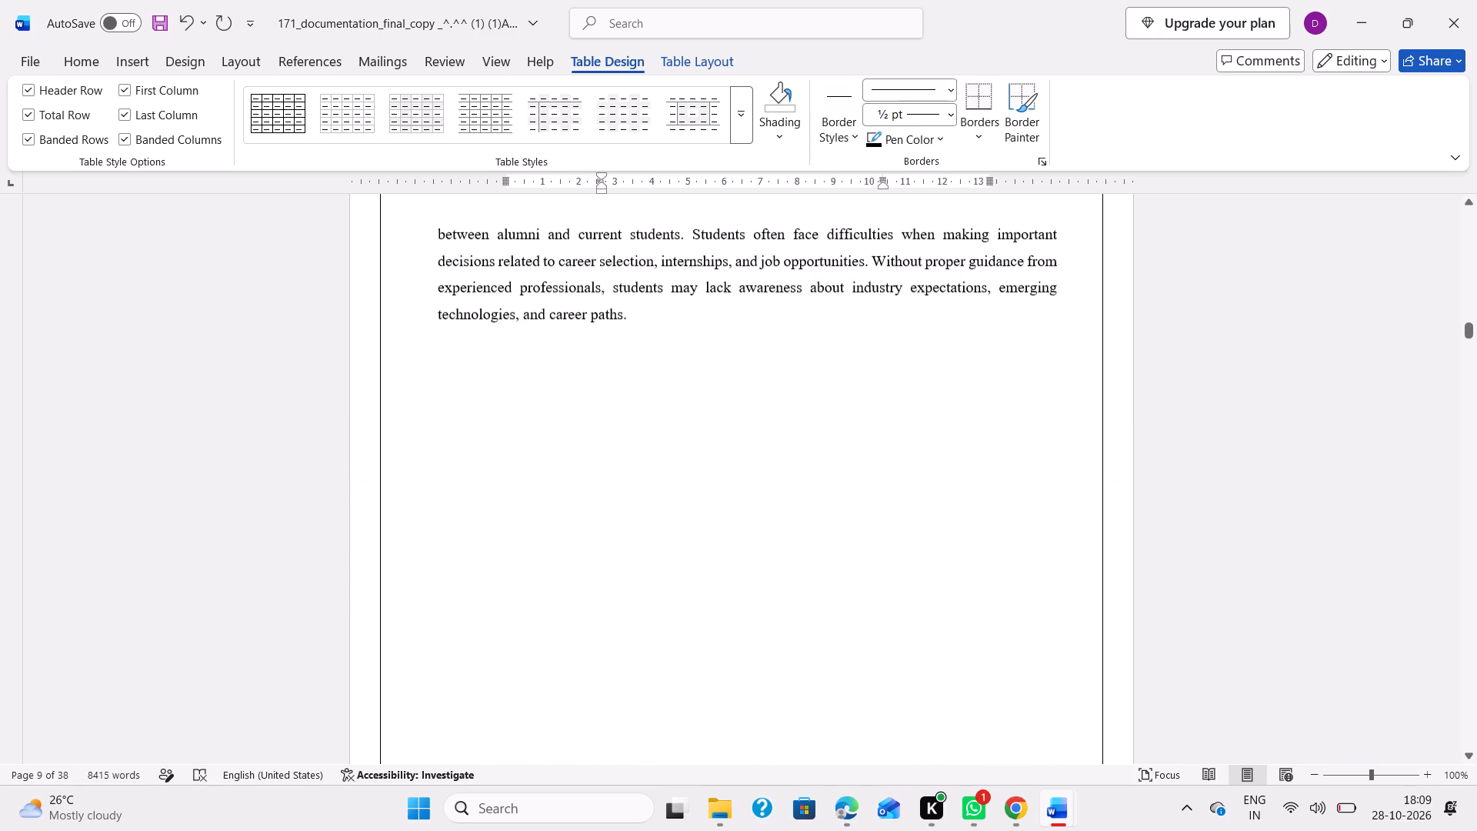
left_click(603, 562)
left_click(668, 446)
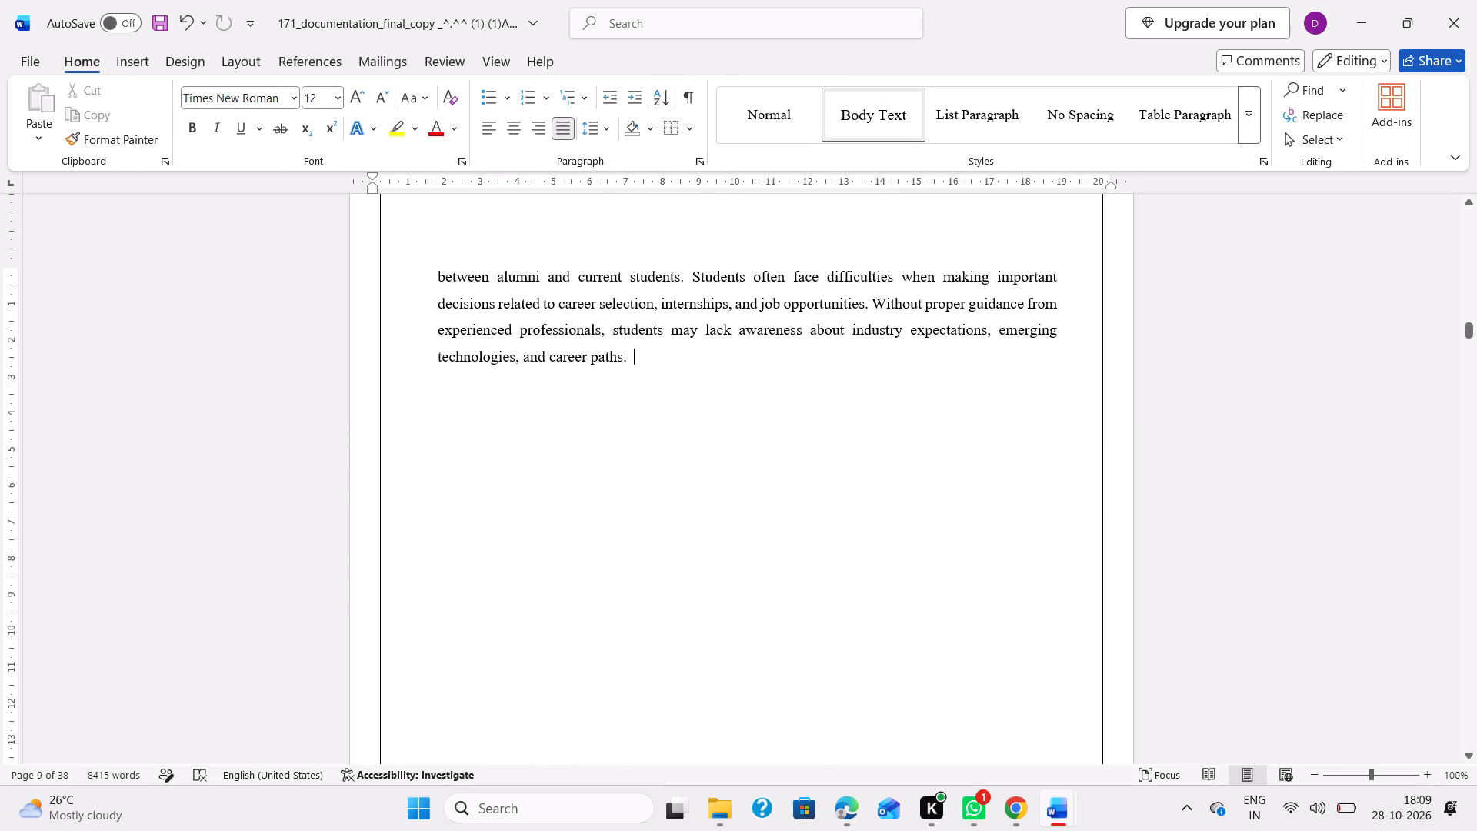
key("Down")
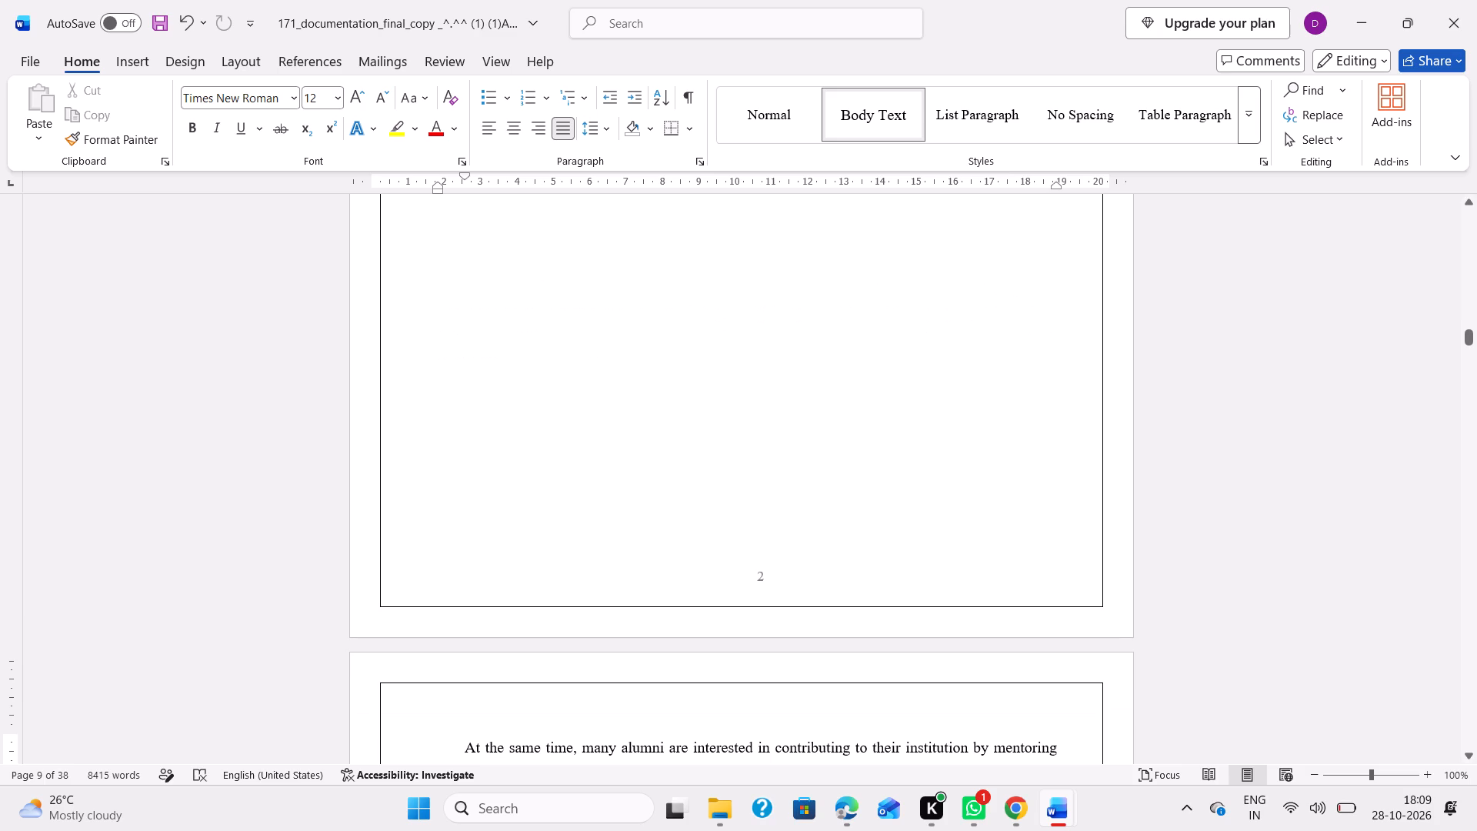
scroll(668, 446, "up", 3)
double_click(548, 485)
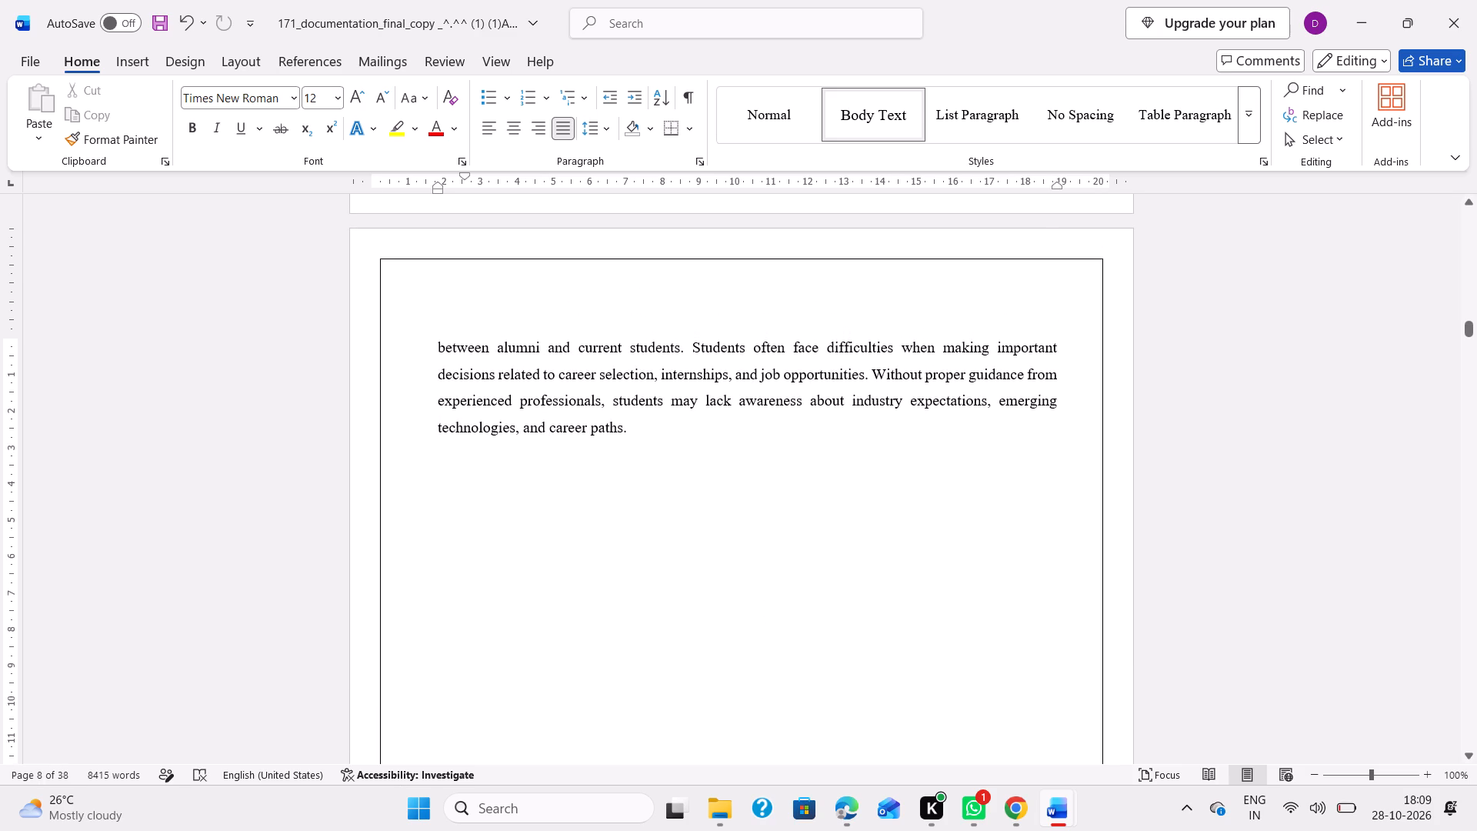
key("Delete")
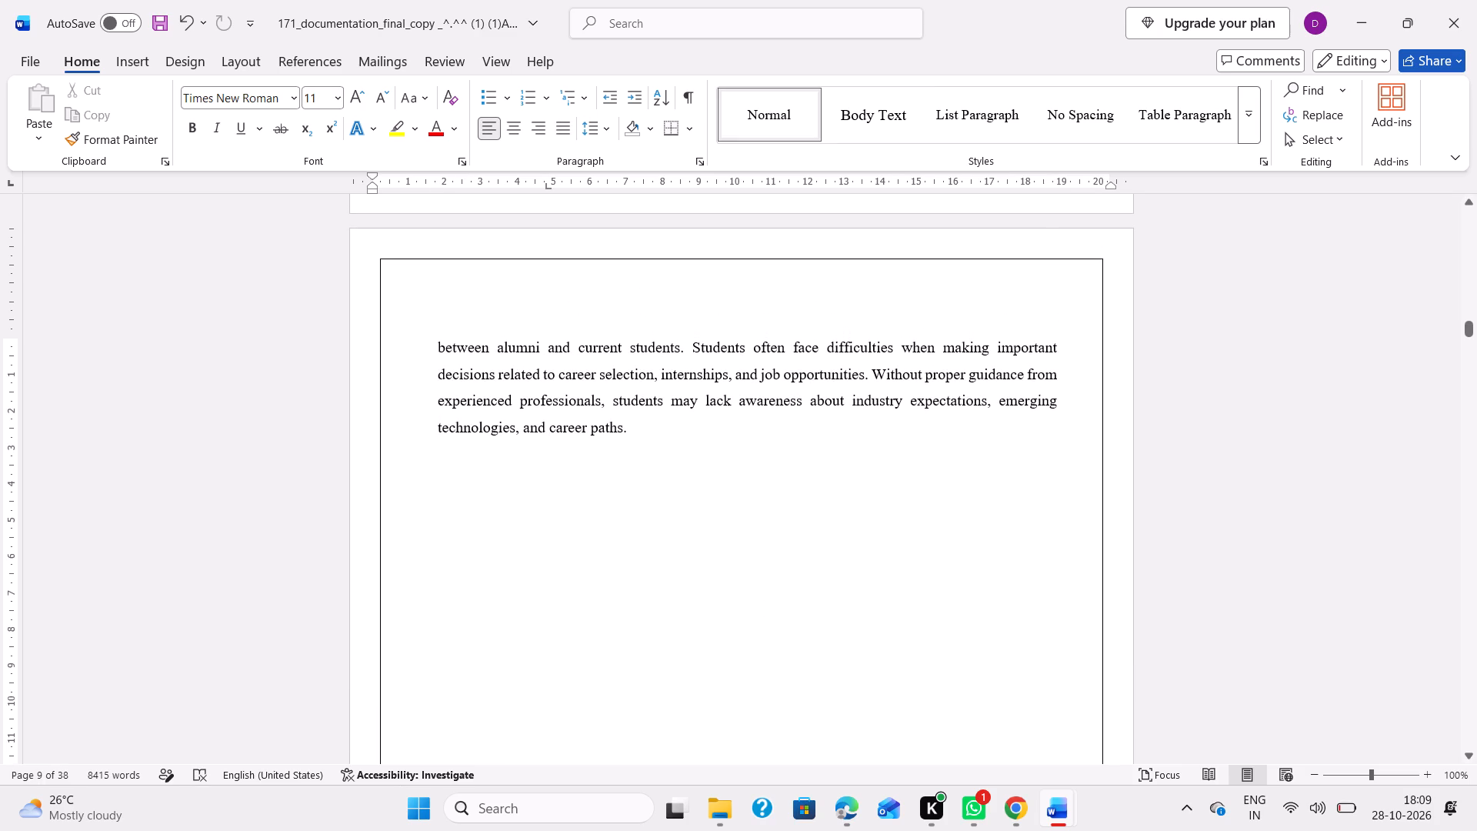
key("Delete")
key("Delete")
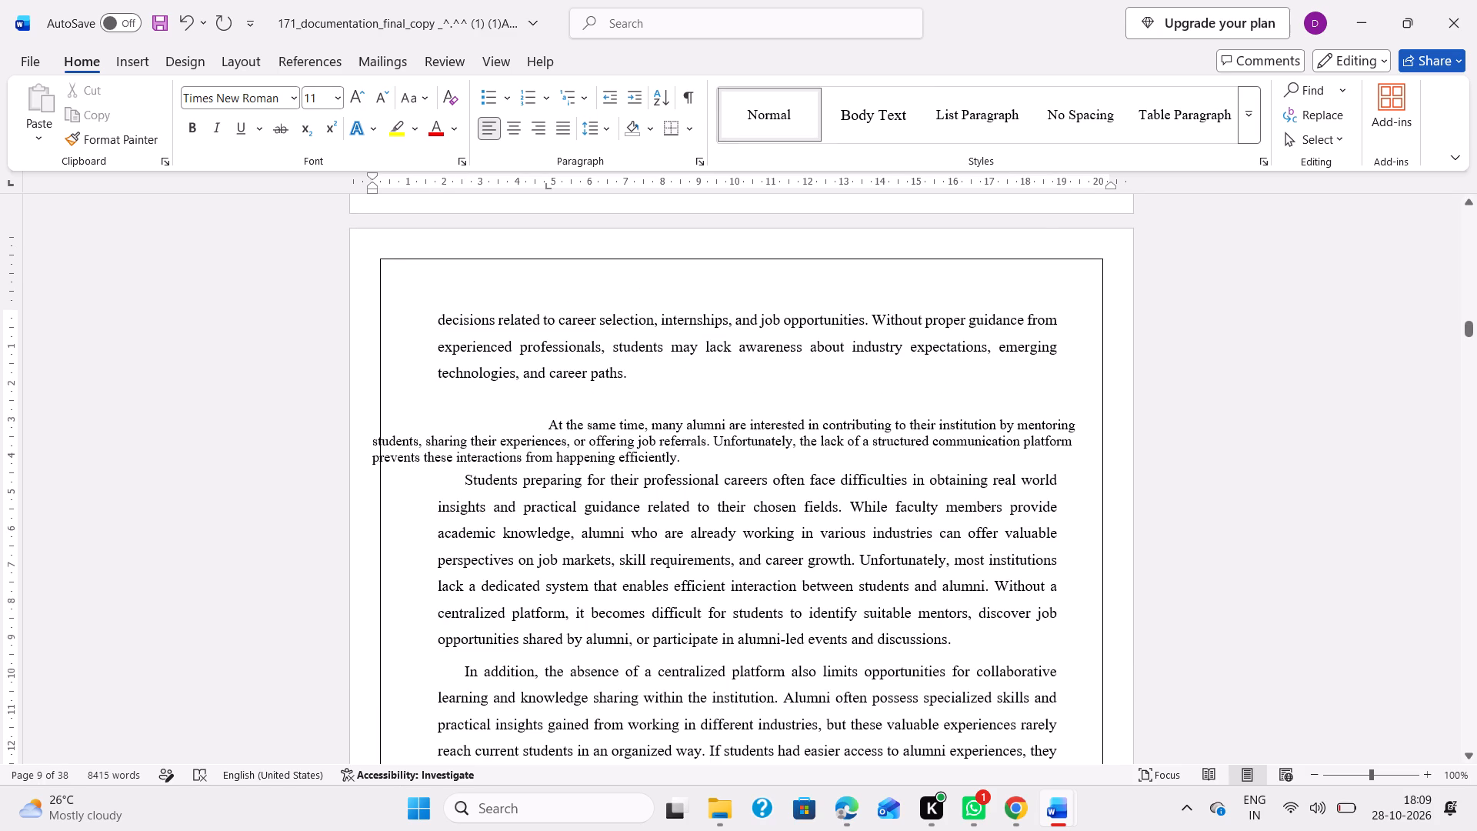
key("BackSpace")
key("BackSpace")
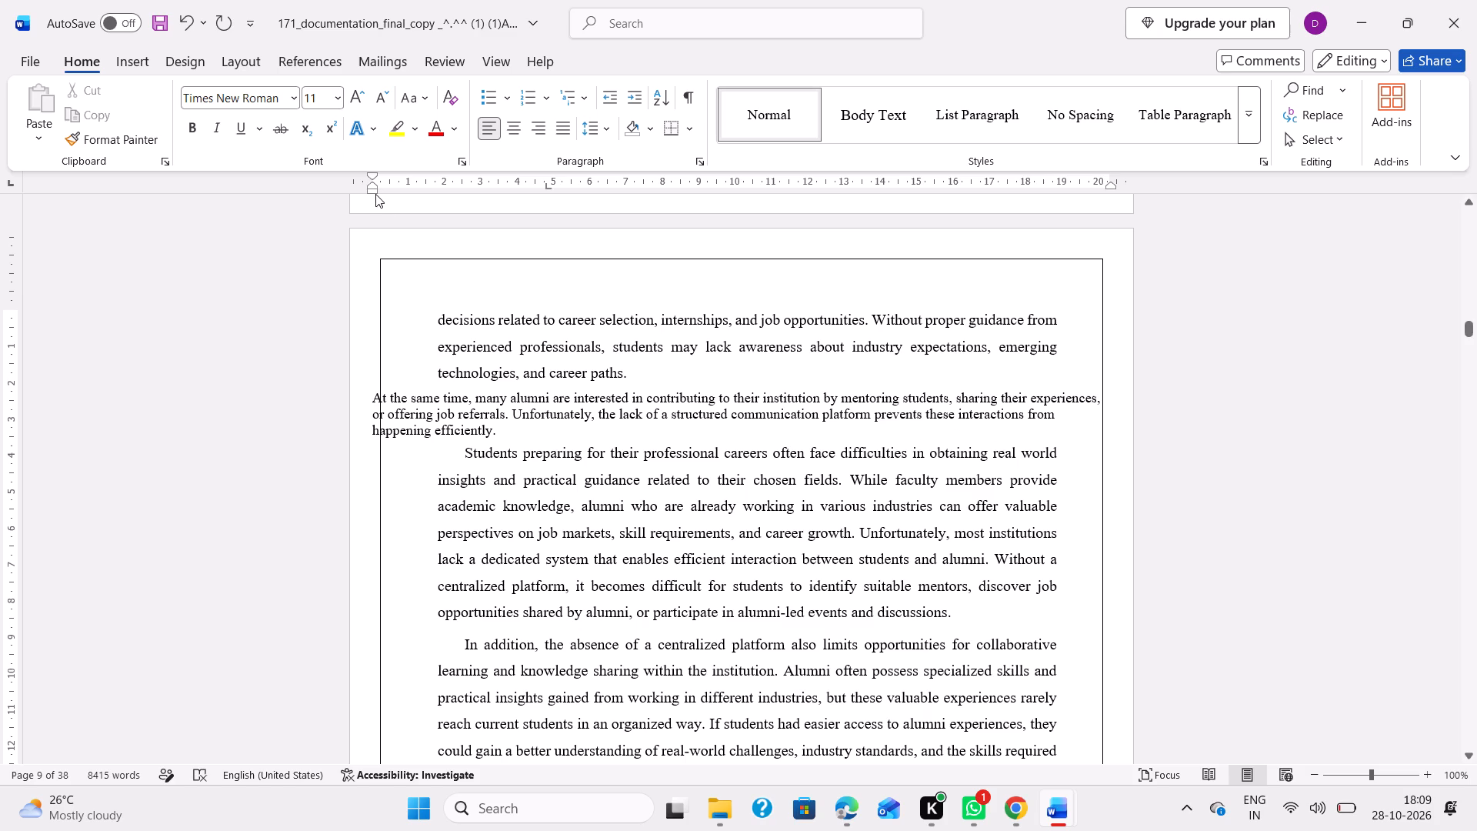
Move the left indent of the "At the same time" paragraph to about 1.75 cm, in line with the surrounding body text.
left_click_drag(372, 193, 439, 192)
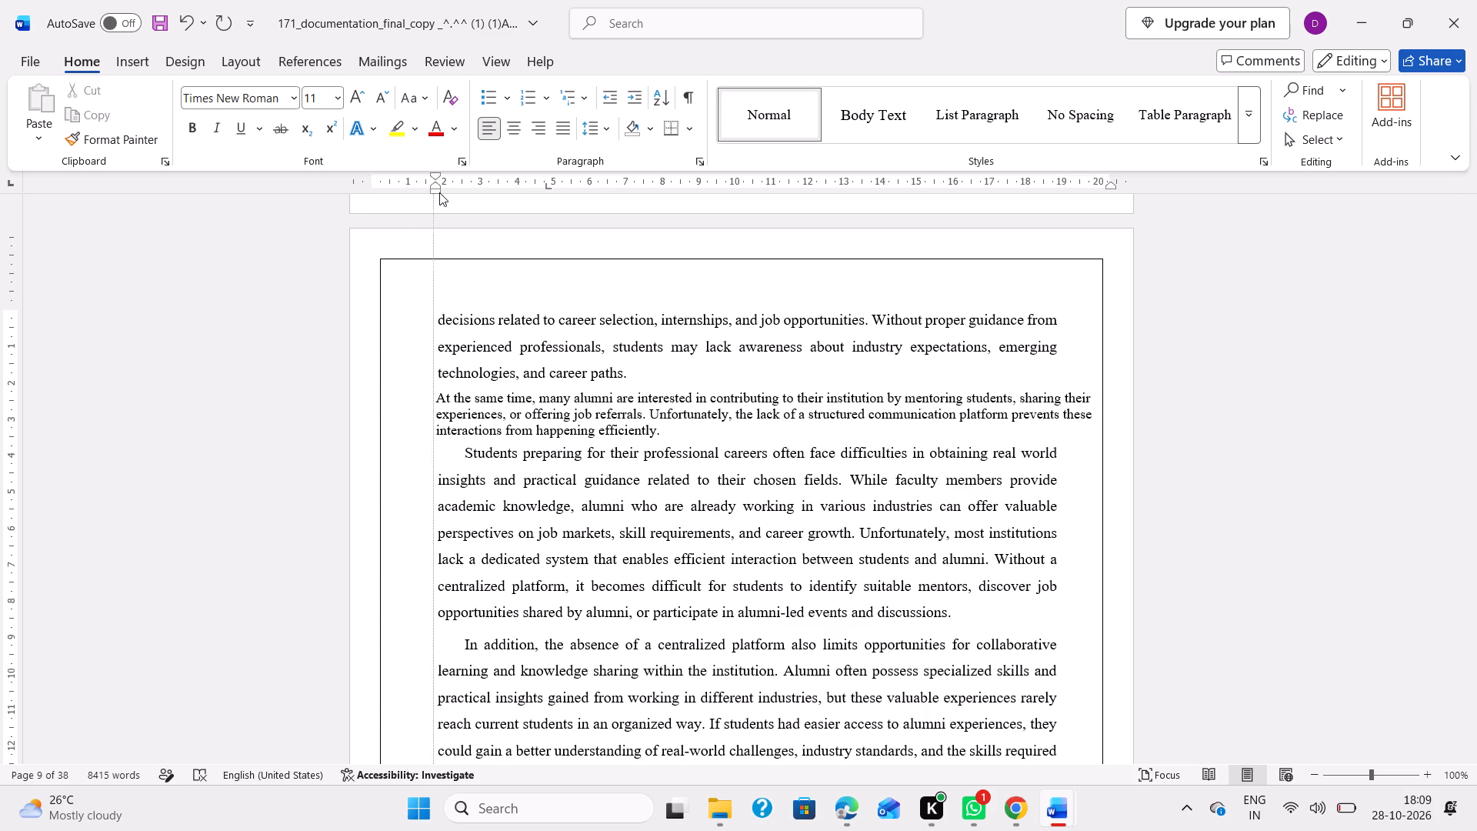
left_click_drag(439, 192, 435, 191)
Widen the line spacing of the "At the same time" paragraph and set its font size to 12.
left_click_drag(433, 397, 632, 439)
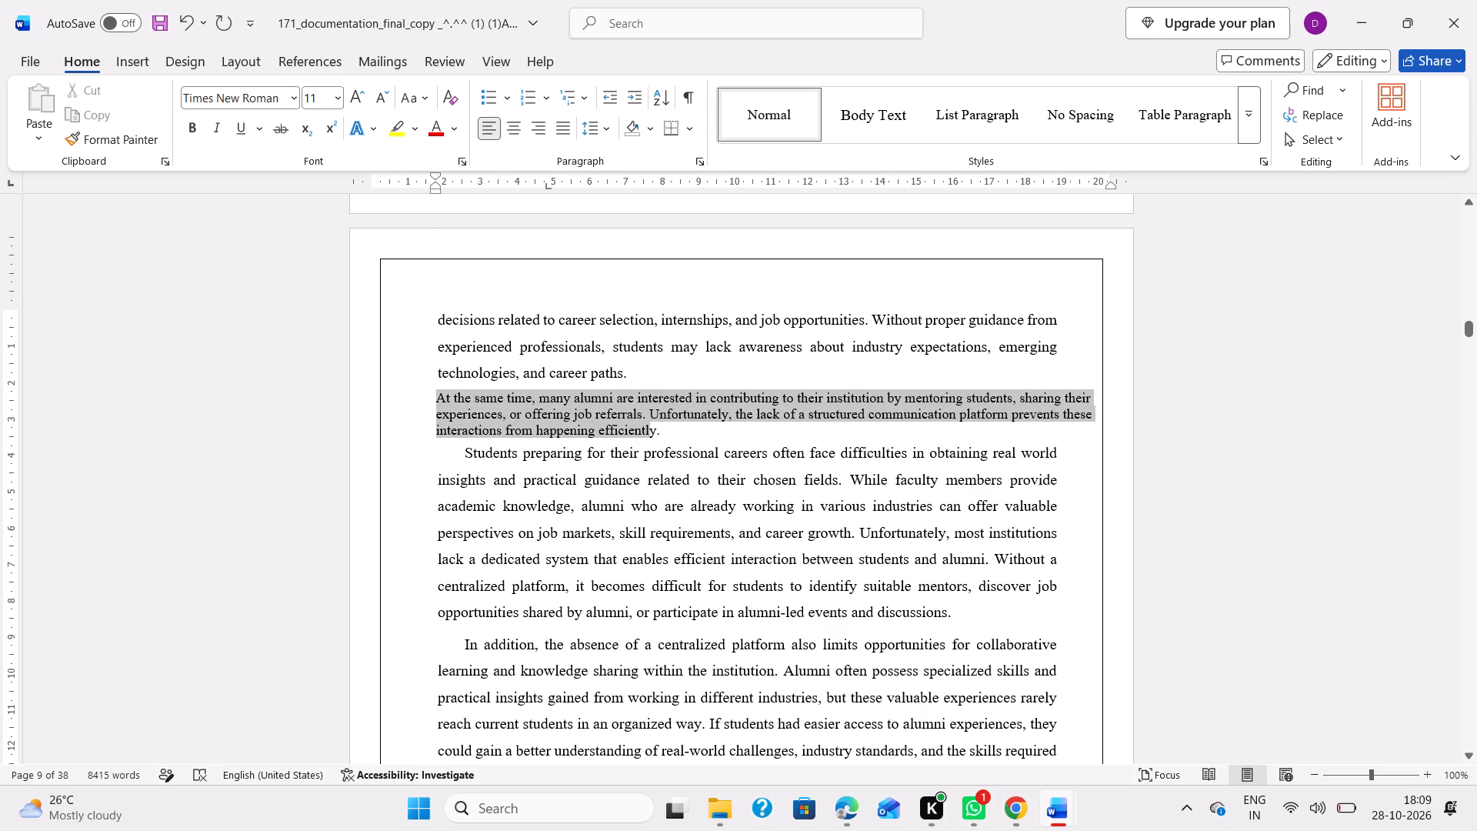
left_click_drag(632, 439, 652, 430)
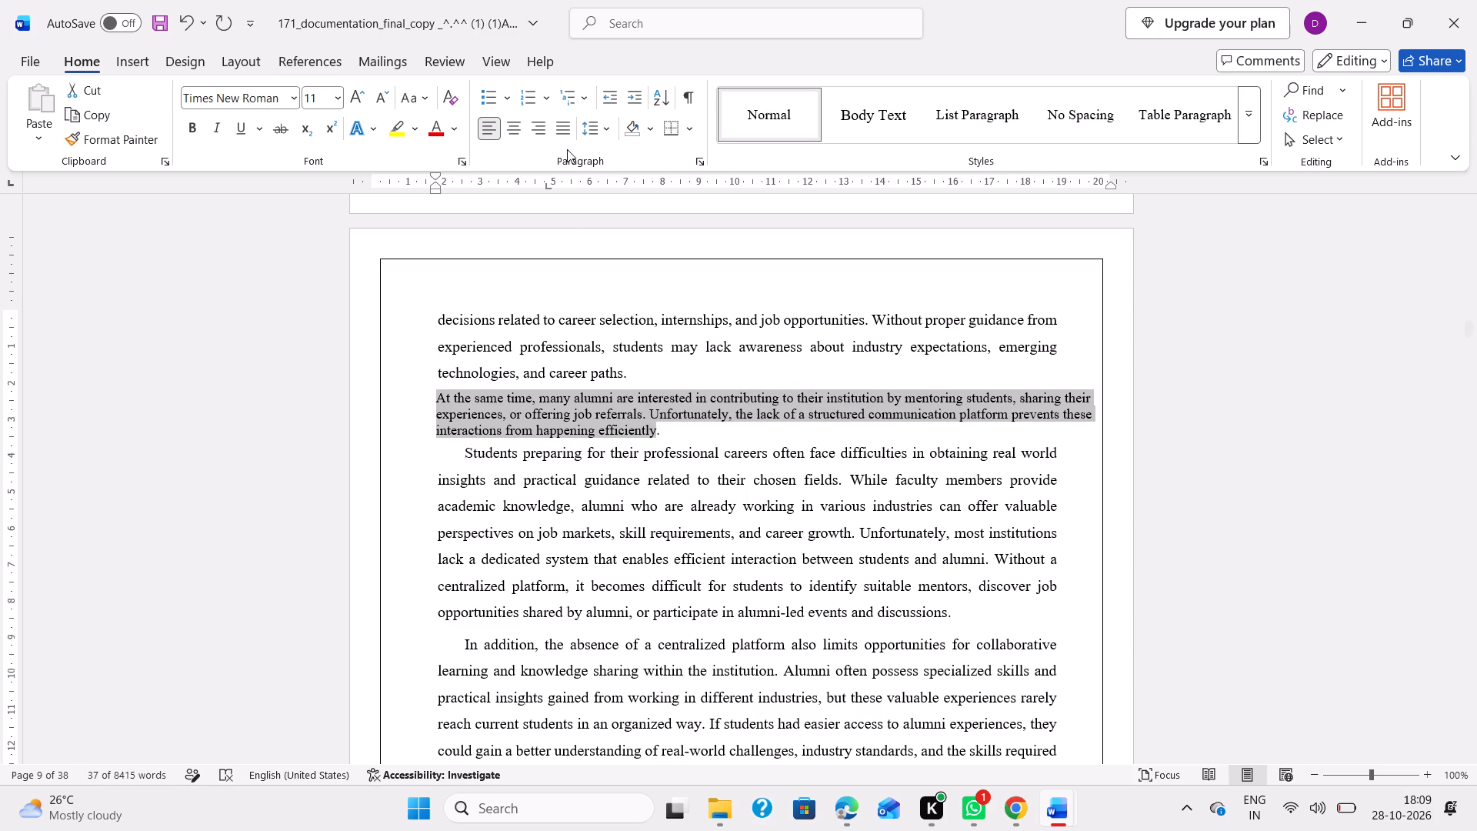
left_click(606, 131)
left_click(625, 208)
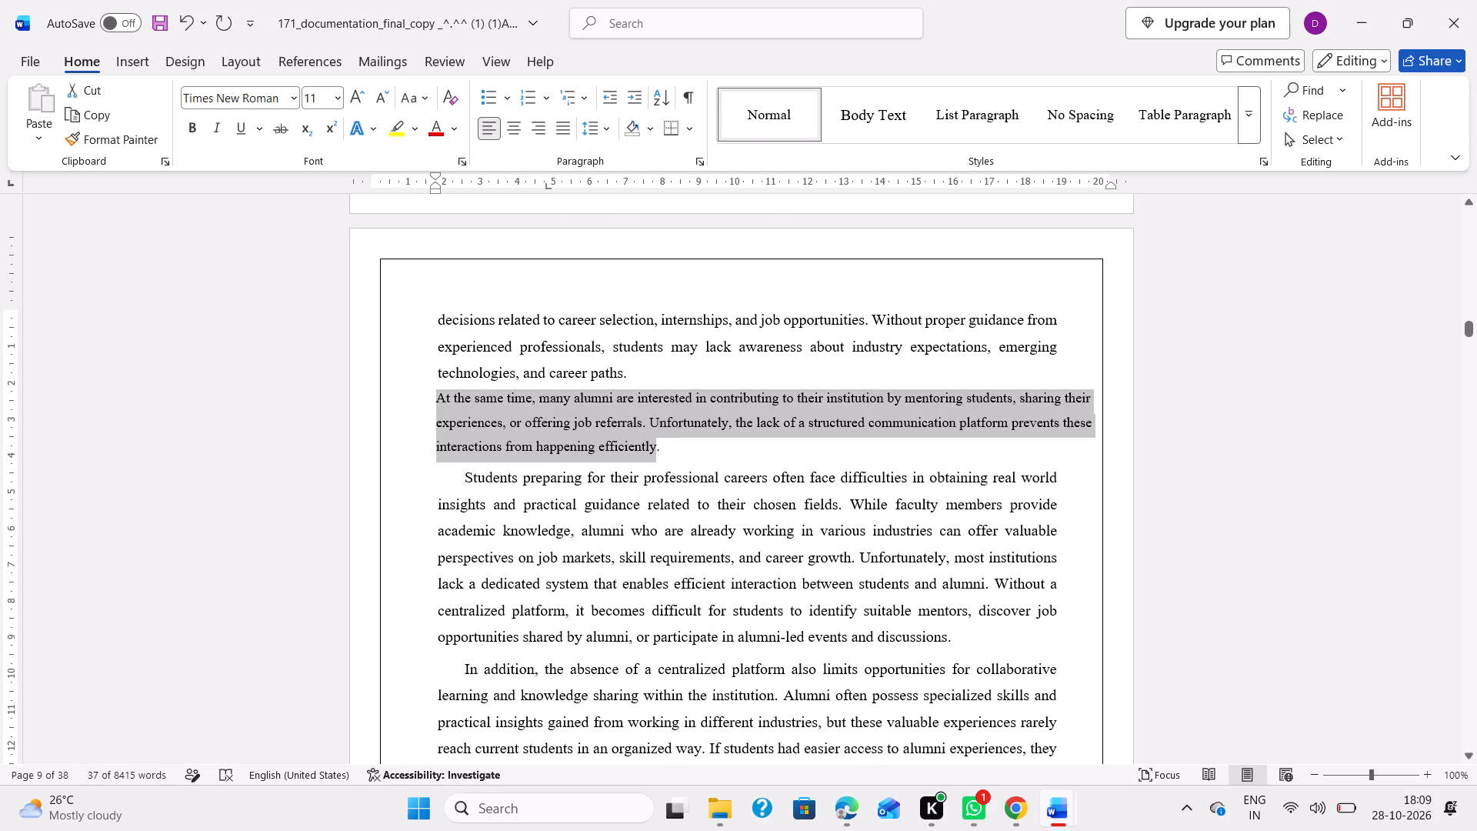
left_click(319, 98)
type("12")
key("Return")
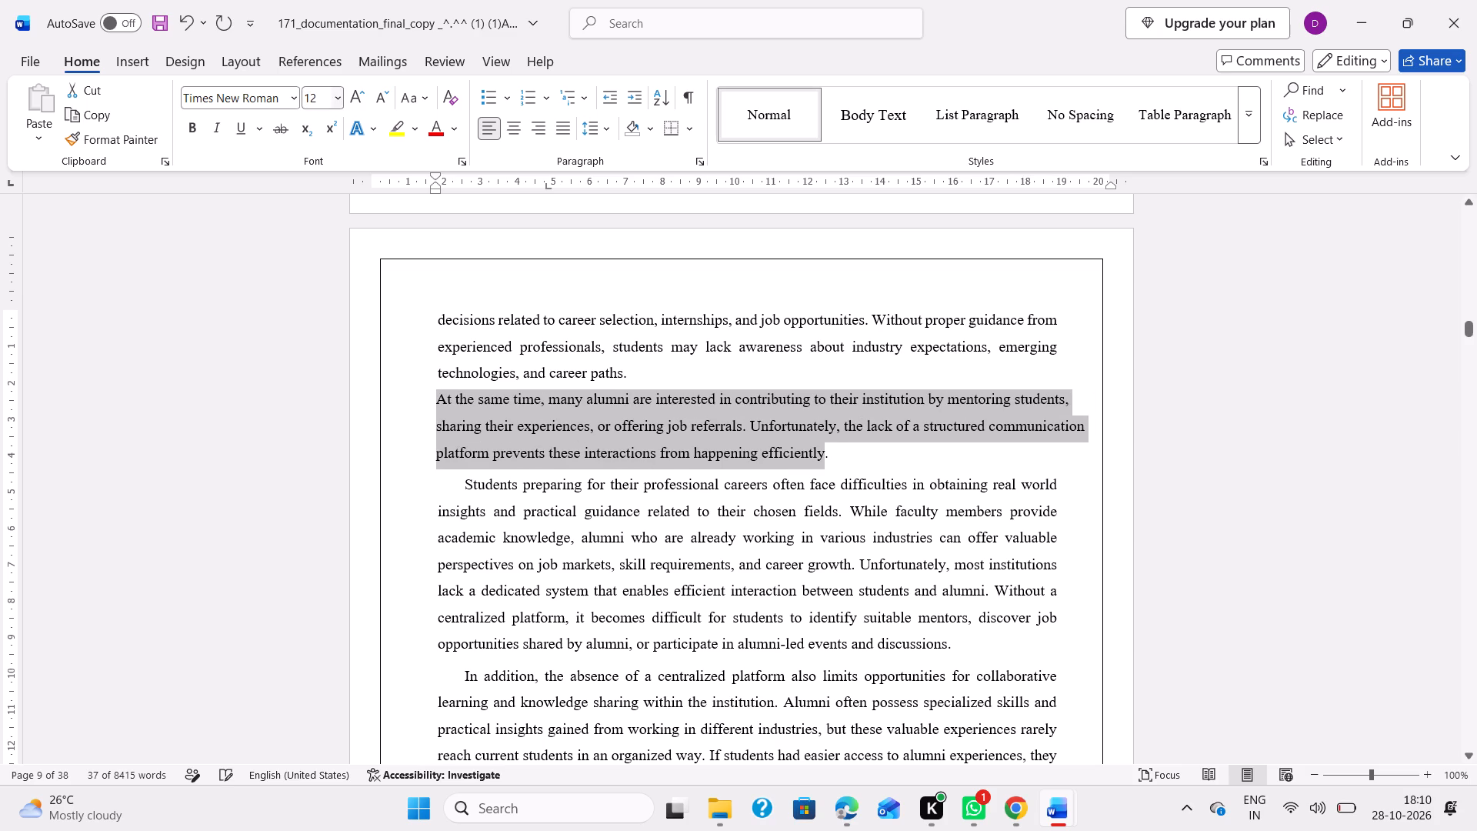
Indent the first line of the "At the same time" paragraph like the paragraphs around it.
left_click(606, 486)
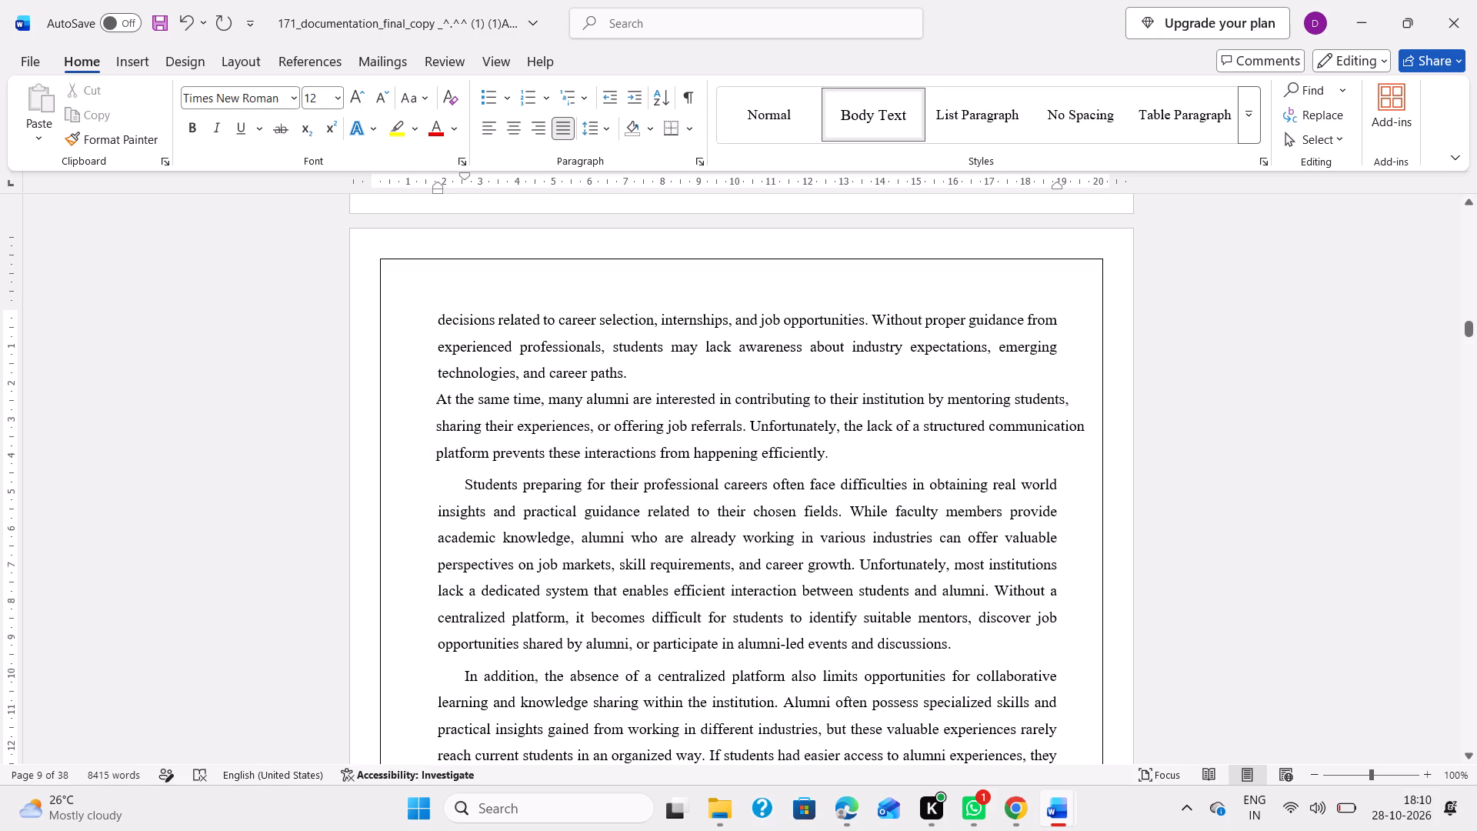
left_click(436, 405)
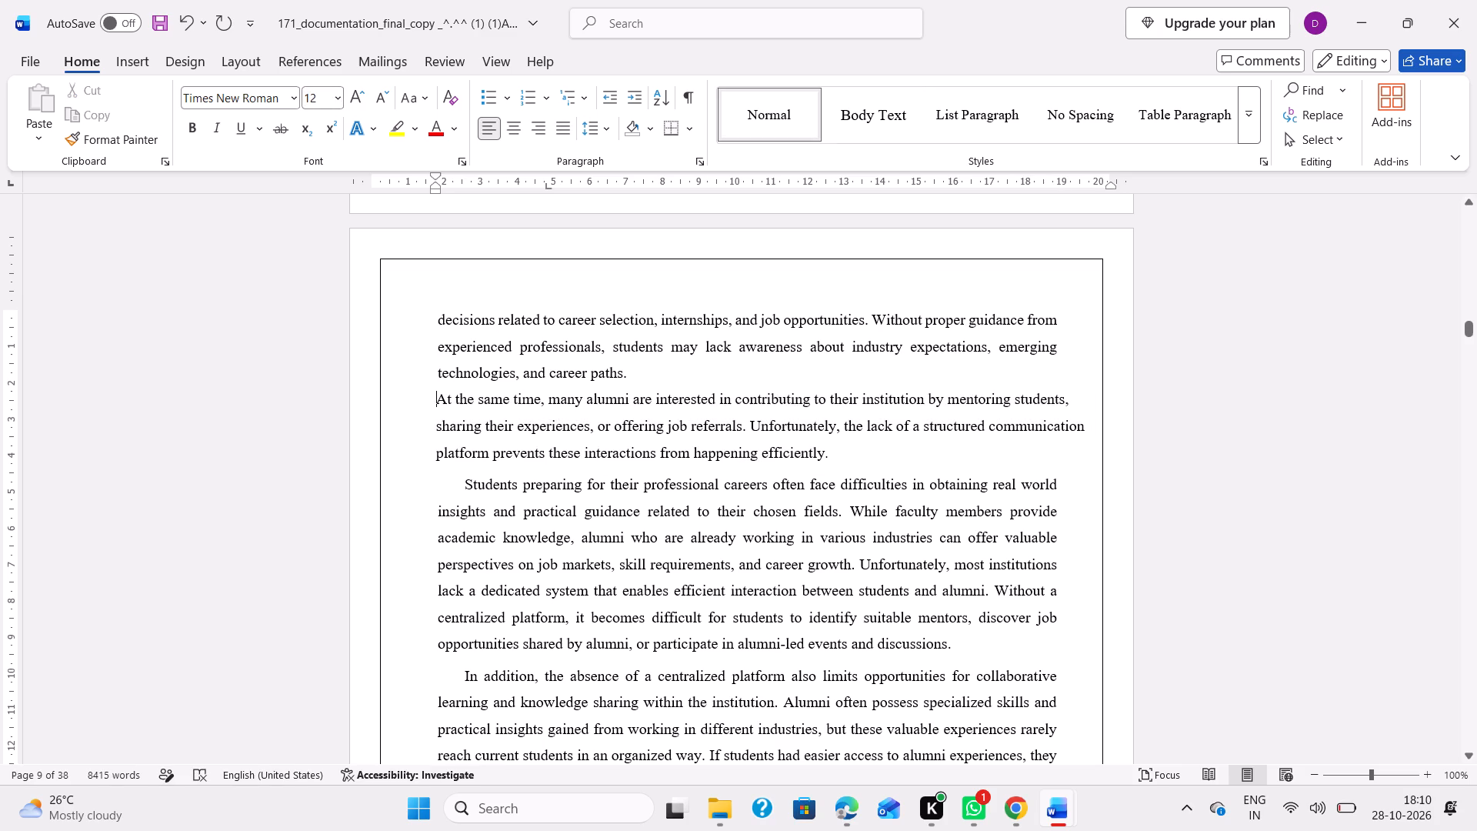
key("Tab")
key("BackSpace")
Indent the first line of the "At the same time" paragraph with seven spaces, in line with the paragraphs below it.
scroll(713, 444, "down", 1)
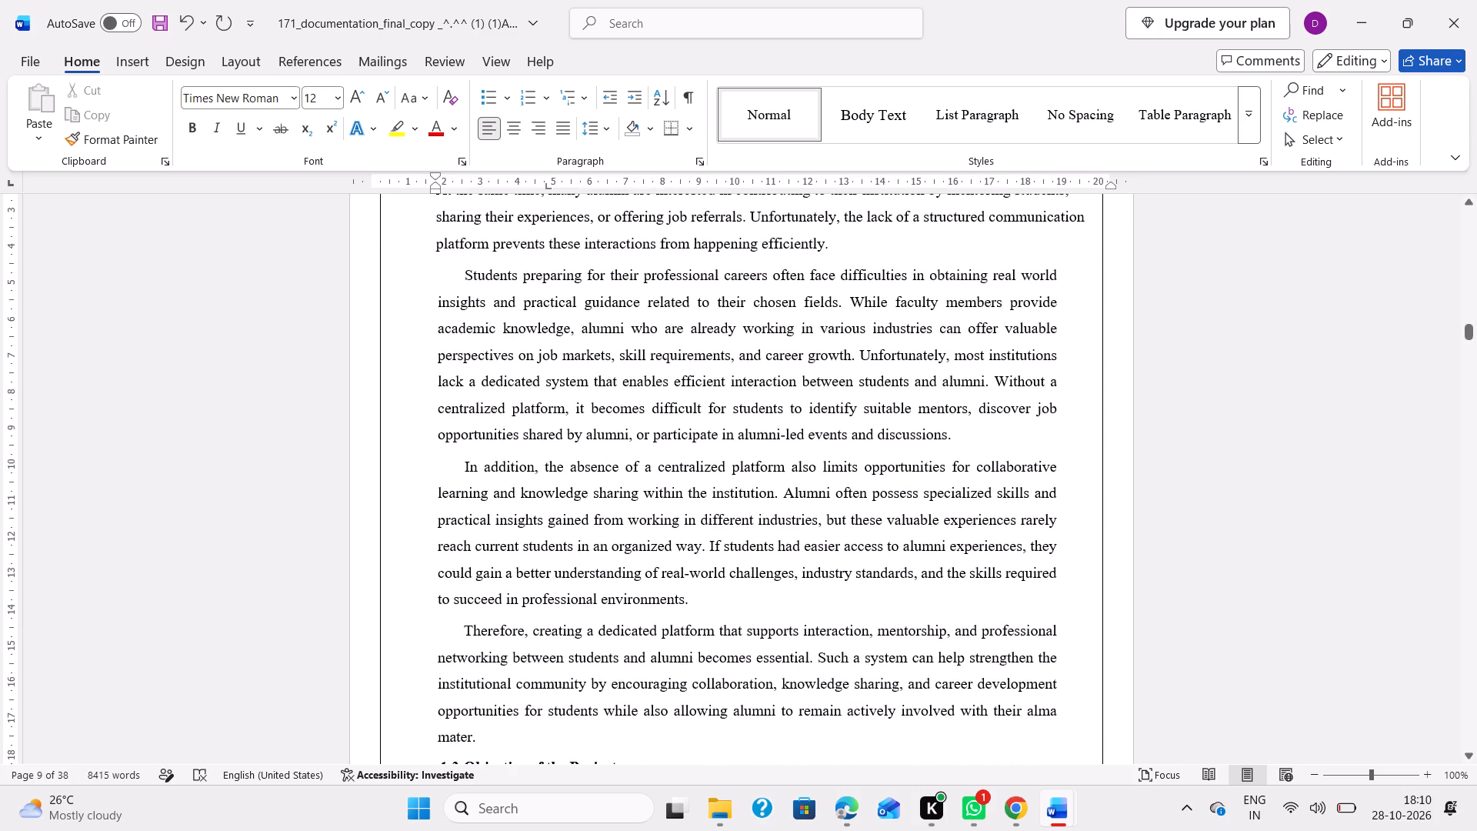
scroll(634, 490, "up", 1)
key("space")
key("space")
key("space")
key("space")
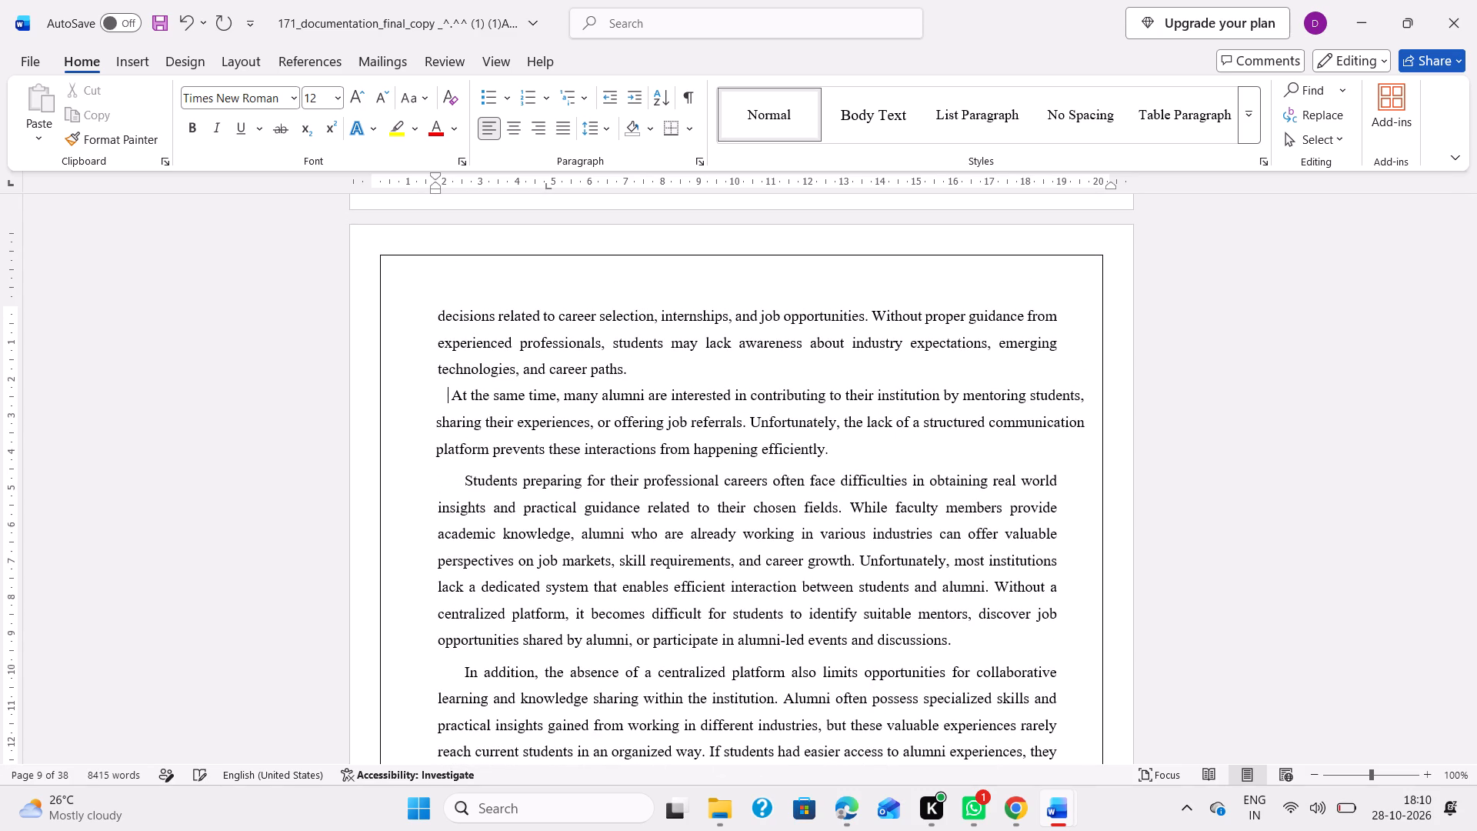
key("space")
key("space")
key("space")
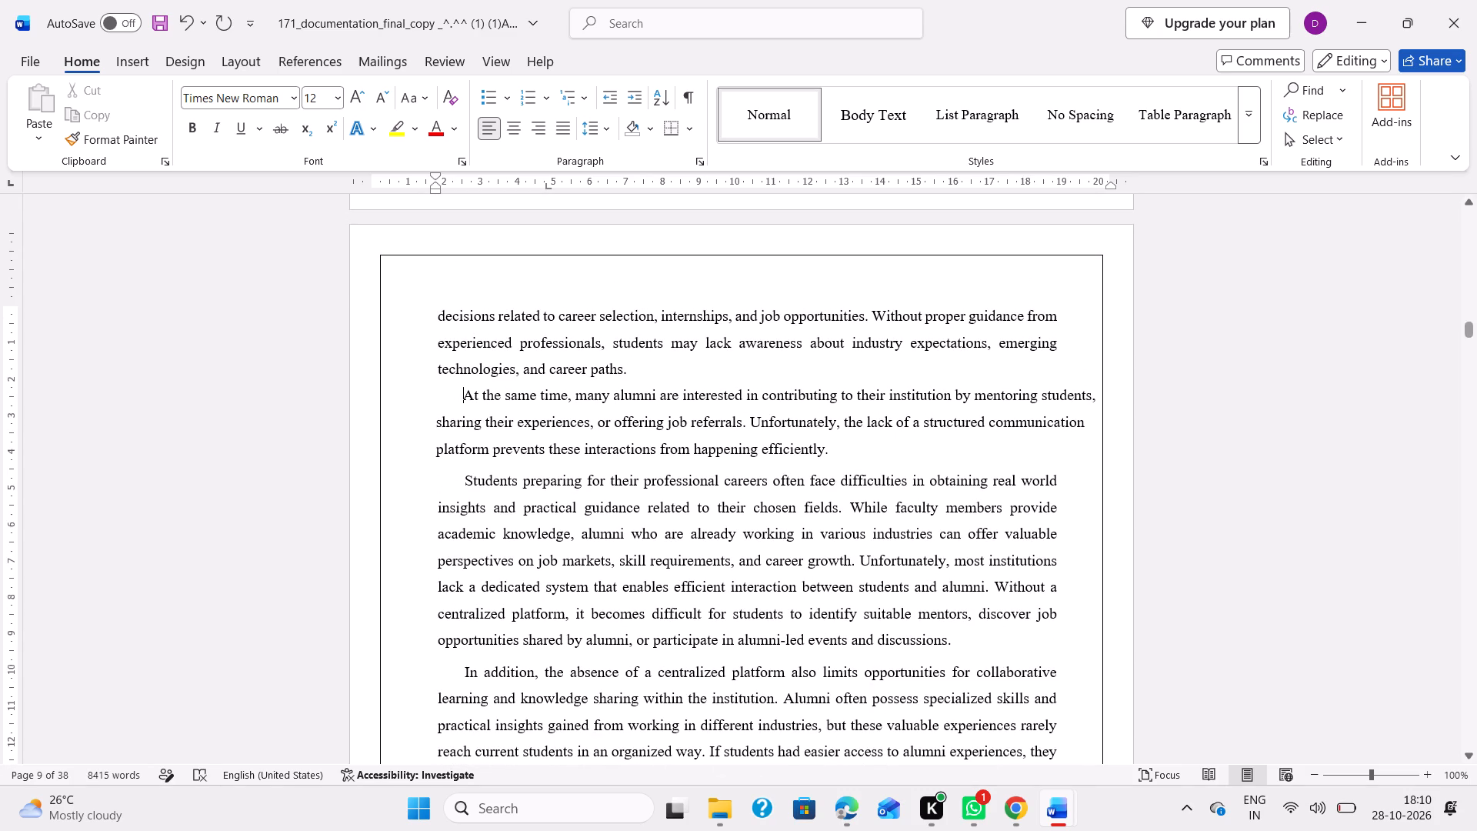
scroll(659, 540, "up", 1)
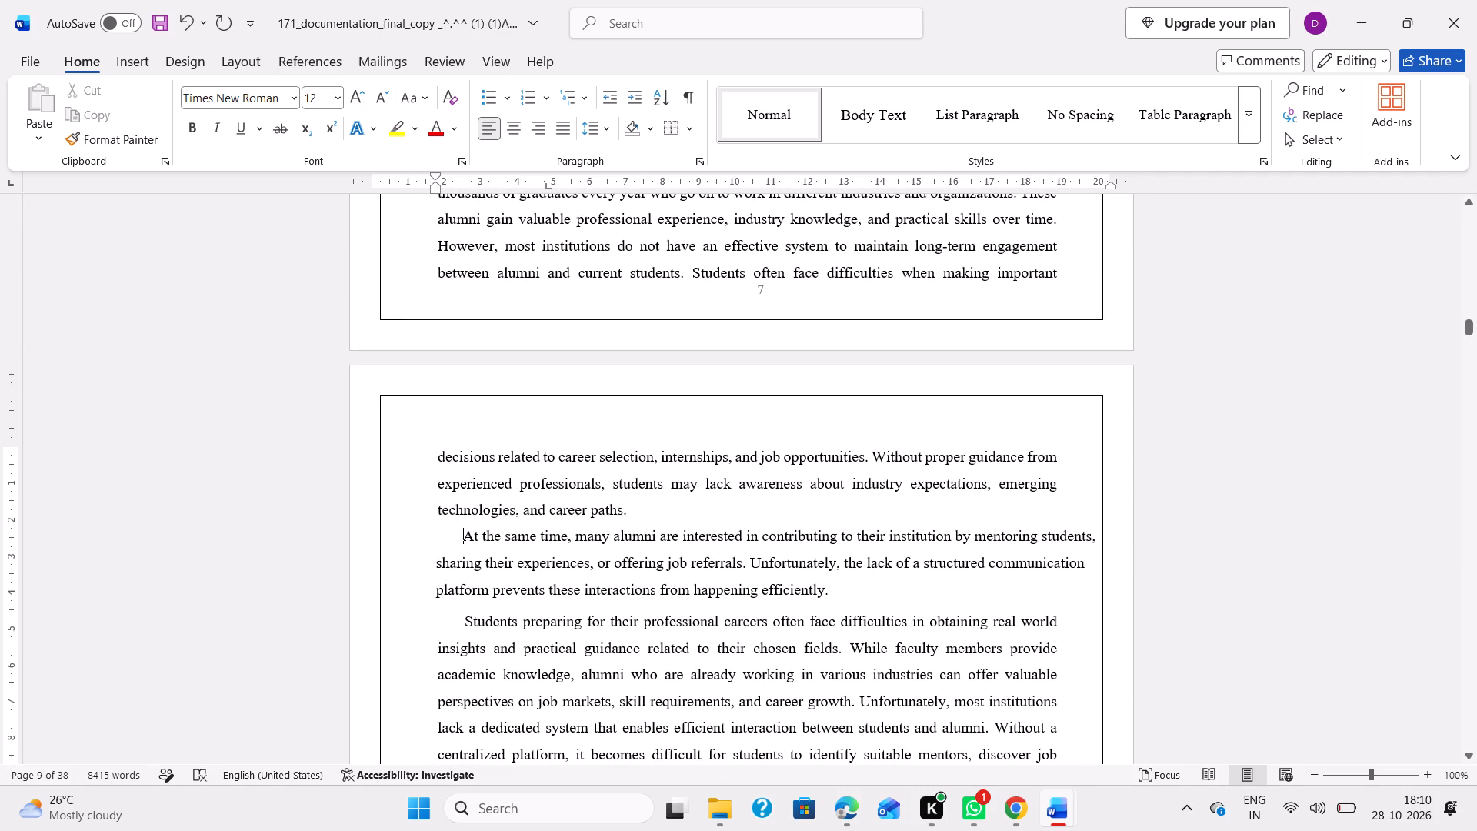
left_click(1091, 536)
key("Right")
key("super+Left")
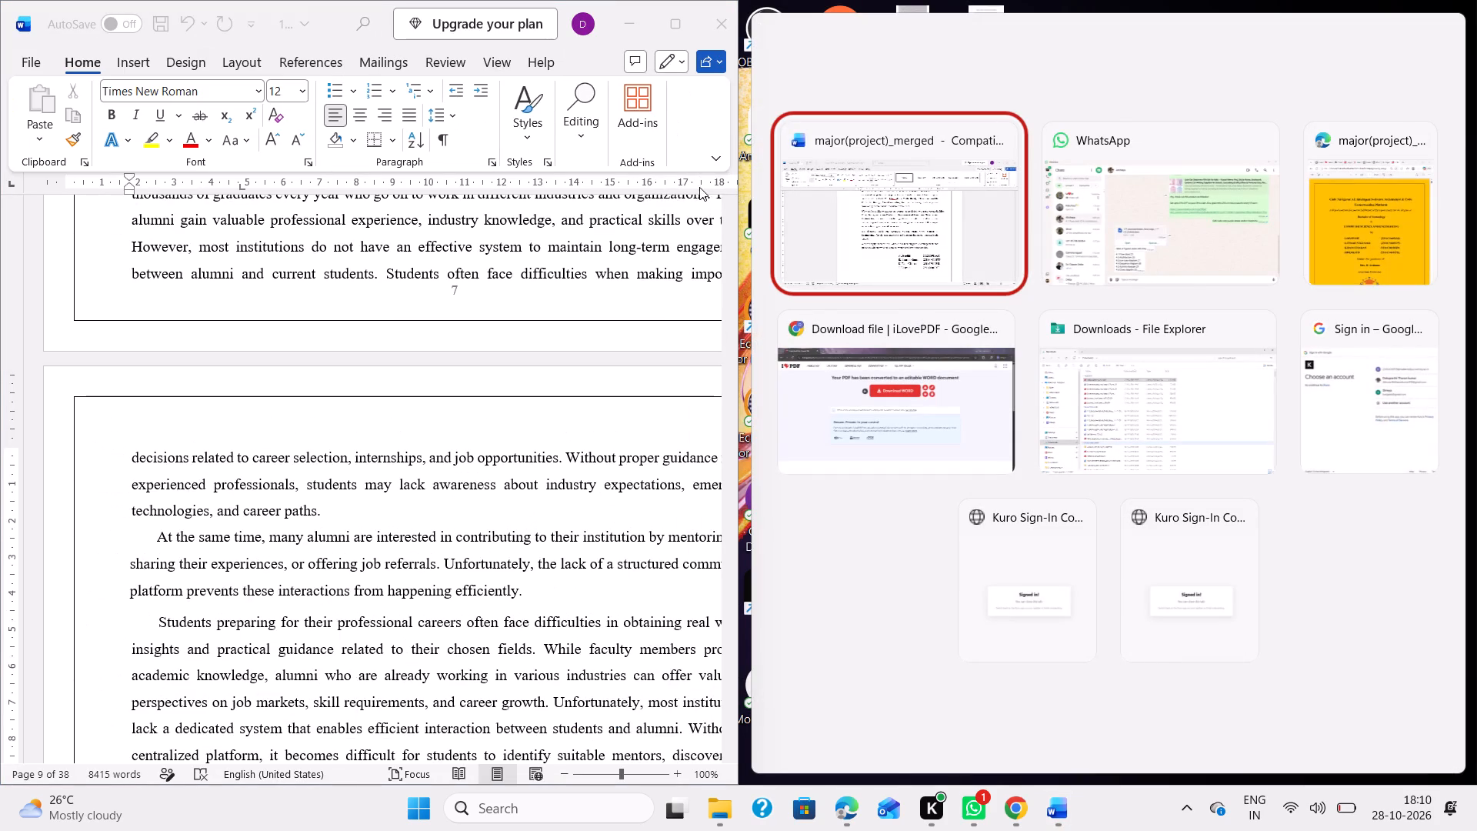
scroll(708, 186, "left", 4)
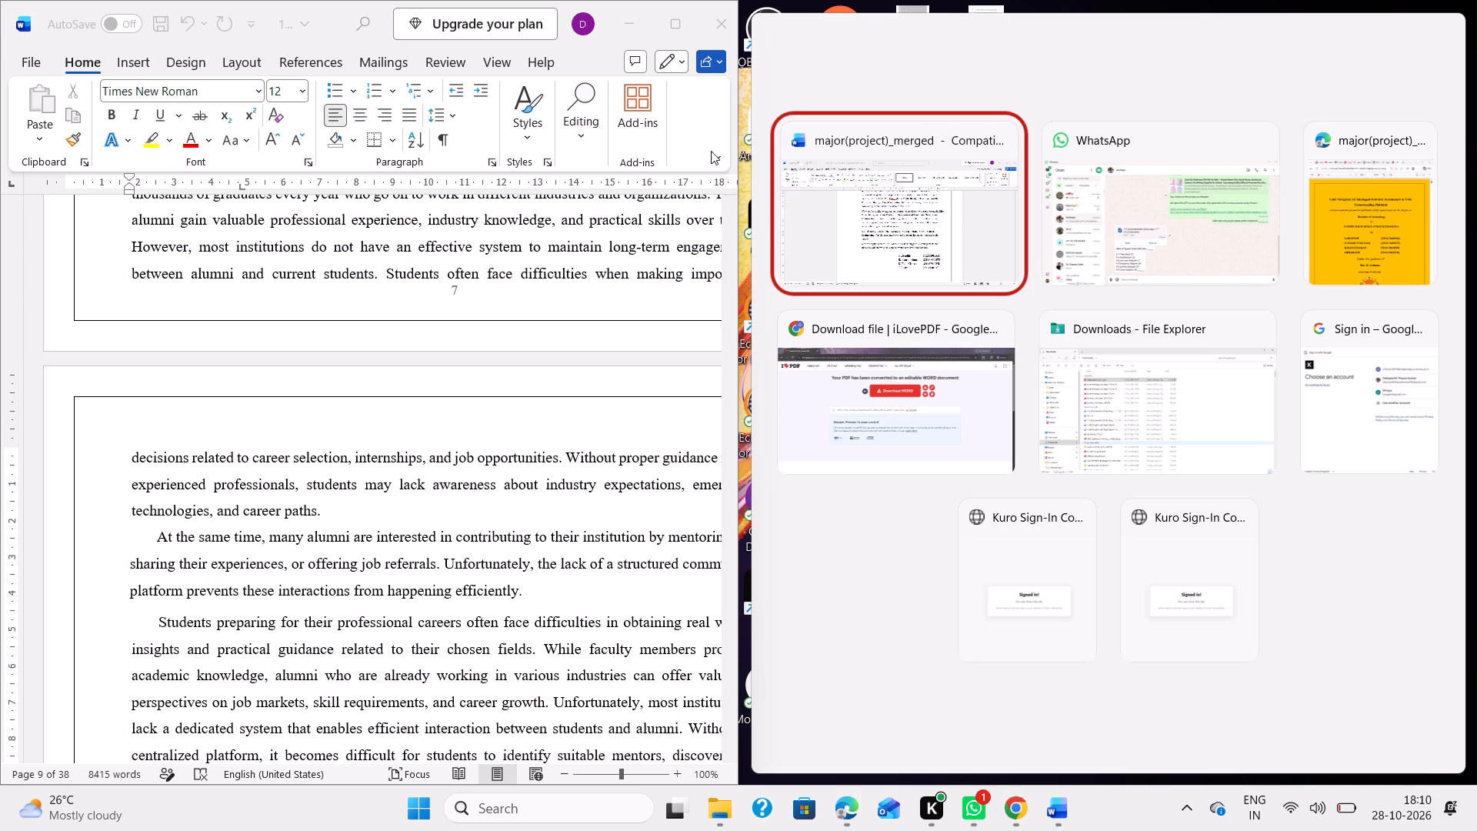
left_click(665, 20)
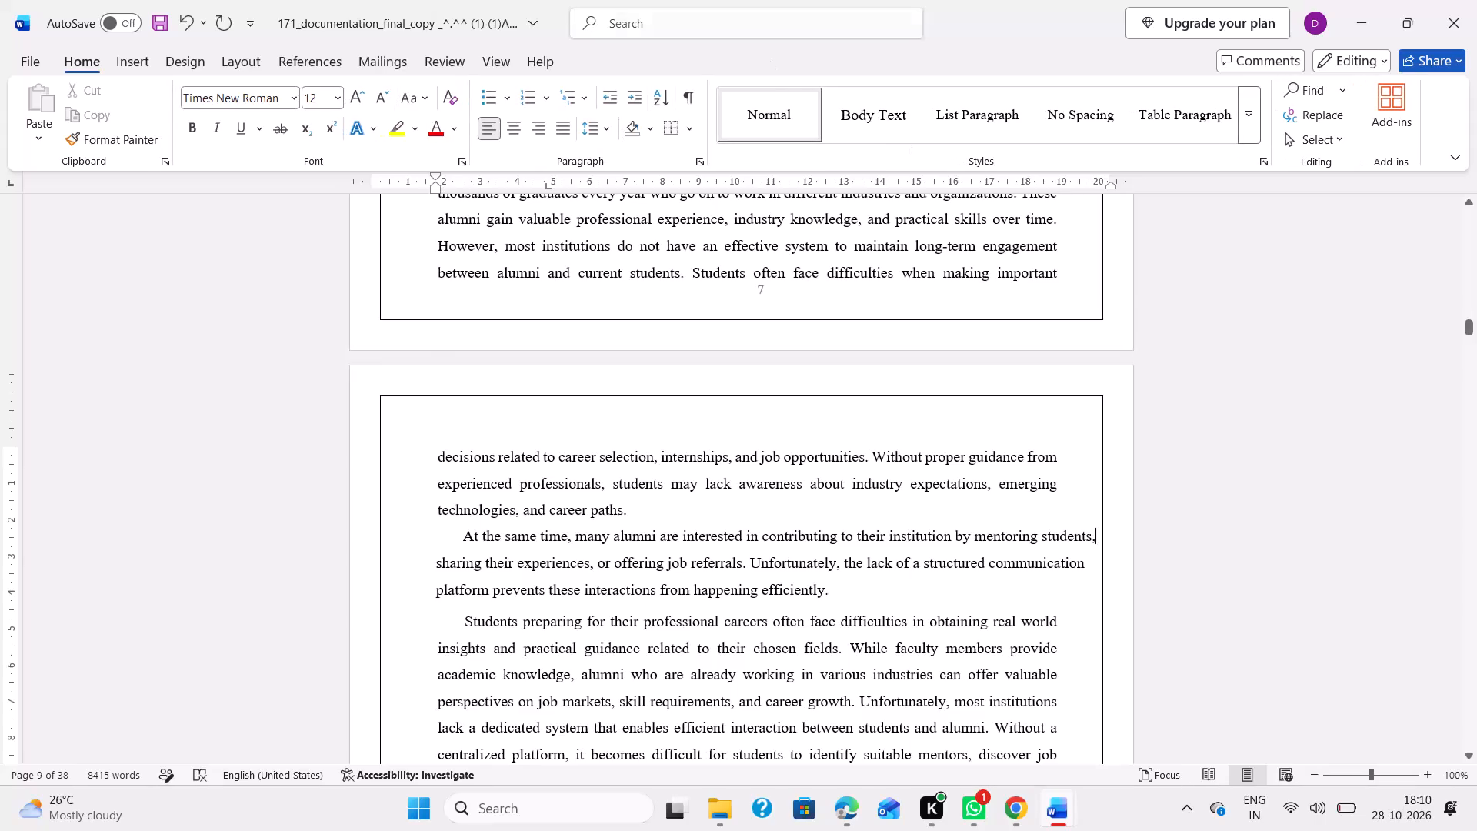
Tile the report window to half the screen and examine the Chapter 1 text up to the "At the same time" paragraph's first line.
key("super+Left")
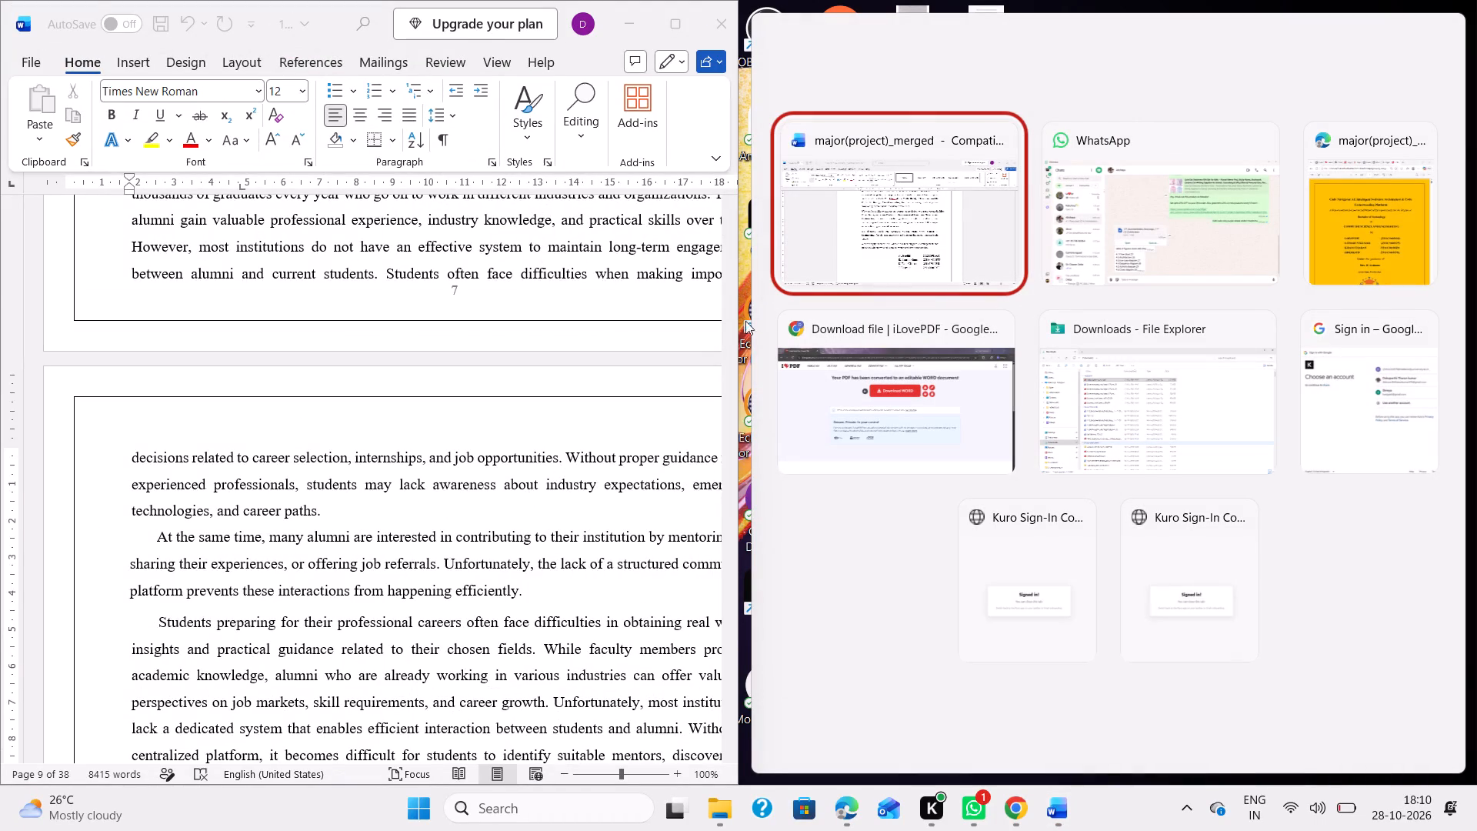
scroll(635, 306, "up", 2)
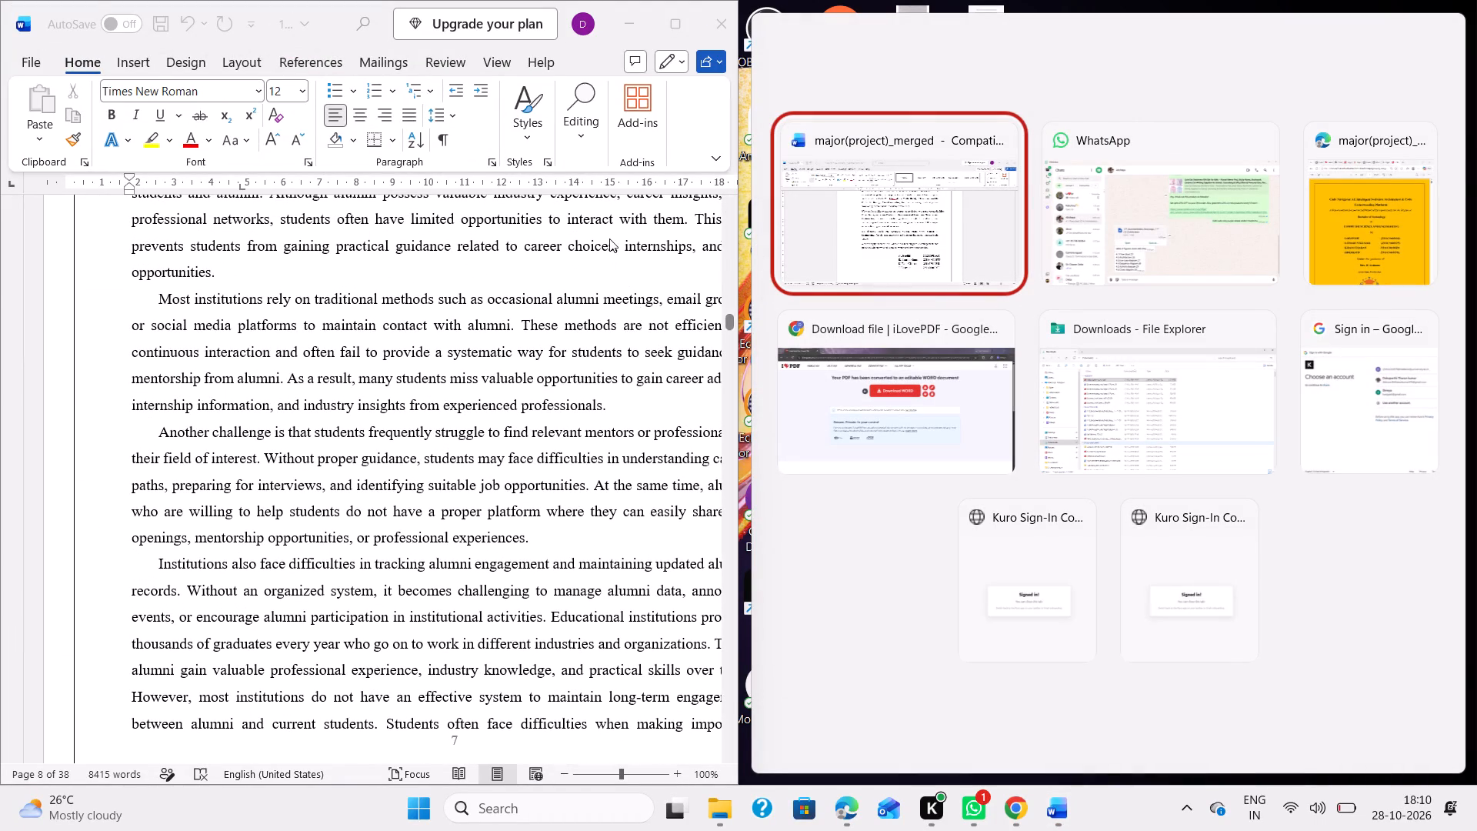
scroll(654, 315, "left", 5)
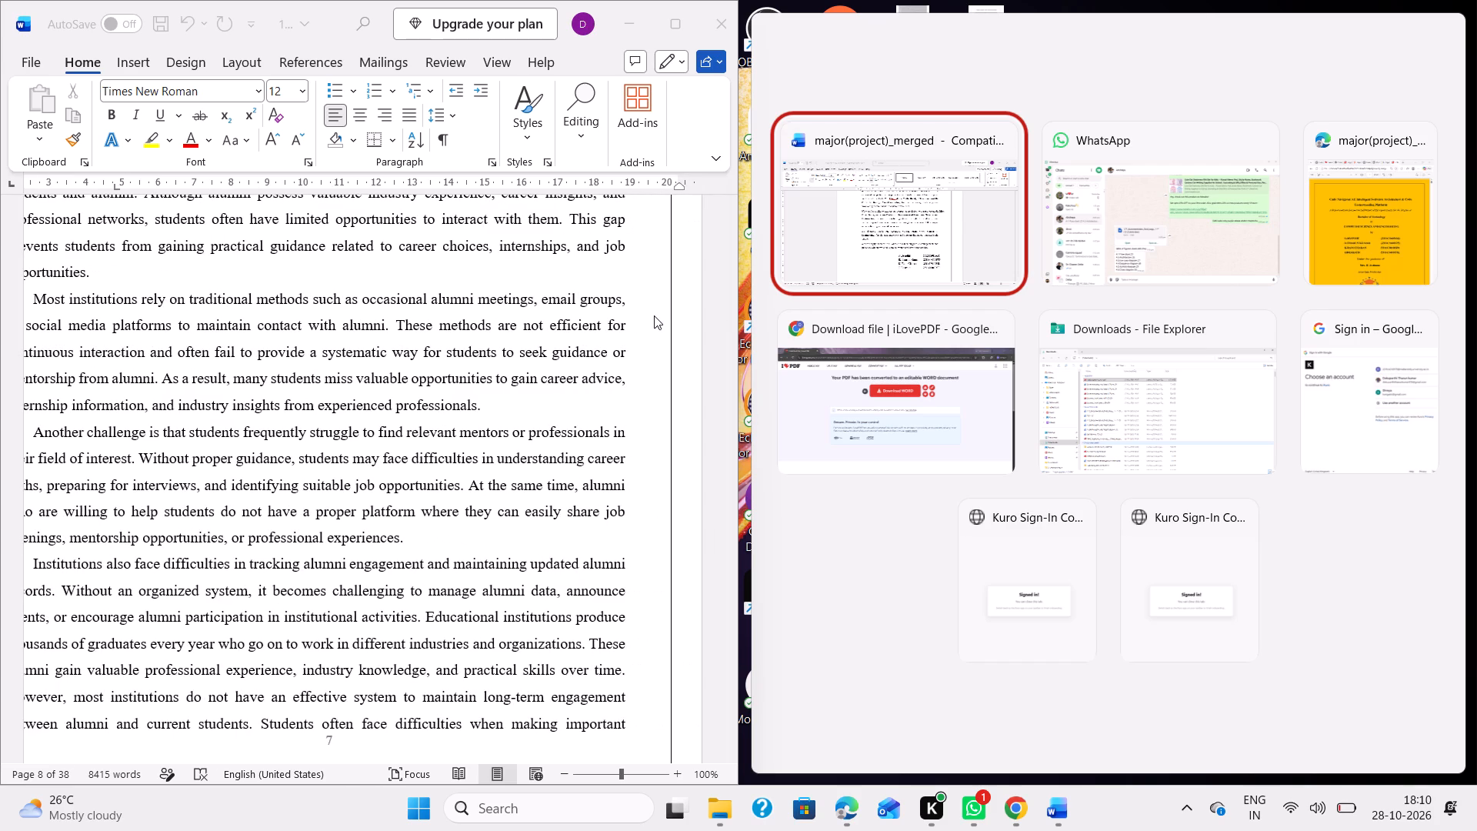
scroll(654, 315, "left", 1)
scroll(654, 315, "down", 1)
scroll(654, 315, "left", 1)
scroll(654, 315, "down", 1)
scroll(654, 315, "left", 1)
scroll(654, 315, "down", 1)
scroll(654, 315, "left", 1)
scroll(654, 315, "down", 3)
scroll(645, 402, "up", 3)
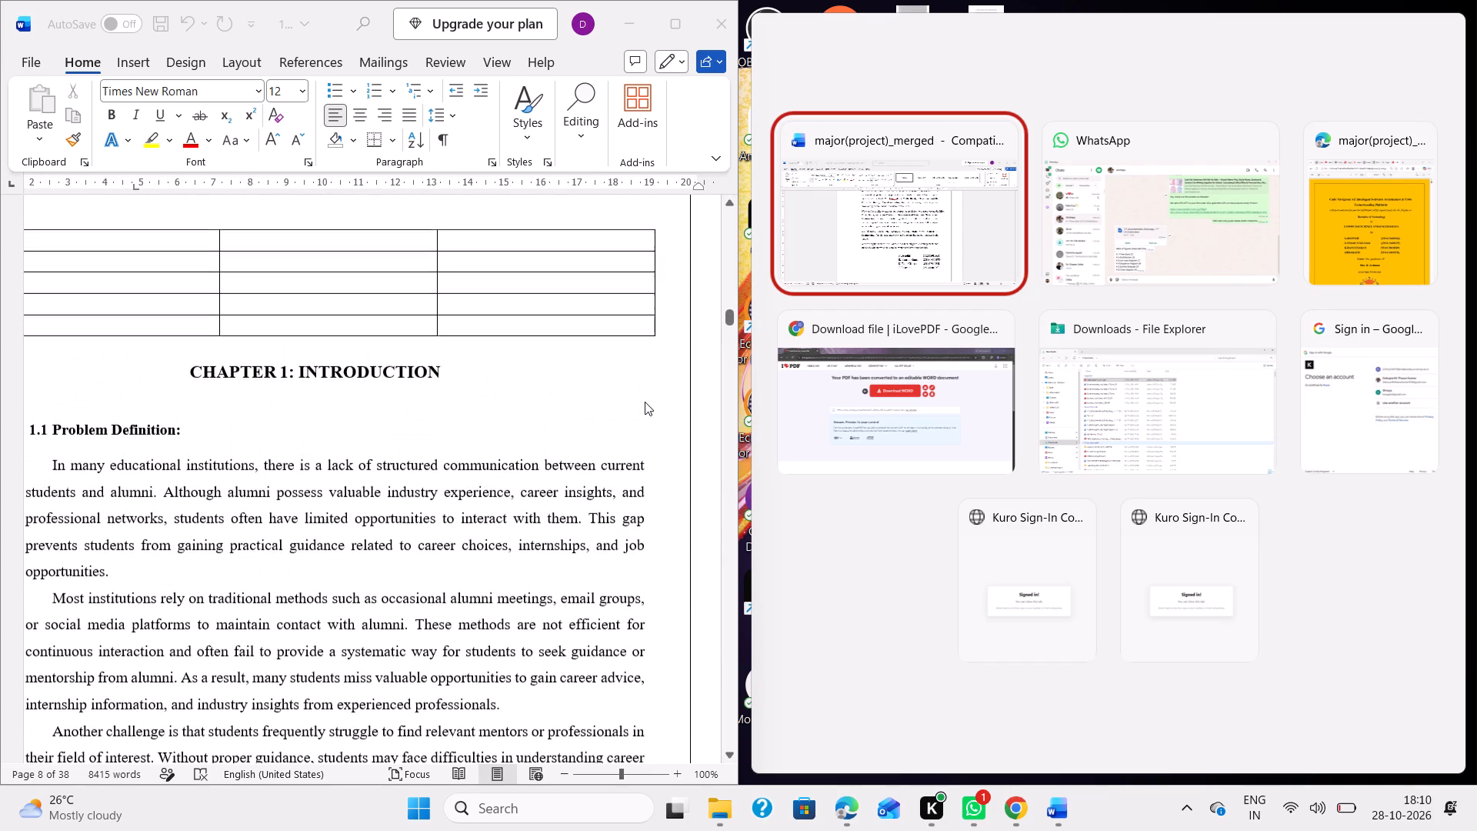
scroll(645, 402, "up", 2)
scroll(645, 402, "down", 3)
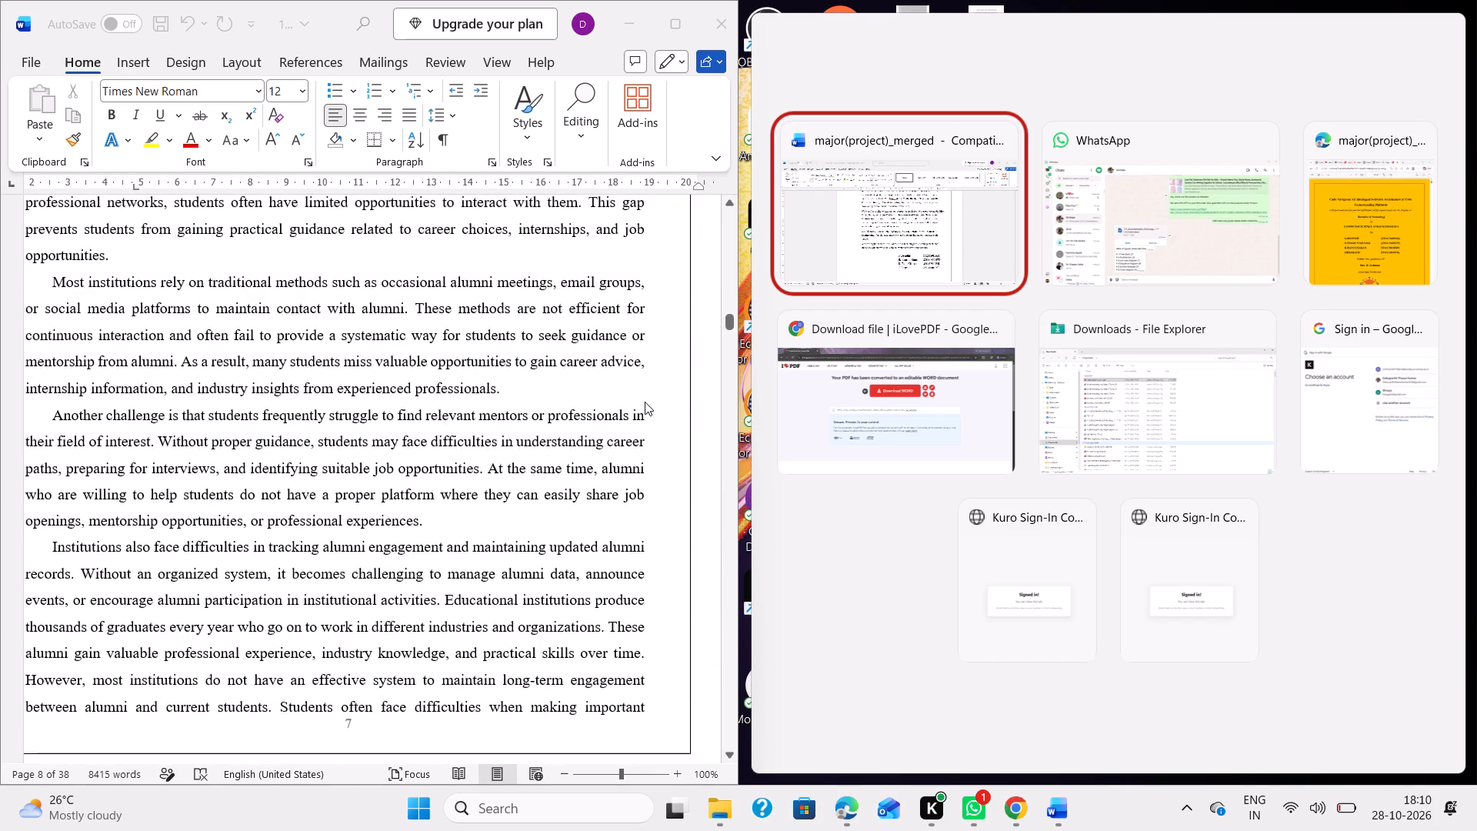
scroll(645, 402, "down", 2)
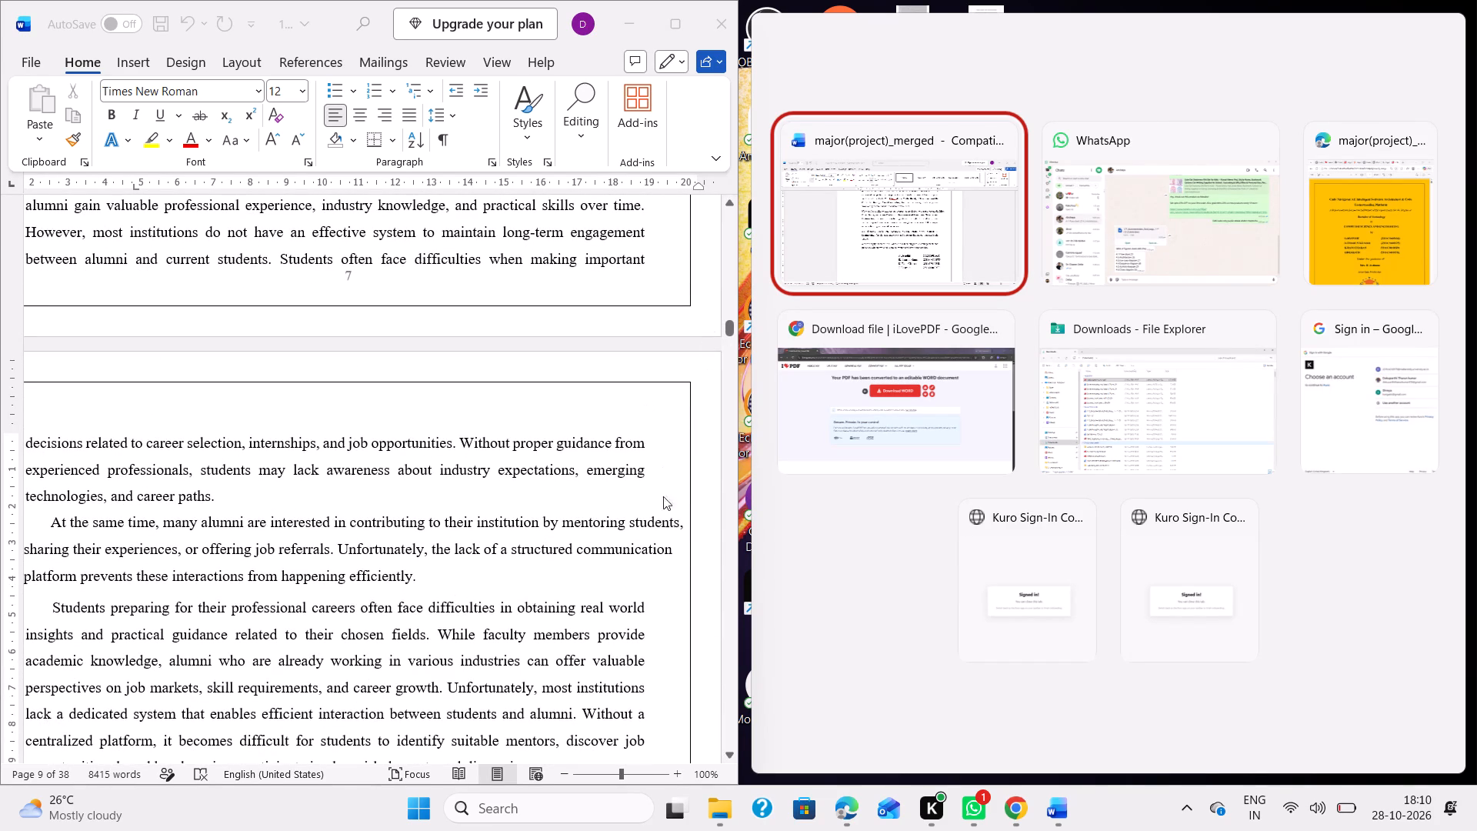
left_click(688, 524)
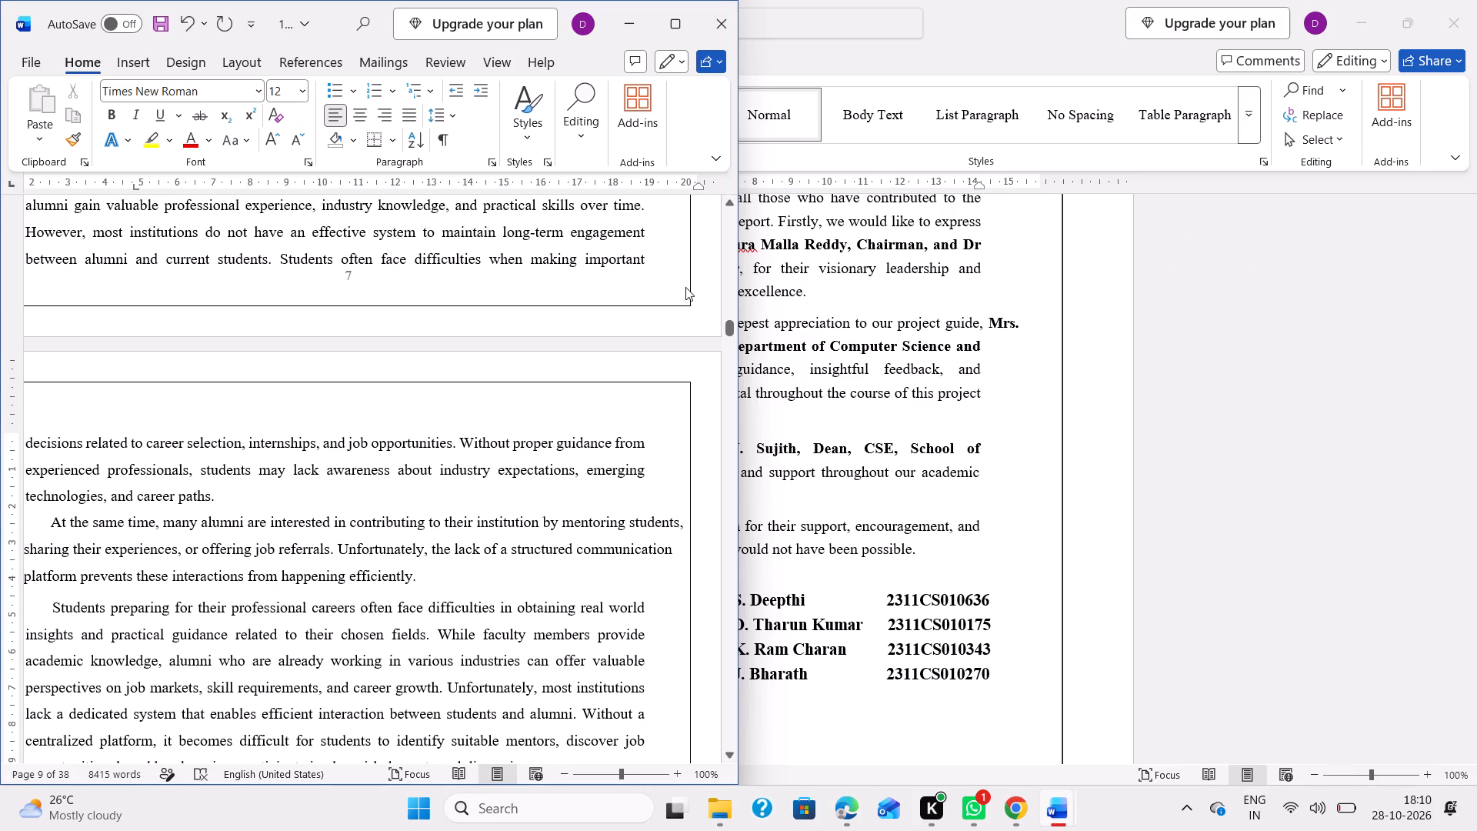
Bring the right indent of the "At the same time" paragraph in to about 19 cm and maximize the document window.
left_click_drag(698, 184, 690, 185)
left_click_drag(690, 185, 652, 190)
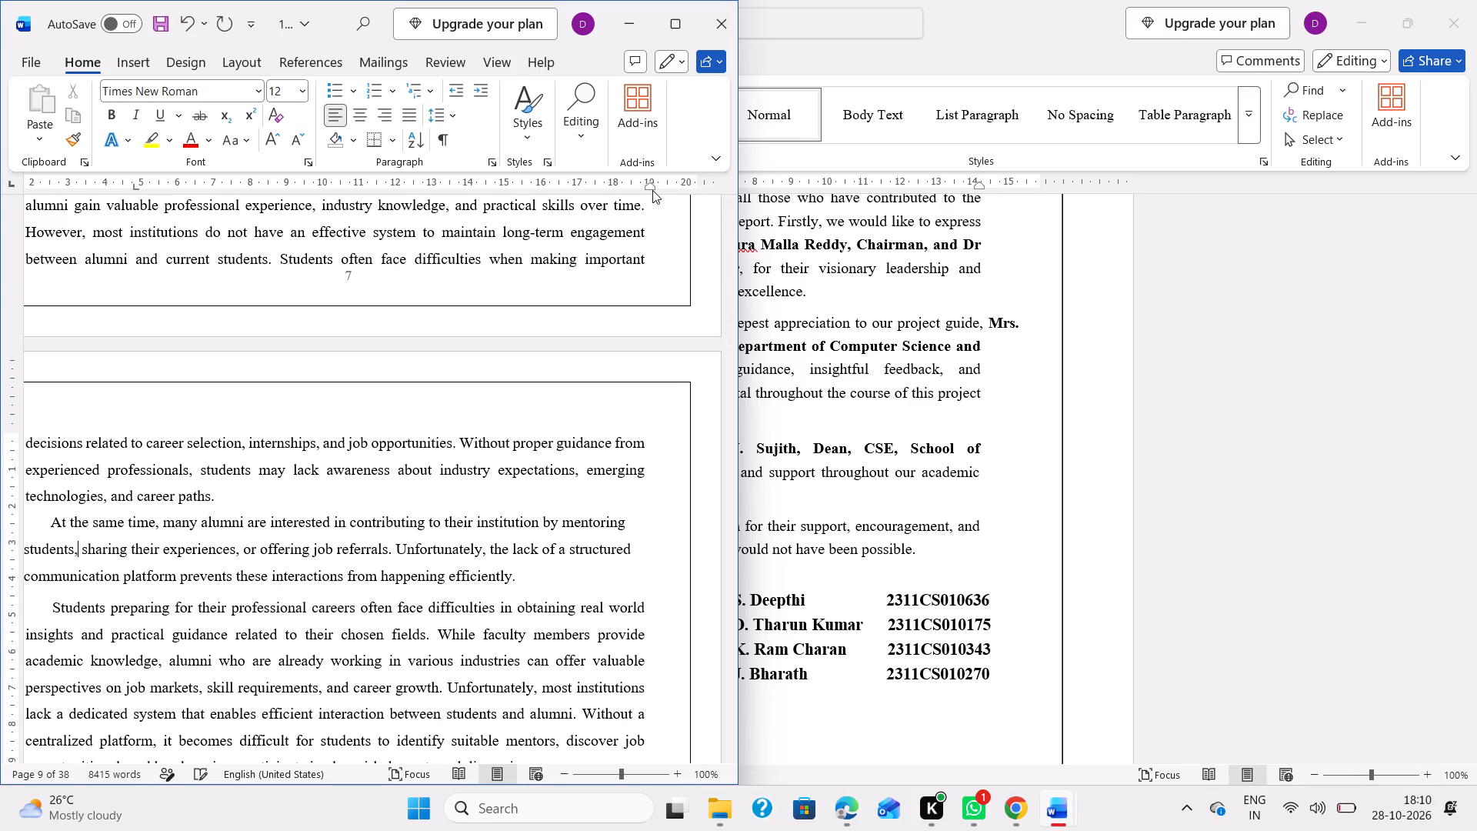
scroll(646, 520, "right", 2)
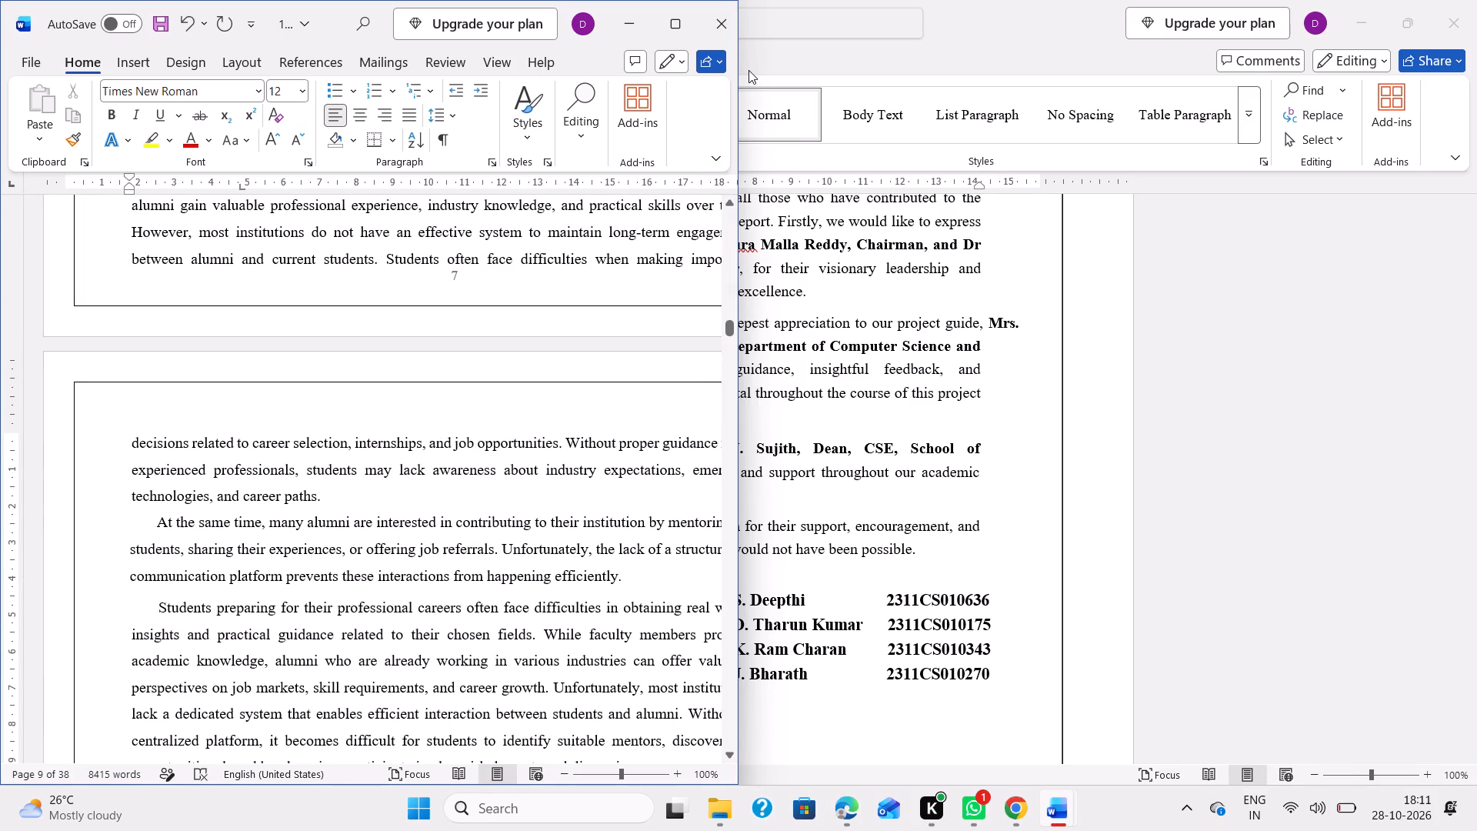
left_click(676, 28)
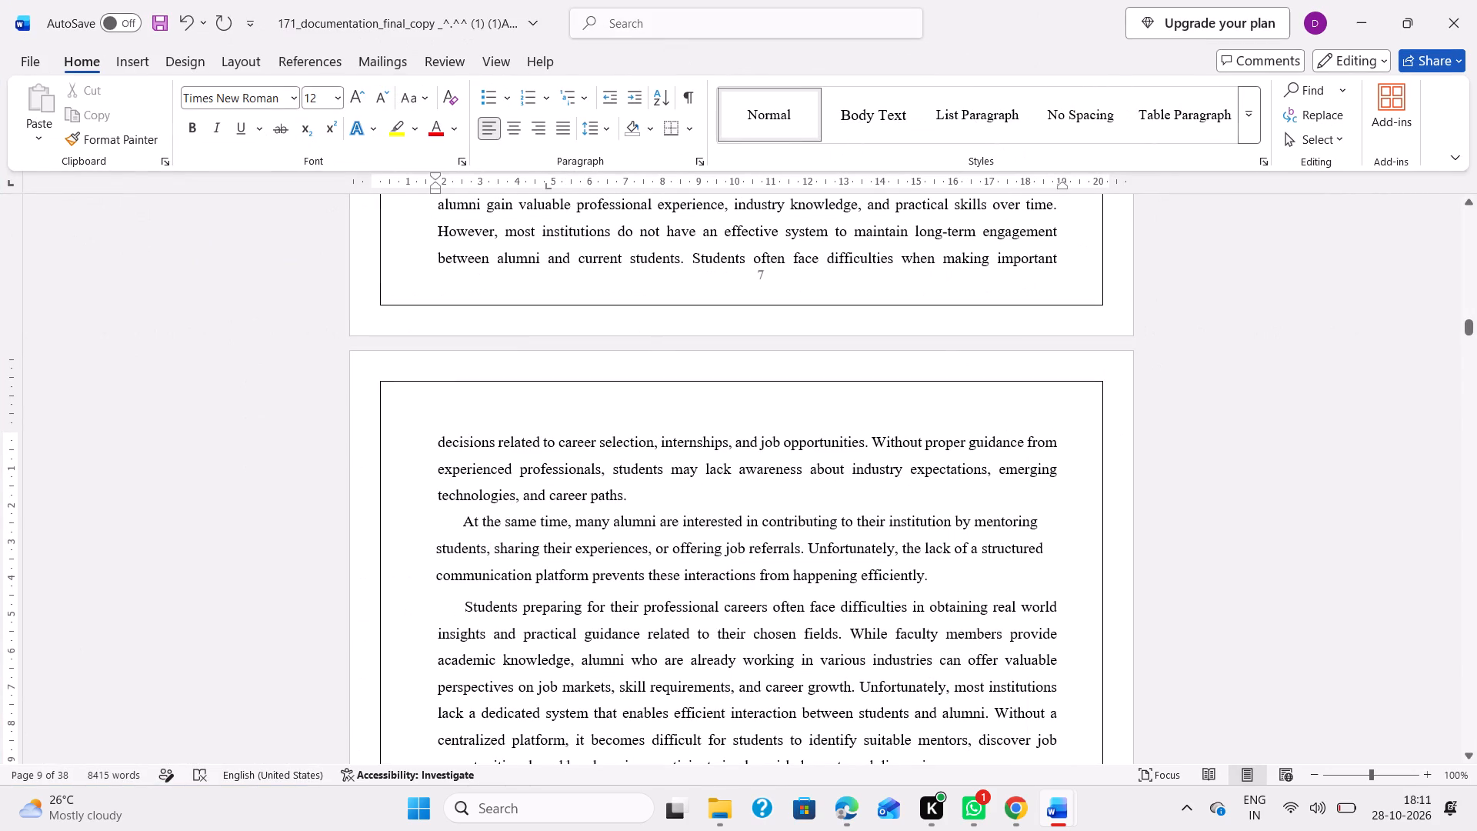
Review the pages from the end of the Contents through Section 1.1, checking the List of Figures table and Chapter 1 layout.
scroll(758, 492, "up", 1)
scroll(758, 492, "down", 3)
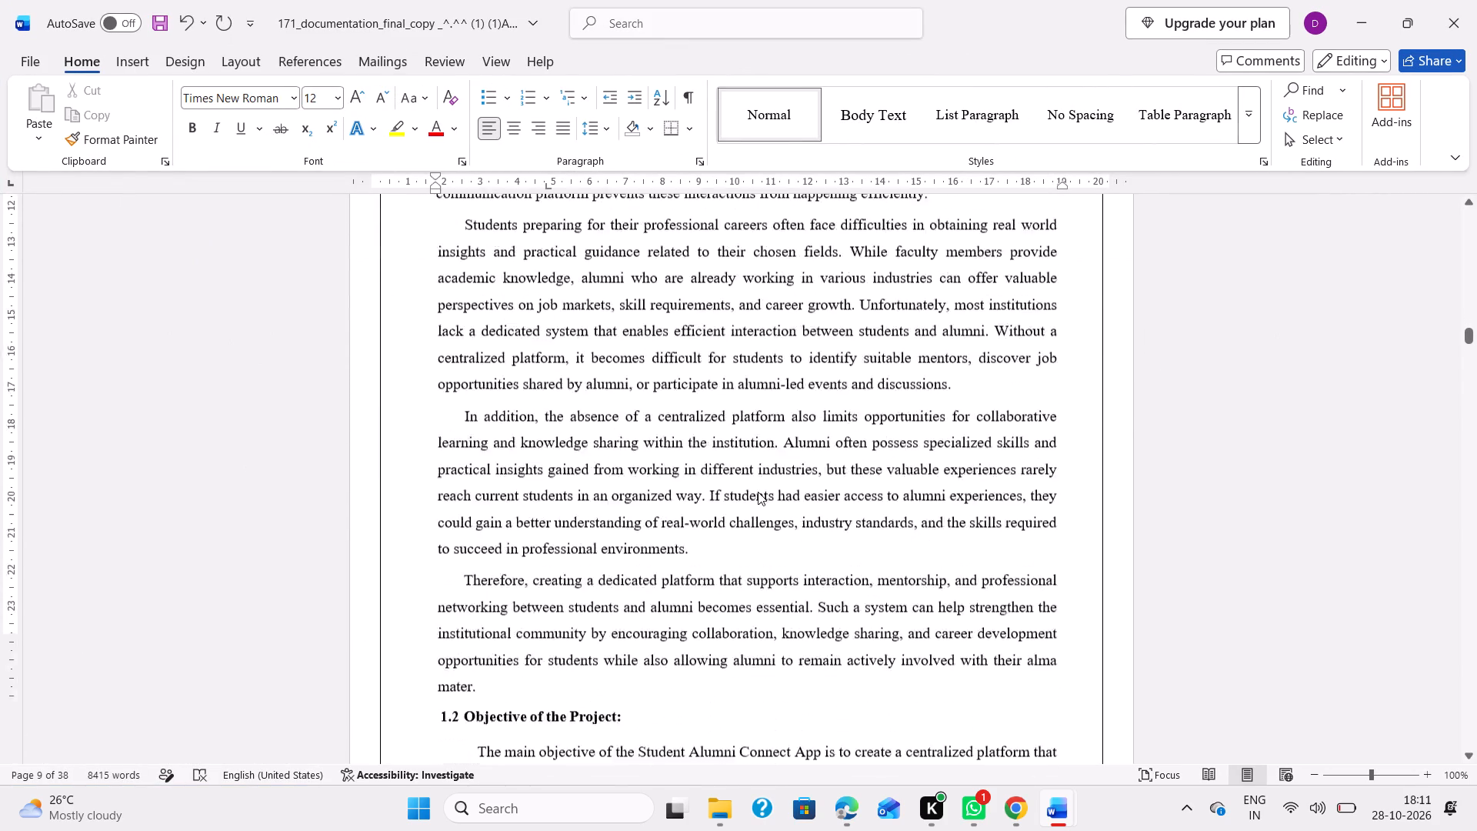
scroll(758, 492, "down", 1)
scroll(758, 492, "up", 6)
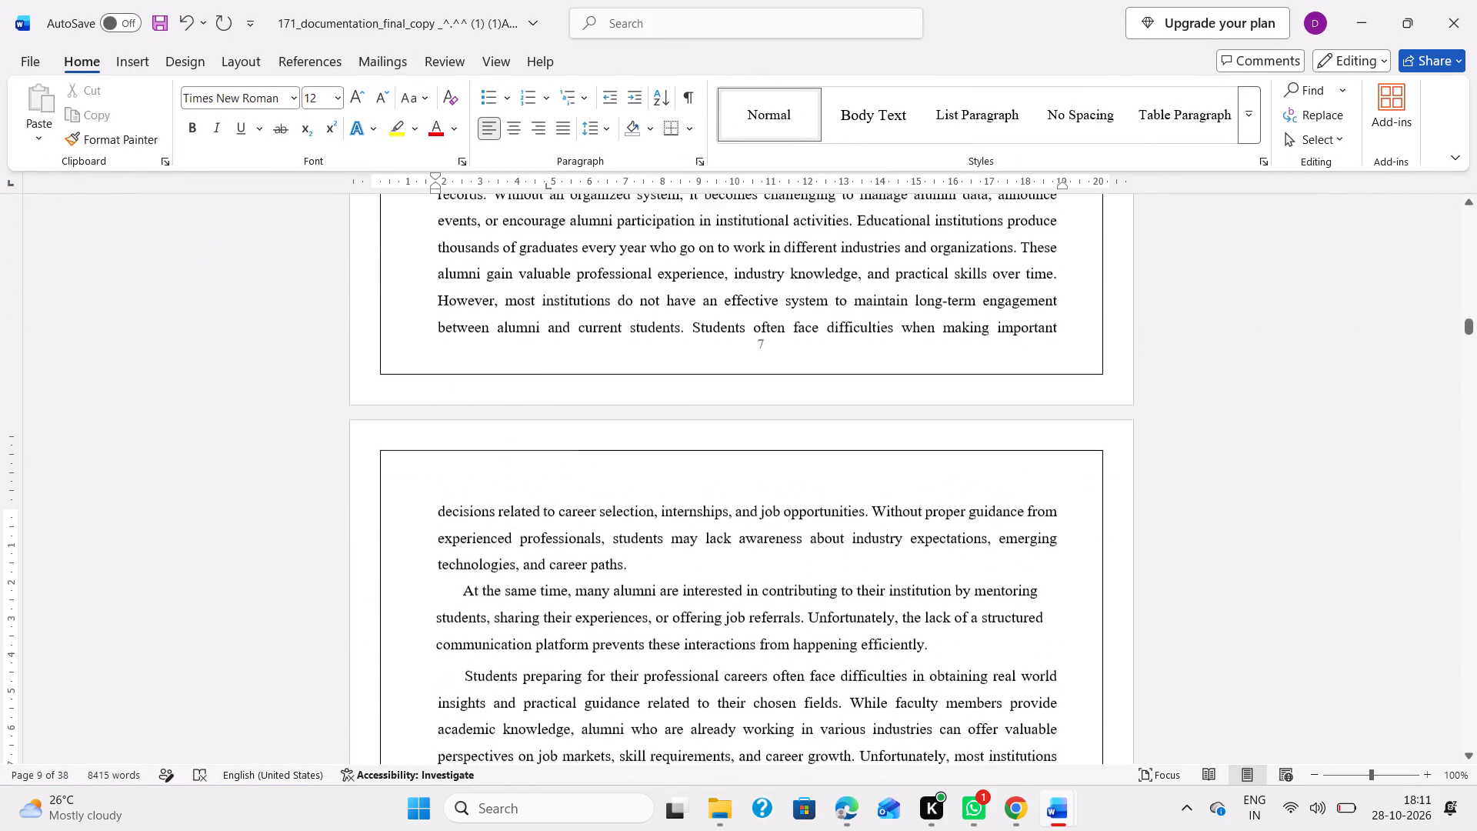
scroll(758, 492, "up", 7)
scroll(758, 492, "down", 1)
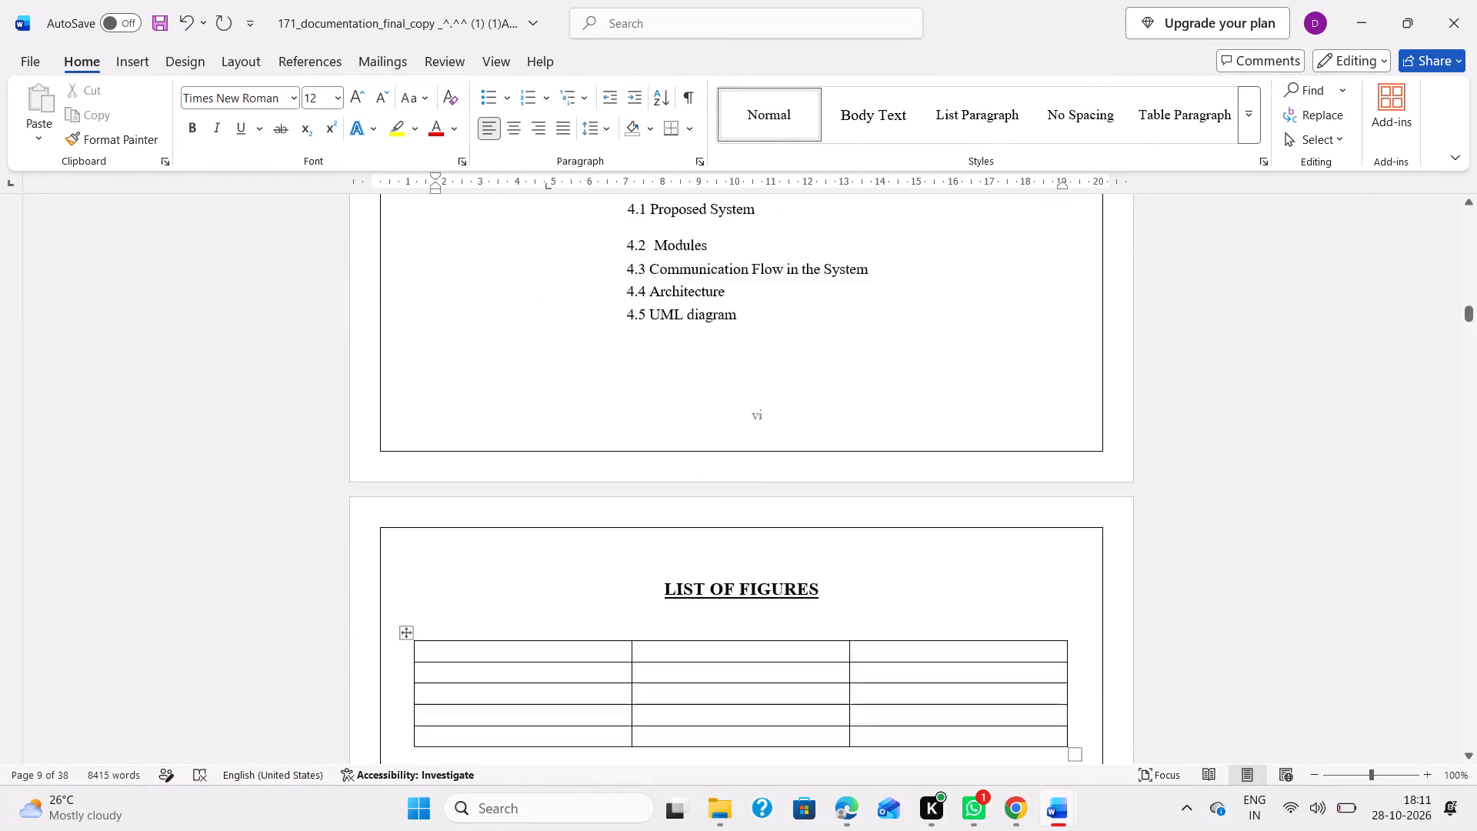
scroll(758, 492, "down", 1)
scroll(758, 492, "up", 1)
scroll(758, 492, "down", 1)
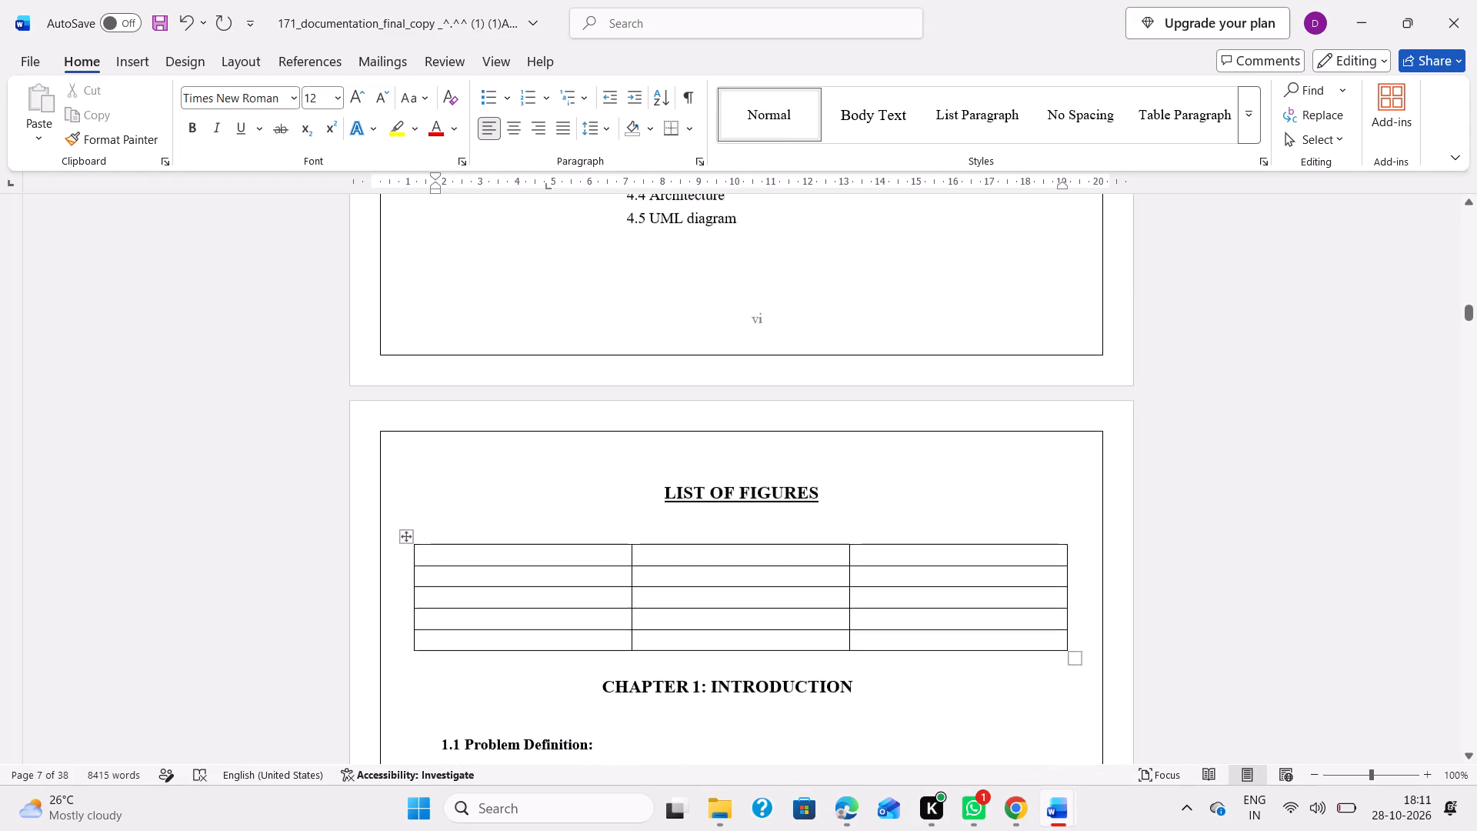
scroll(758, 492, "down", 5)
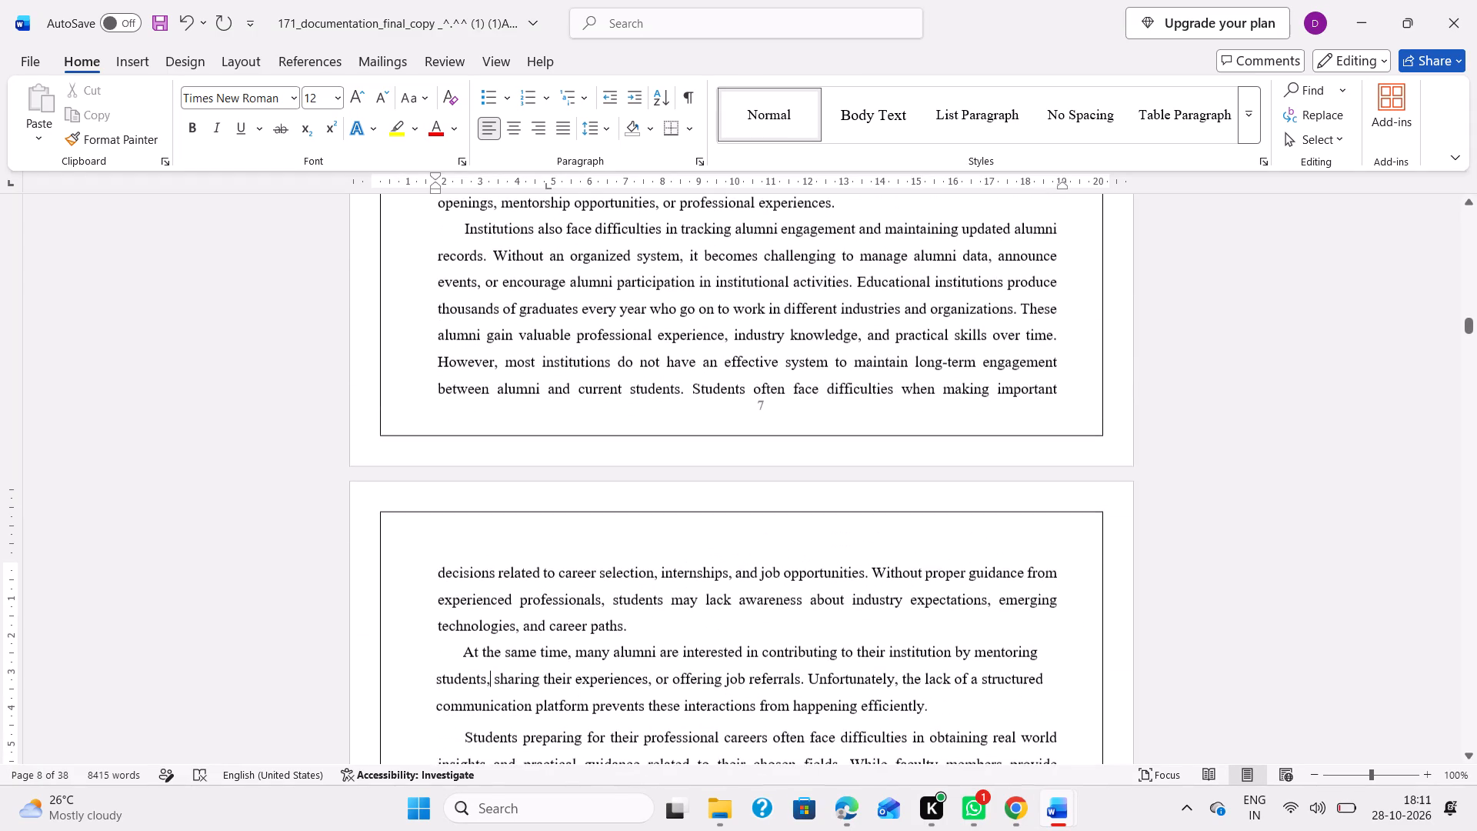
Insert blank lines before the "CHAPTER 1: INTRODUCTION" heading until it starts on a new page after the List of Figures table.
scroll(758, 492, "up", 4)
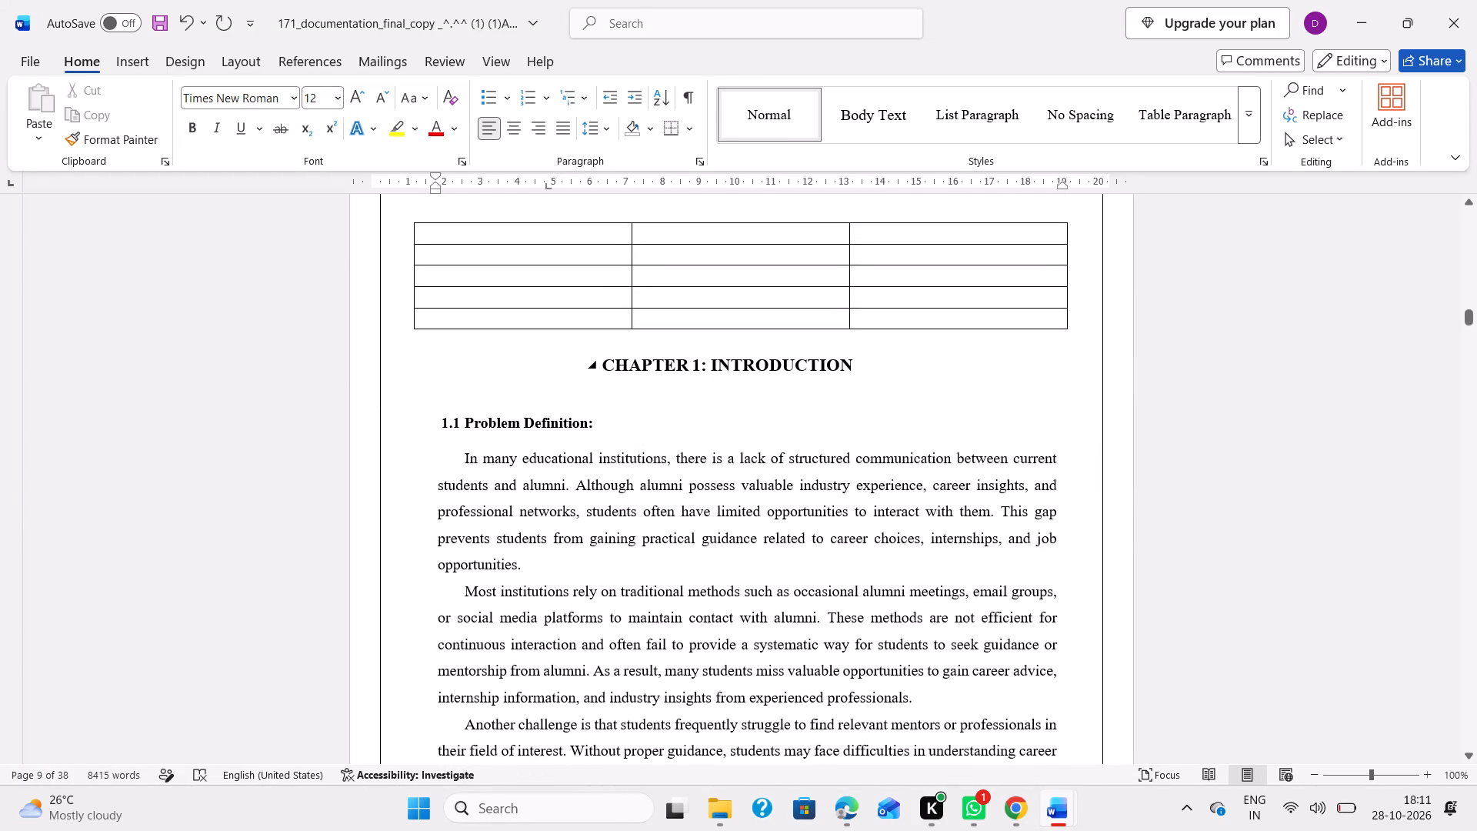
left_click(602, 364)
key("Return")
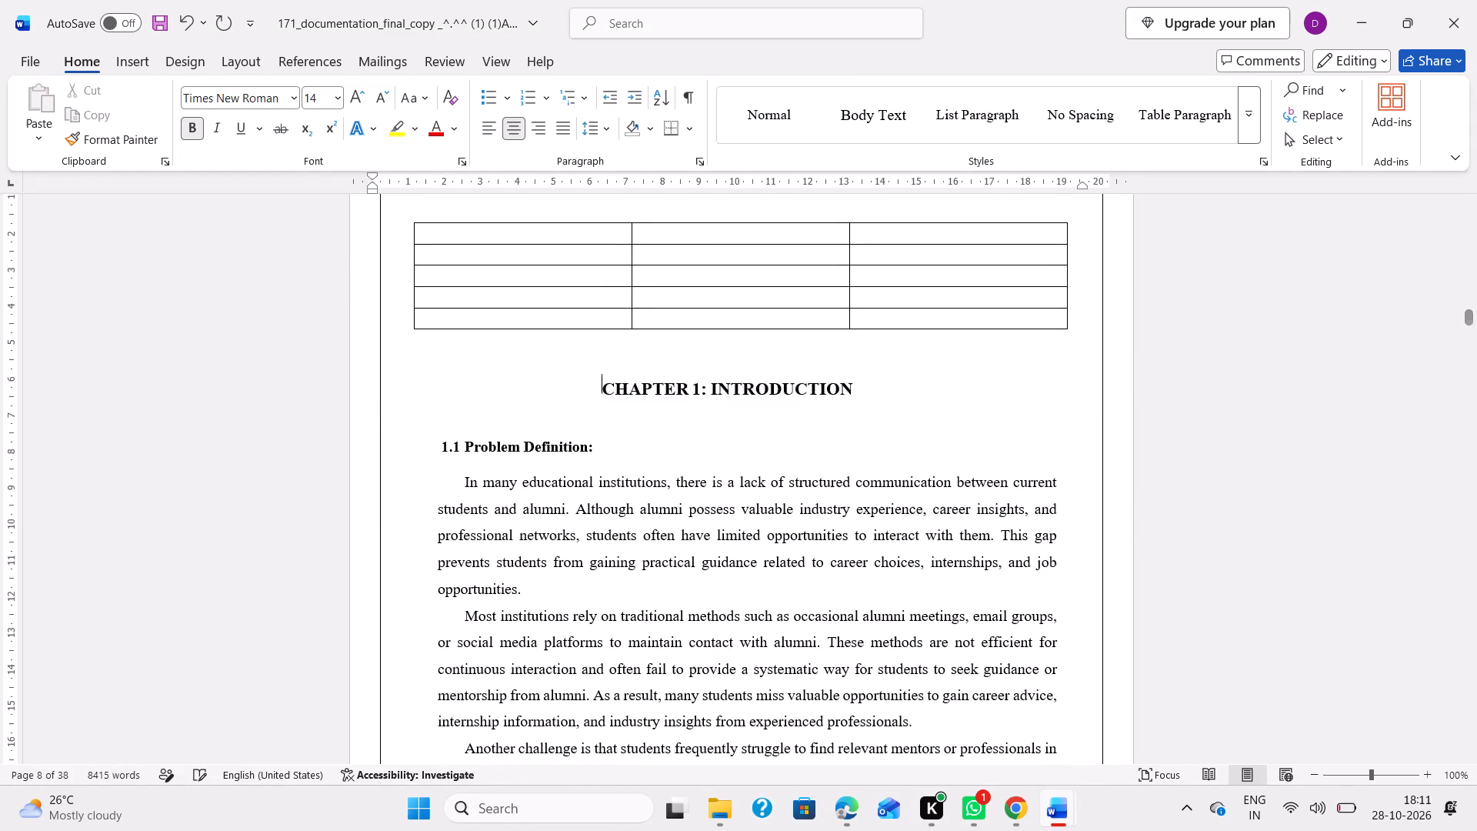
key("Return")
key("Return")
key("Return")
key("Return")
key("Return")
key("Return")
key("Return")
key("Return")
key("Return")
key("Return")
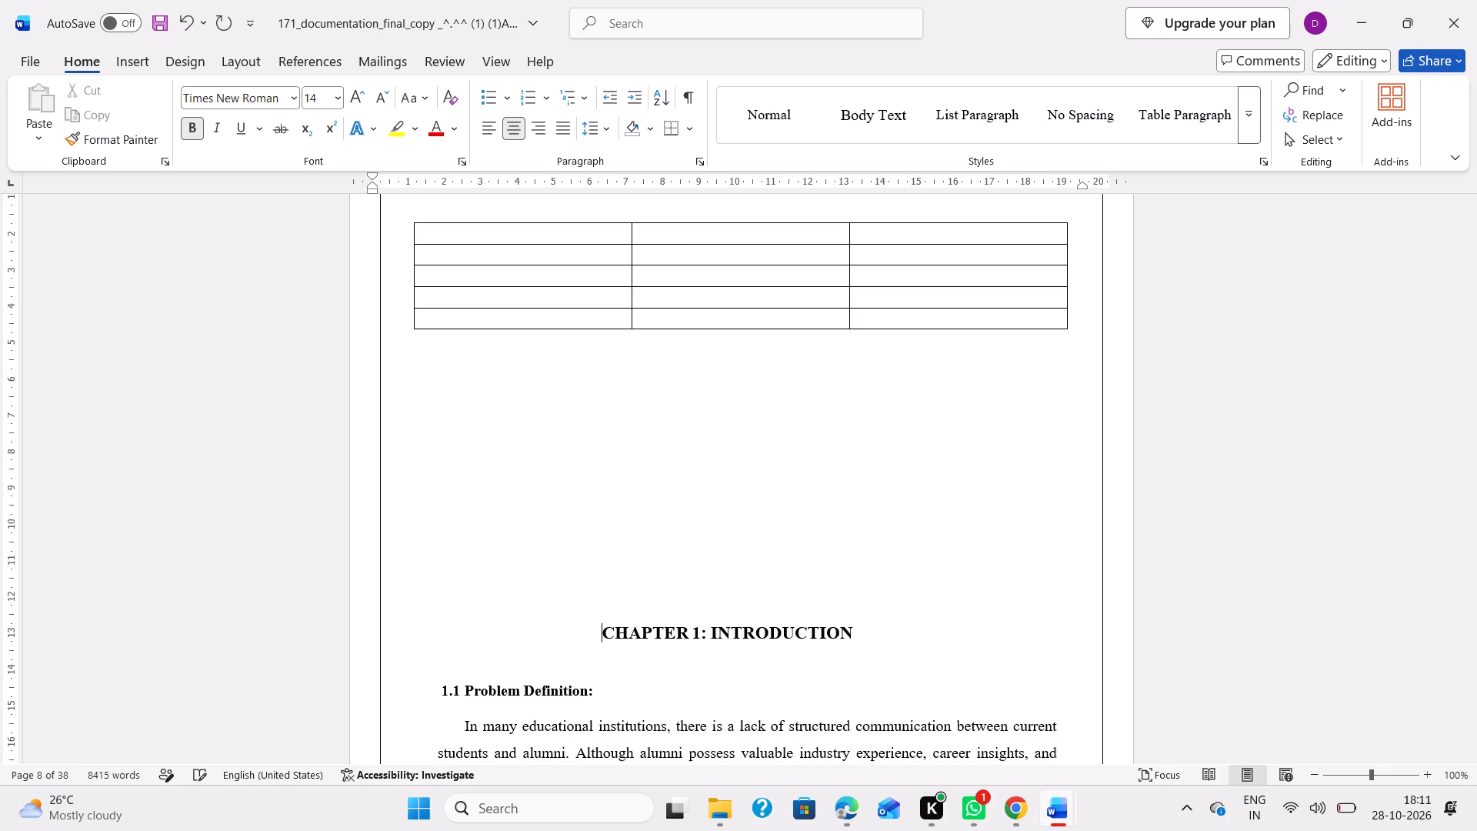
key("Return")
key("Return")
key("Return")
key("Return")
key("Return")
key("Return")
key("Return")
scroll(602, 364, "down", 2)
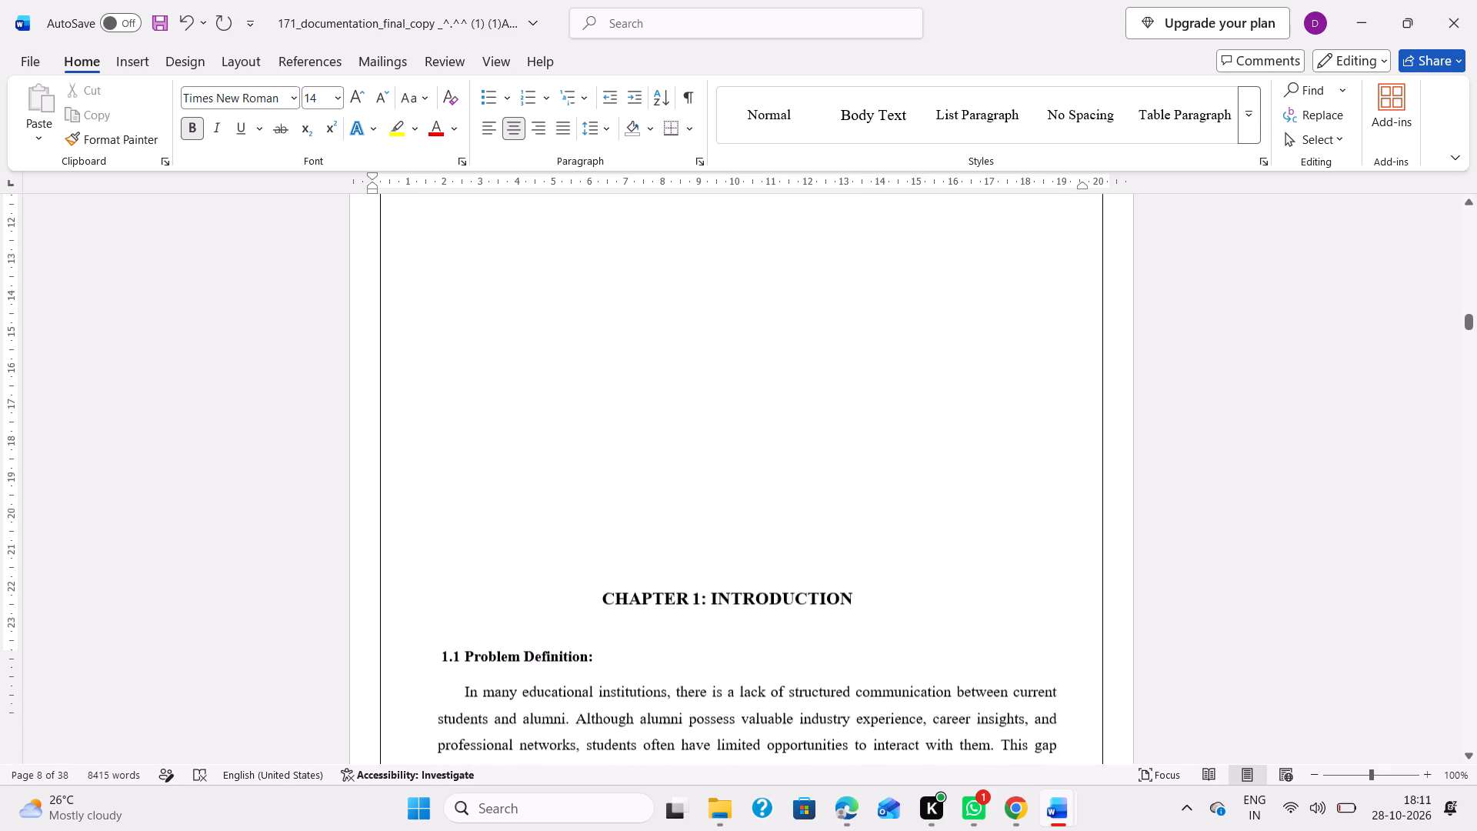
scroll(602, 364, "down", 2)
key("Return")
key("Return")
key("Return")
key("Return")
key("Return")
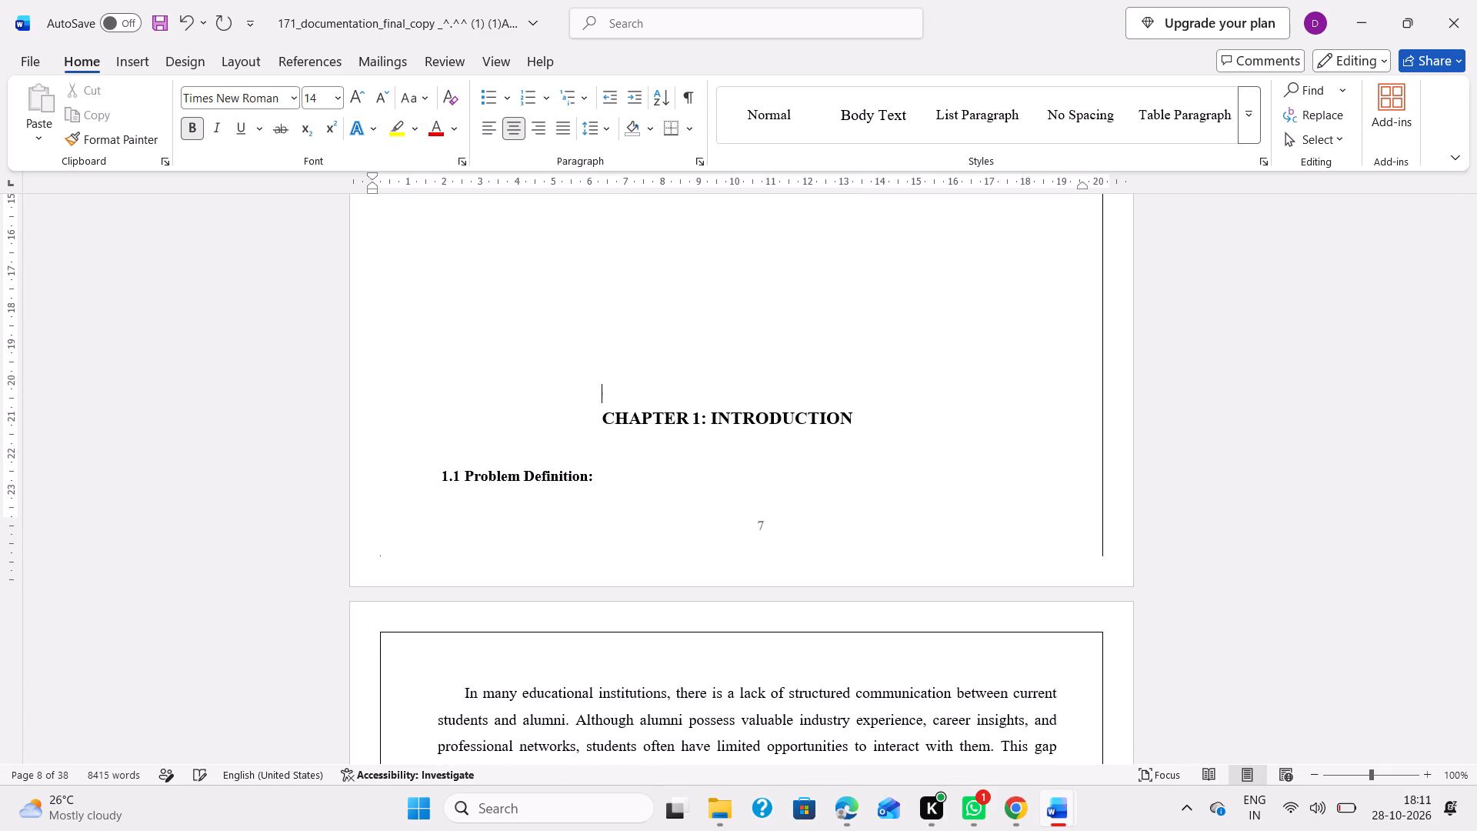
key("Return")
key("Return")
key("Return")
key("Return")
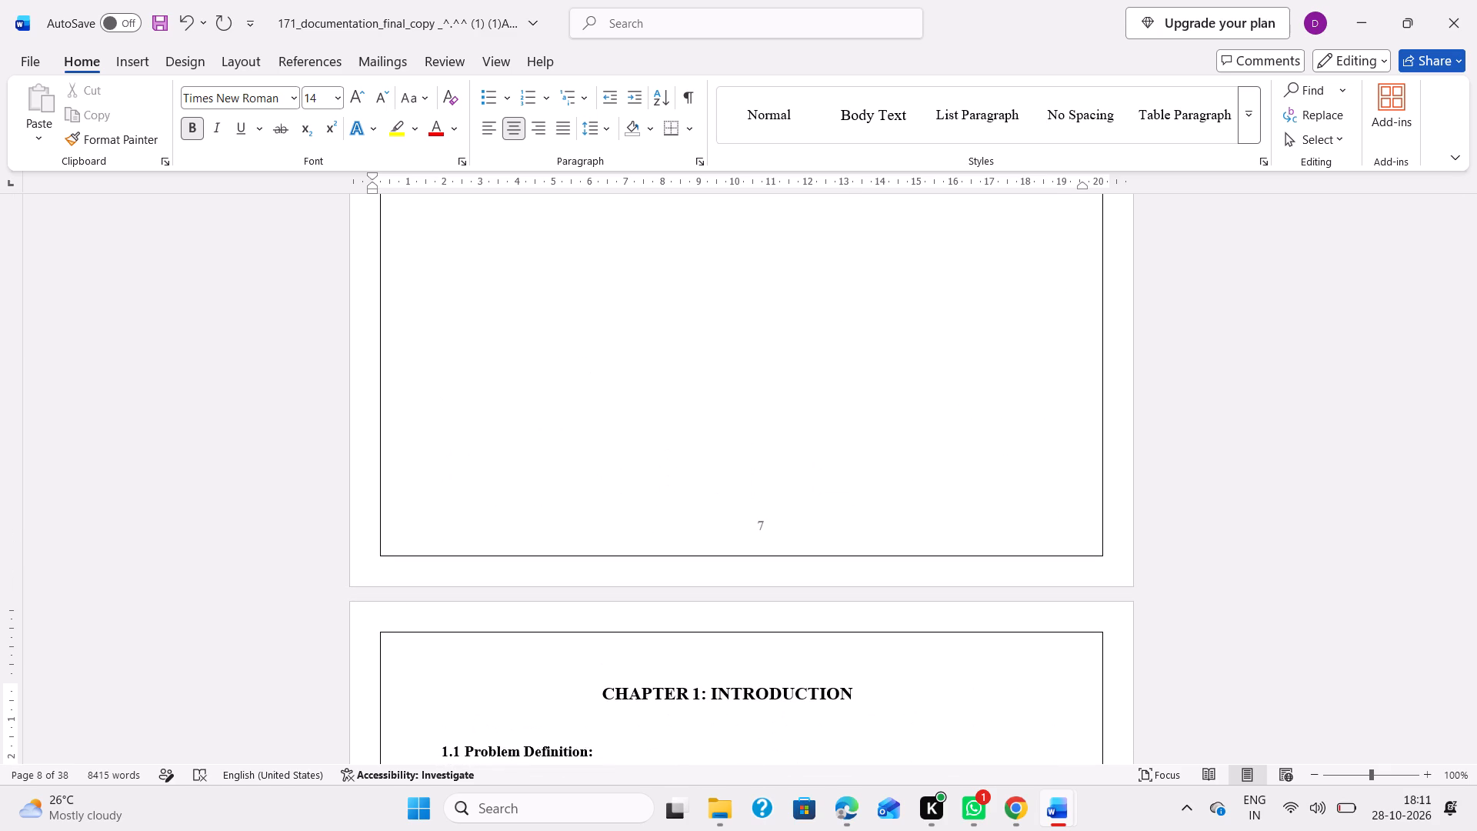
Replace the footer page number on the List of Figures page with vii, close the footer, and return to the table.
scroll(602, 364, "down", 3)
scroll(602, 364, "up", 2)
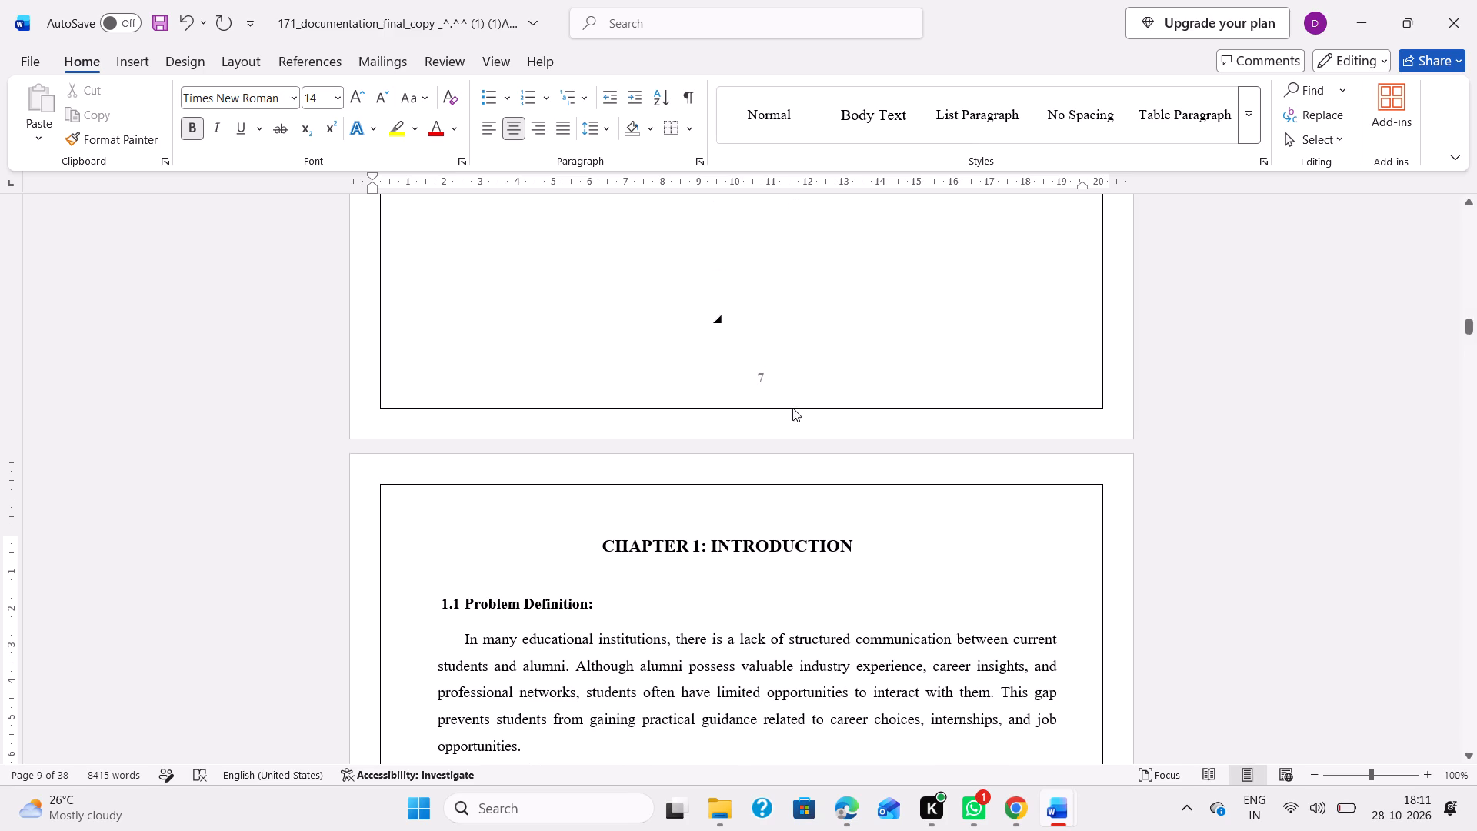
double_click(774, 385)
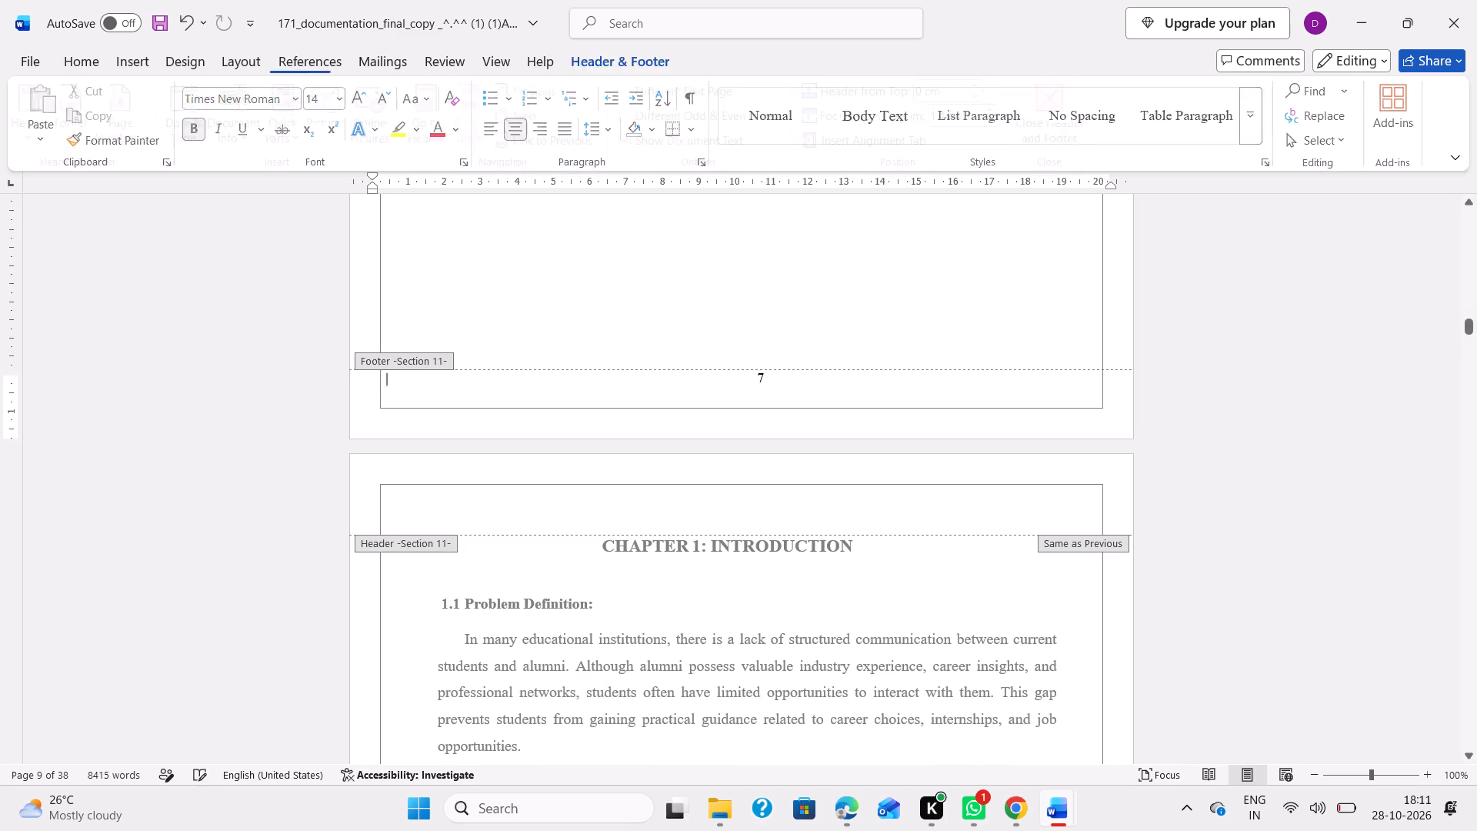
left_click(768, 378)
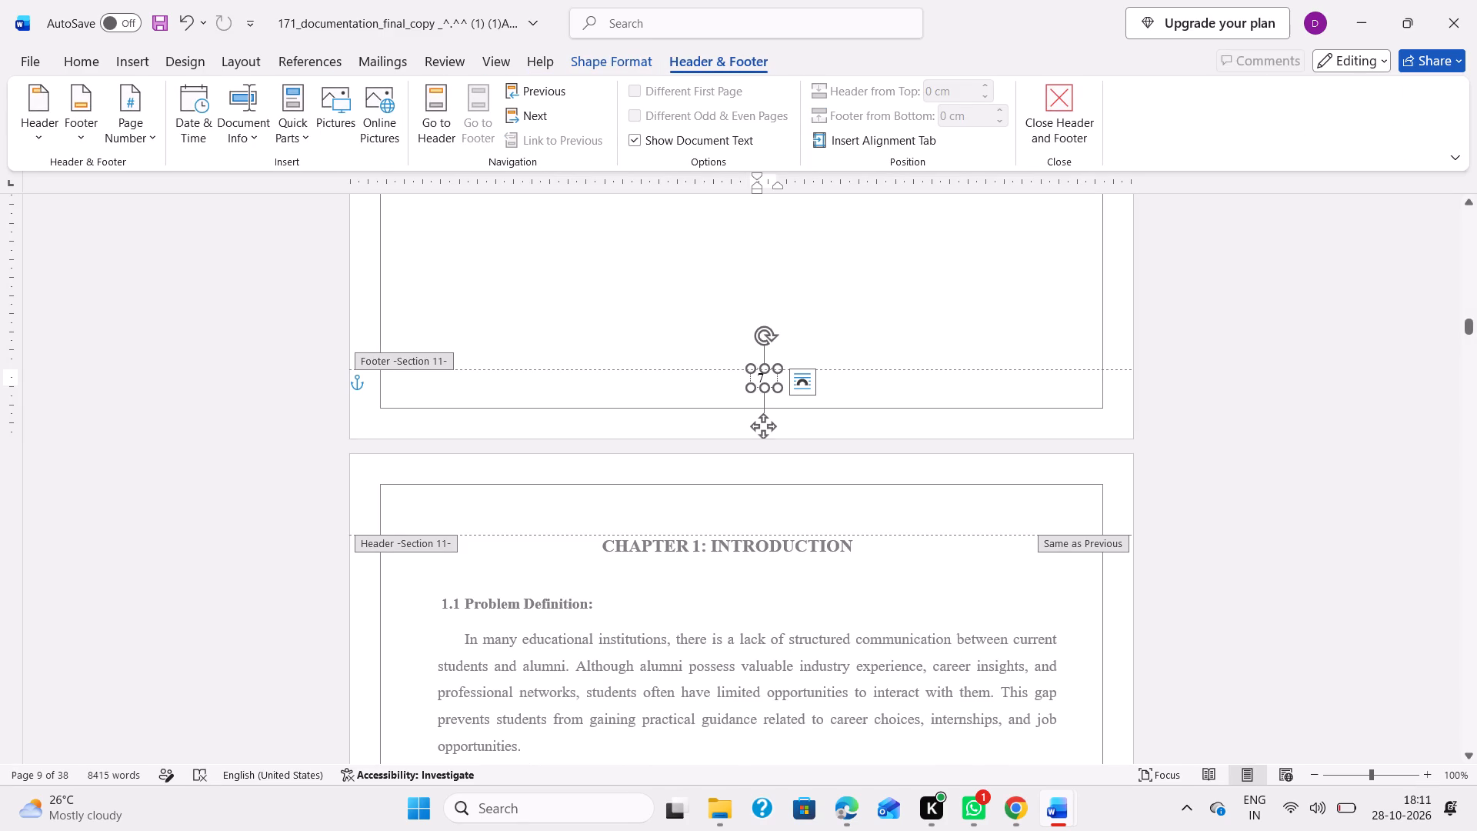
key("BackSpace")
key("BackSpace")
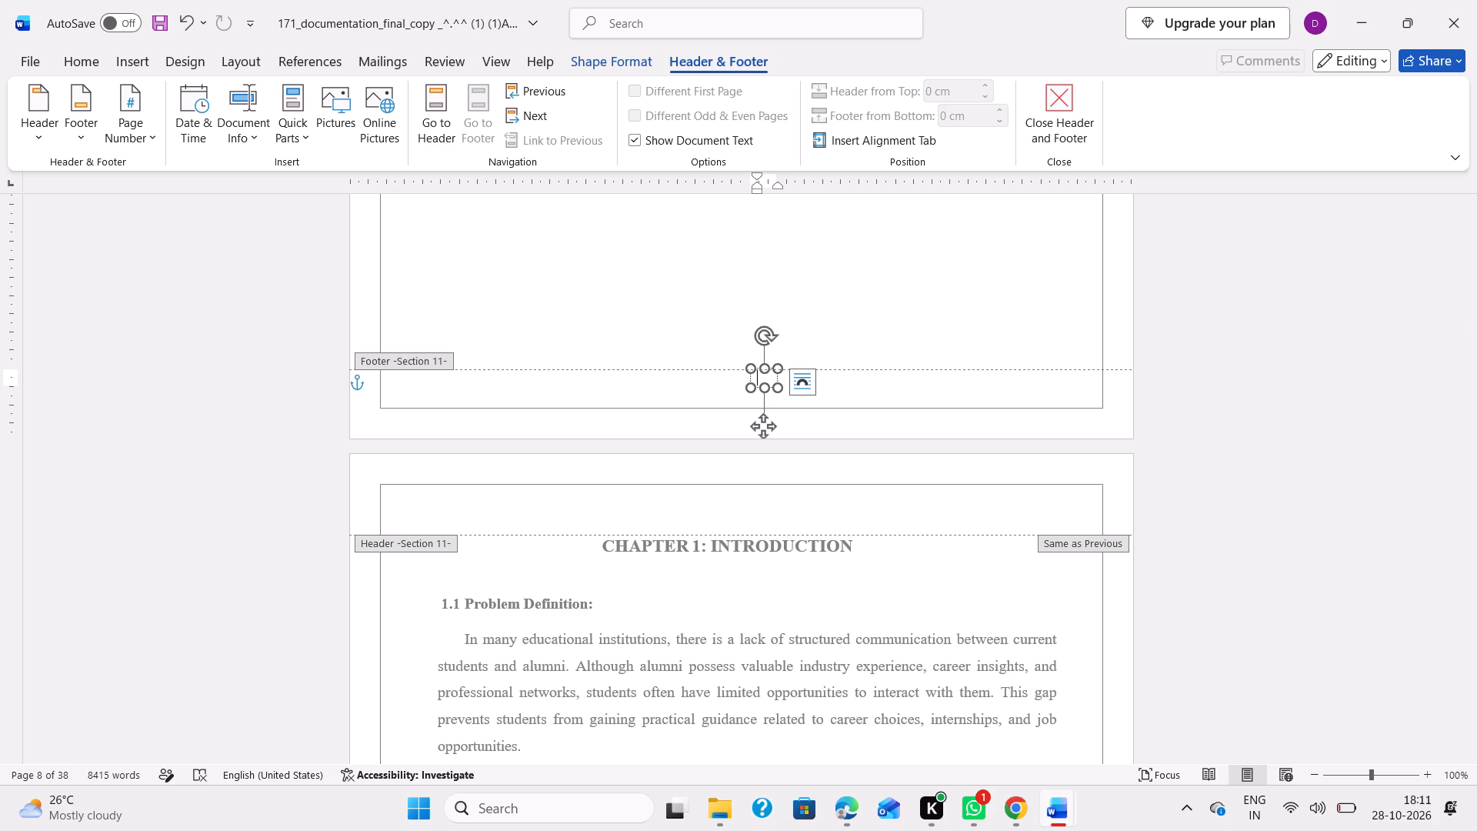
type("vii")
scroll(906, 365, "up", 3)
scroll(853, 449, "up", 1)
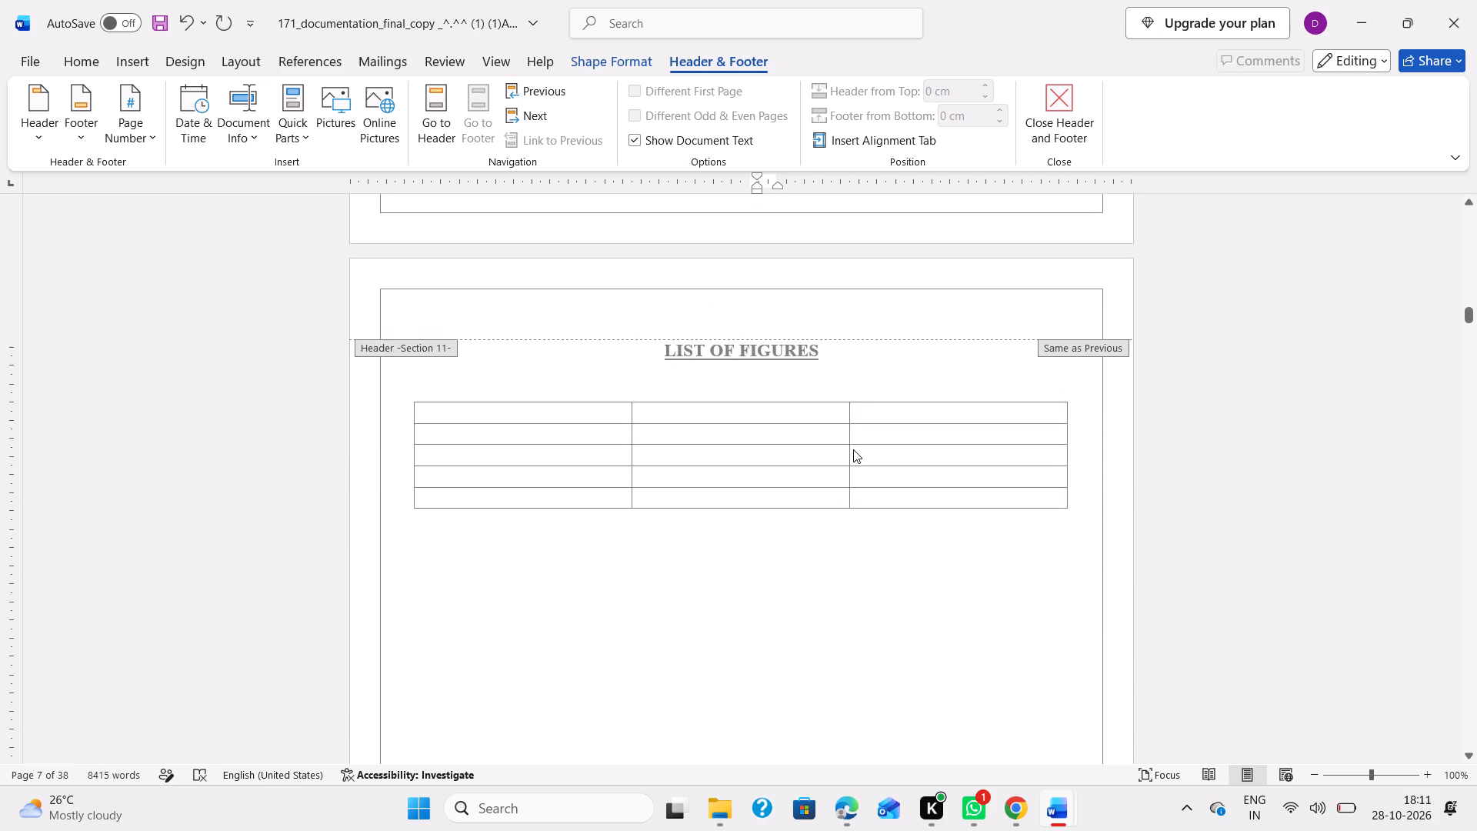
scroll(853, 449, "up", 1)
left_click(827, 533)
left_click(1130, 562)
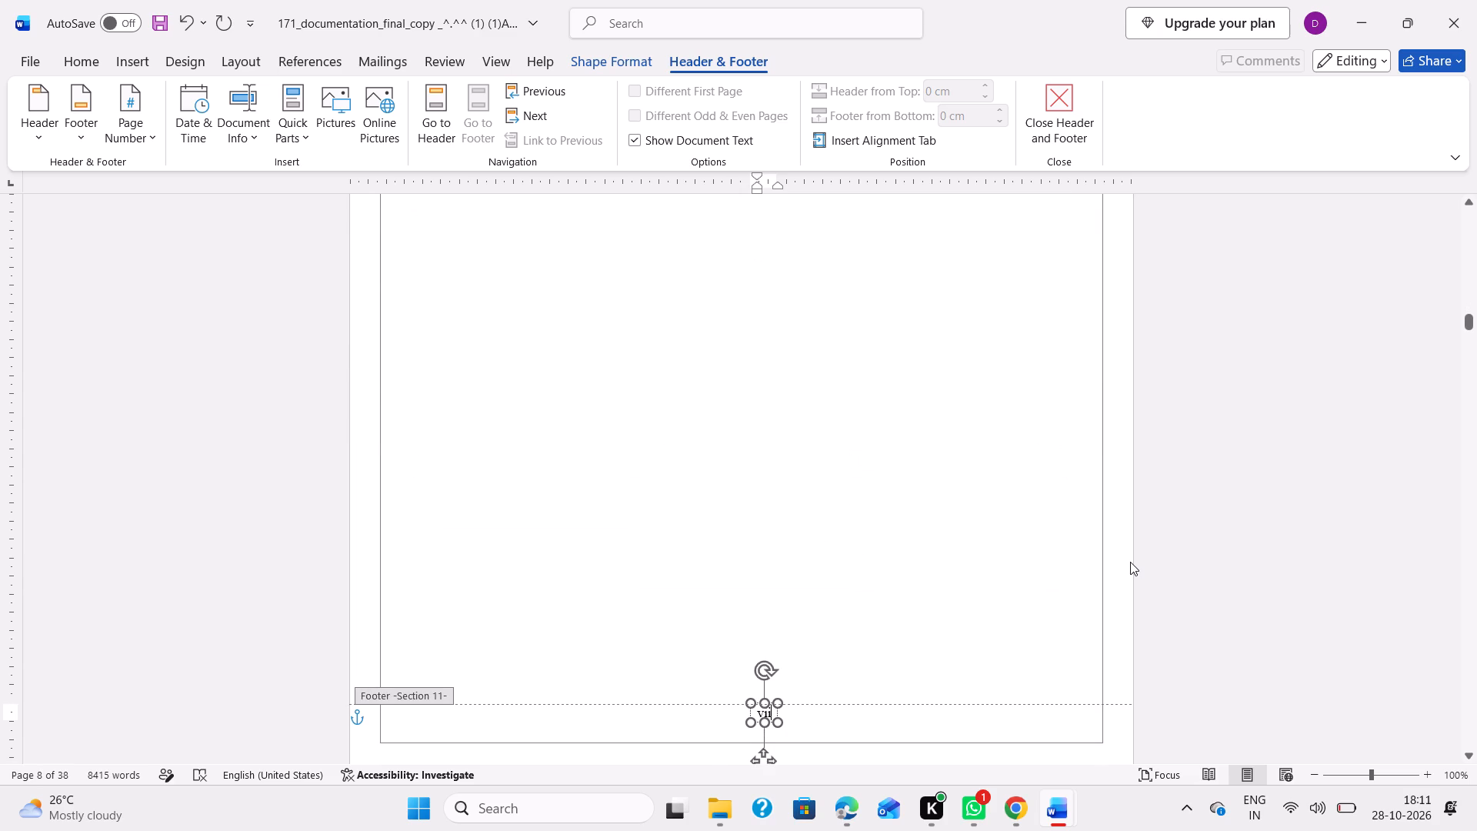
double_click(933, 506)
scroll(830, 467, "up", 2)
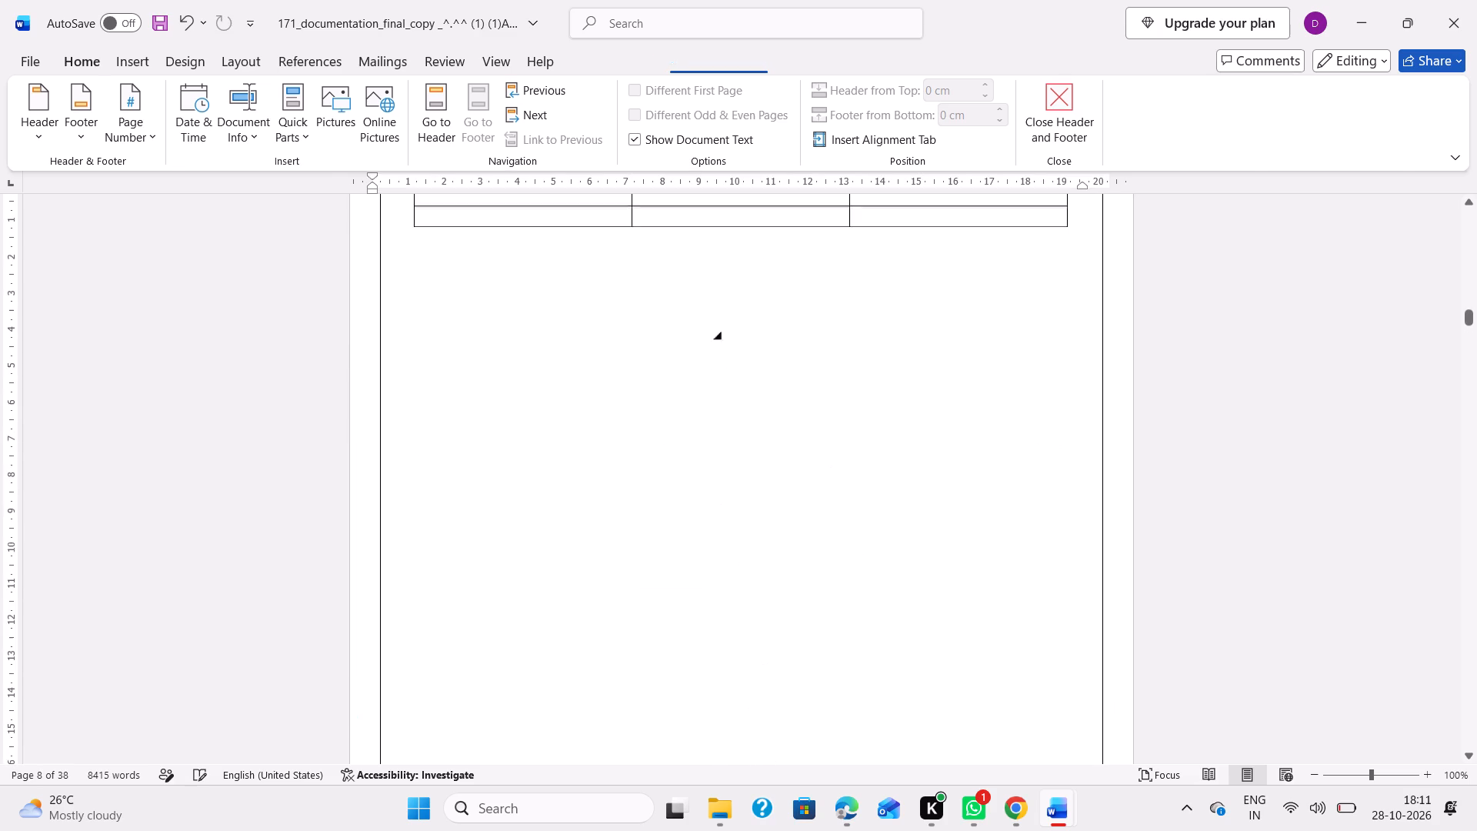
scroll(790, 500, "up", 1)
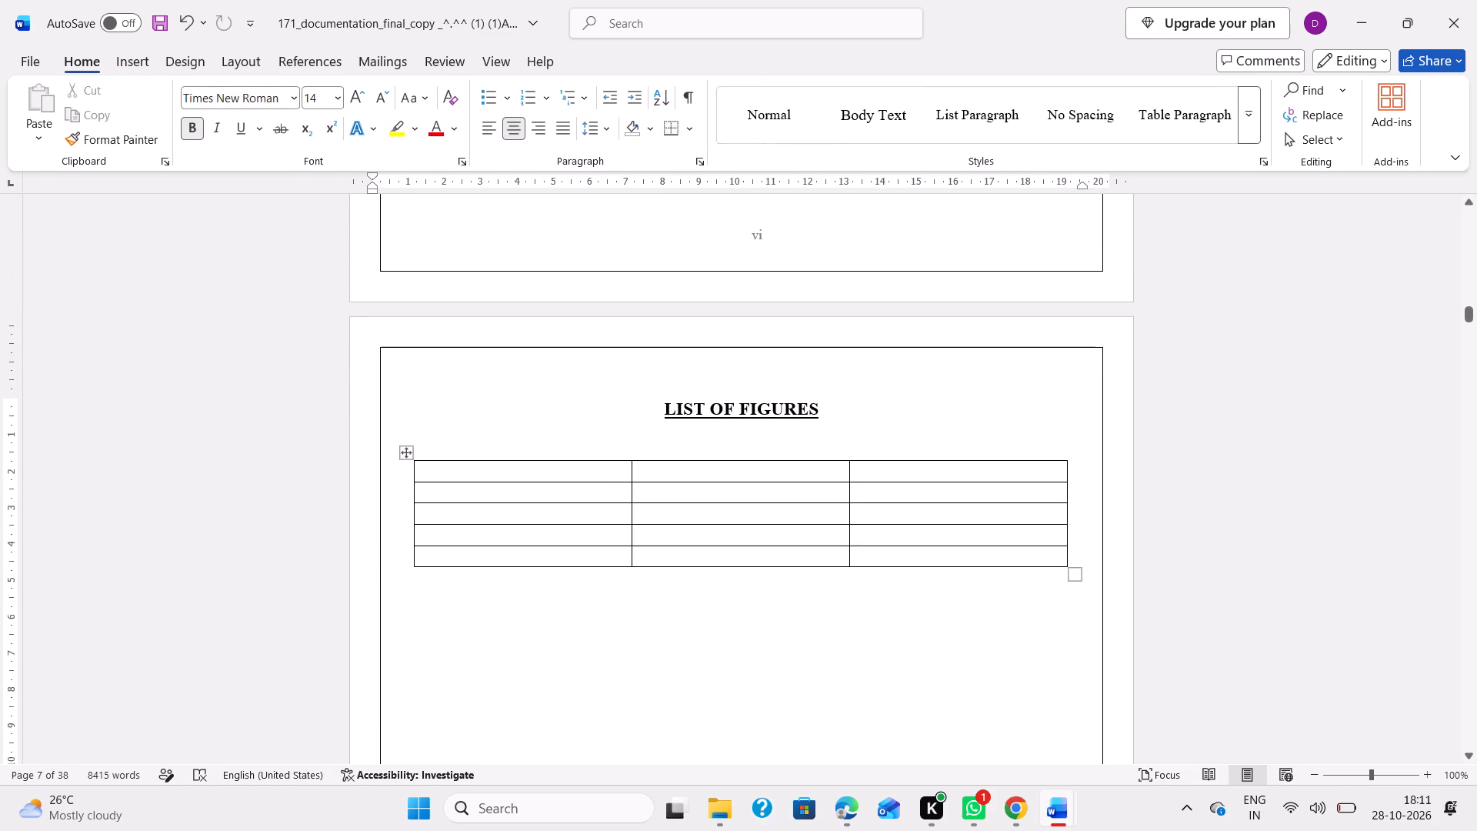
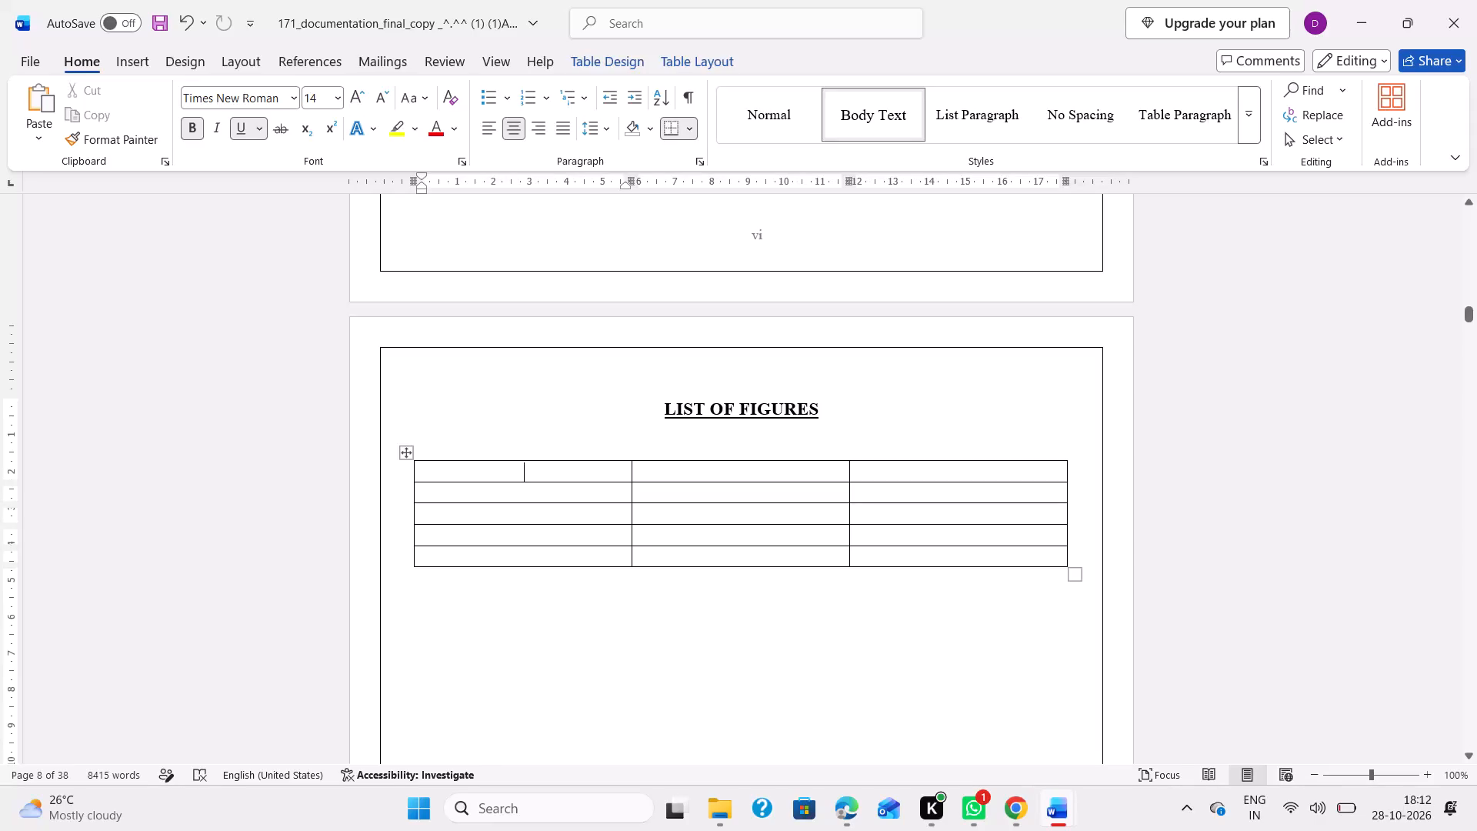
Enter the headings "Fig No" in the first column and "Page No" in the third column of the List of Figures table.
type("Fi")
key("BackSpace")
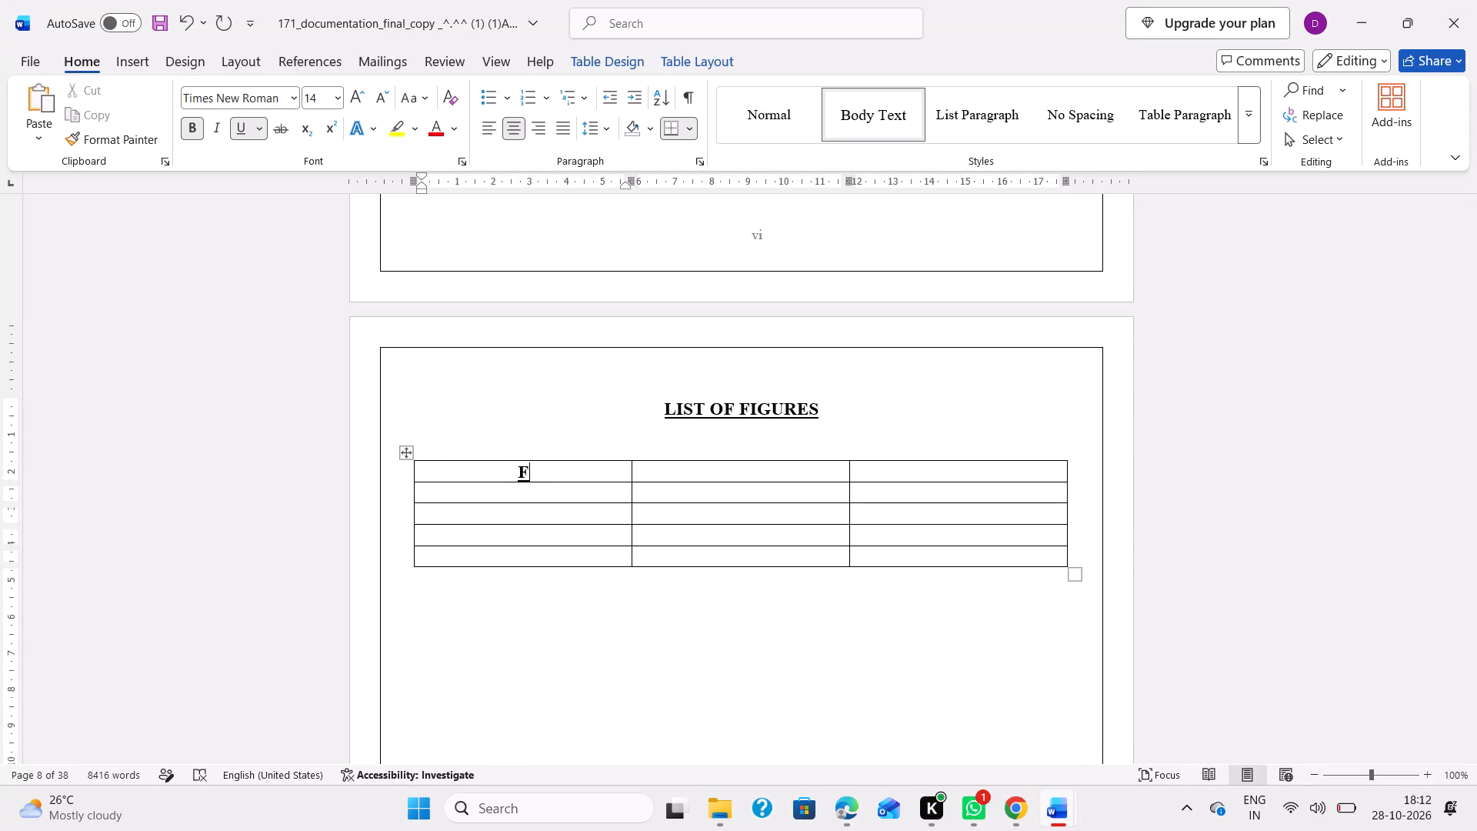
scroll(565, 470, "up", 10)
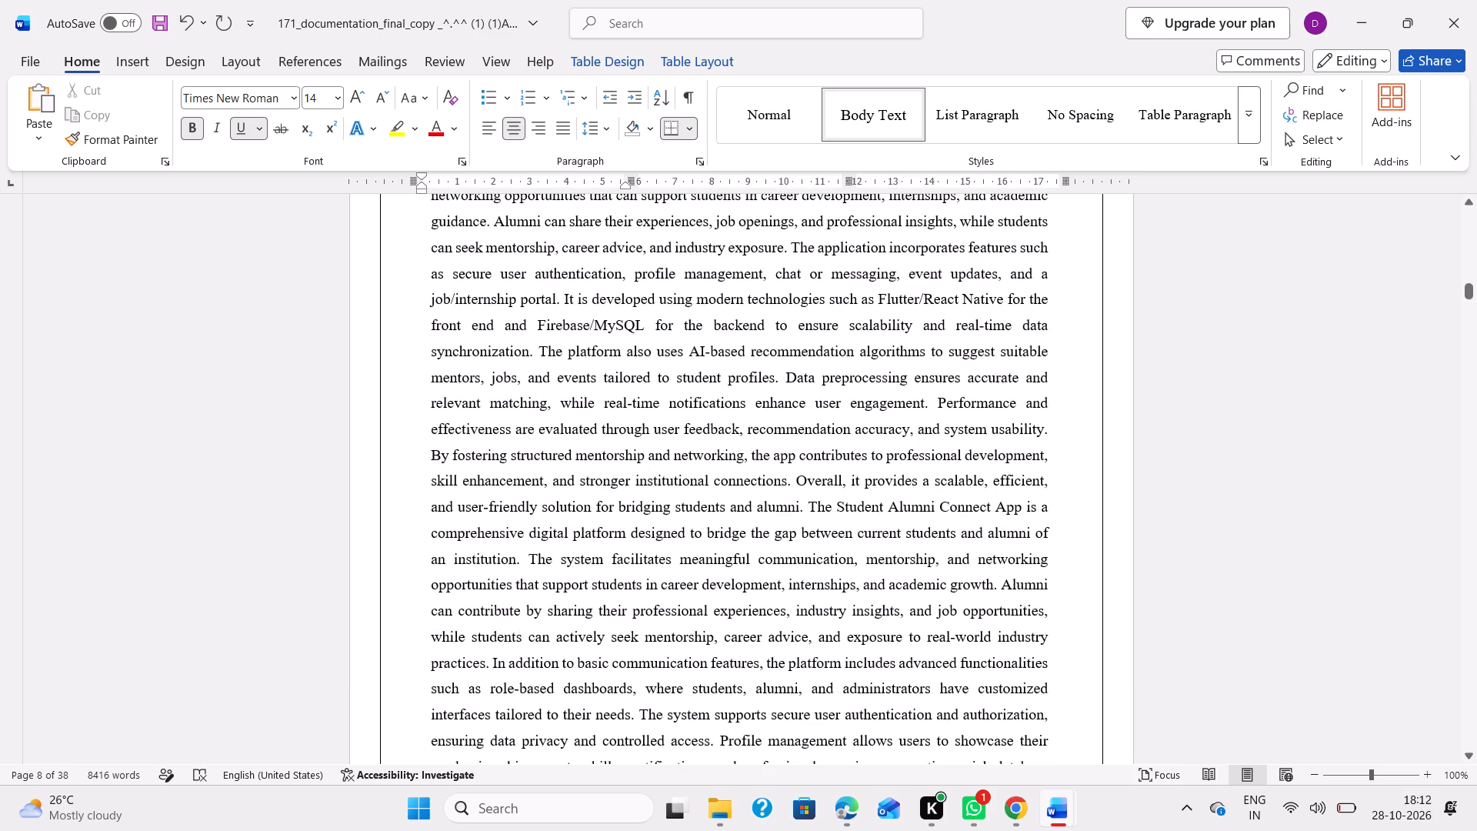
scroll(565, 470, "down", 10)
scroll(565, 470, "up", 2)
type("ig No")
key("Tab")
key("Tab")
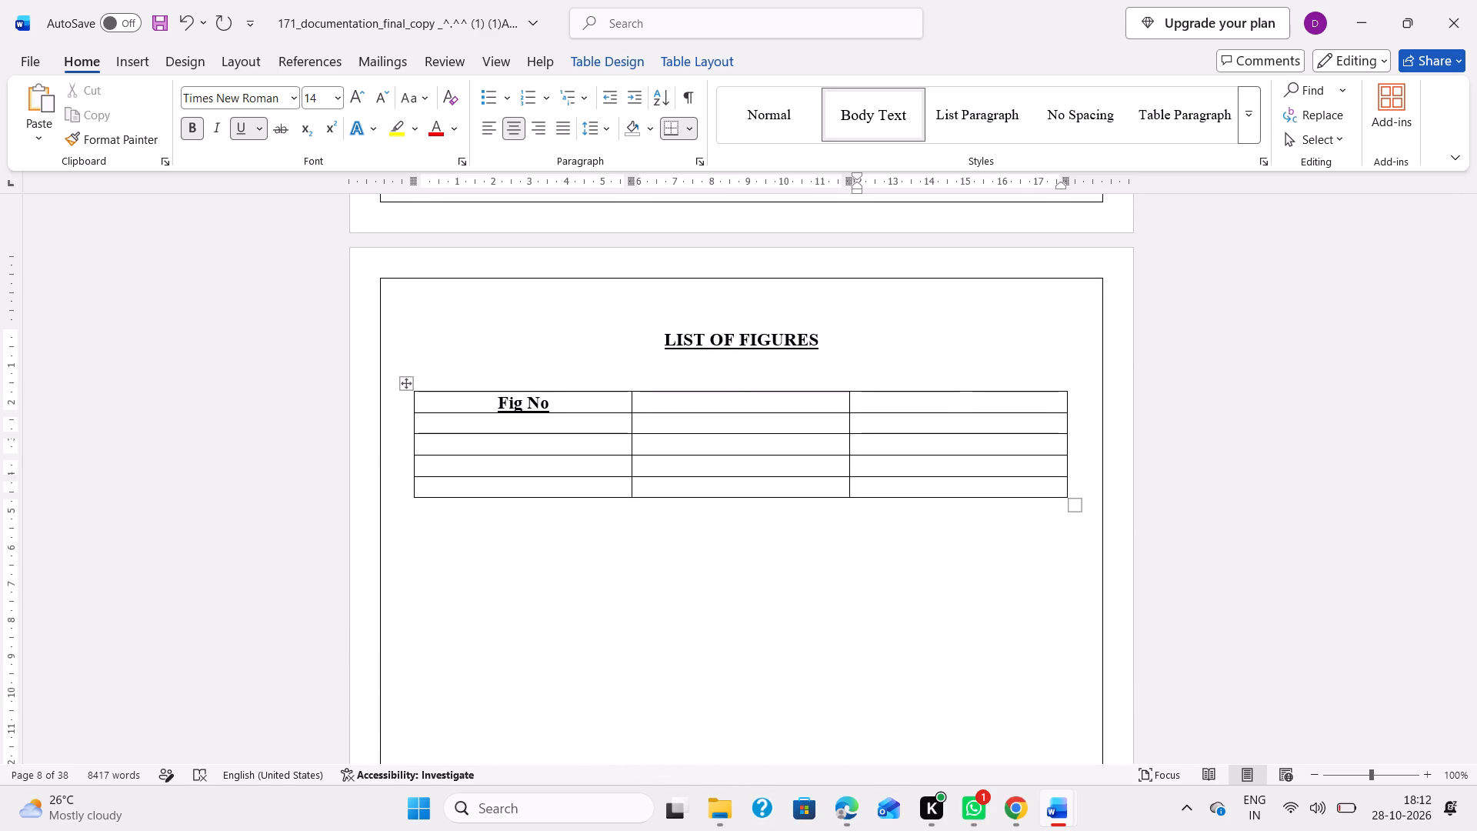
key("shift+p")
type("age")
key("space")
type("No")
Remove the underline from the "Fig No" and "Page No" headings in the List of Figures table.
left_click(241, 133)
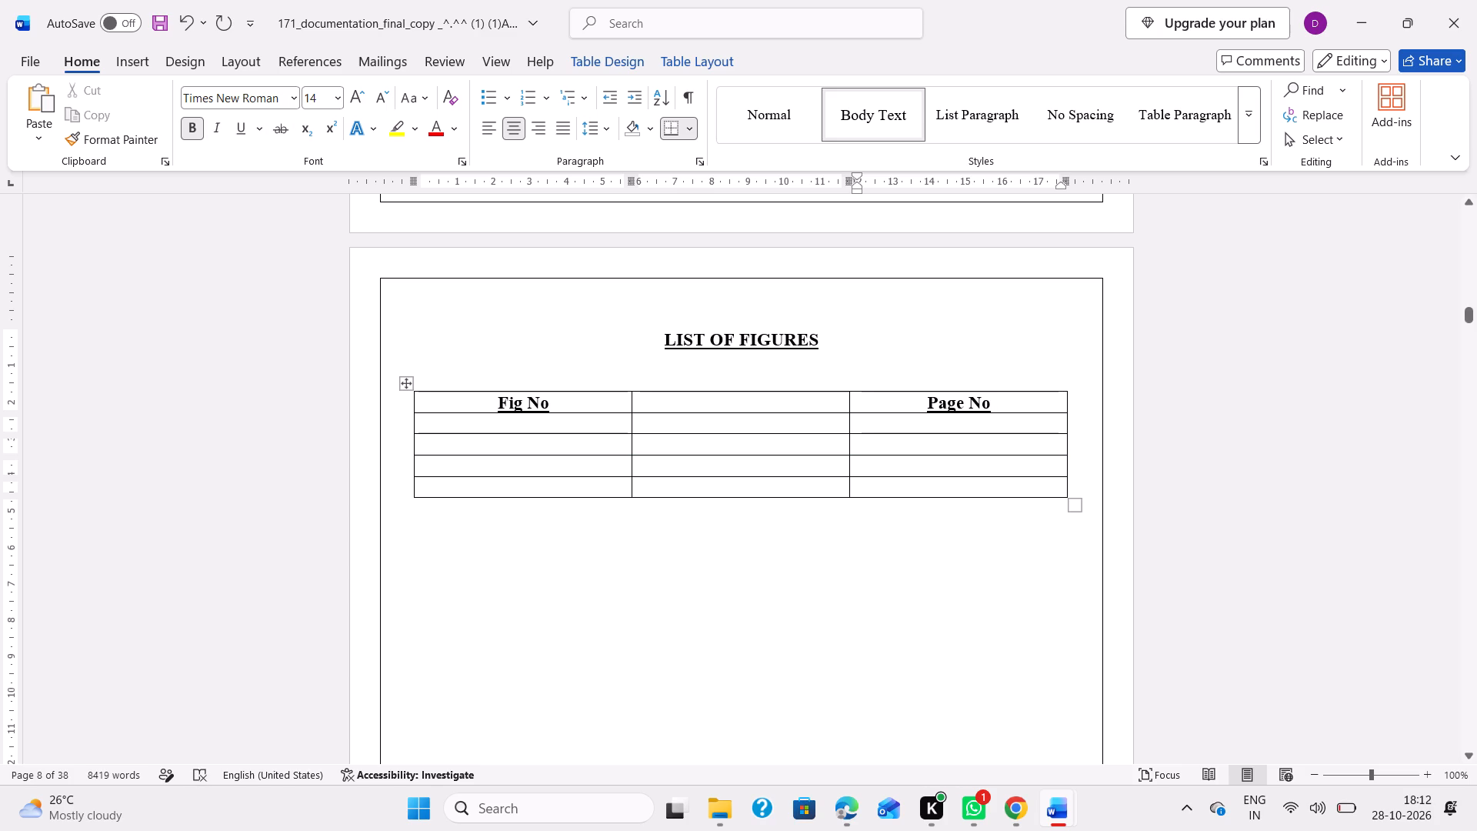
left_click(517, 403)
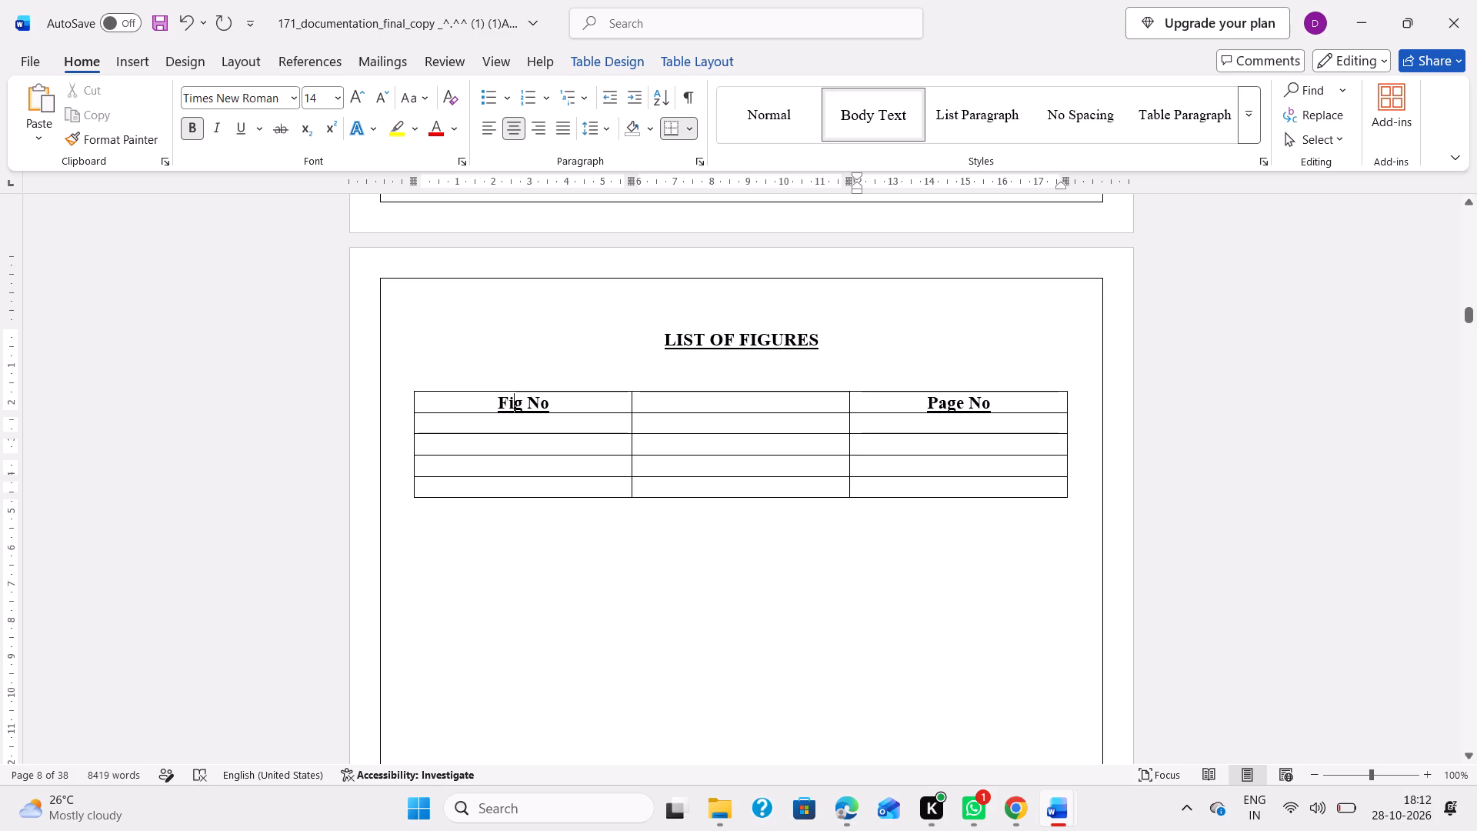
triple_click(522, 404)
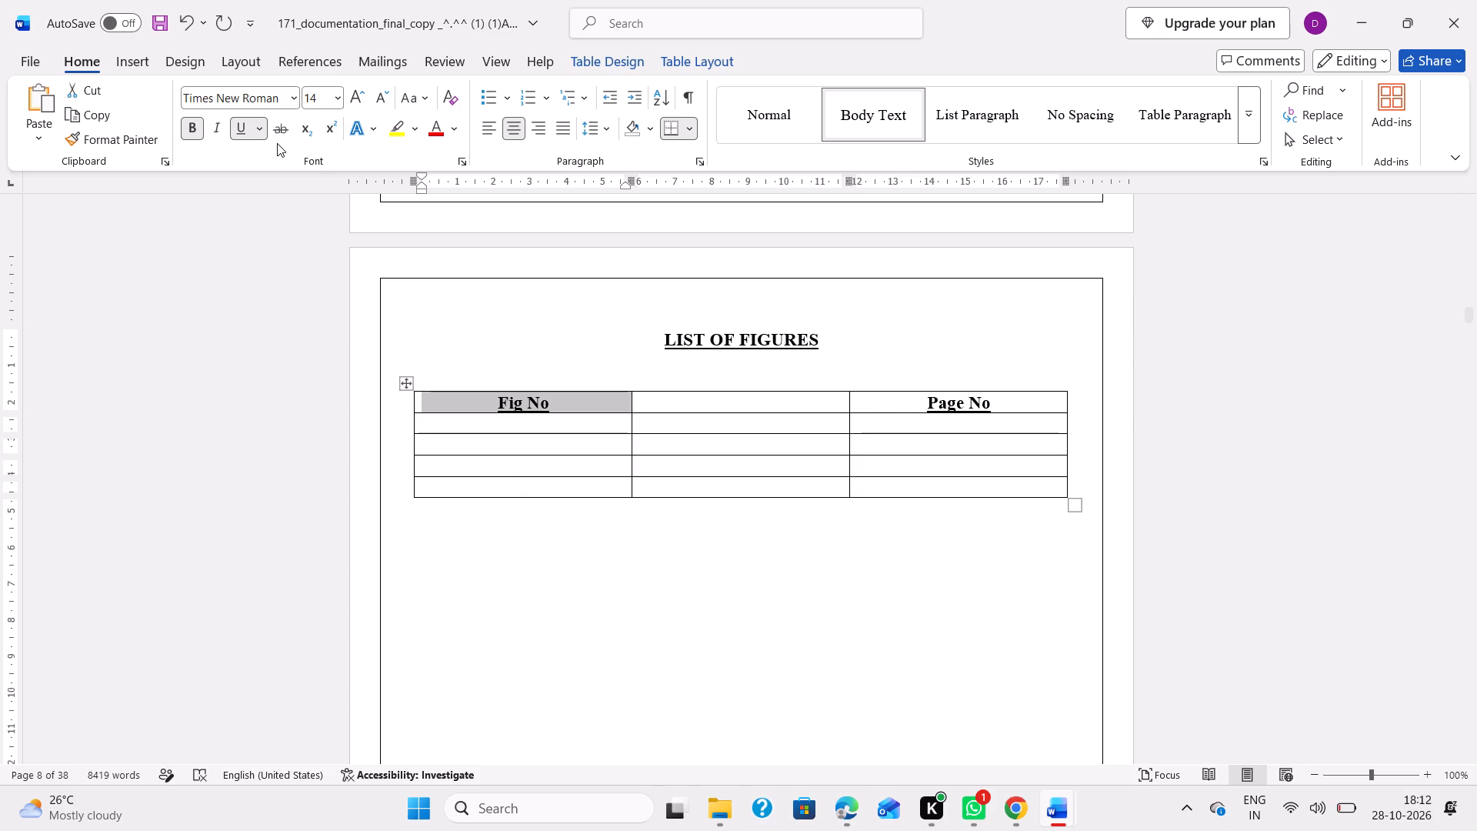
left_click(234, 123)
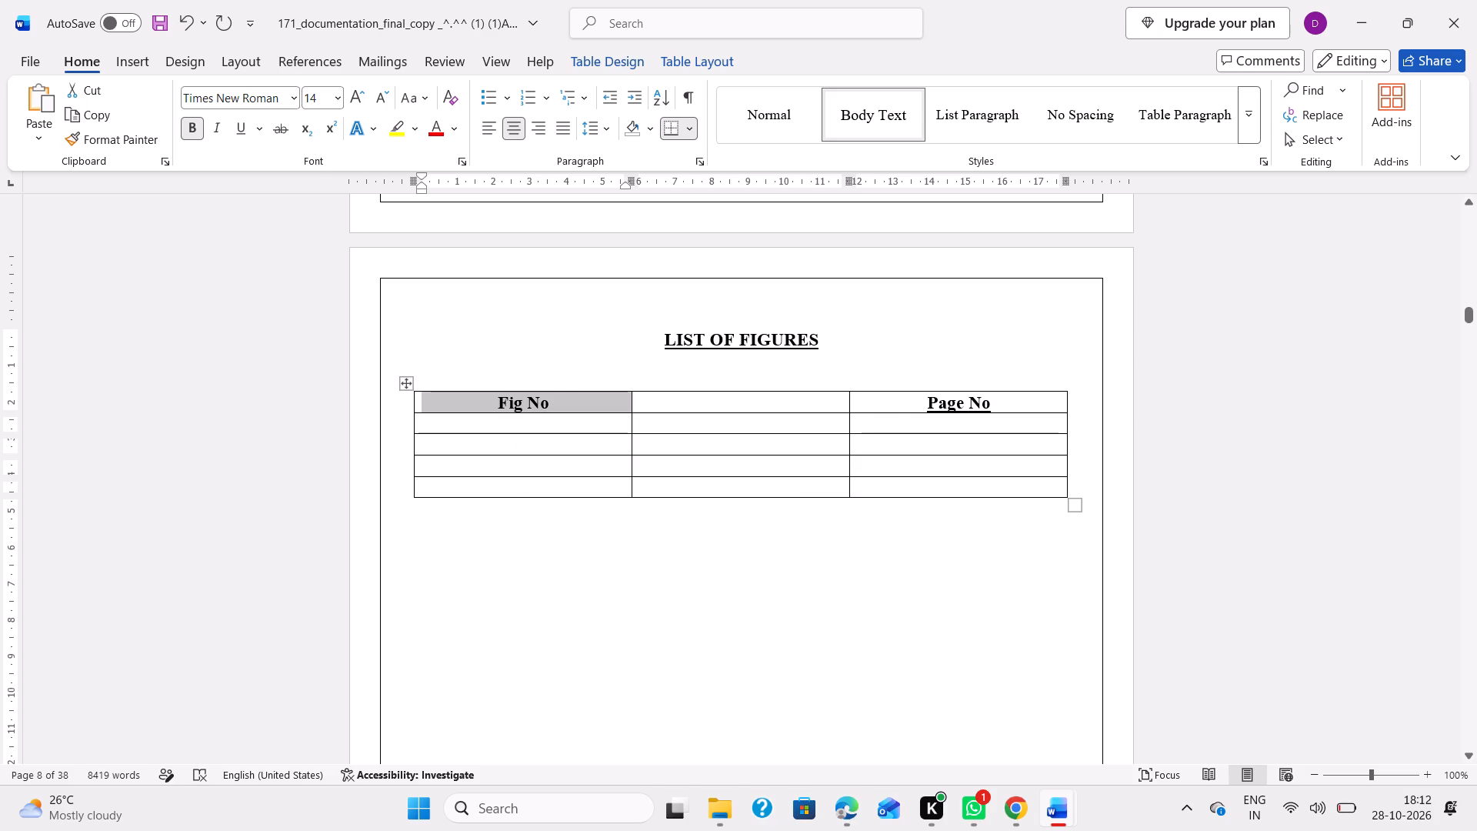
double_click(945, 405)
triple_click(945, 405)
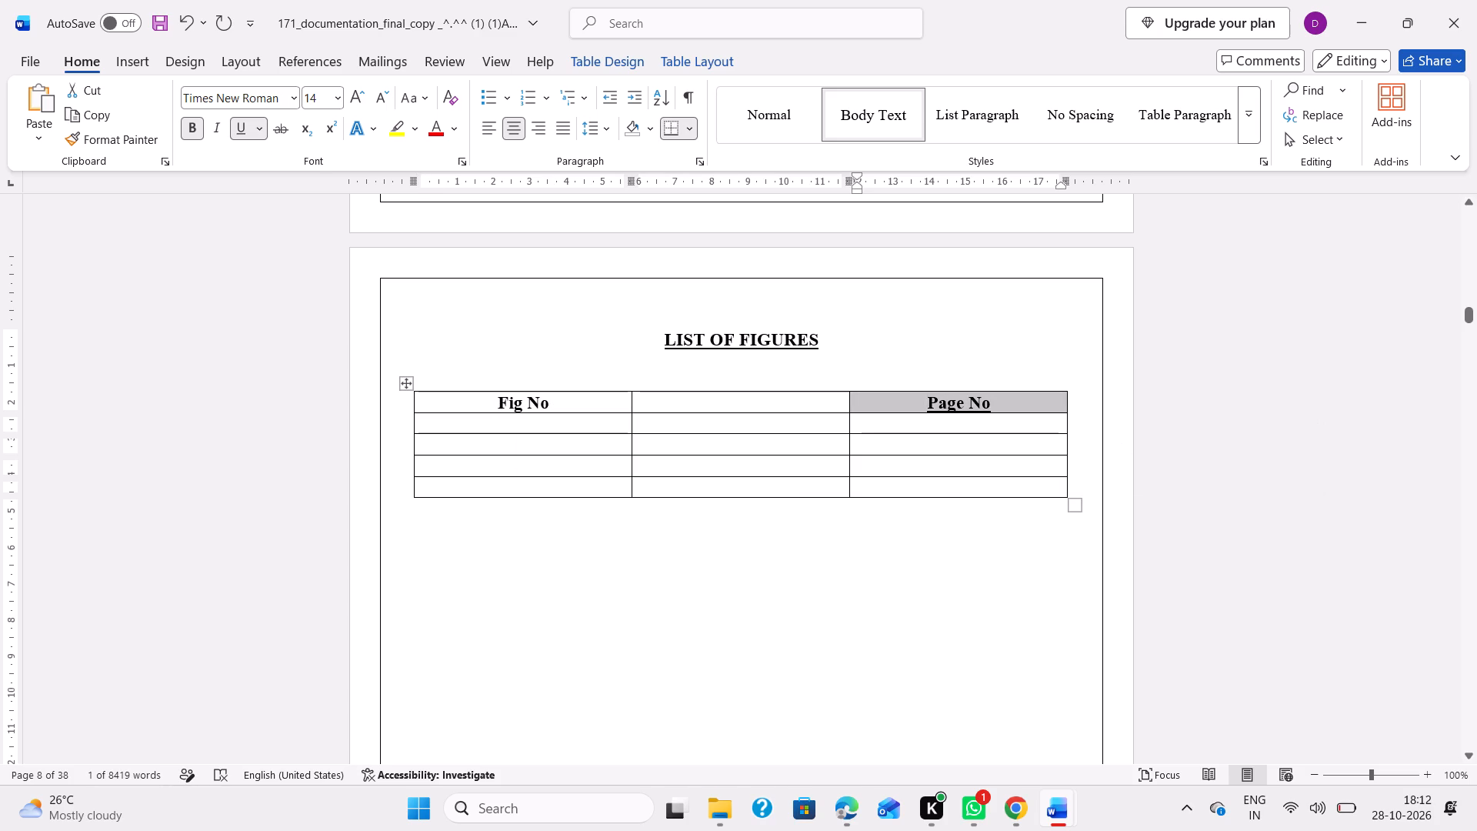
left_click(239, 127)
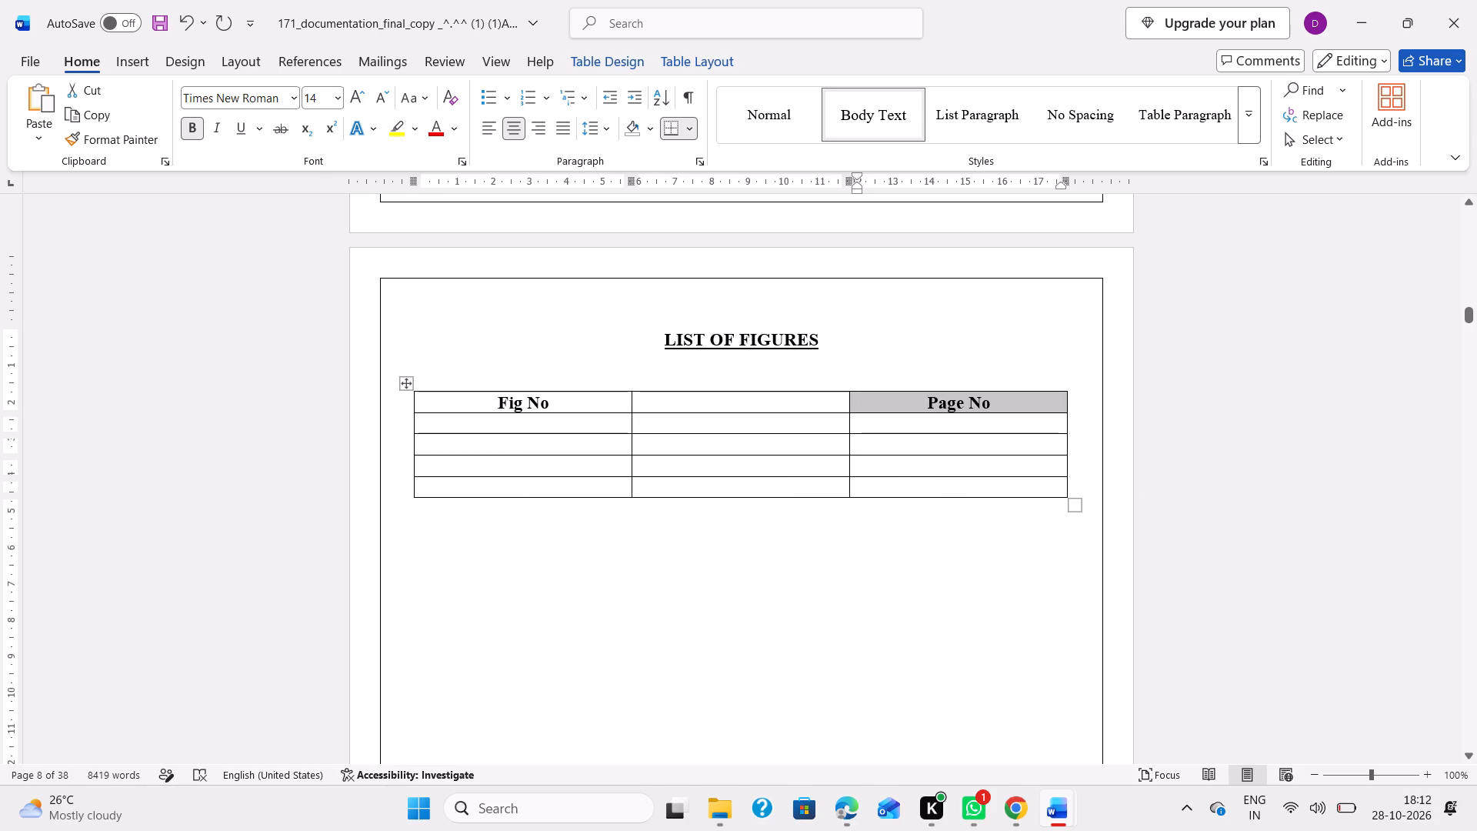
Fill the first three cells under "Fig No" with 4.1, 4.2 and 4.3, all without underline.
left_click(535, 424)
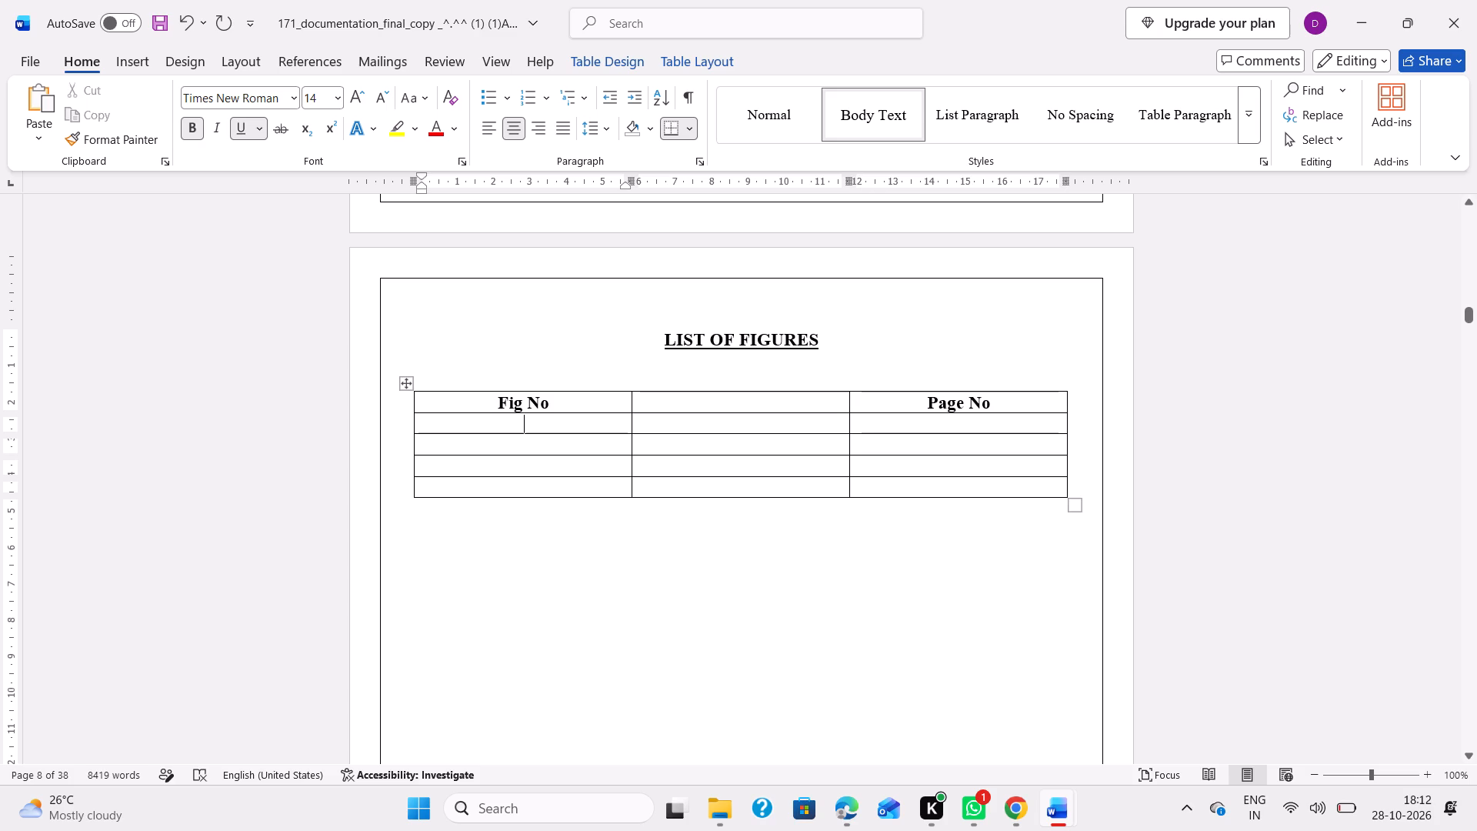
type("4.1")
key("Down")
double_click(522, 422)
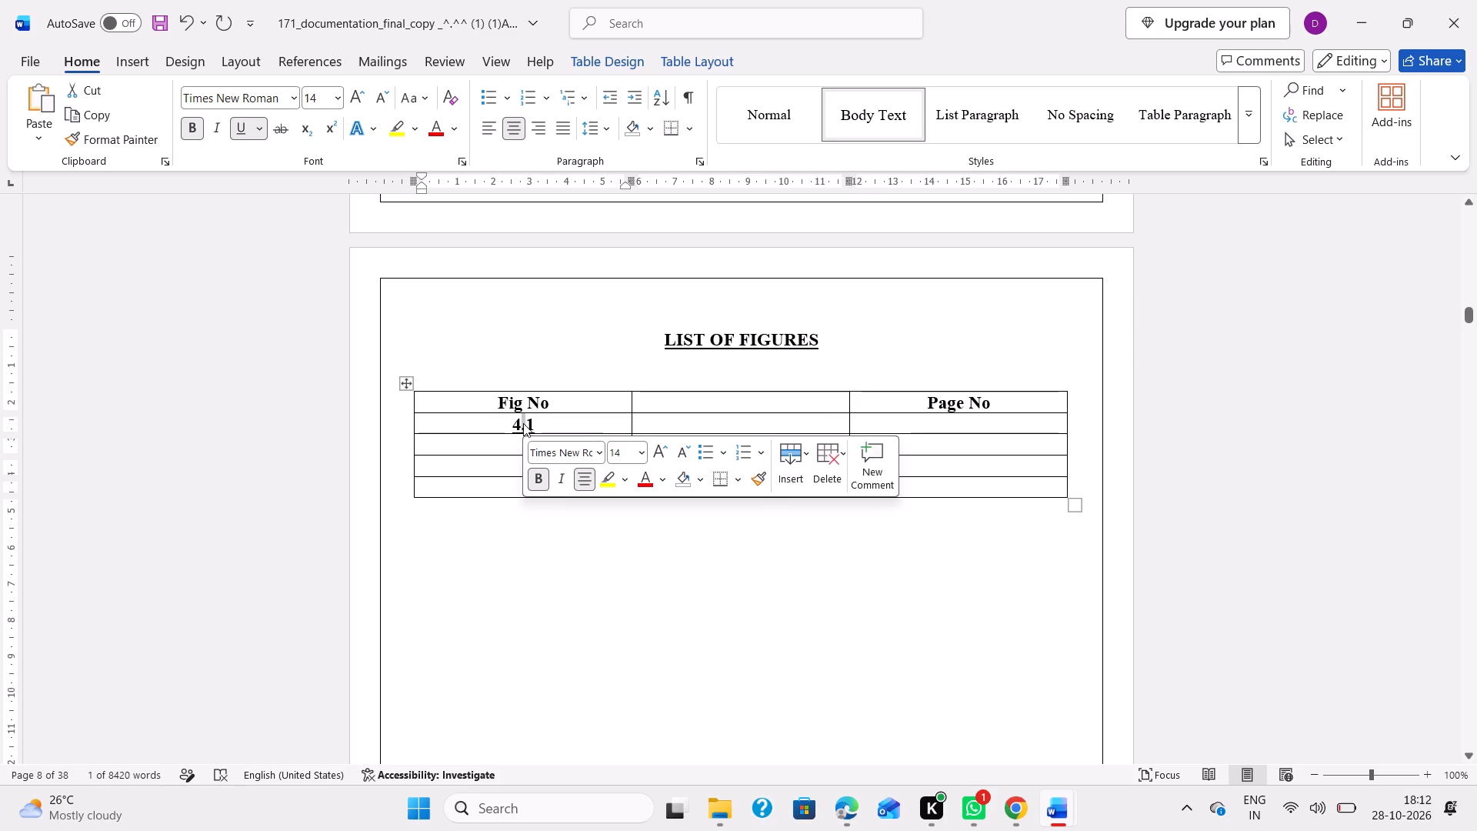
triple_click(524, 424)
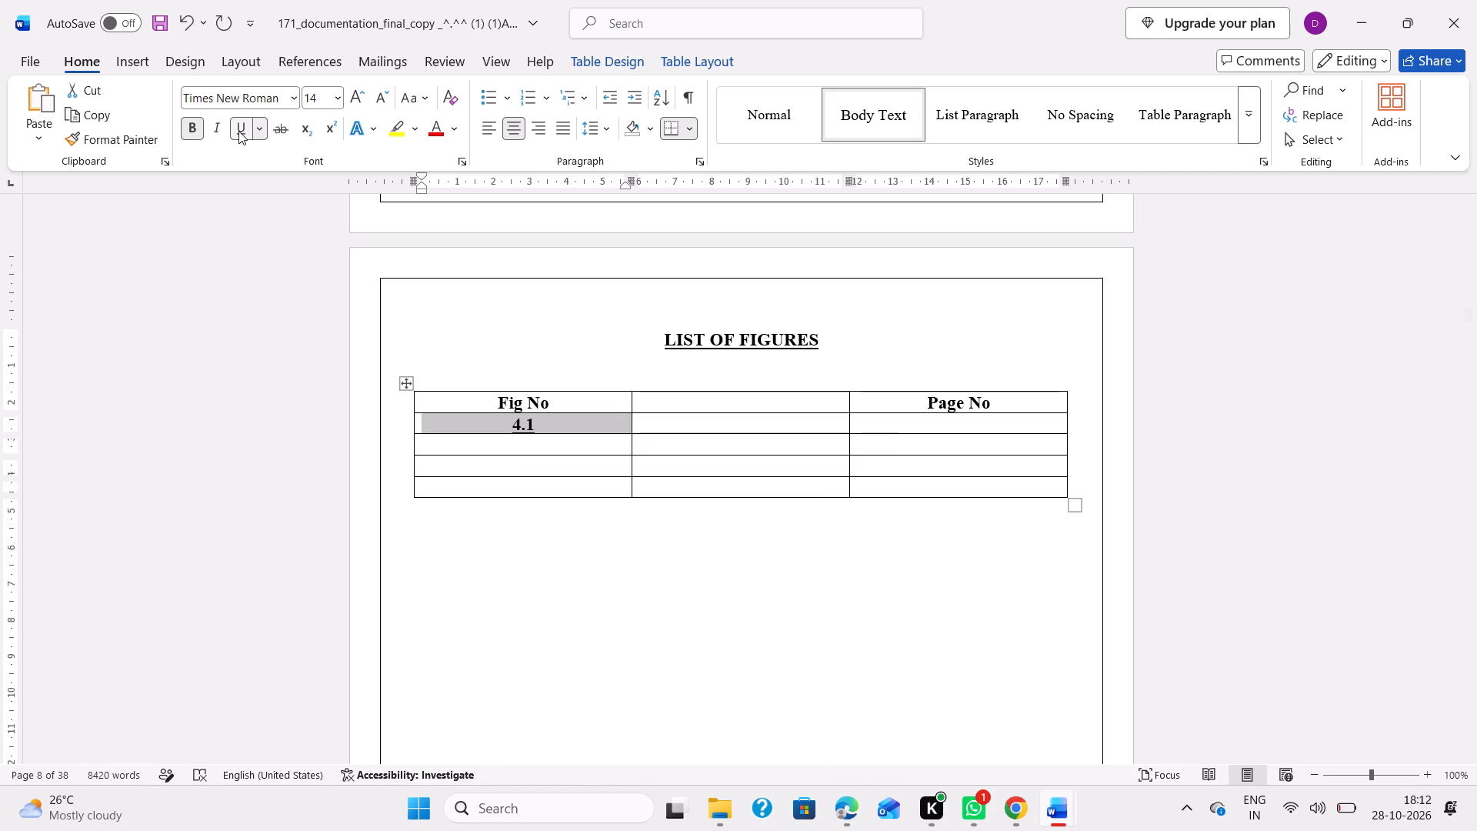
left_click(237, 129)
left_click(518, 445)
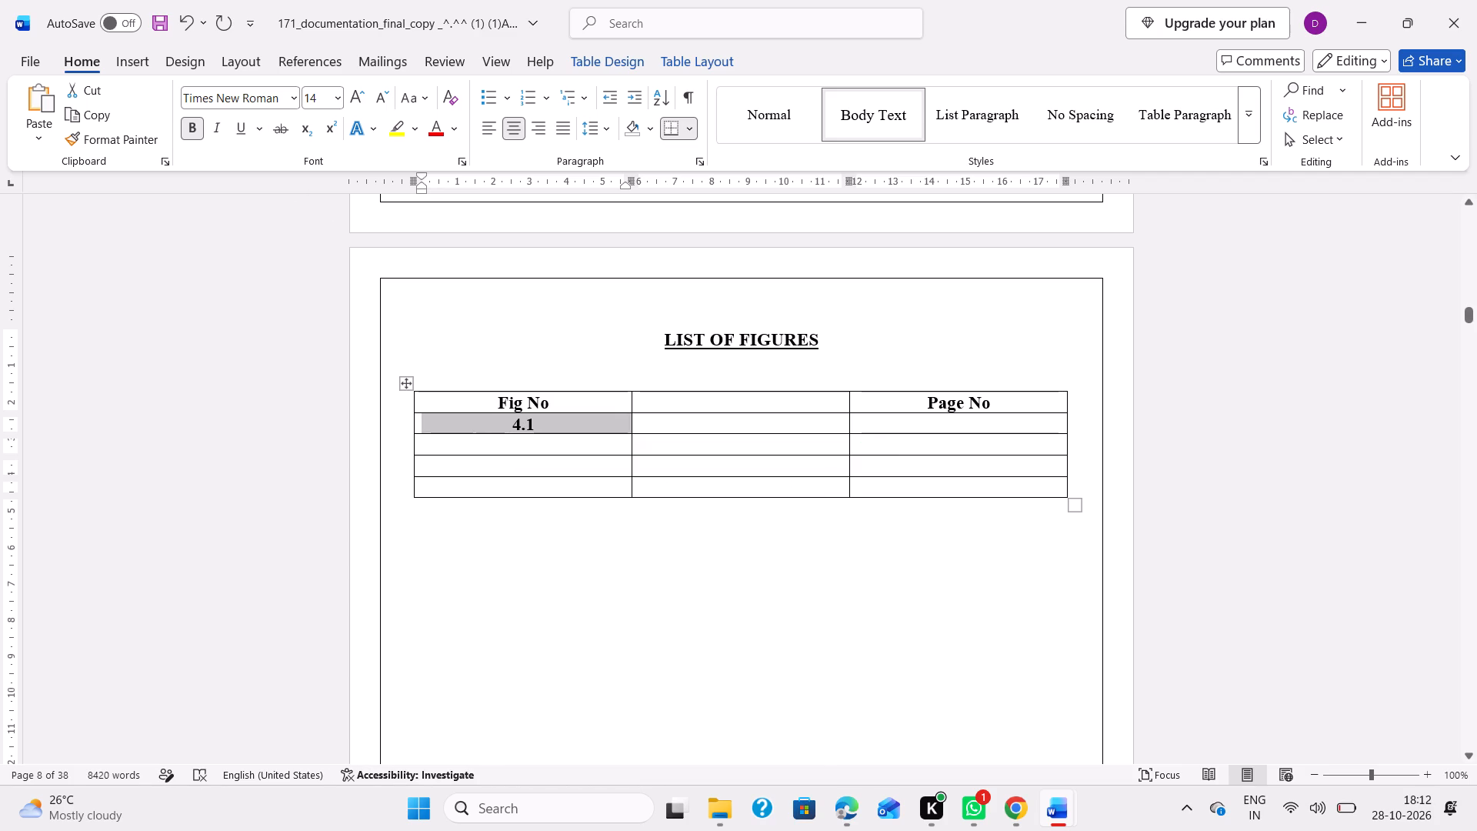
left_click(238, 130)
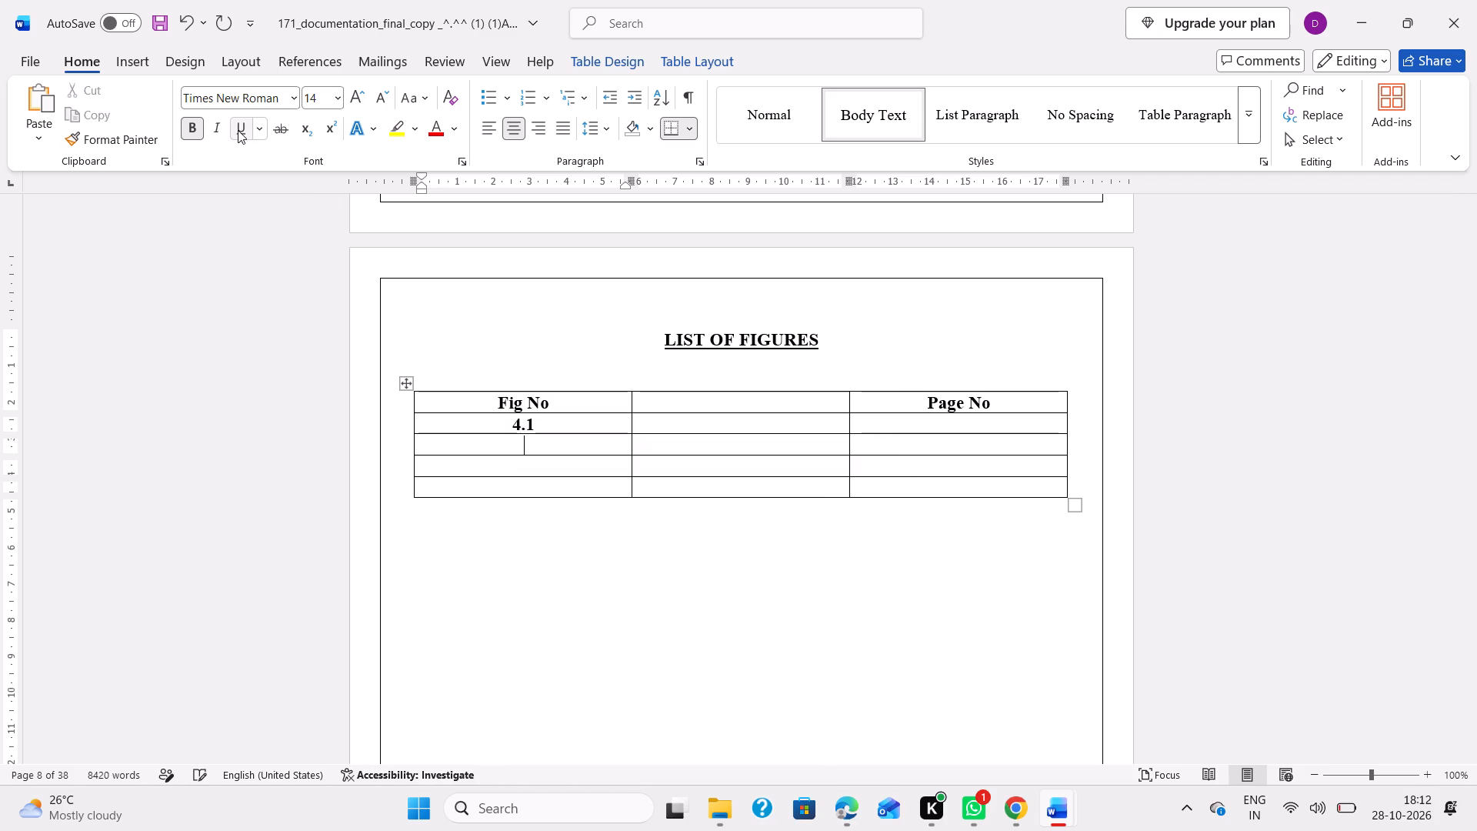
type("4.2")
key("Down")
left_click(241, 132)
type("4.3")
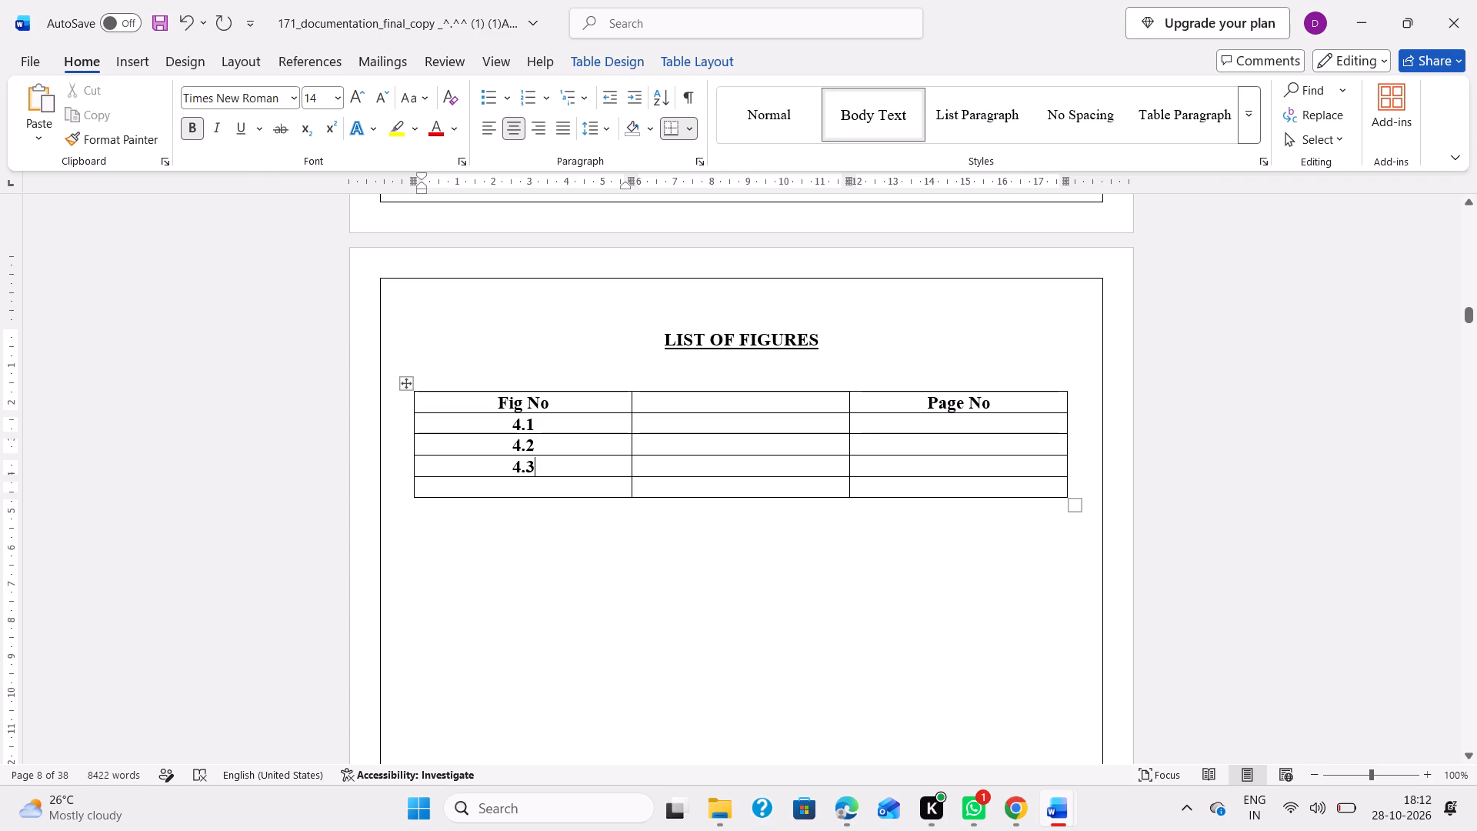
Enter 4.4 in the last cell of the "Fig No" column and remove its underline.
left_click(518, 489)
type("4.4")
left_click(242, 133)
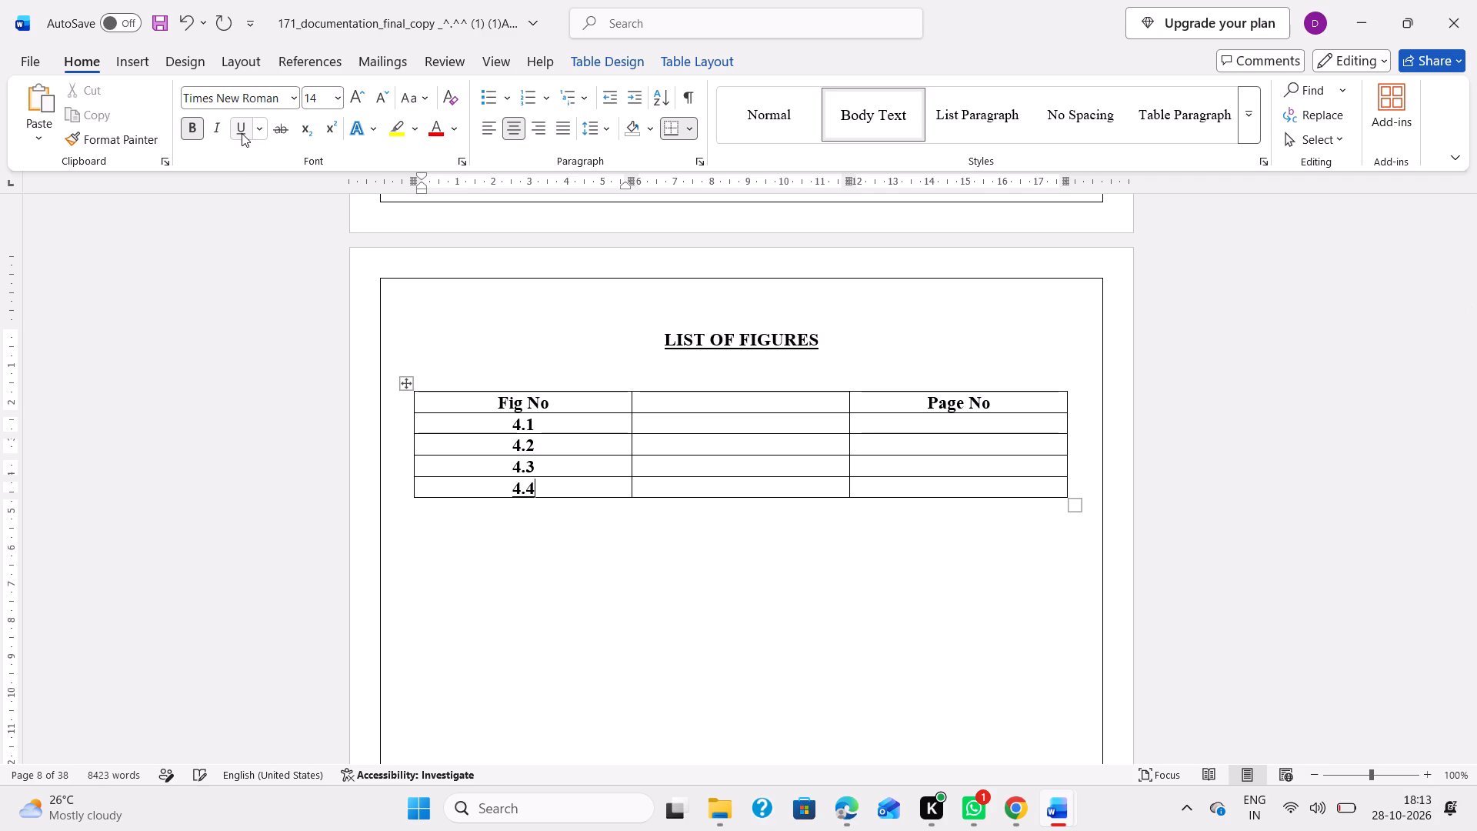
triple_click(526, 498)
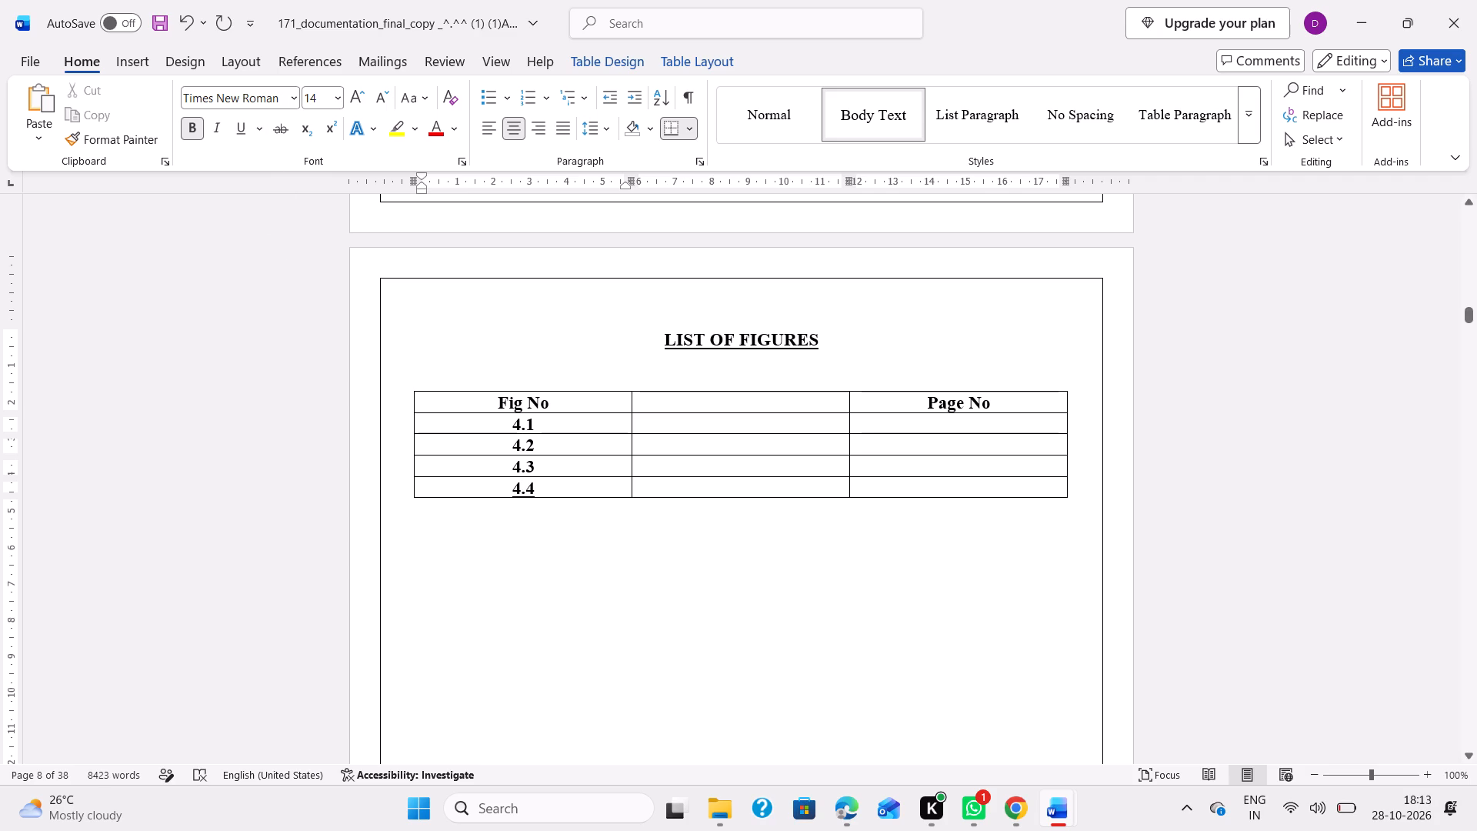
double_click(525, 482)
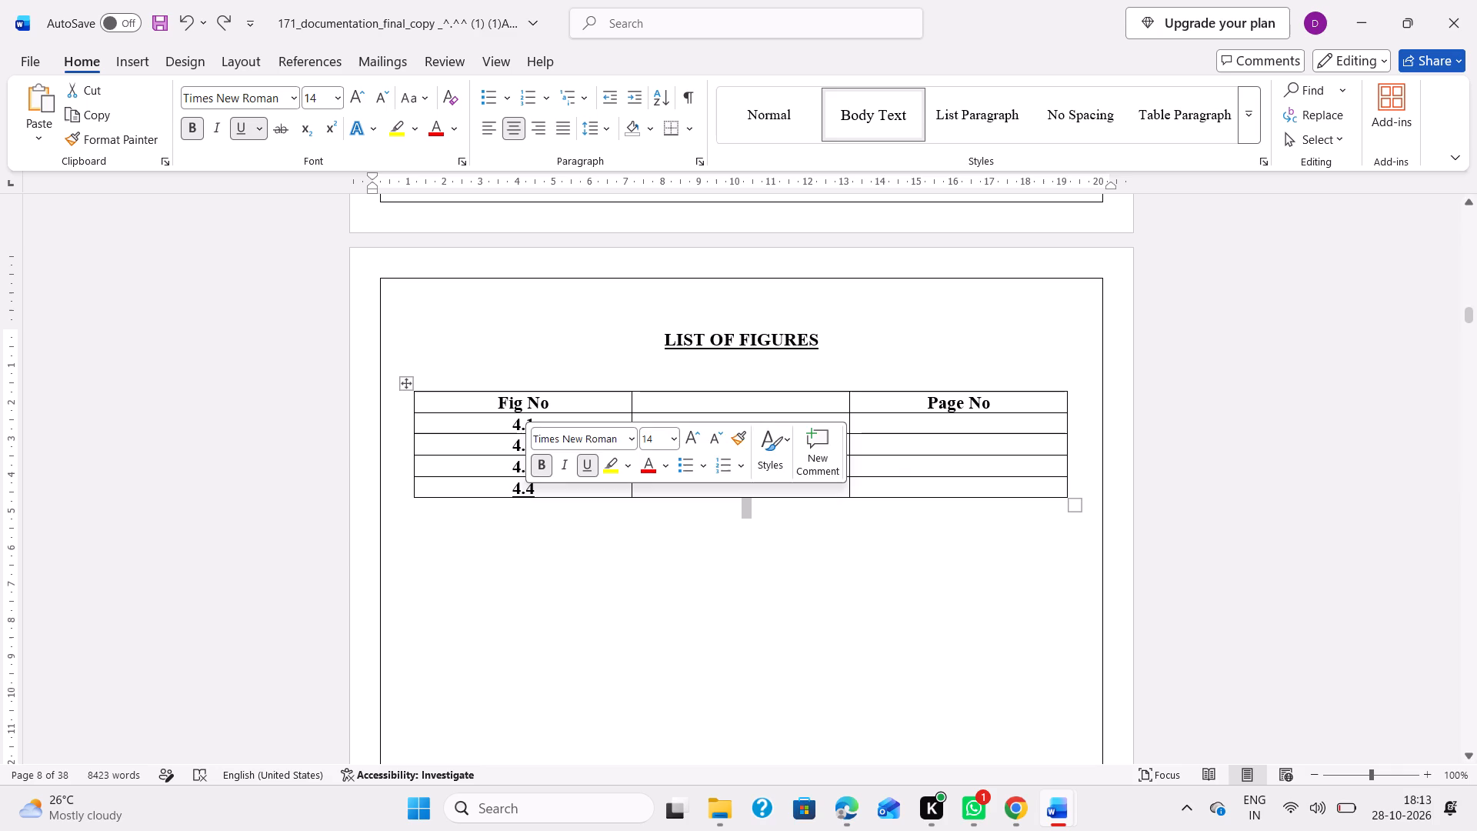
double_click(515, 490)
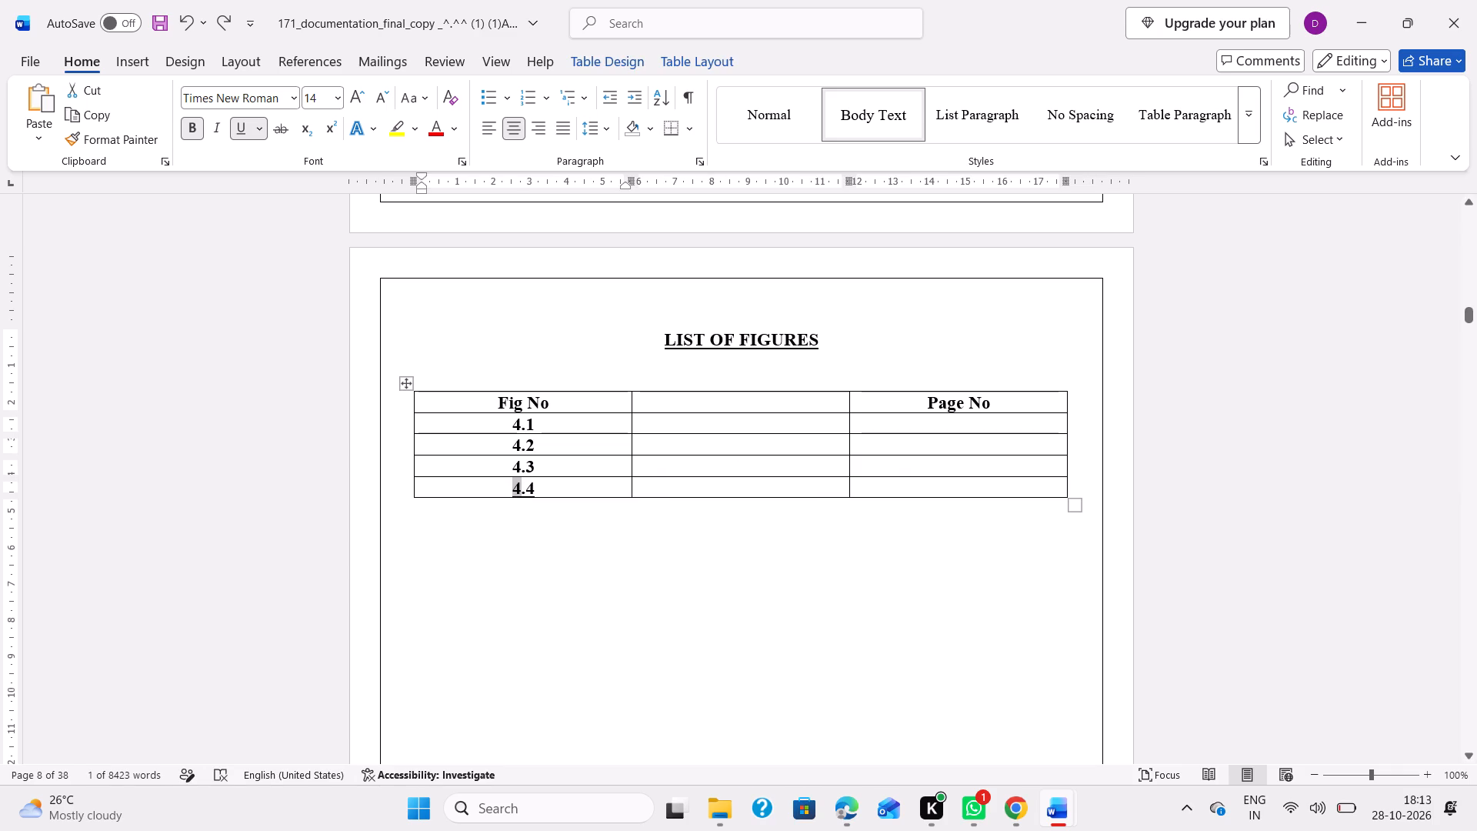
triple_click(526, 490)
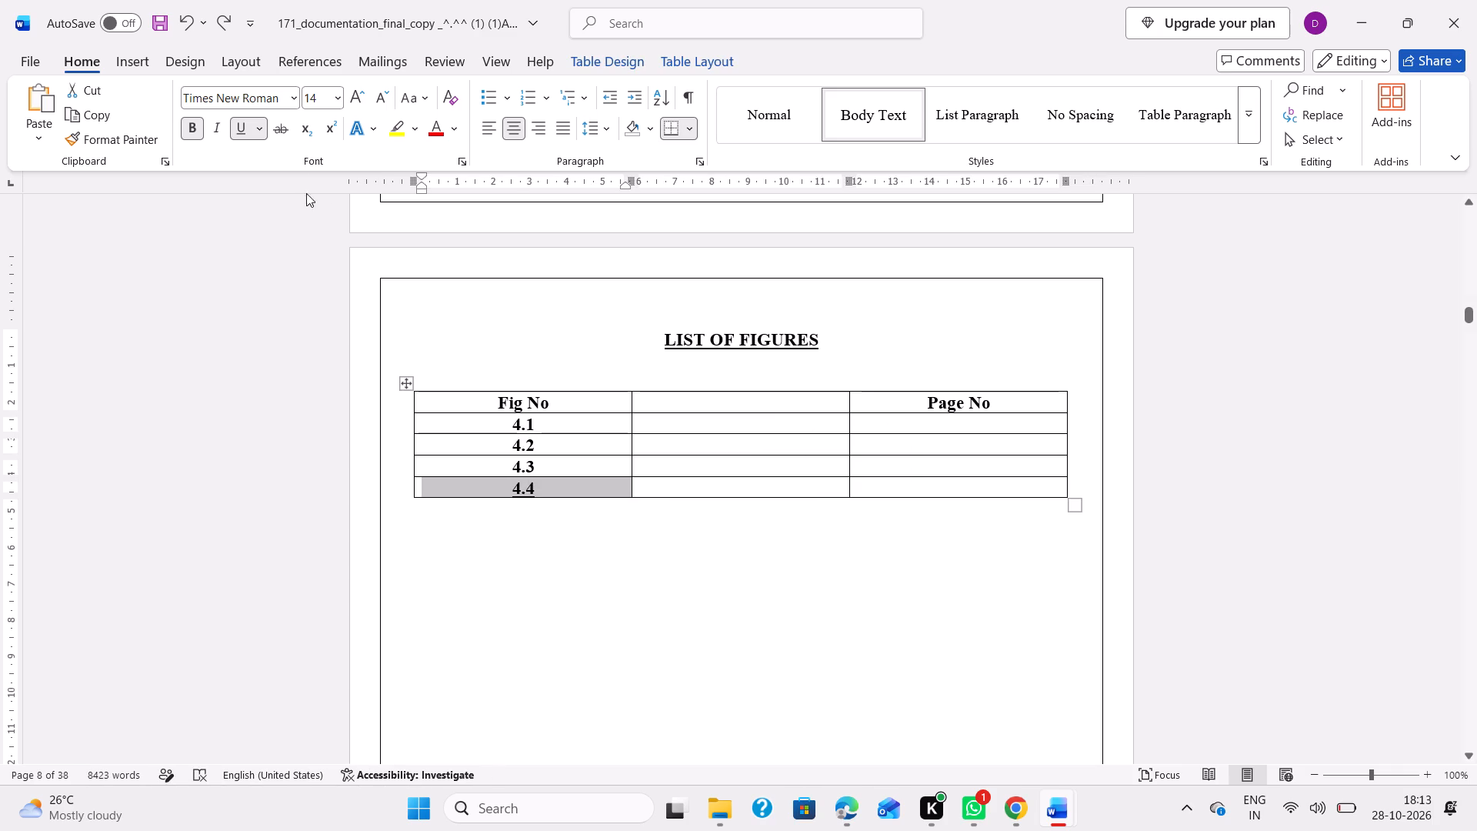
left_click(240, 126)
left_click(681, 505)
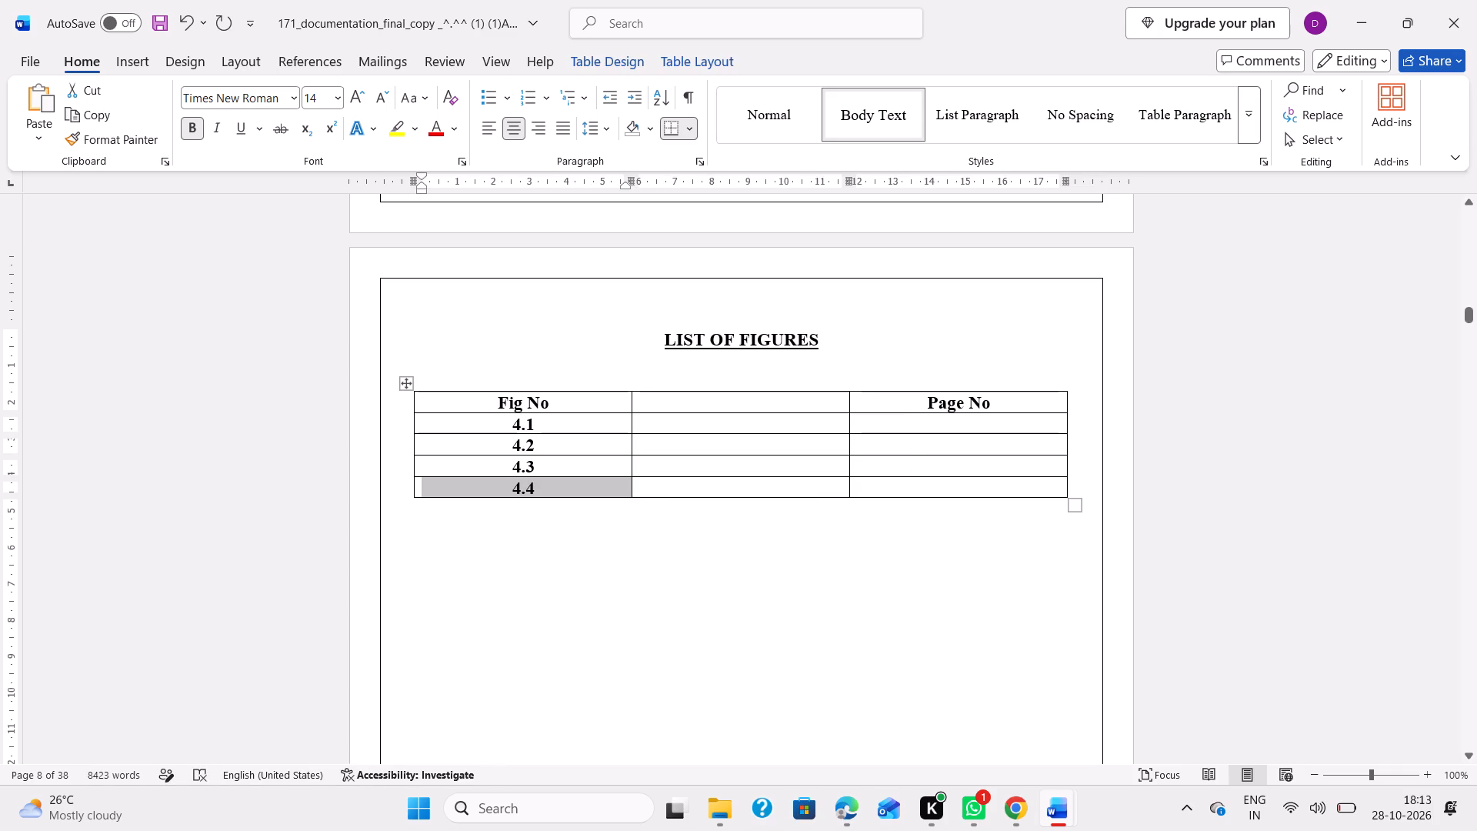
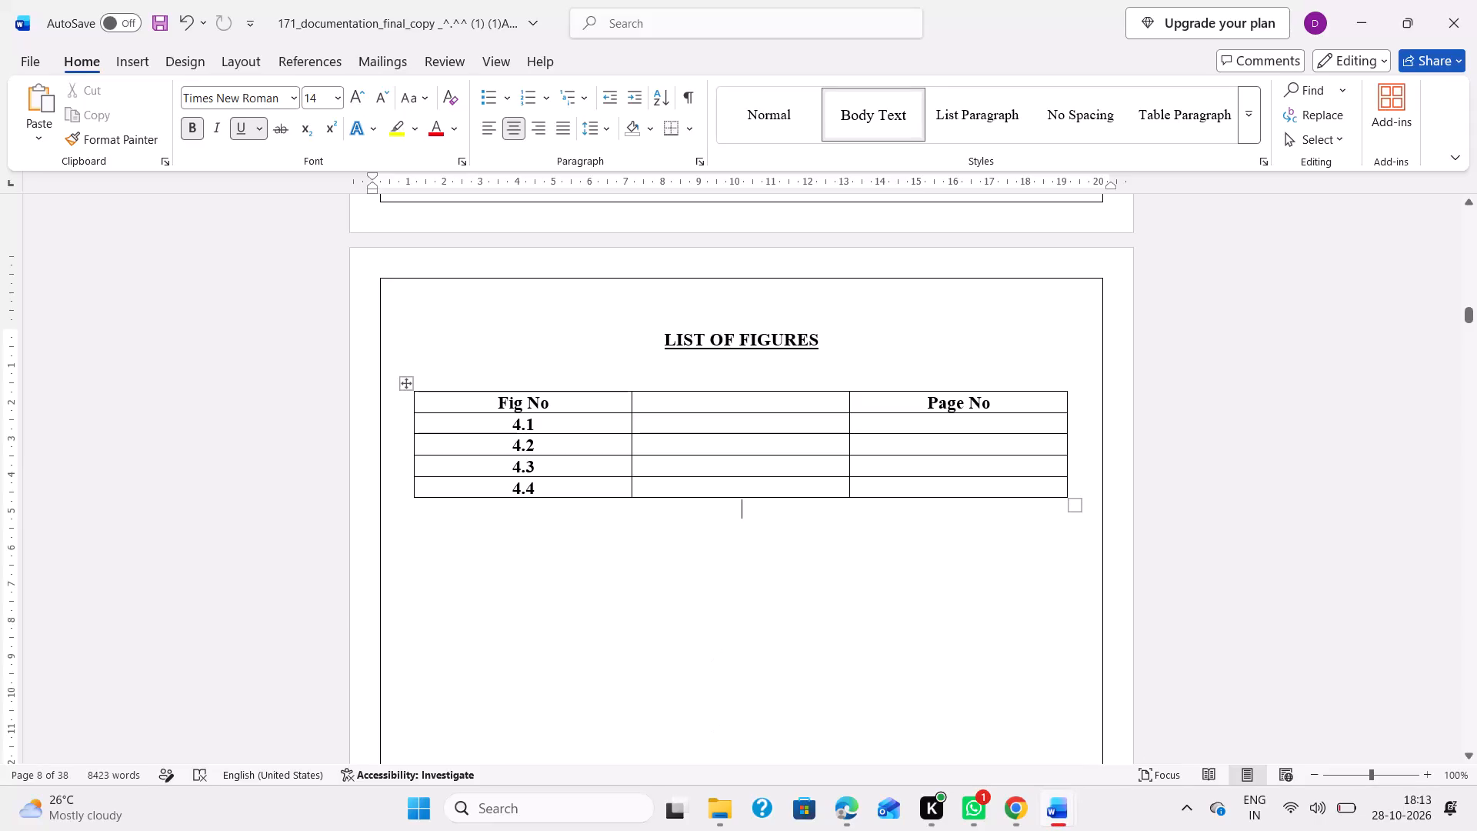
Insert two empty rows below the 4.4 row of the List of Figures table.
left_click(567, 487)
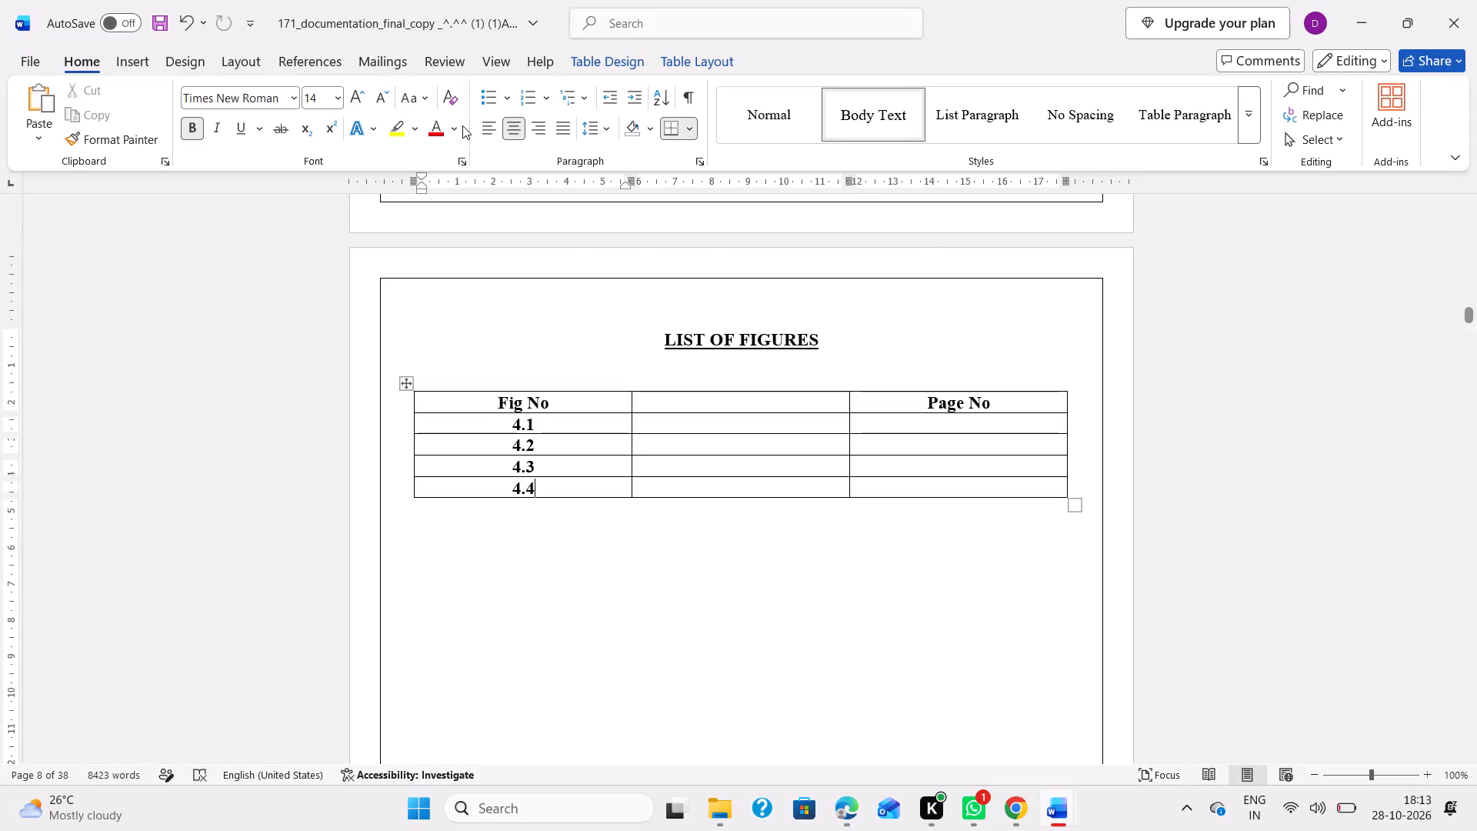
left_click(608, 74)
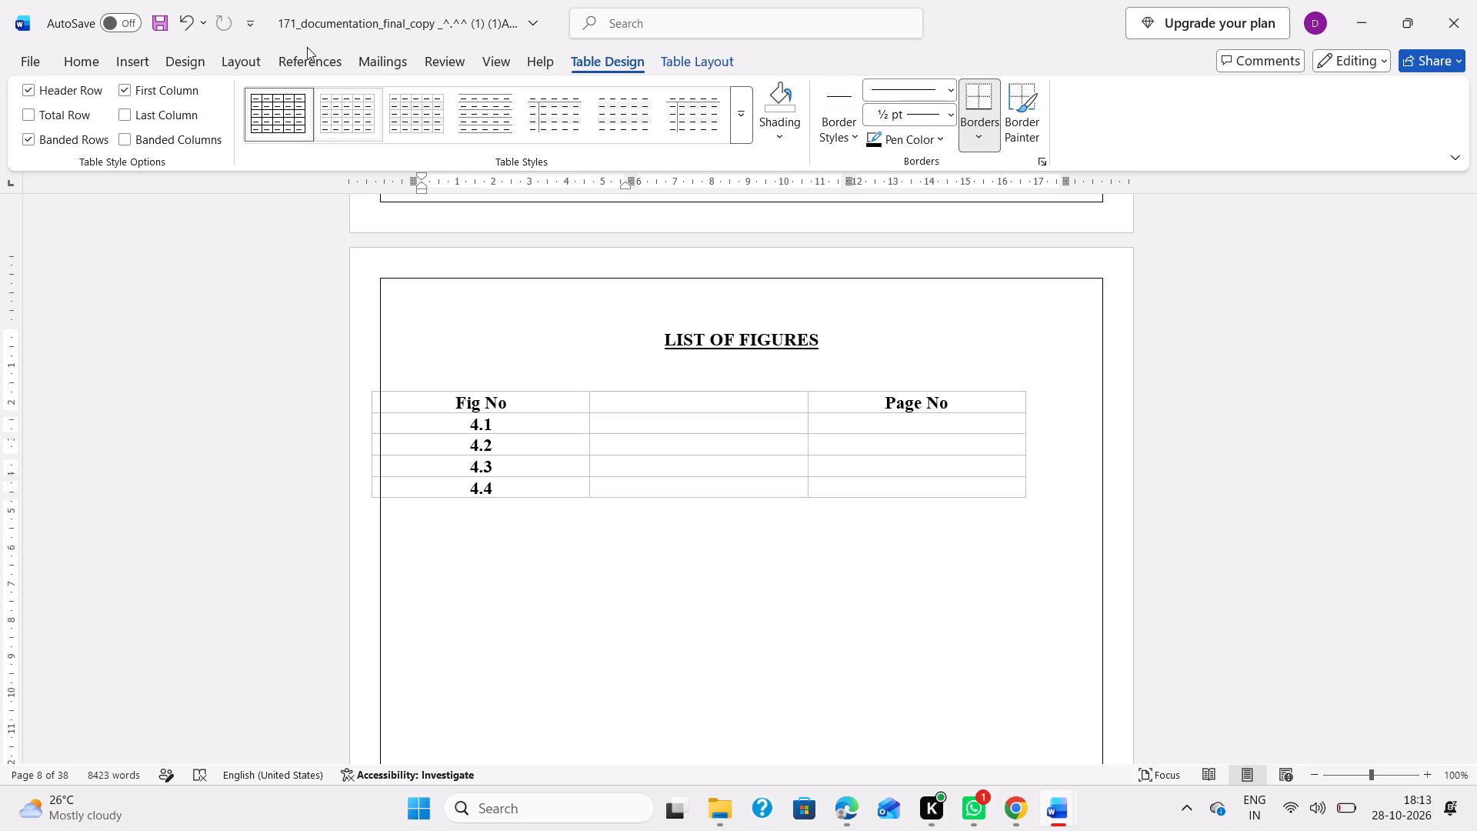
left_click(686, 61)
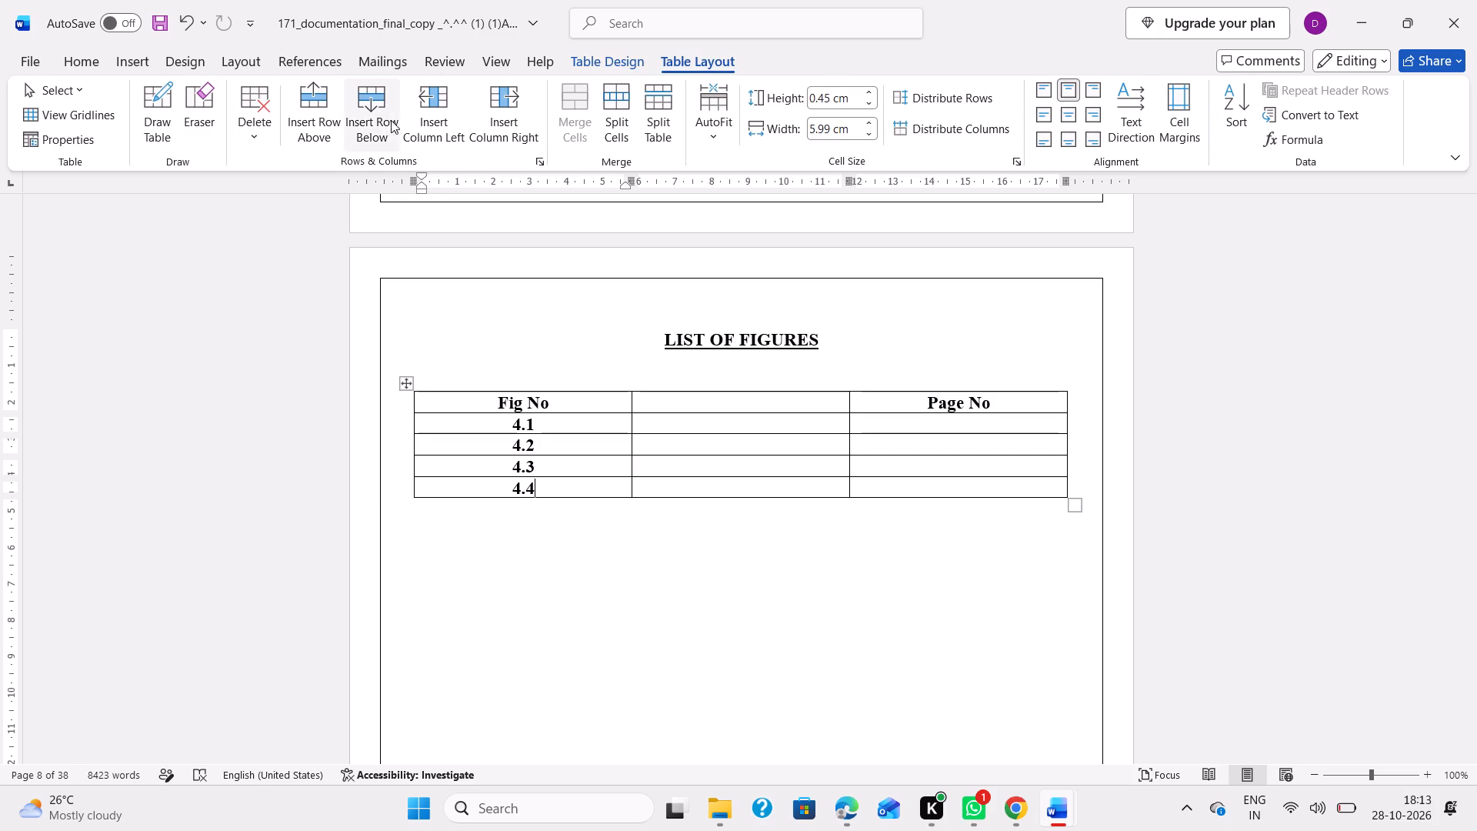
left_click(375, 107)
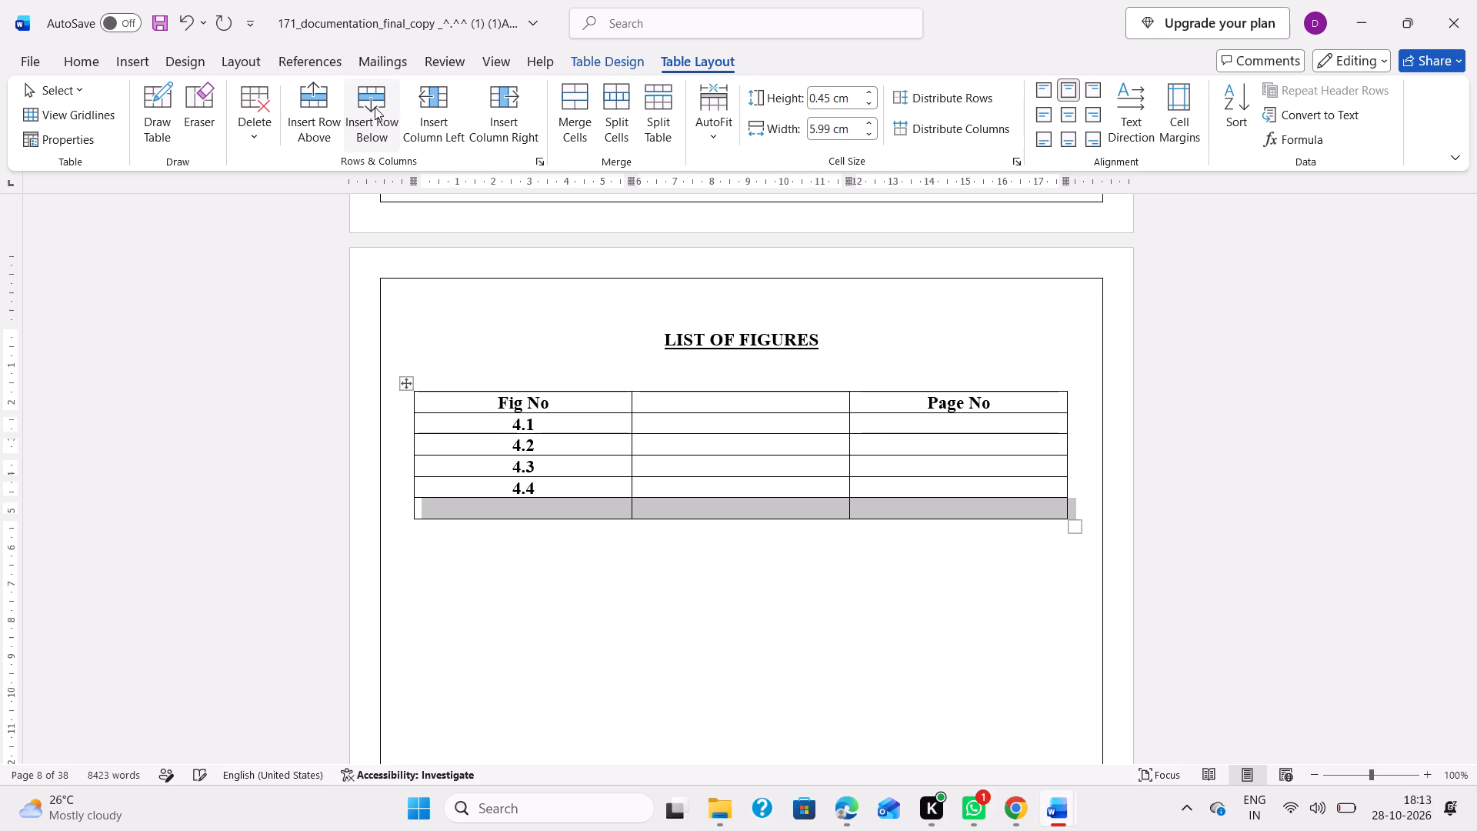
left_click(375, 107)
Enter 4.5 and 4.6 in the two empty cells at the bottom of the "Fig No" column.
left_click(530, 507)
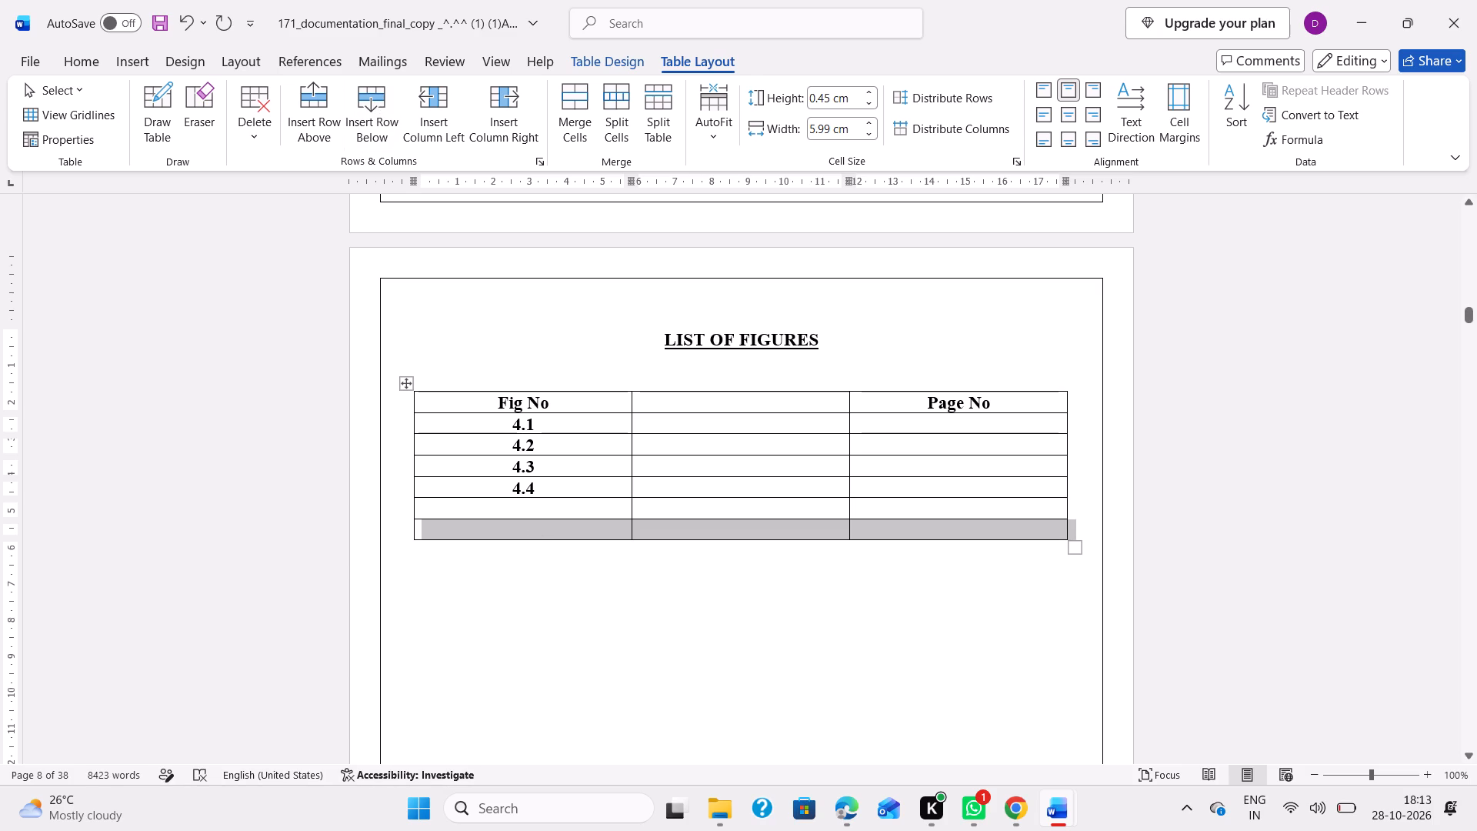
type("4.5")
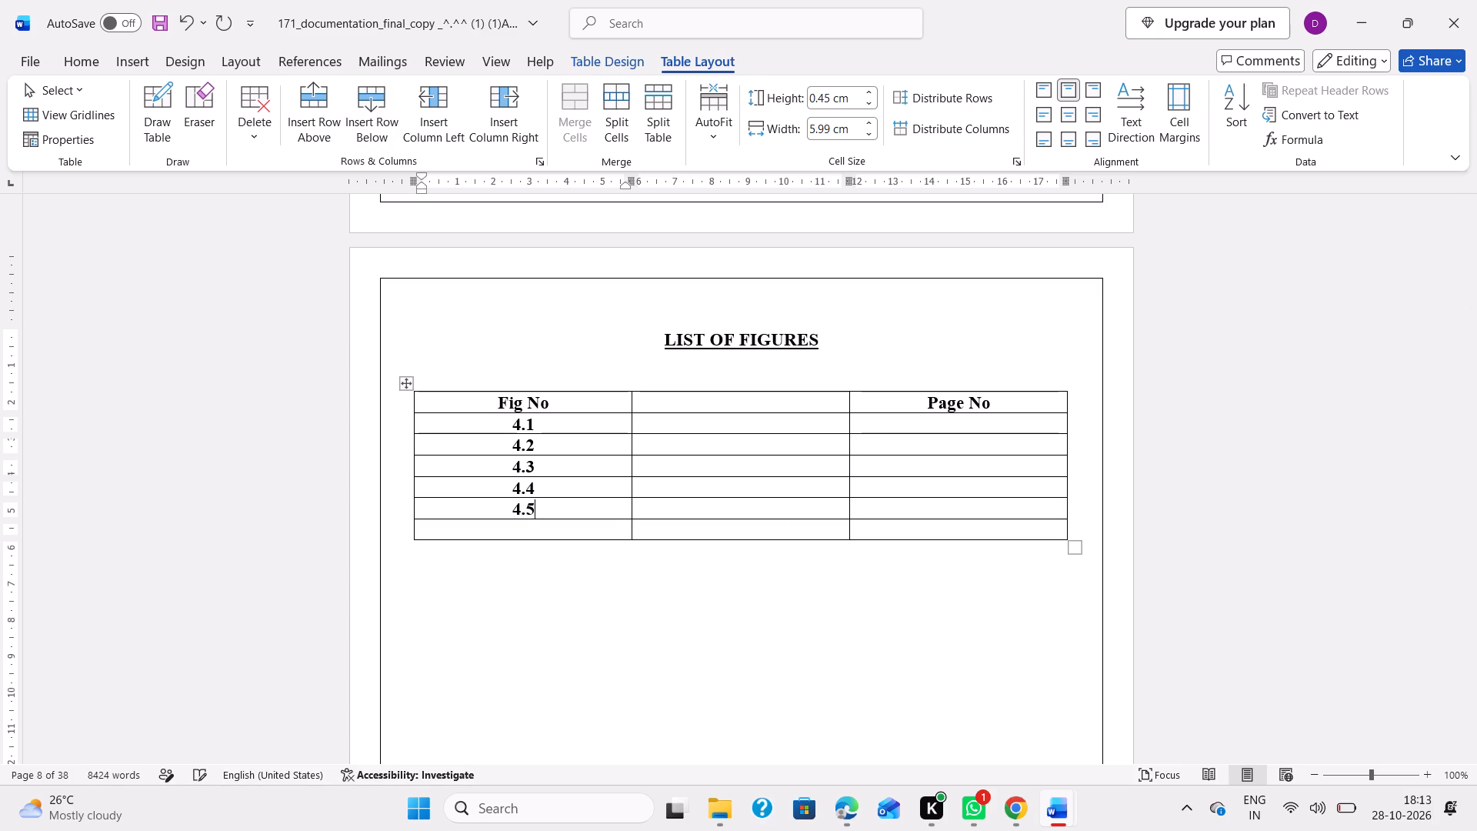
left_click(528, 520)
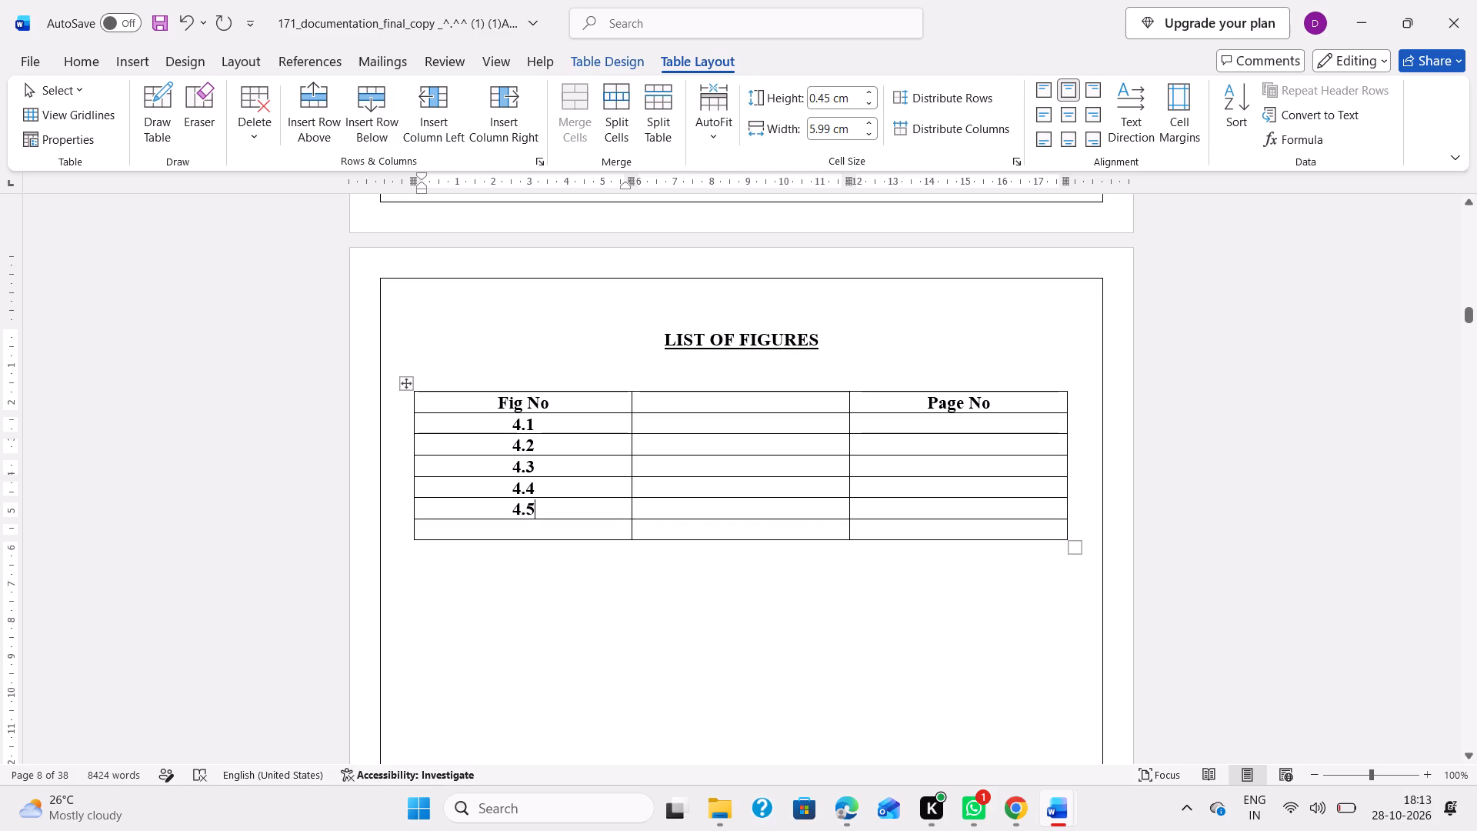
left_click(528, 528)
type("4.6")
Start filling the middle column of the List of Figures table at the 4.1 row.
left_click(773, 423)
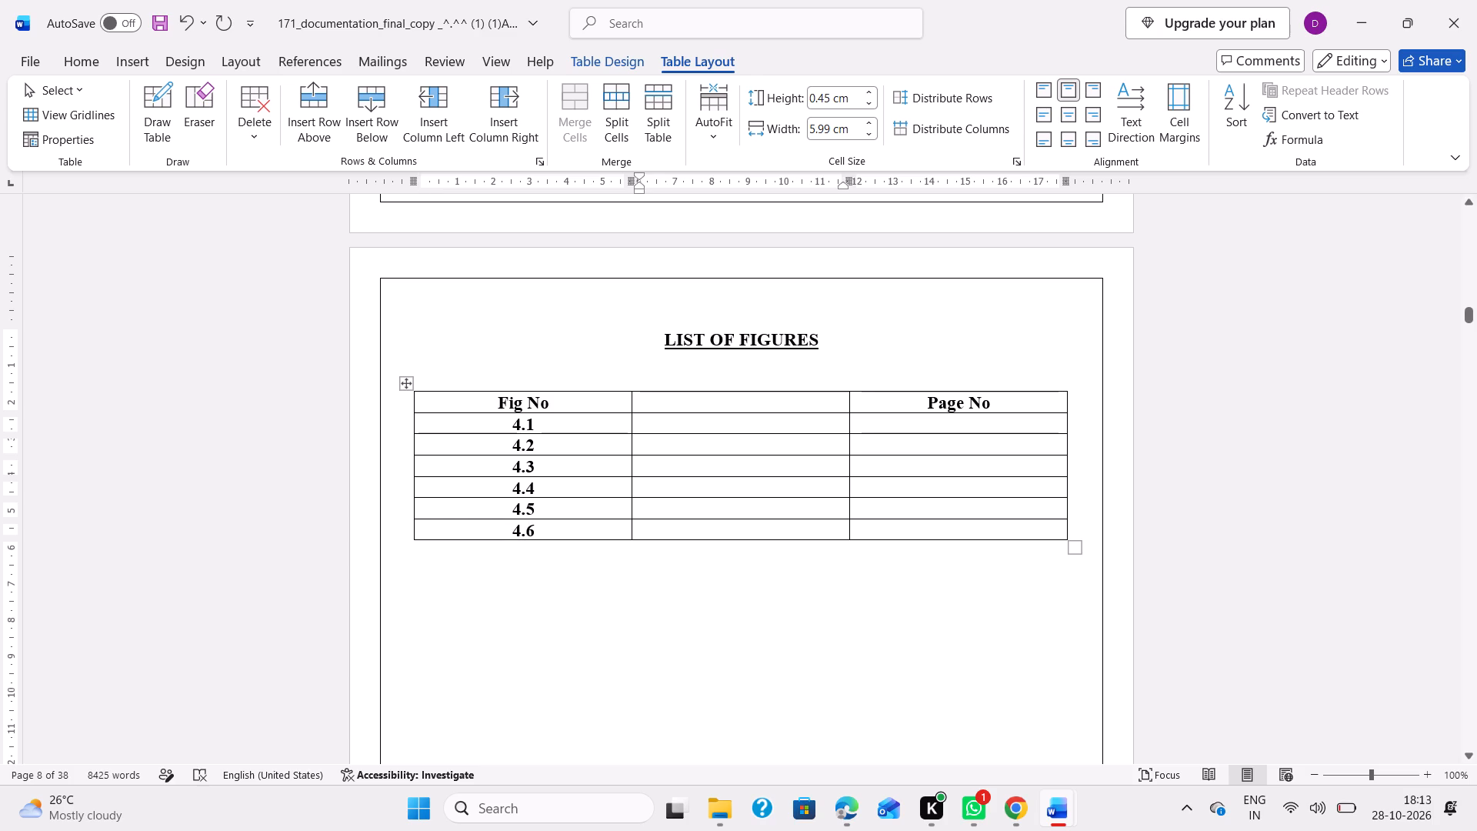
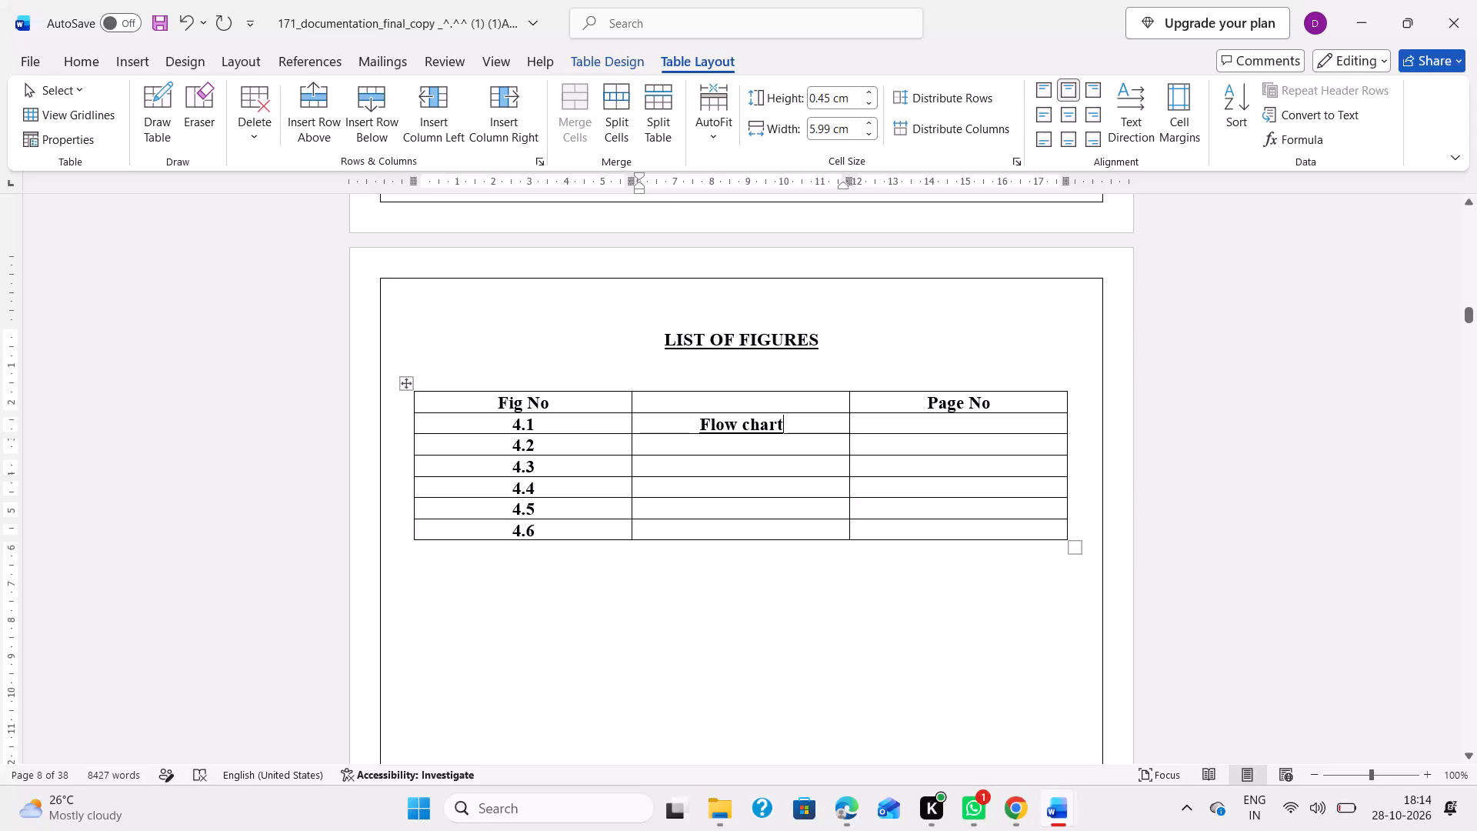
Remove the underline from the "Flow chart" entry in the 4.1 row of the List of Figures table.
triple_click(728, 427)
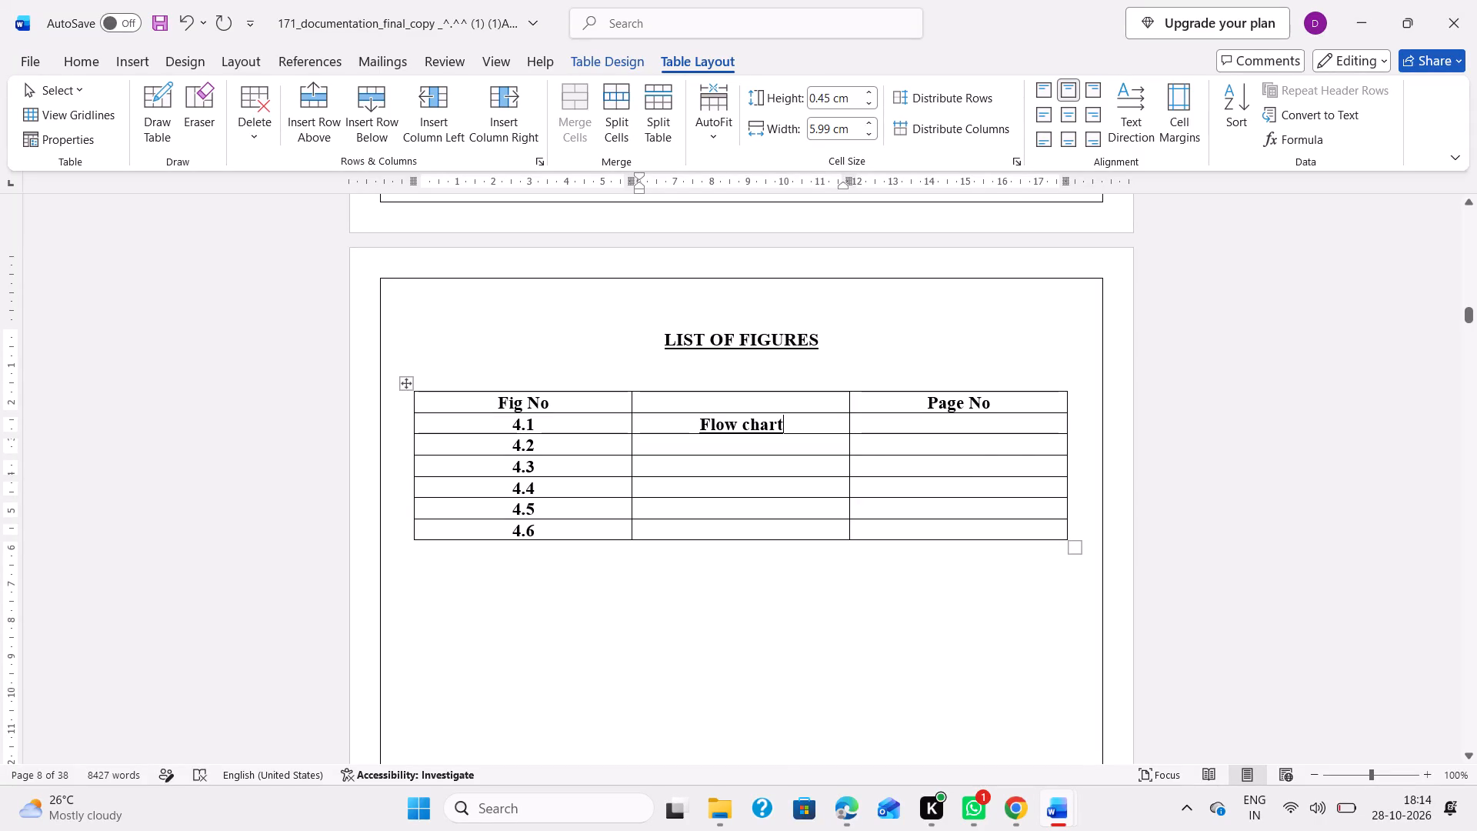
left_click(99, 65)
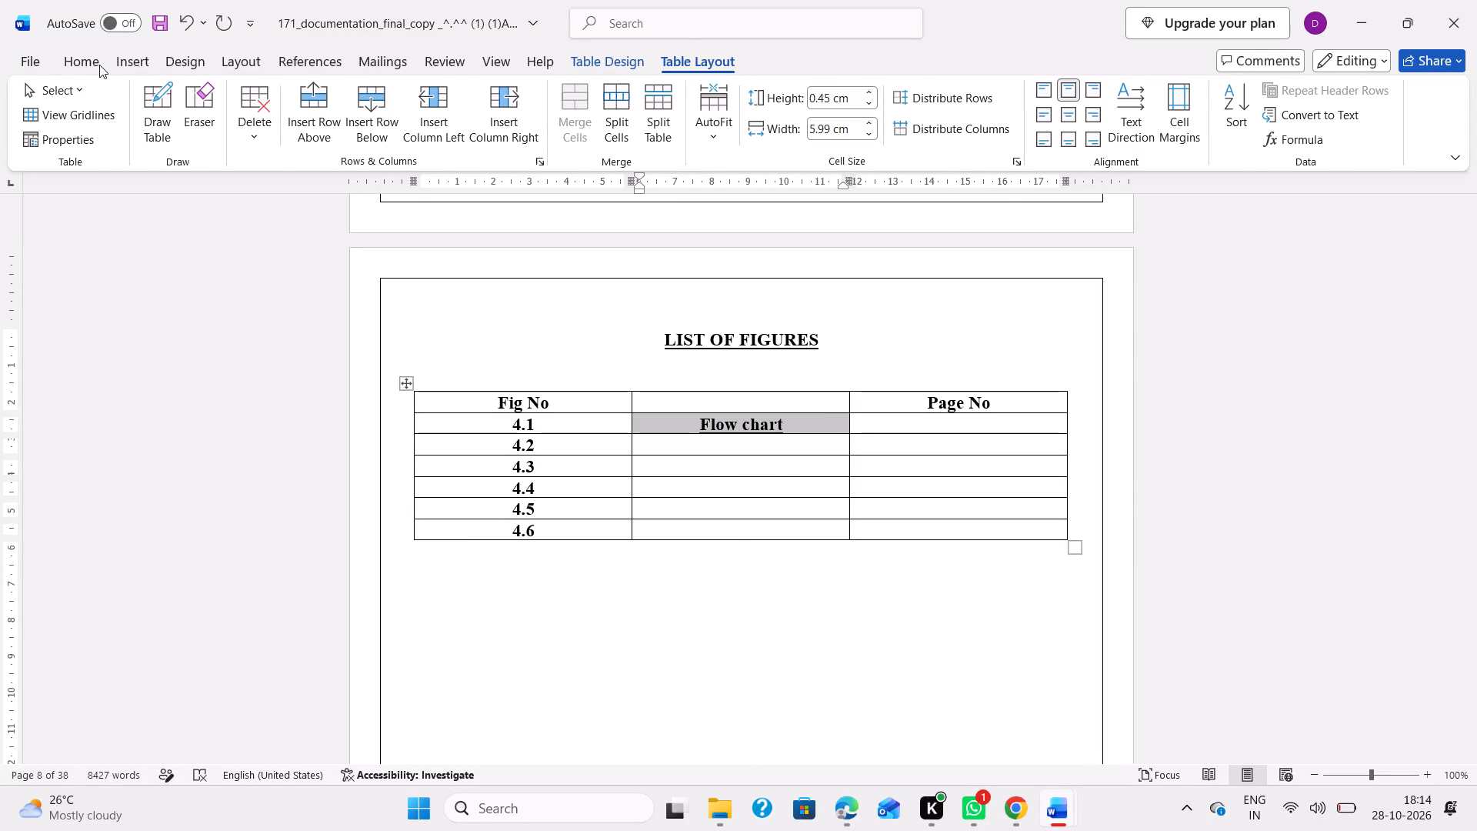
left_click(240, 128)
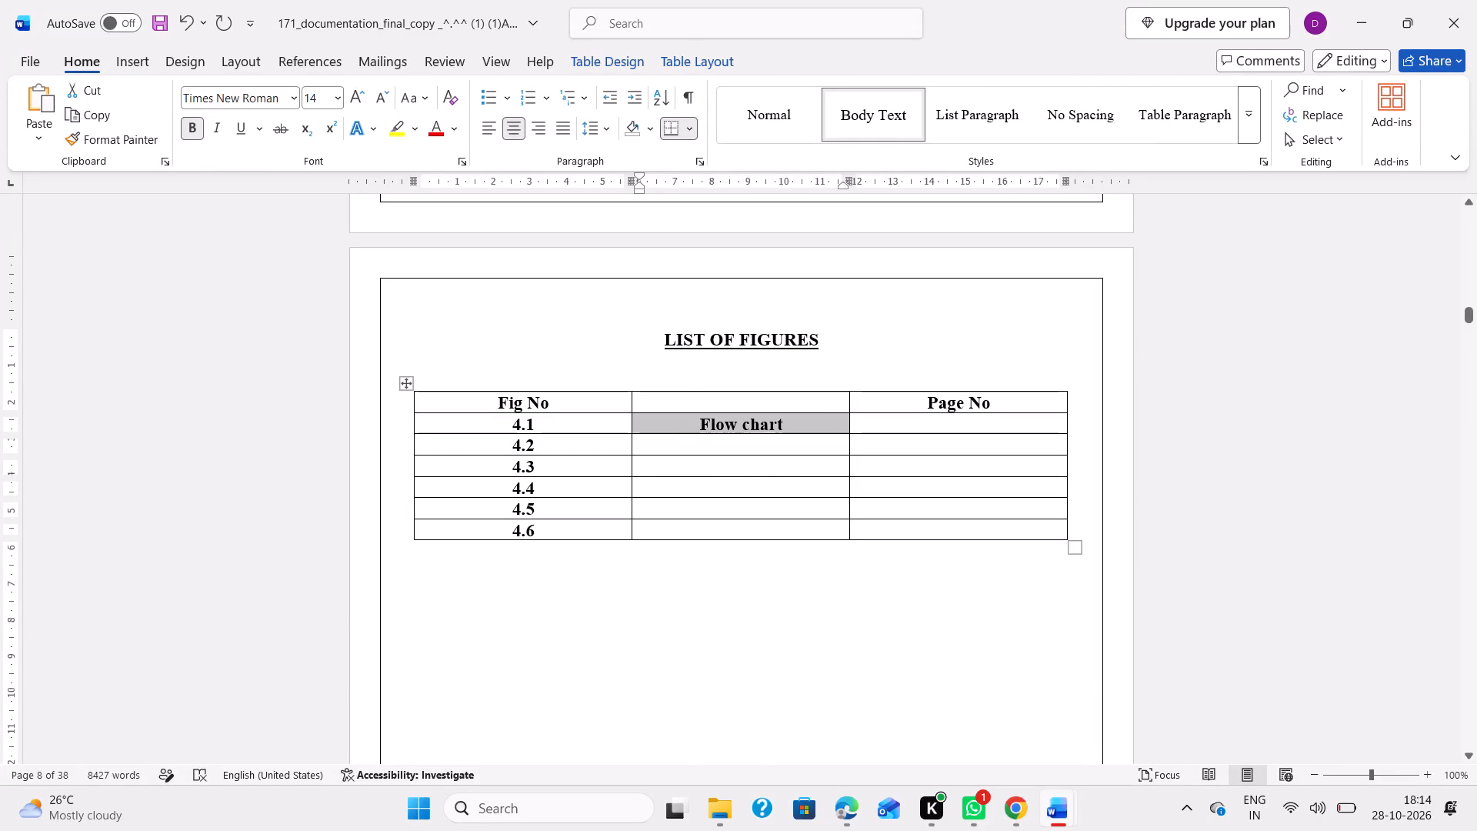
left_click(717, 446)
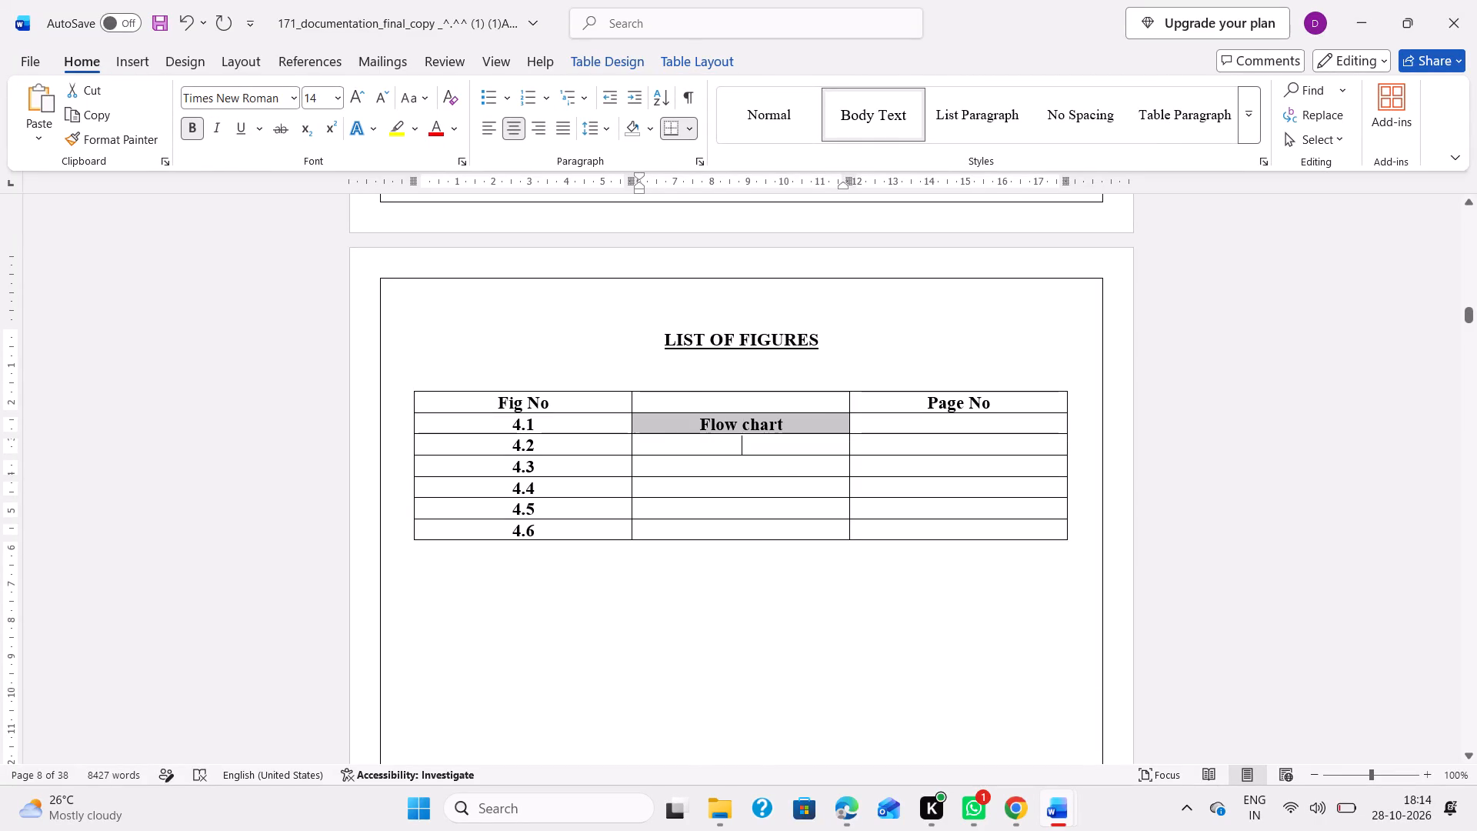
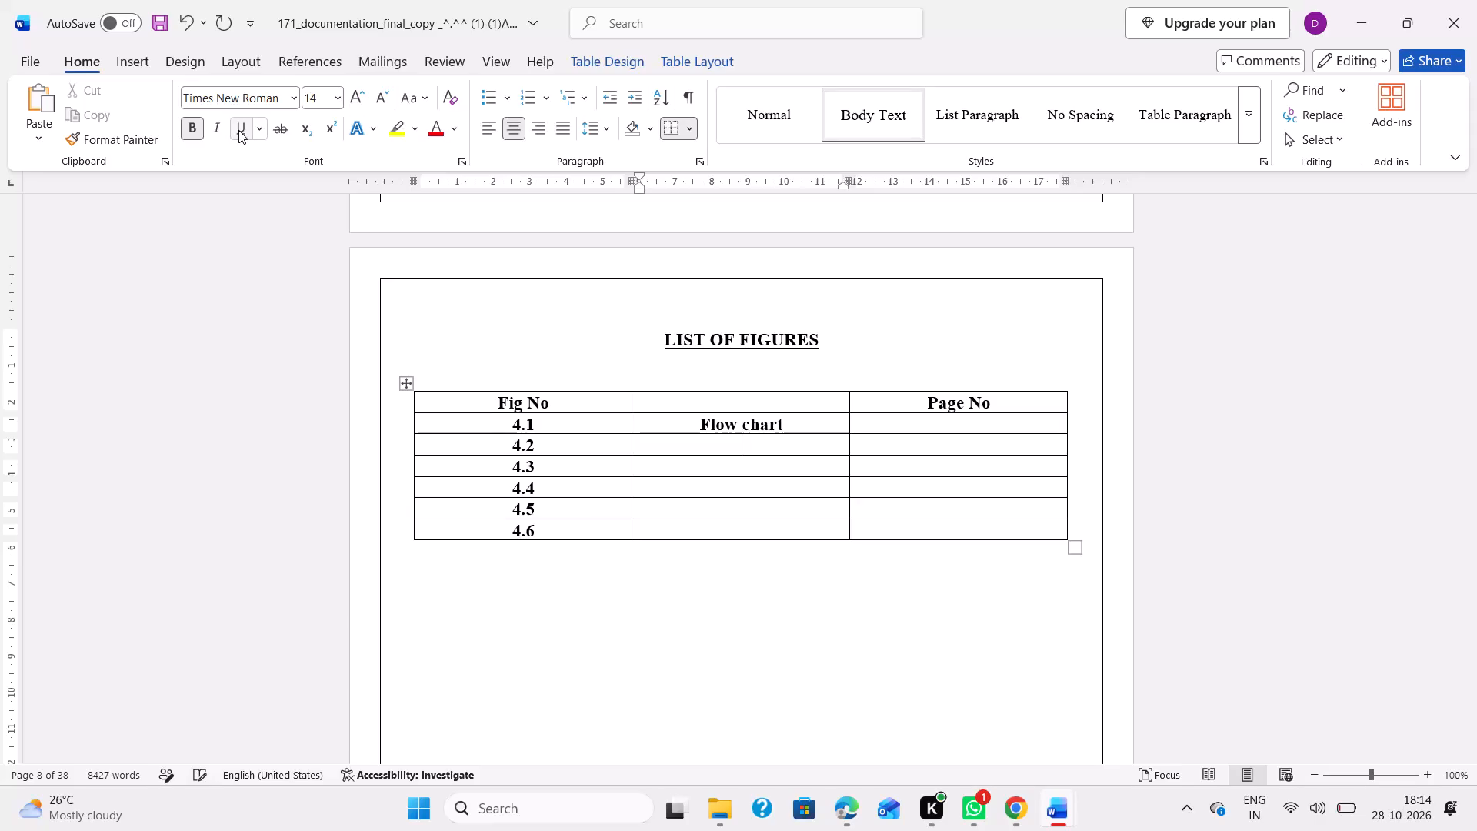
Paste the copied figure title "Architecture" into the middle column of the 4.2 row in the List of Figures table.
key("ctrl+v")
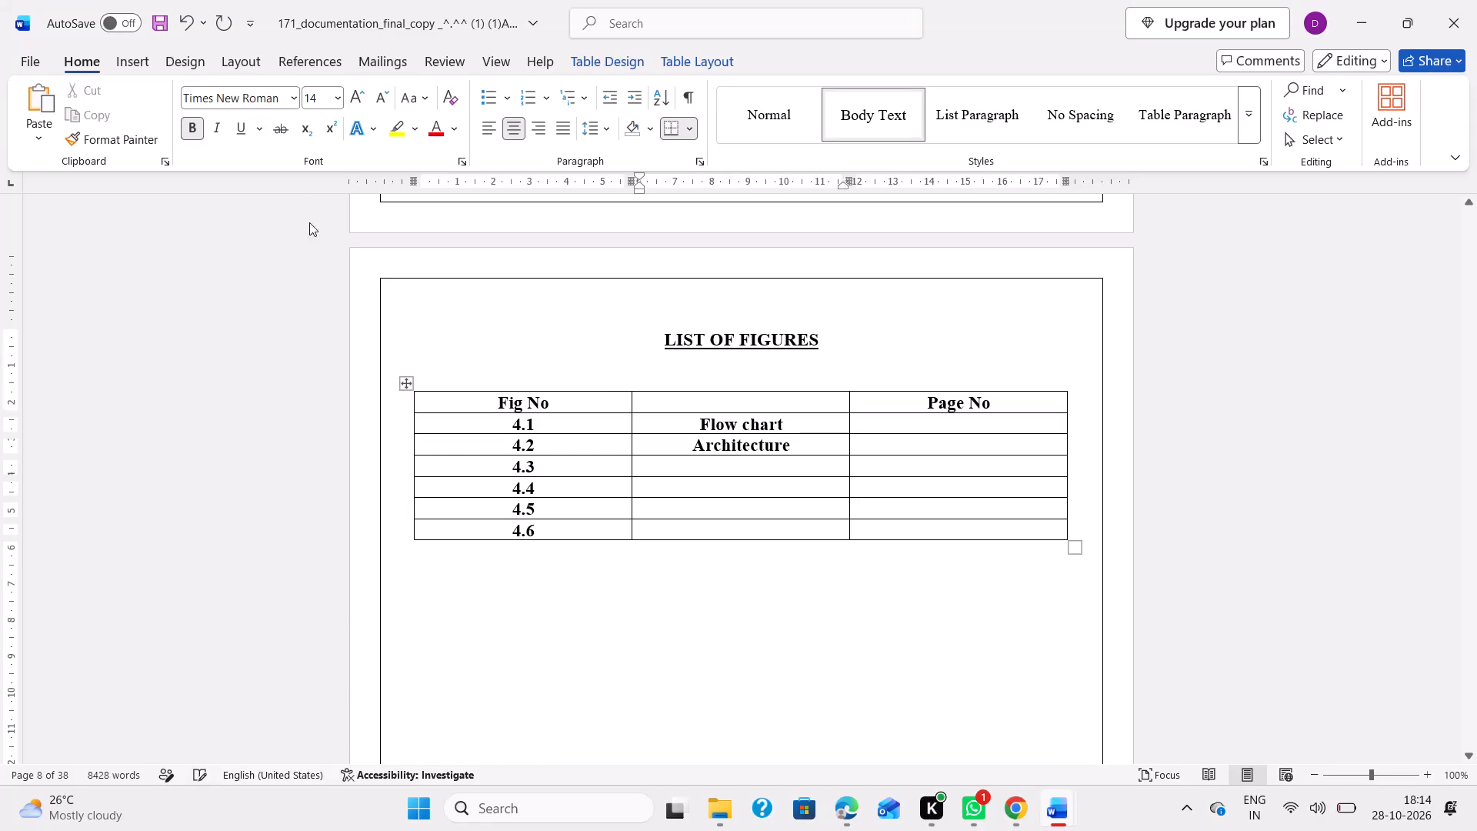
key("Down")
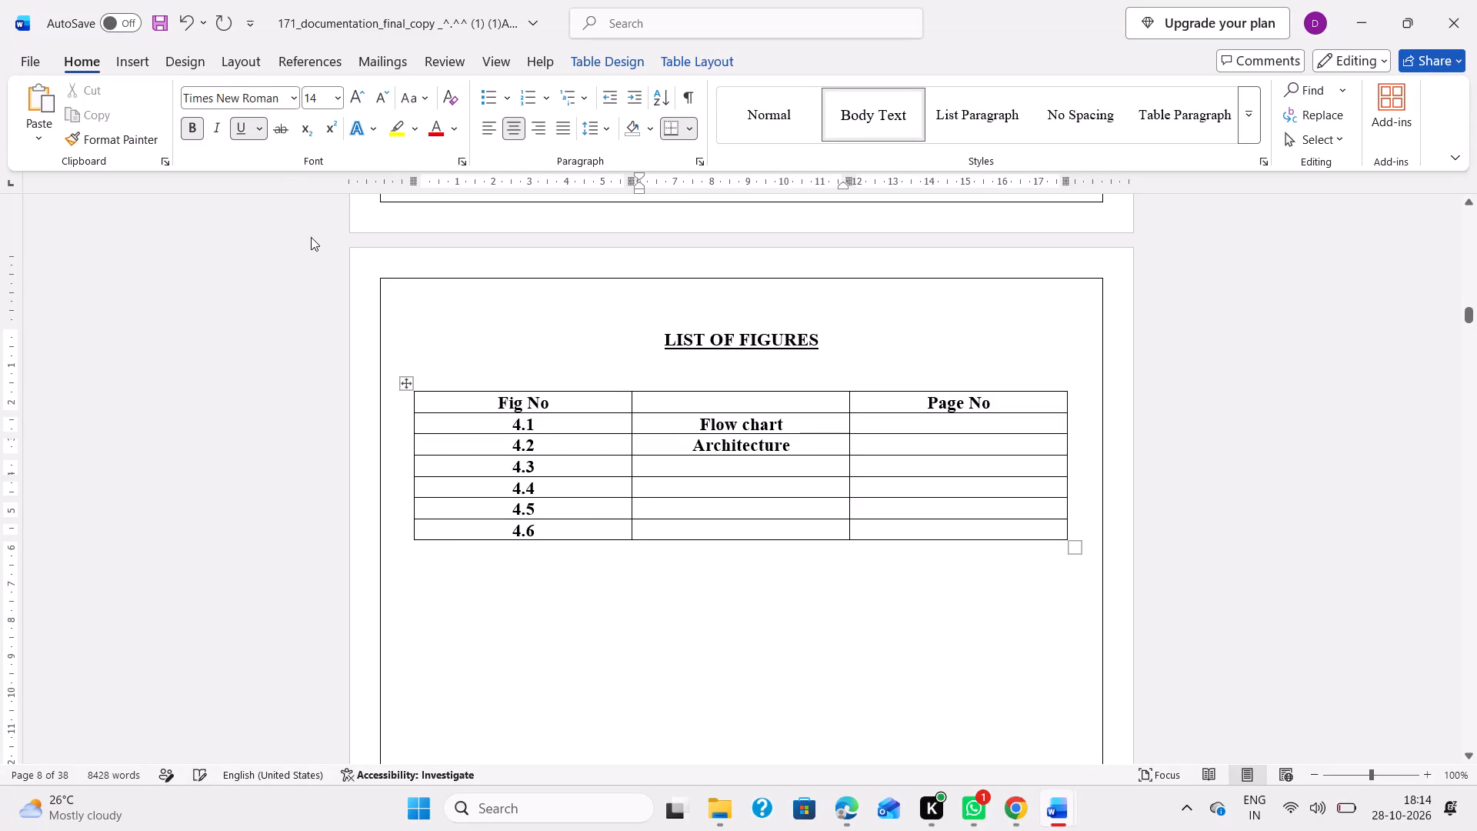
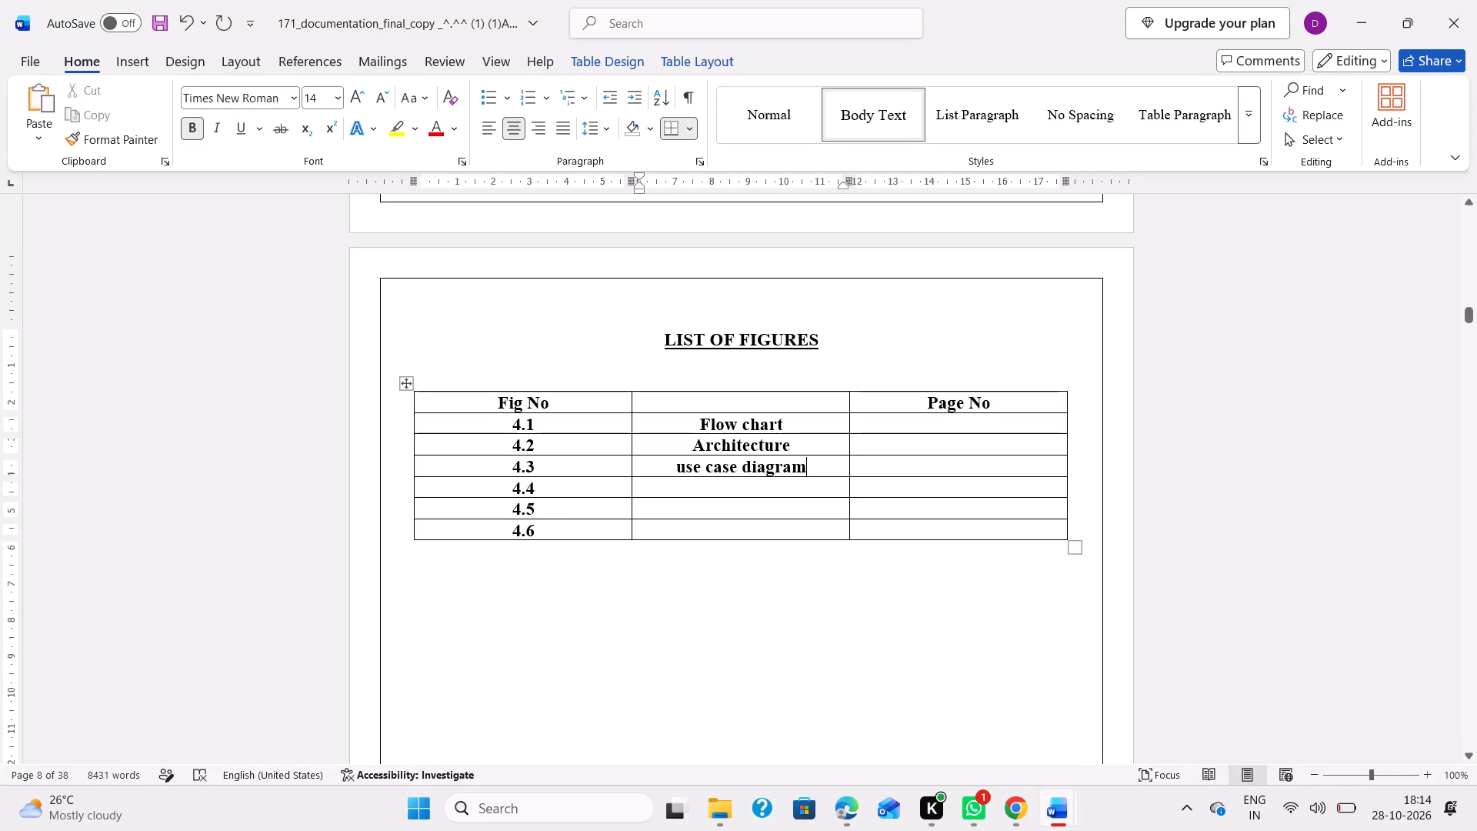
Capitalise the first letter of the 4.3 figure title in the List of Figures table so it reads "Use case diagram".
left_click(716, 492)
left_click(685, 472)
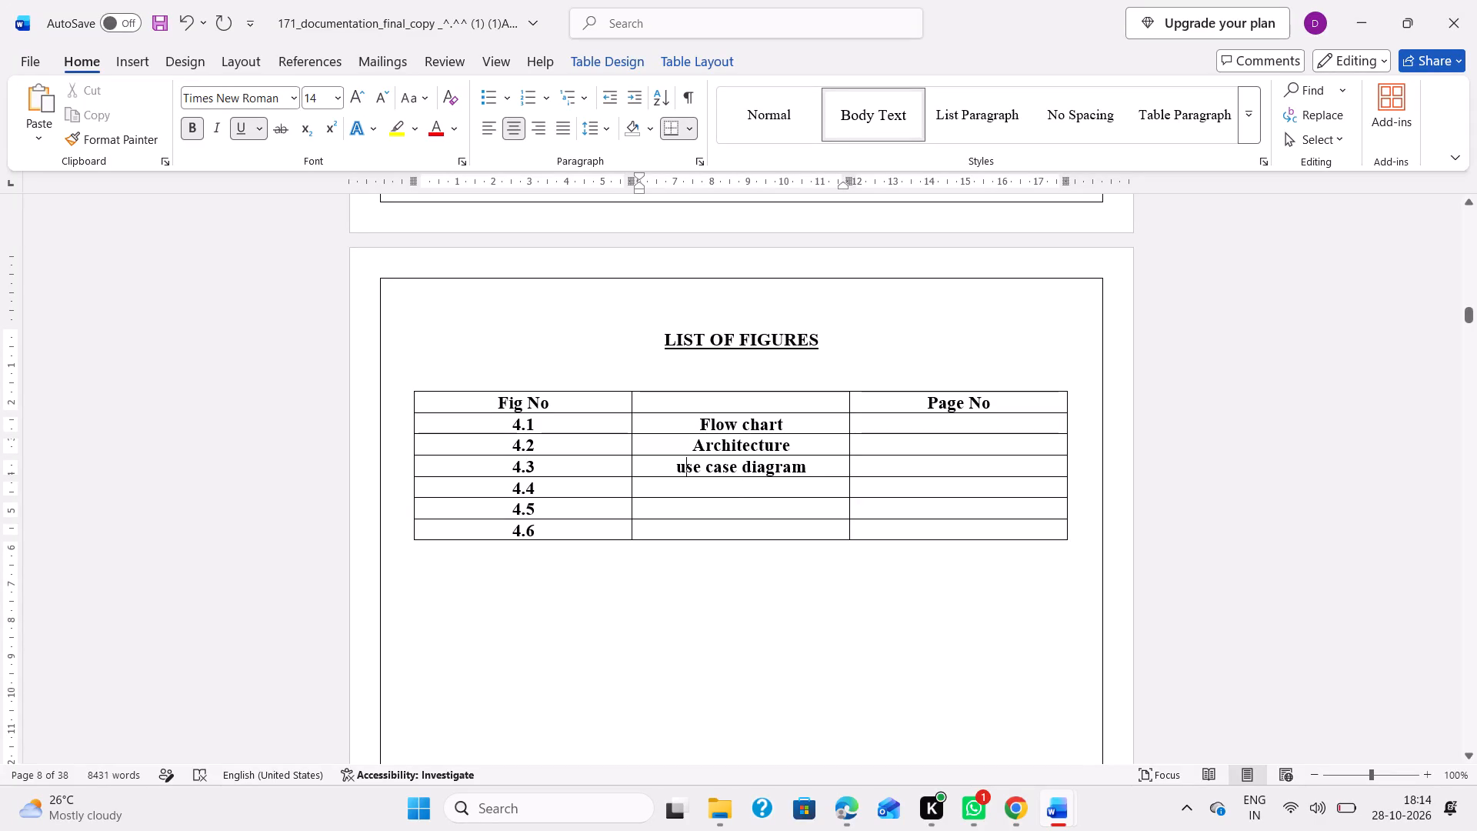
key("BackSpace")
key("shift+u")
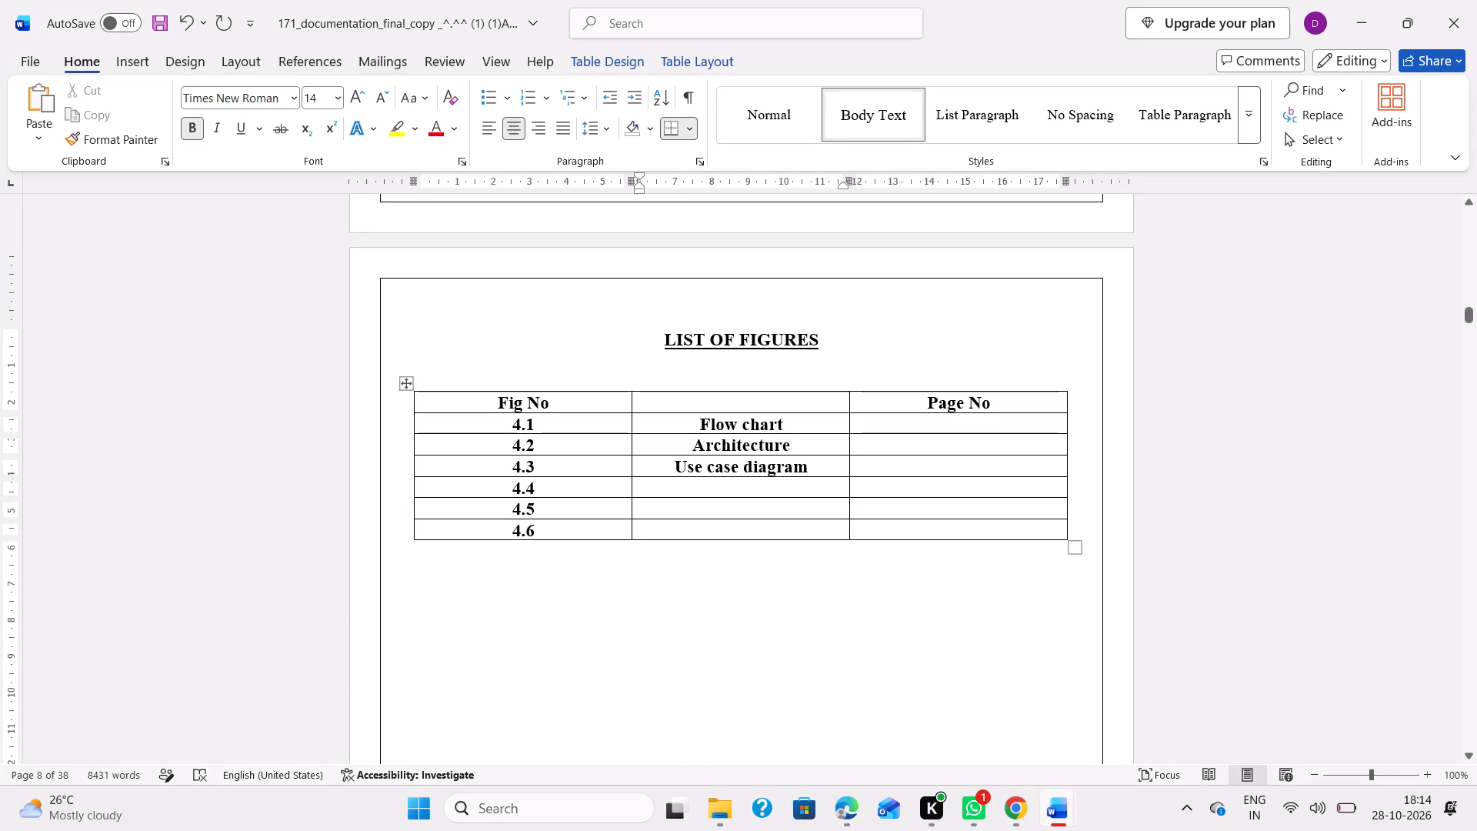
Place the text cursor in the empty middle cell of the 4.4 row in the List of Figures table.
left_click(745, 486)
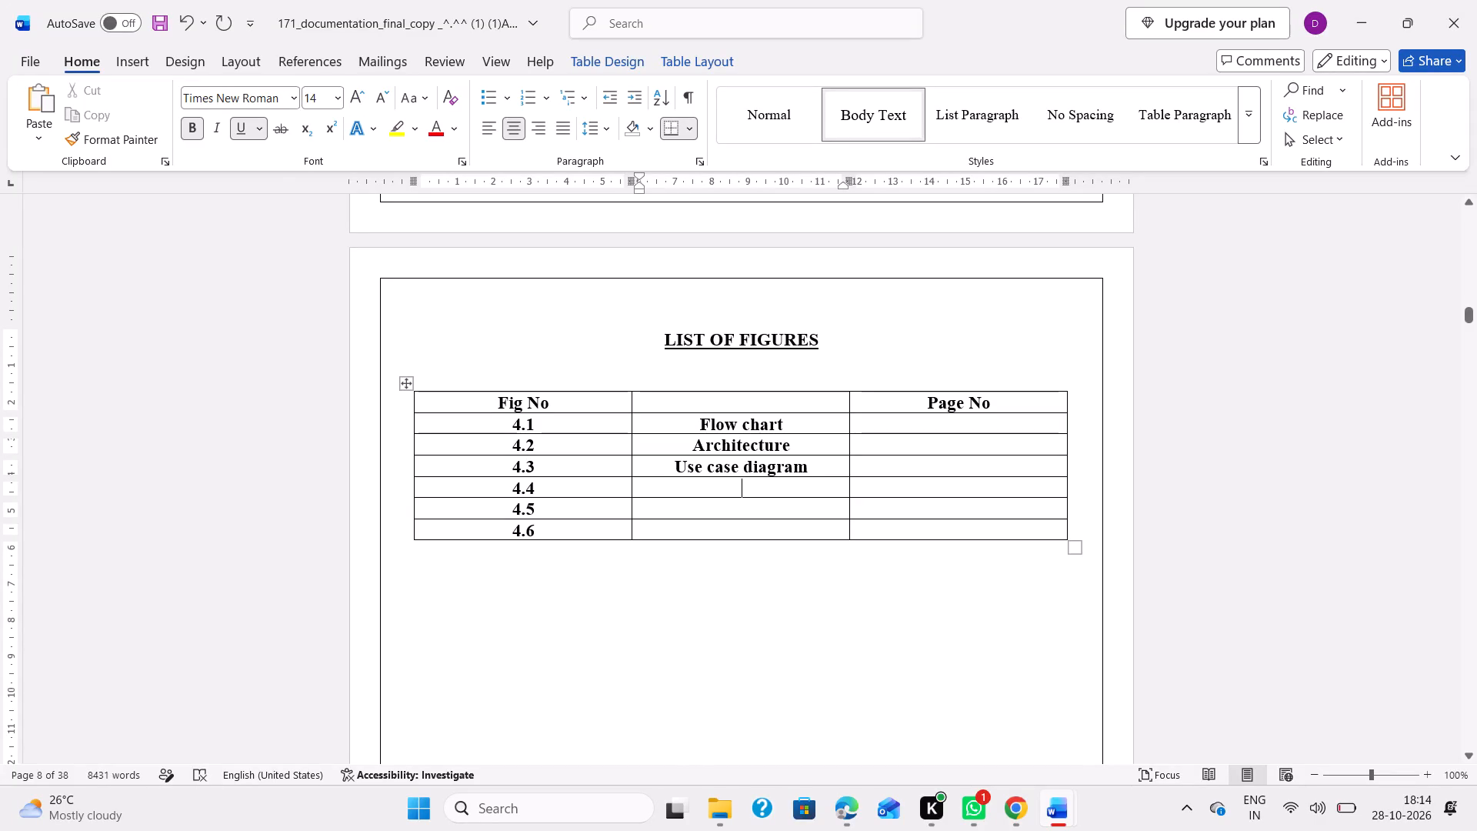
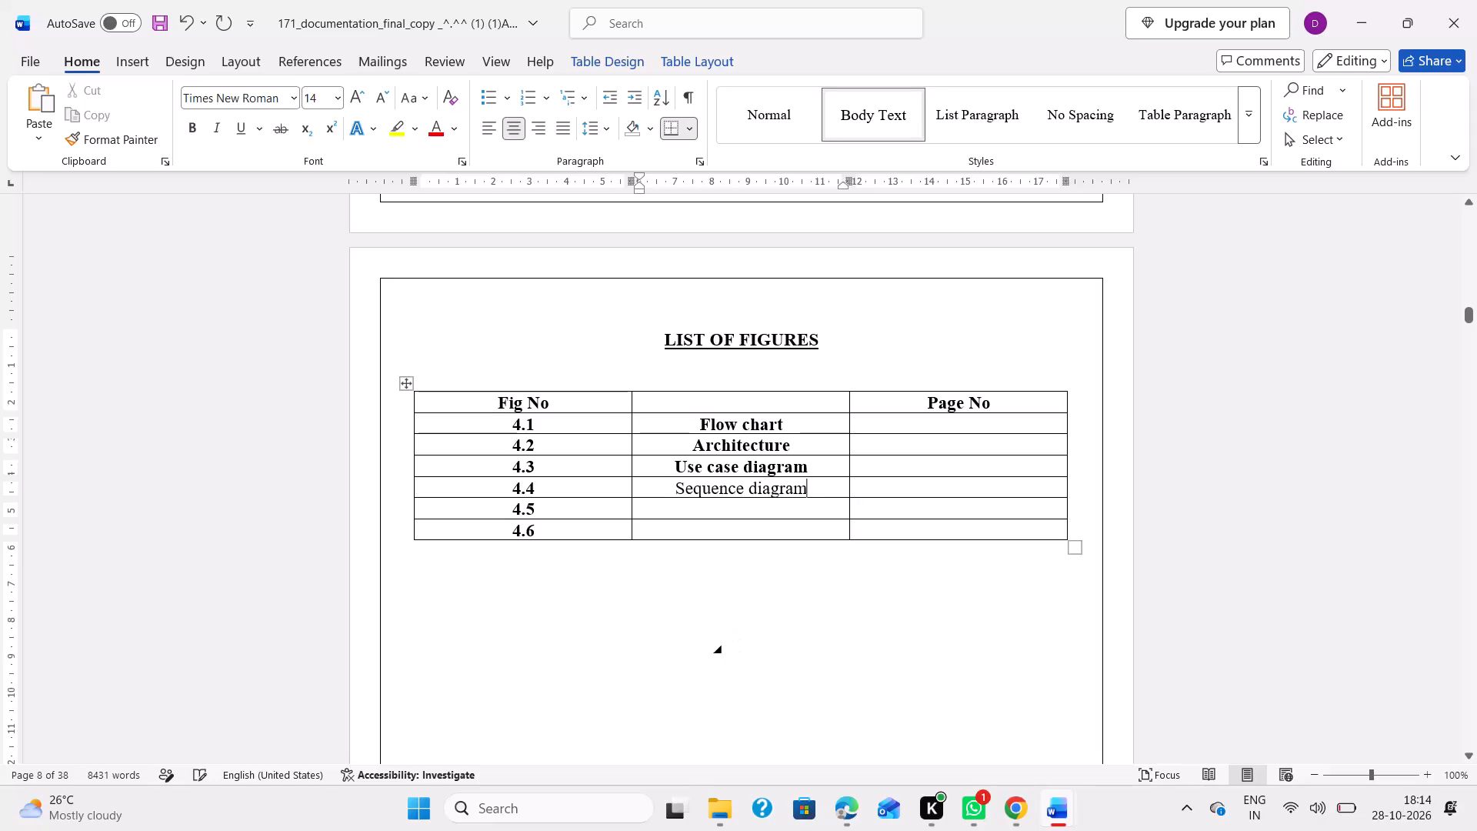
Make the 4.4 figure title "Sequence diagram" bold in the List of Figures table.
triple_click(735, 495)
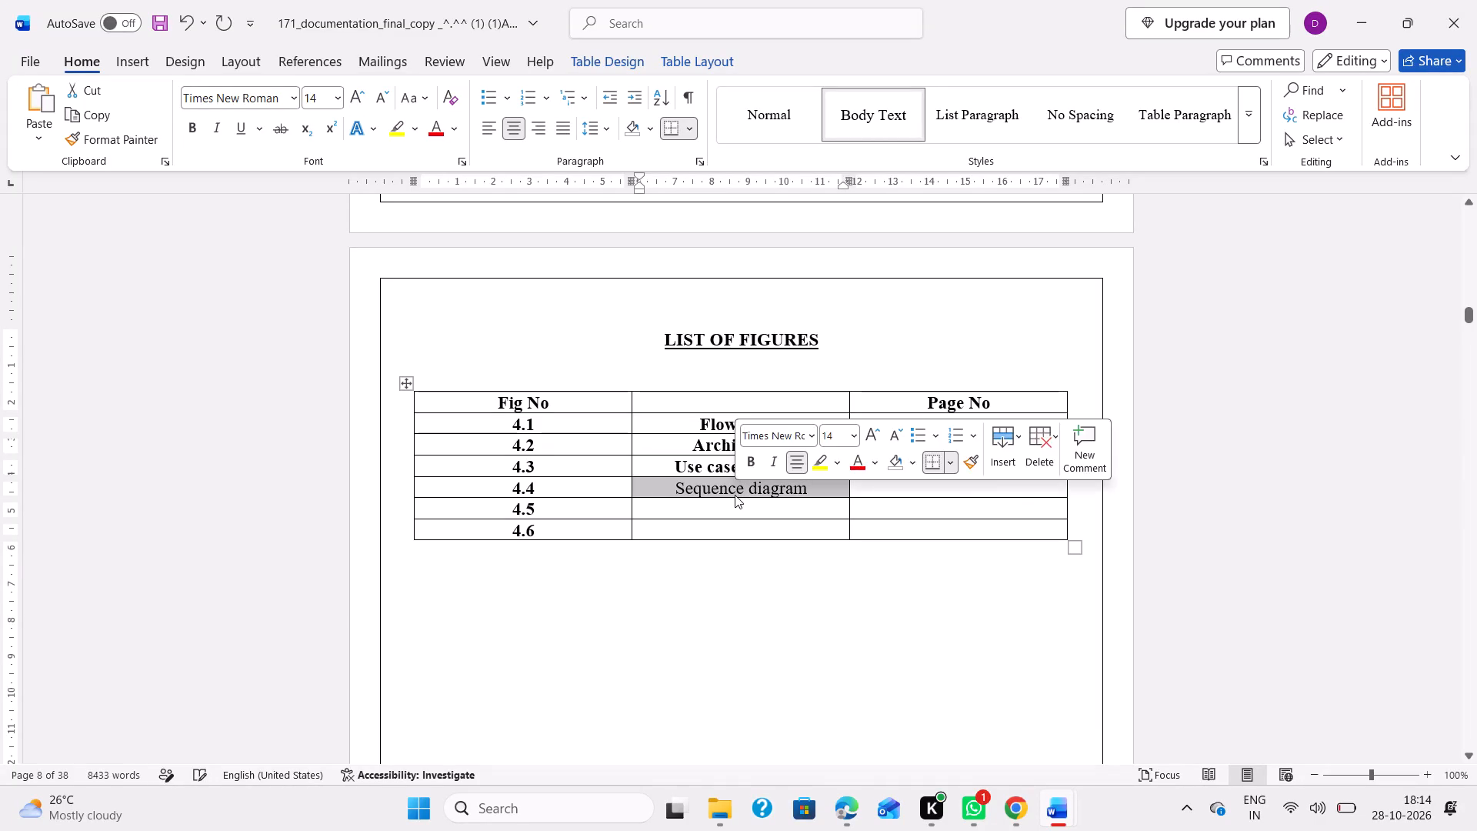
key("ctrl+b")
Place the text cursor in the empty middle cell of the 4.5 row in the List of Figures table.
left_click(738, 508)
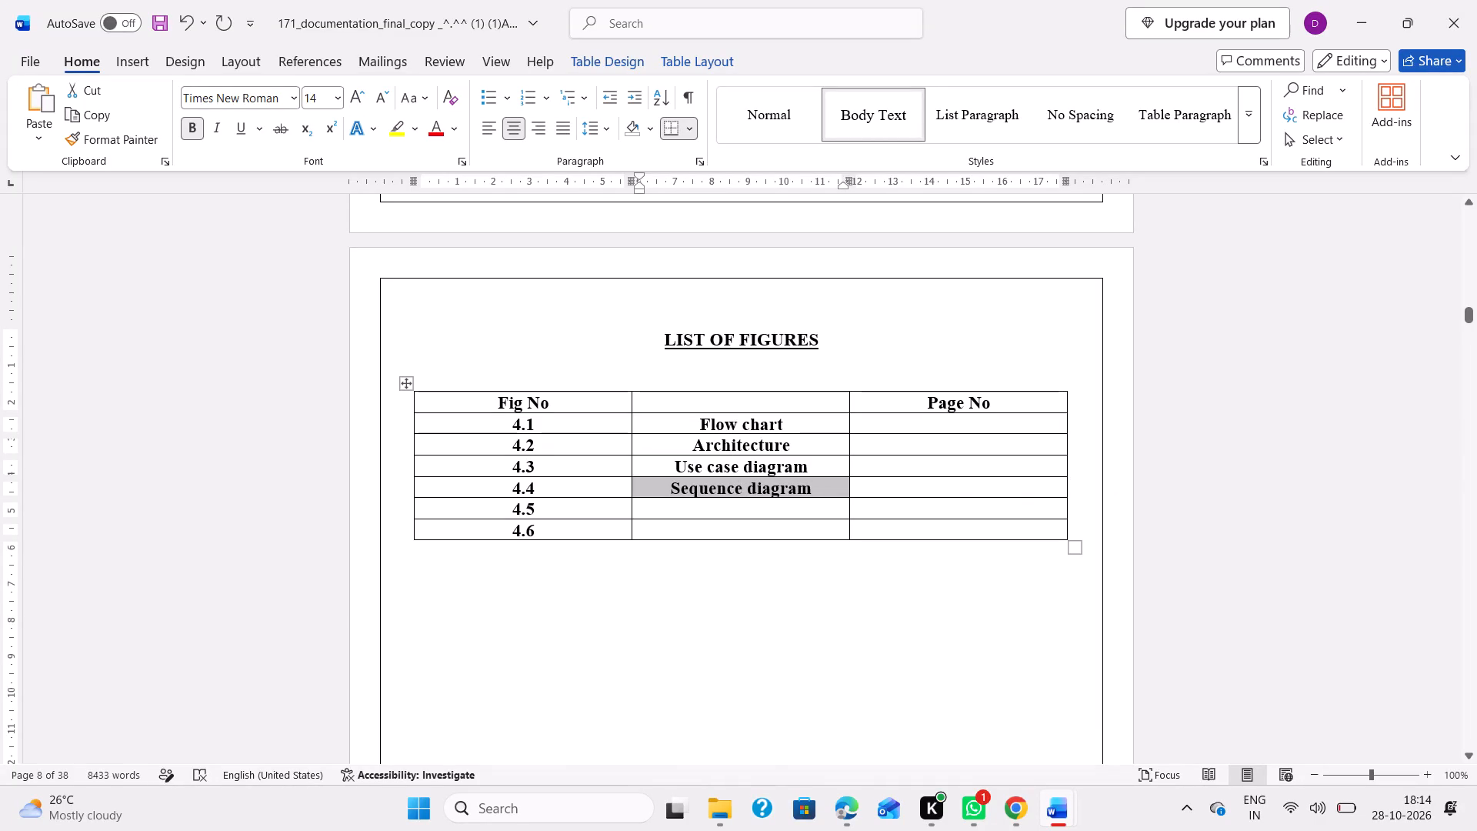
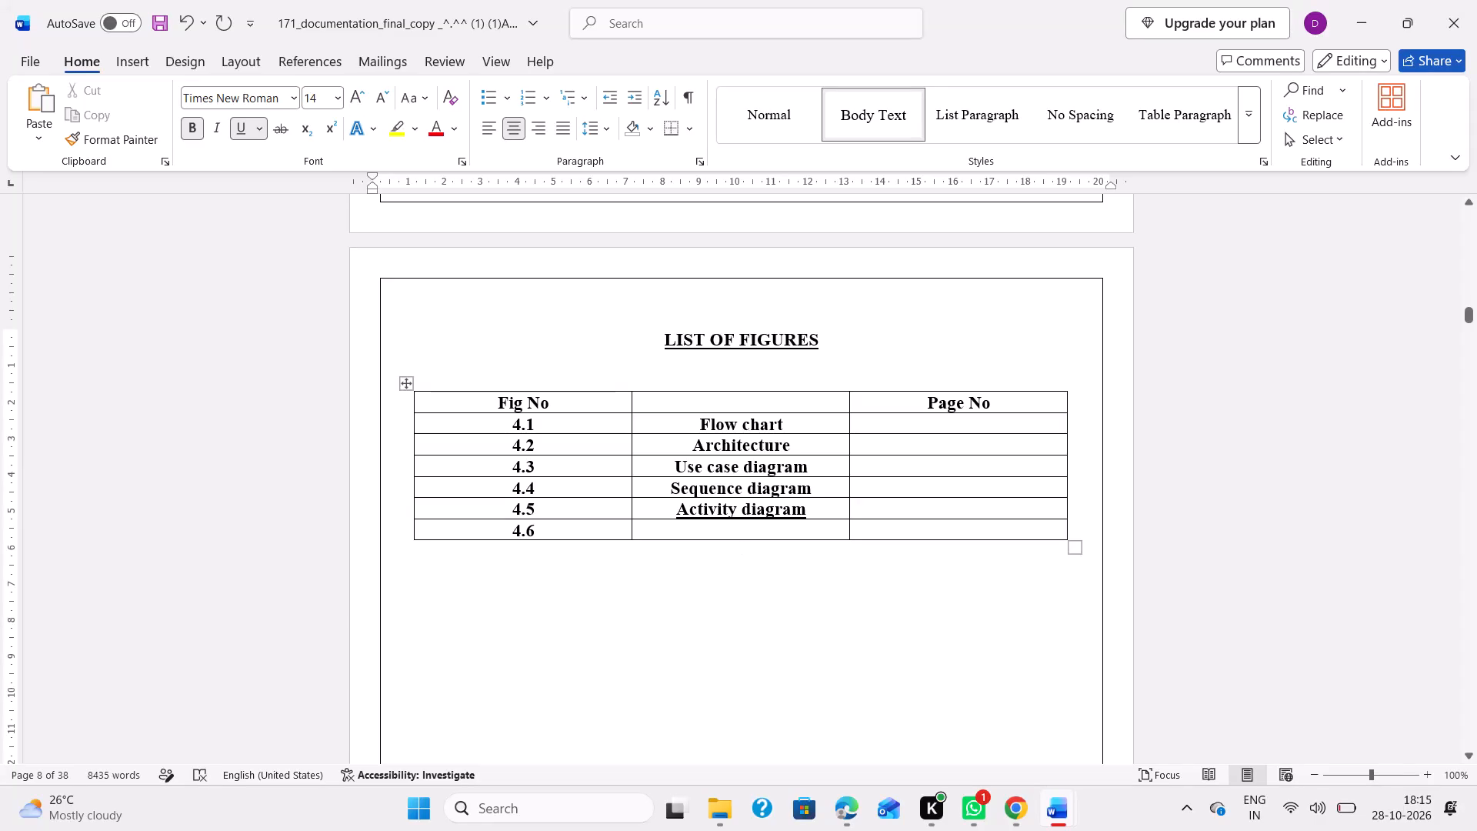
Fill the empty 4.6 title cell of the List of Figures table with "Class diagram", without underline.
left_click(711, 528)
left_click(241, 124)
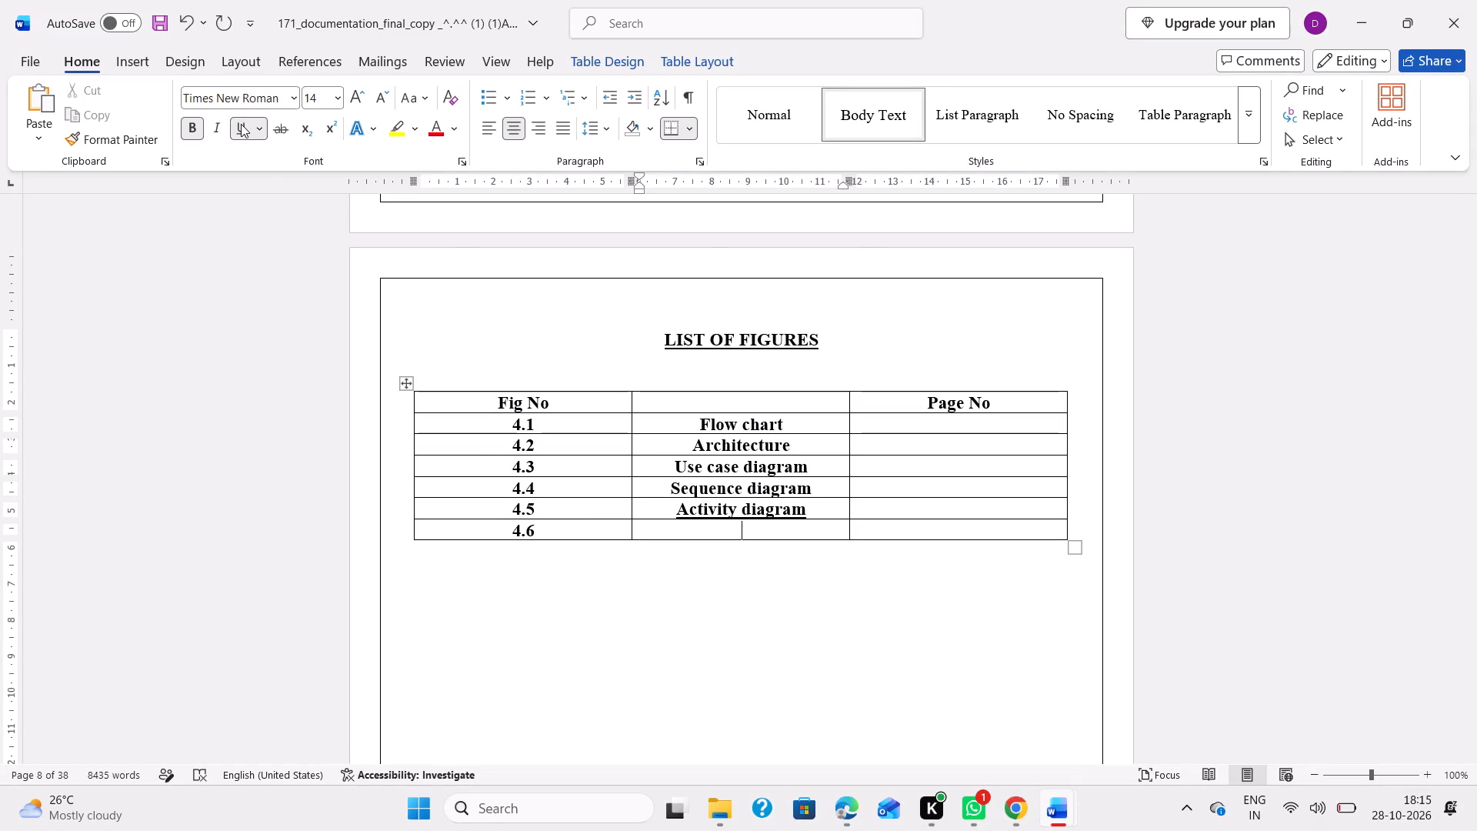
key("ctrl+v")
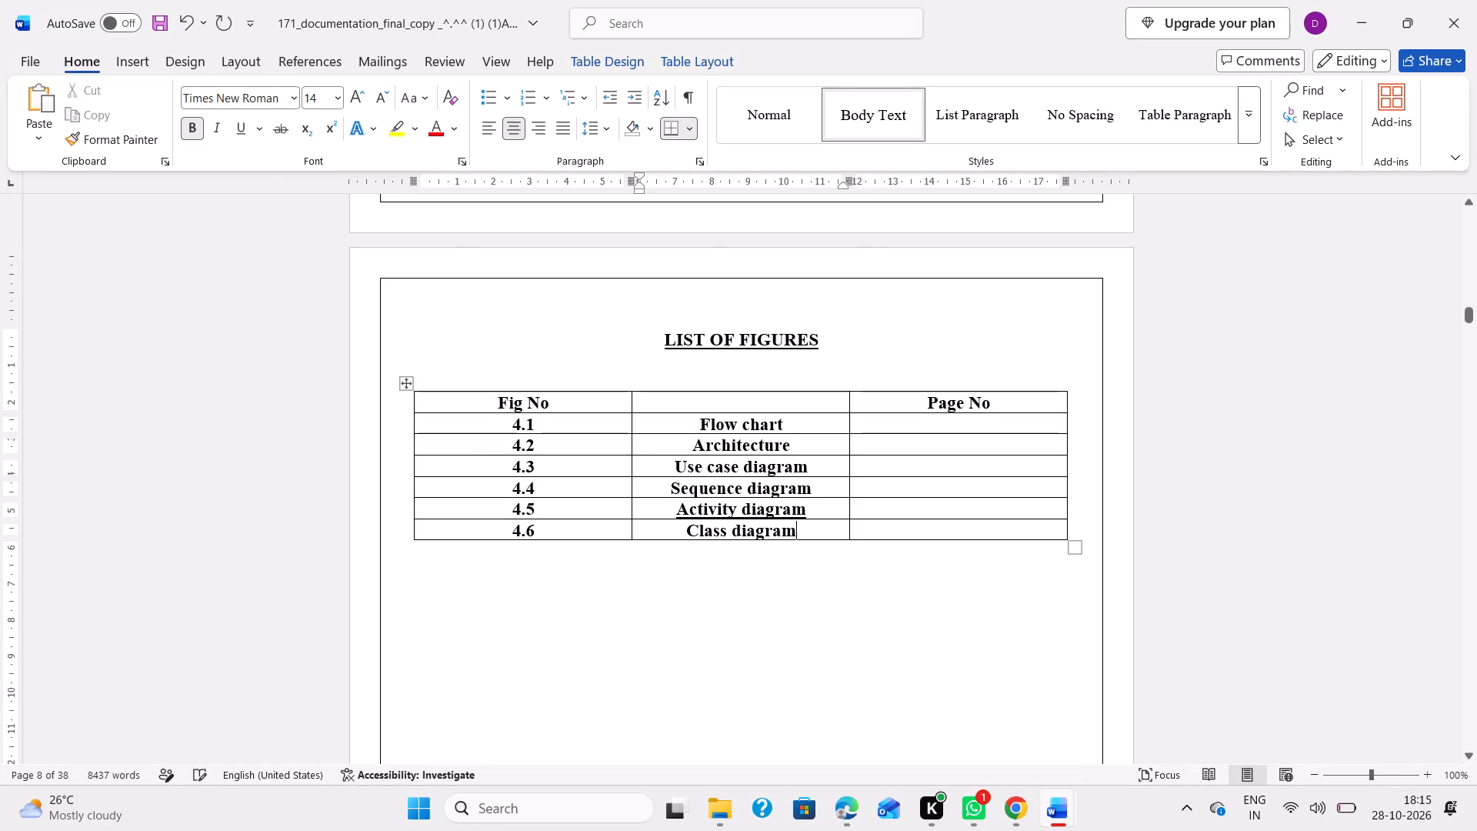
Remove the underline from the 4.5 title "Activity diagram" in the List of Figures table.
triple_click(757, 512)
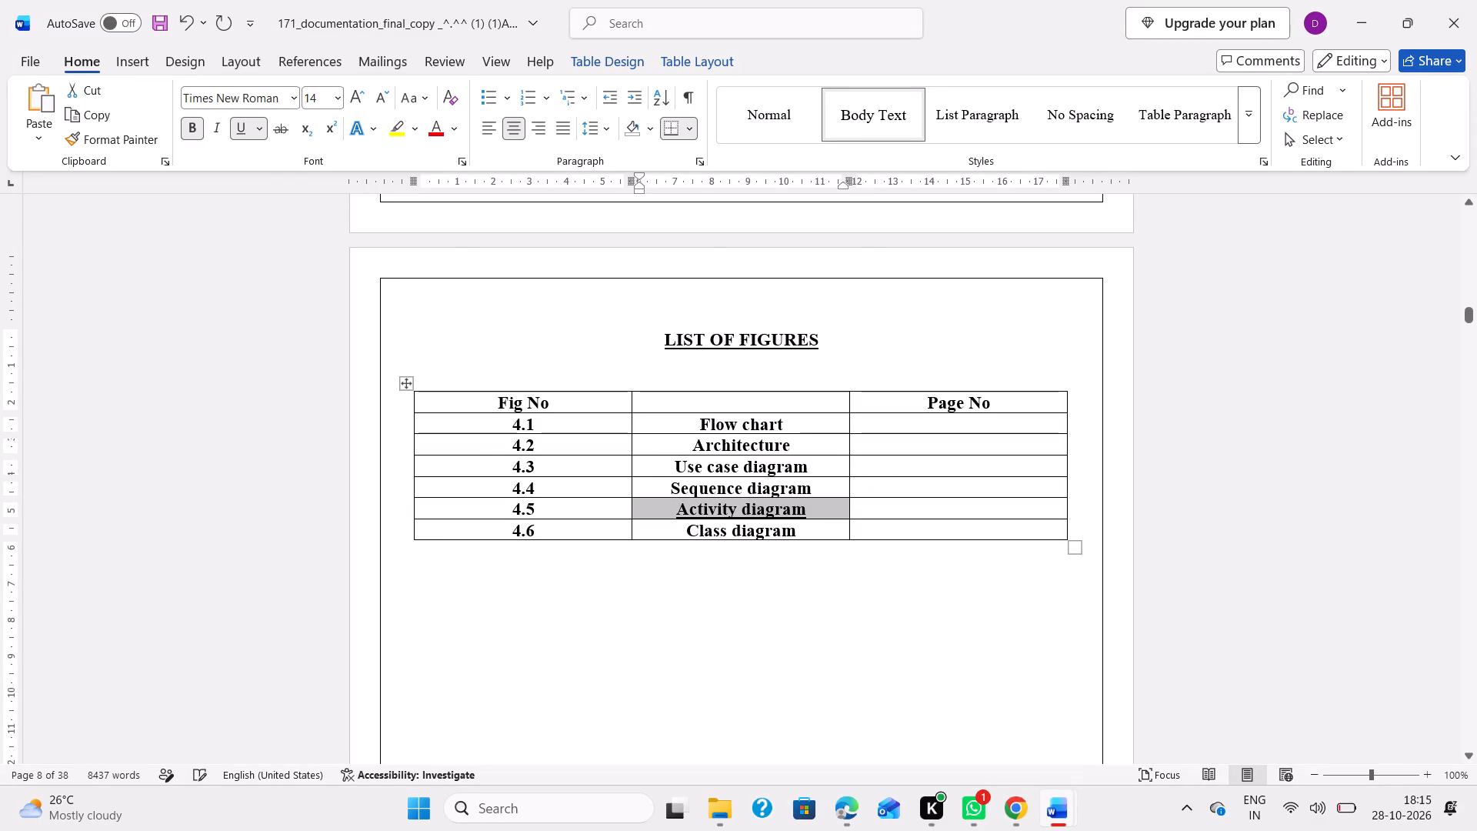
left_click(237, 133)
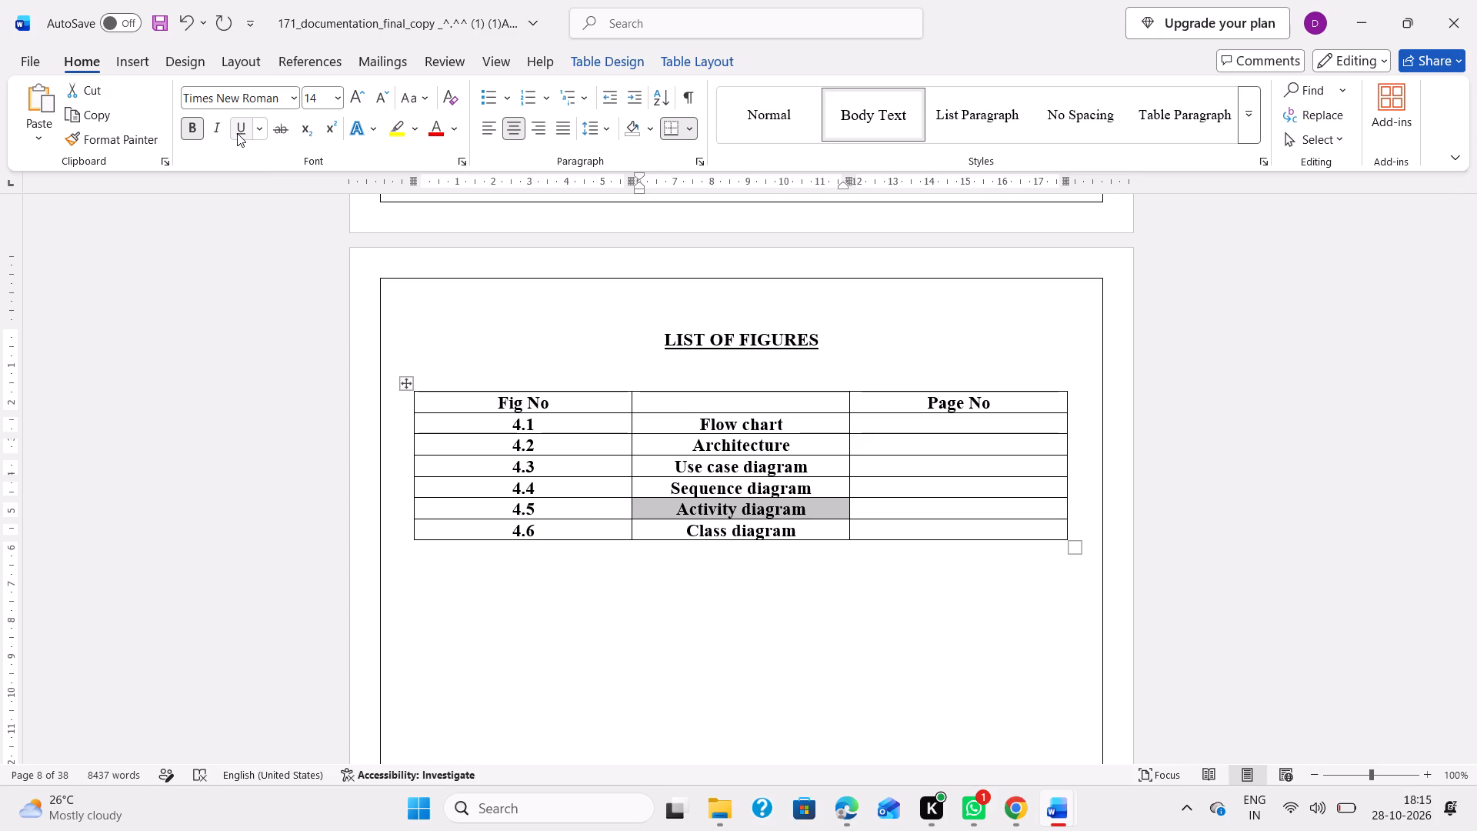
Left-align the whole middle column of figure titles in the List of Figures table.
left_click(711, 391)
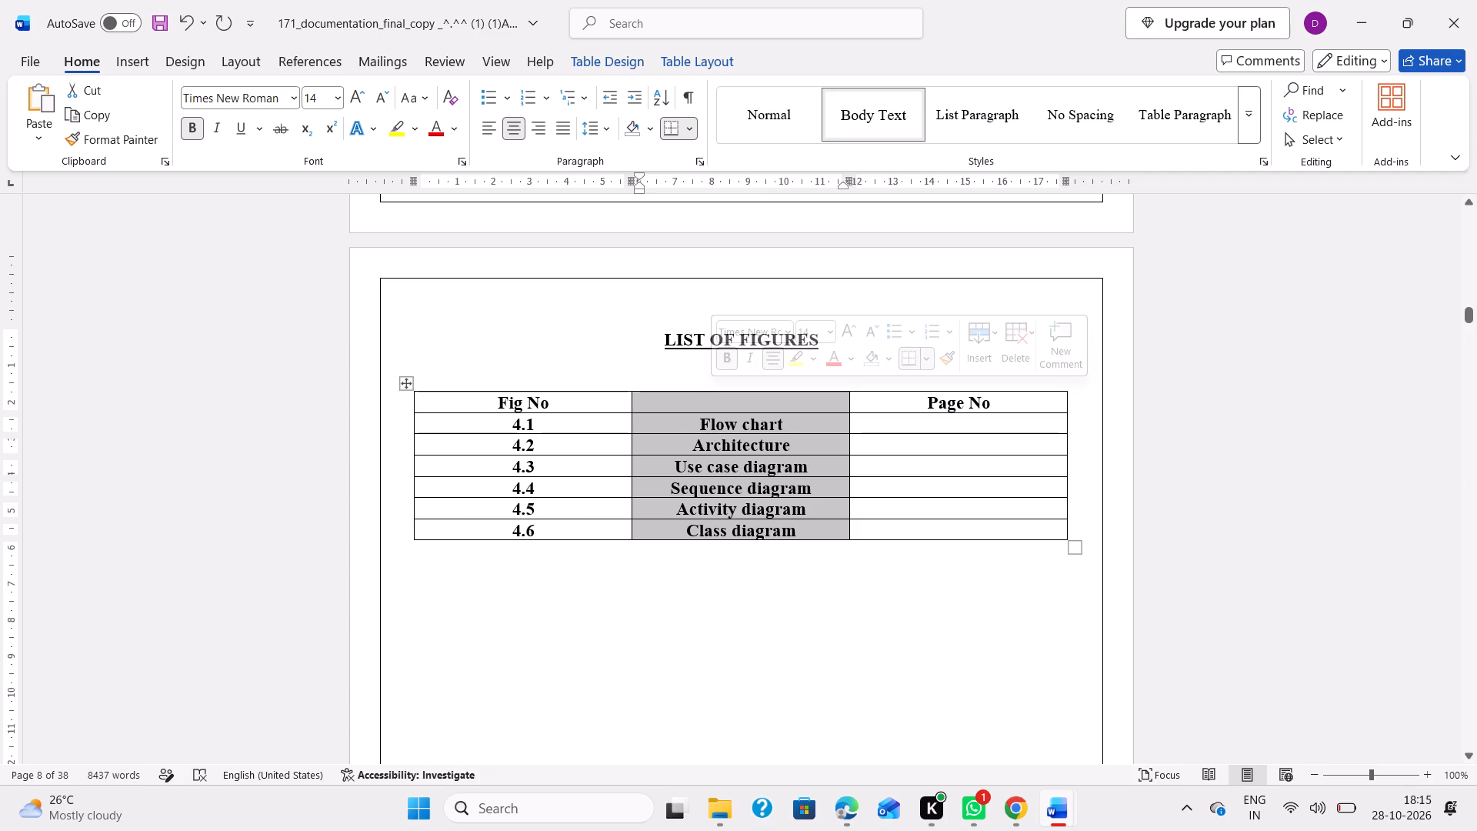
left_click(494, 120)
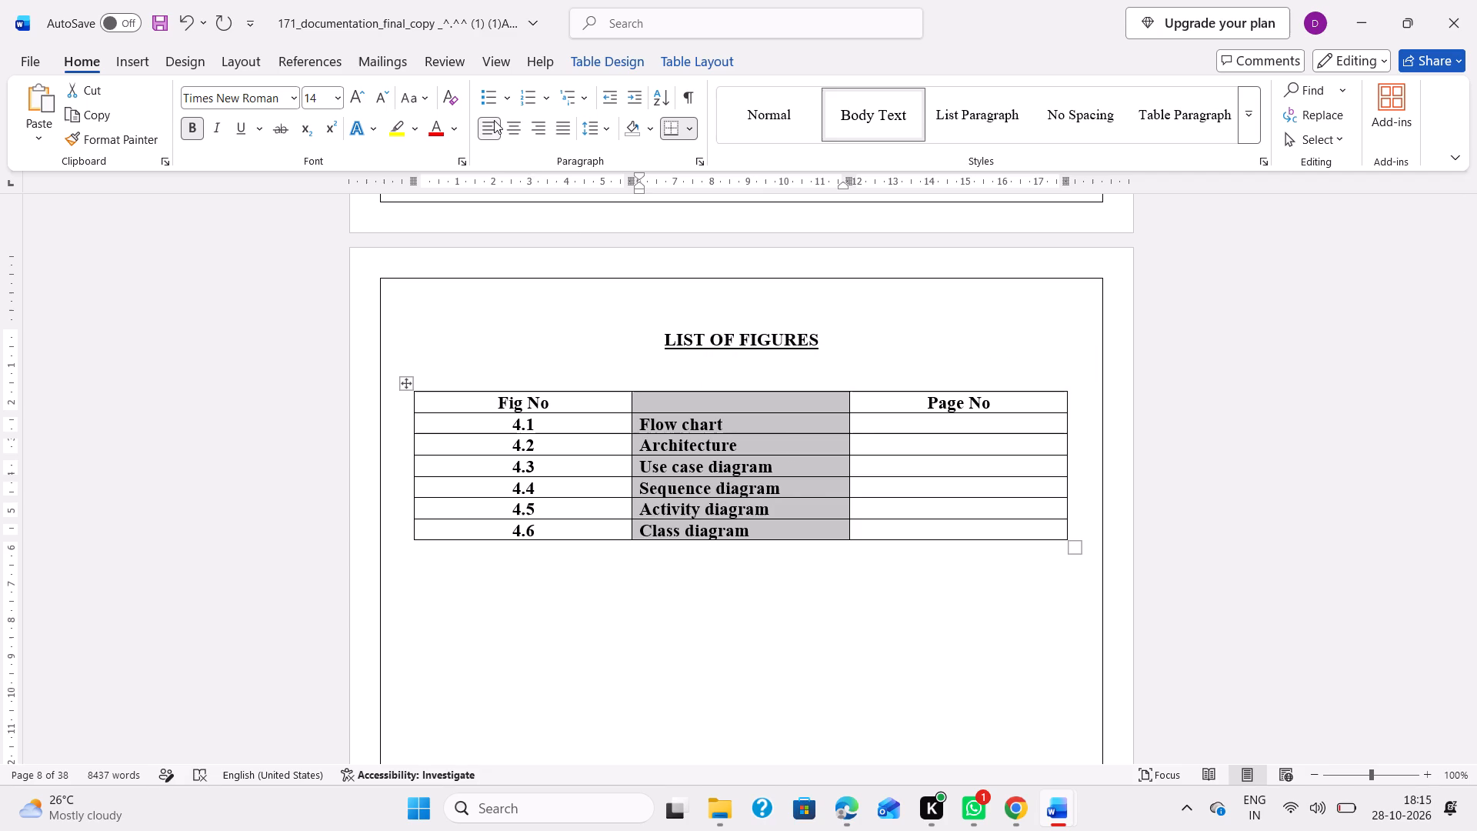
Examine the Chapter 3 and Chapter 4 pages for the figures and their footer page numbers, for the table's Page No column.
left_click(950, 422)
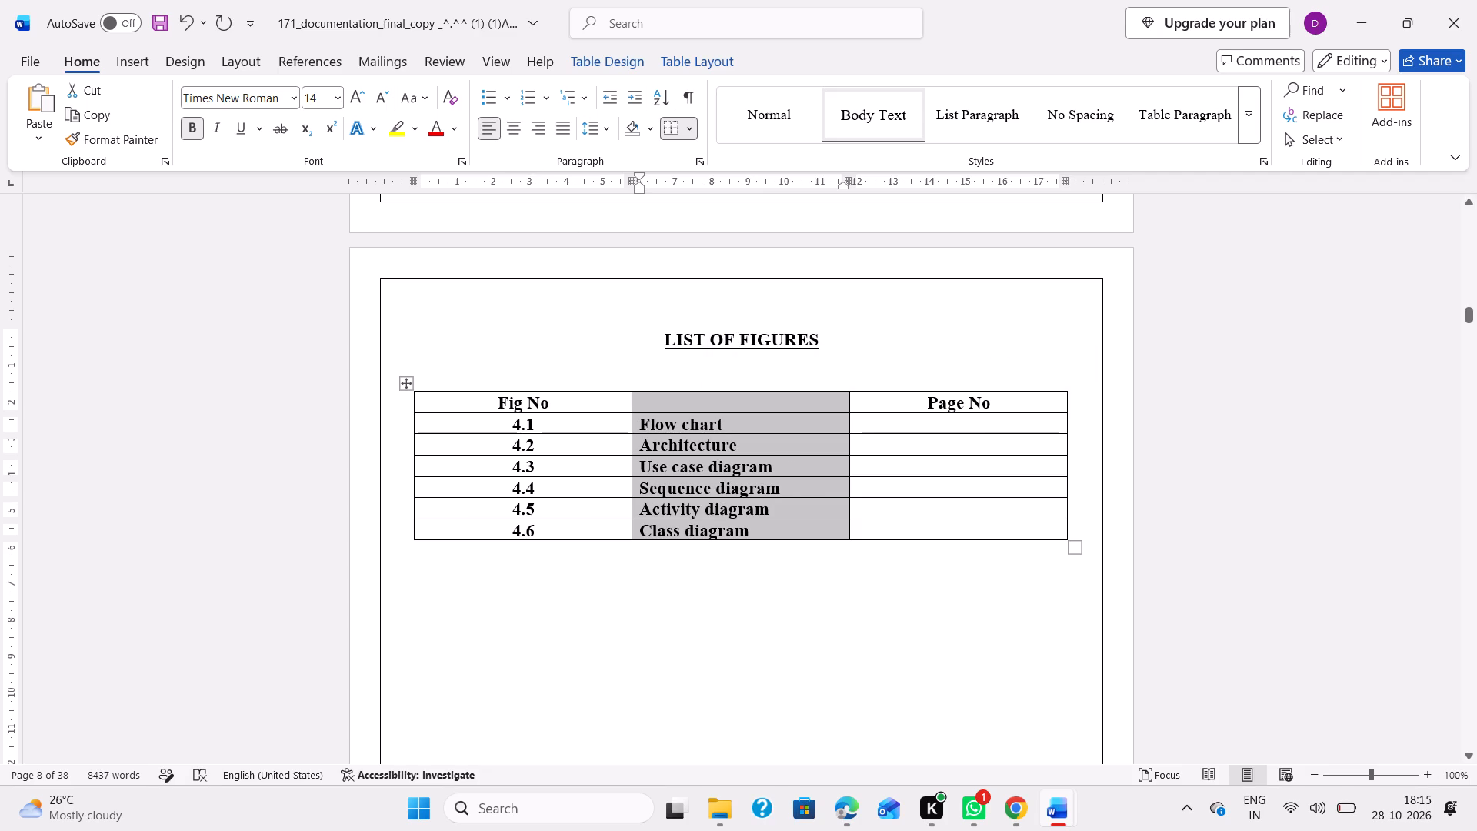
scroll(1031, 666, "down", 20)
scroll(1031, 666, "down", 5)
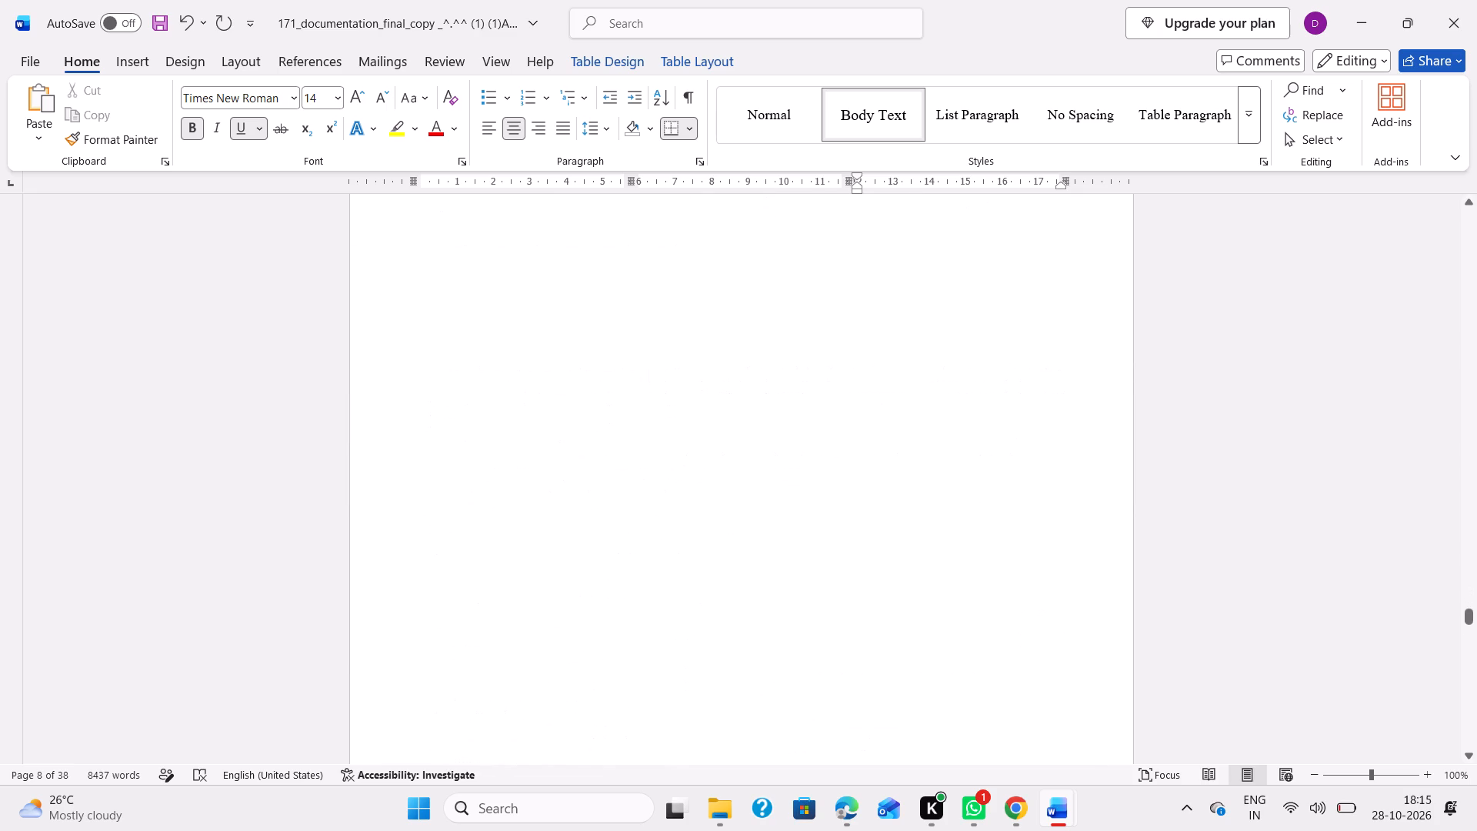
scroll(1031, 666, "down", 3)
scroll(908, 580, "up", 5)
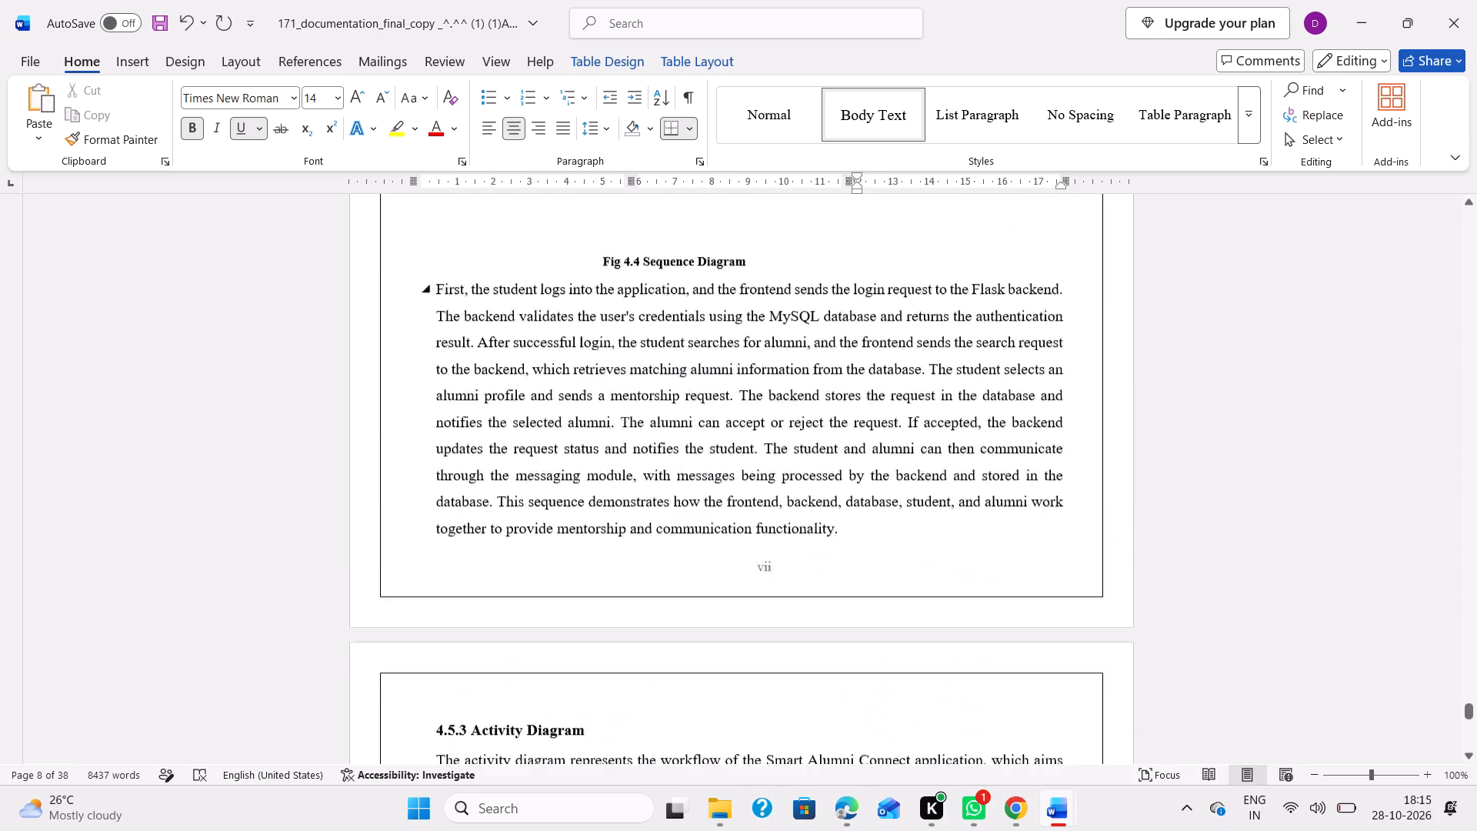
scroll(908, 580, "up", 5)
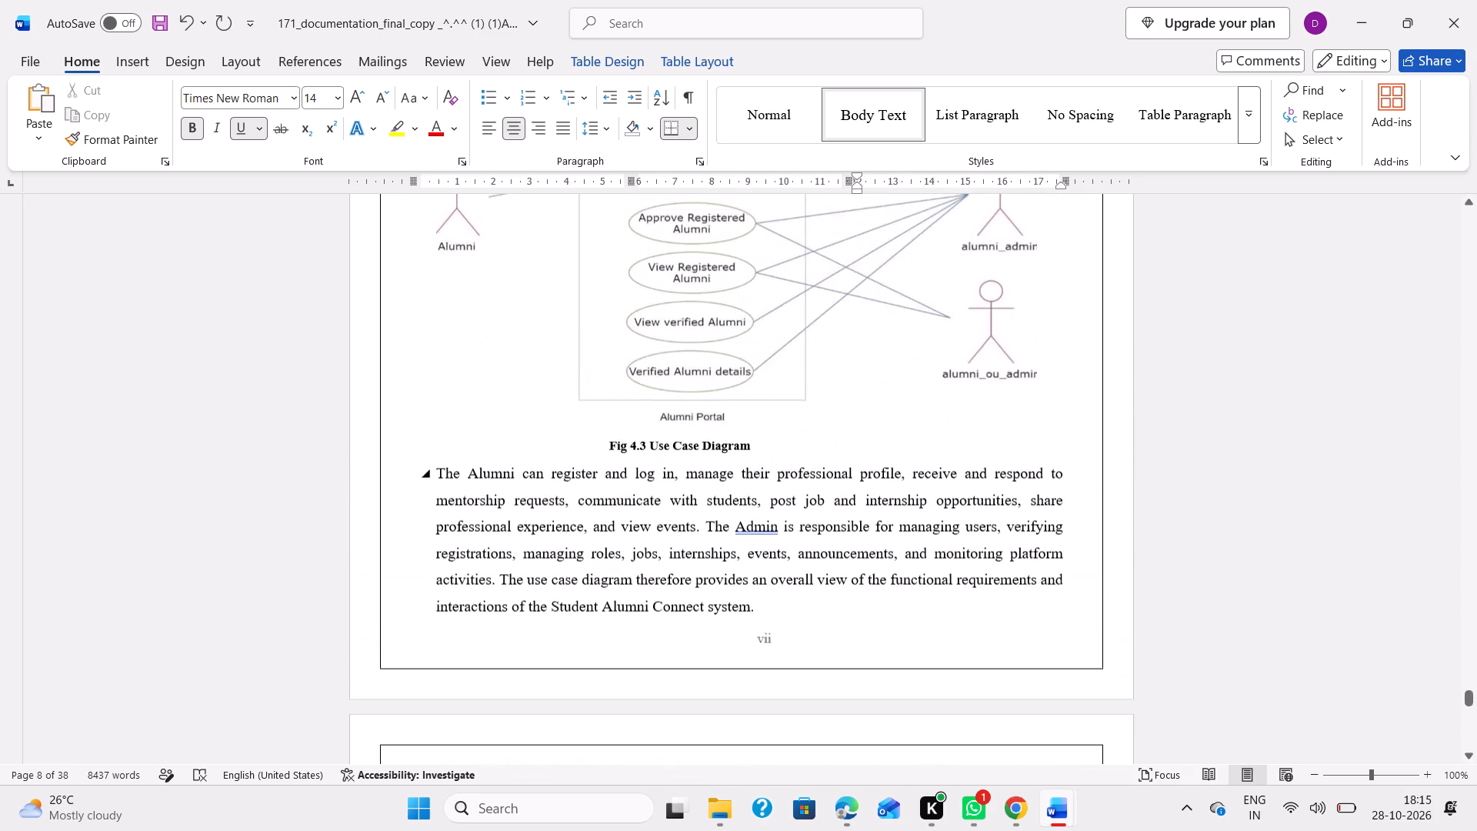
scroll(908, 580, "up", 3)
scroll(908, 580, "down", 1)
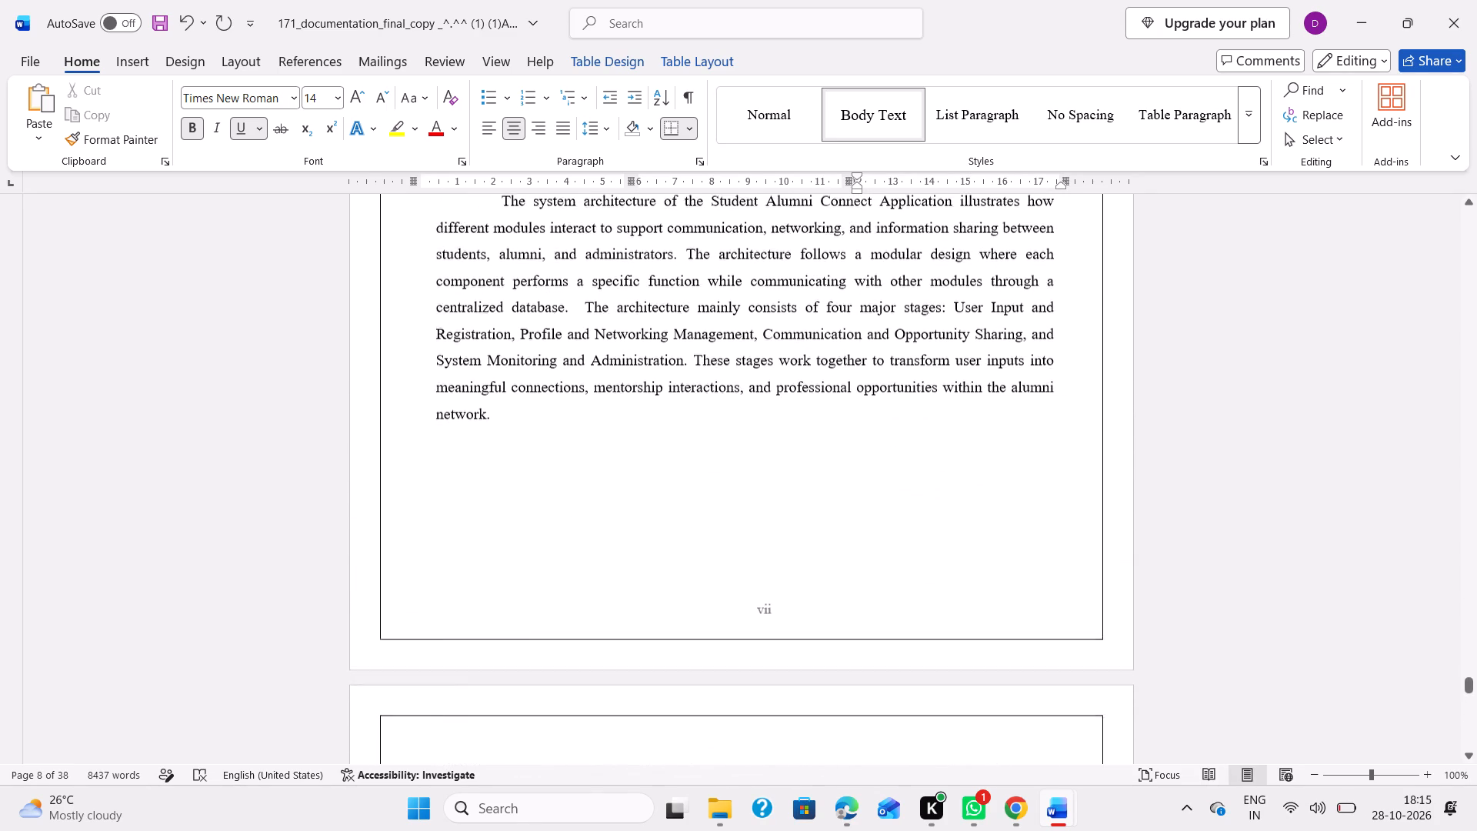
scroll(908, 580, "down", 1)
scroll(894, 516, "up", 4)
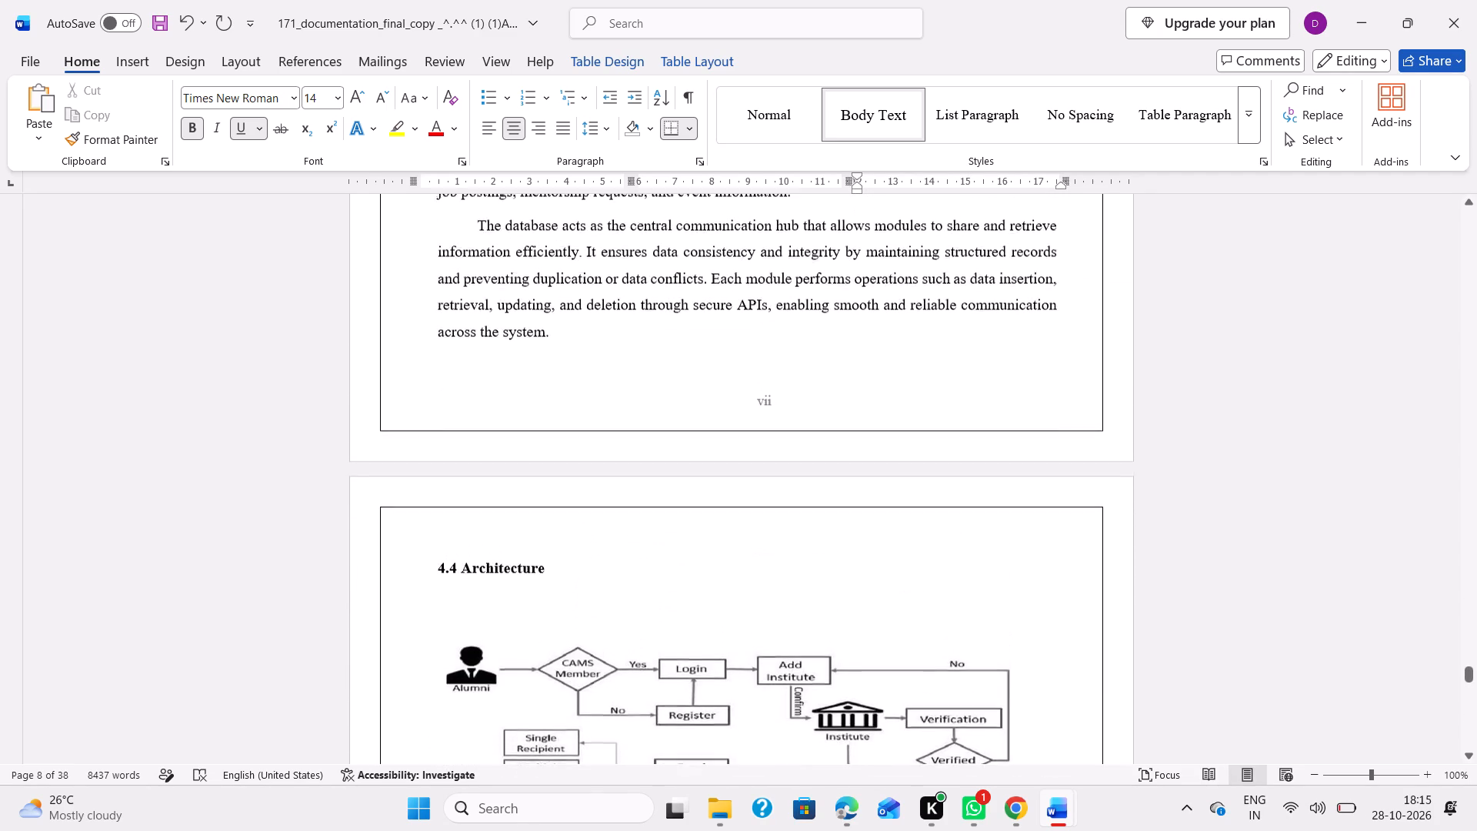
scroll(894, 516, "up", 11)
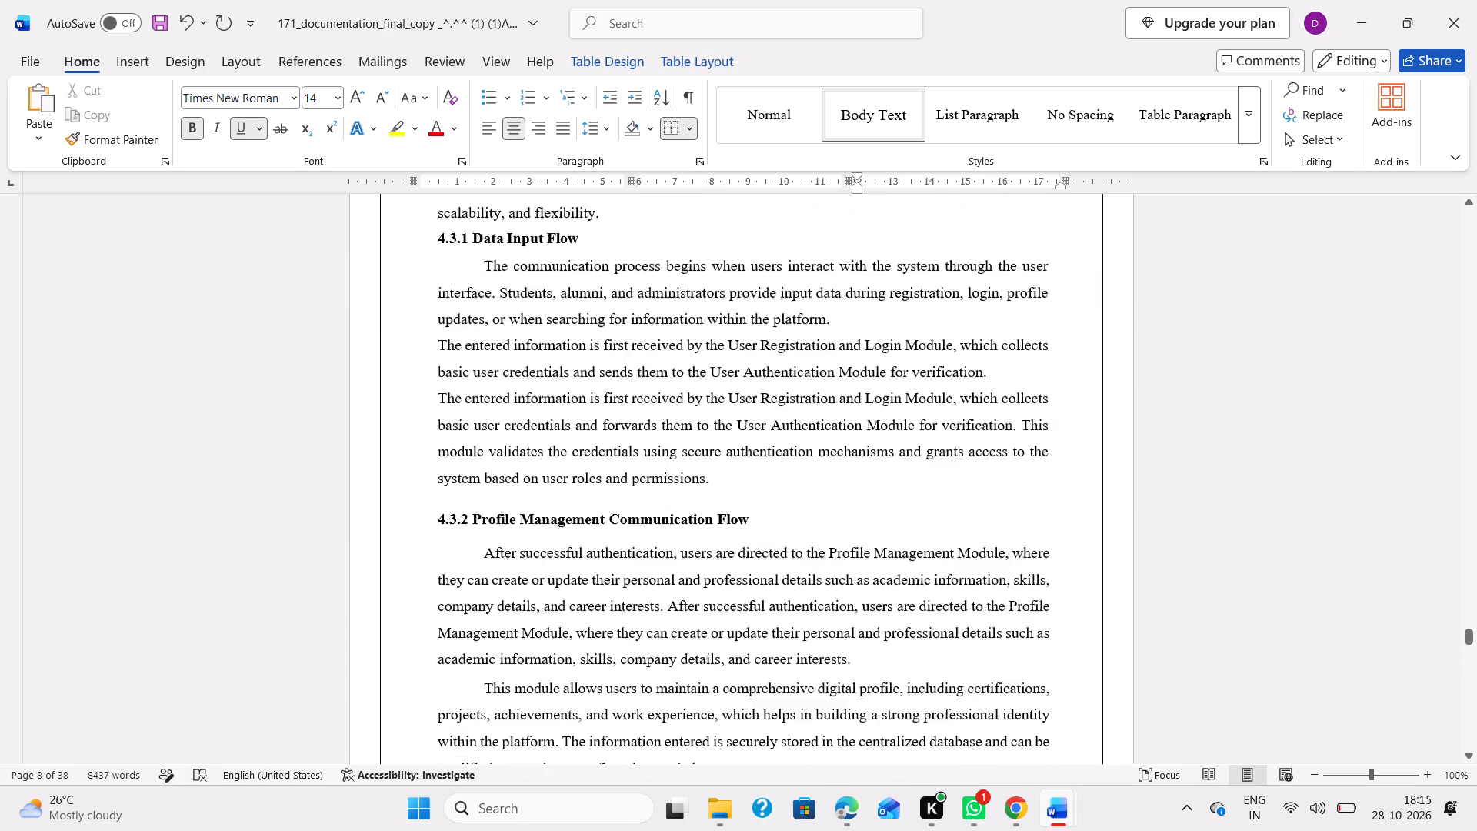
scroll(894, 516, "up", 5)
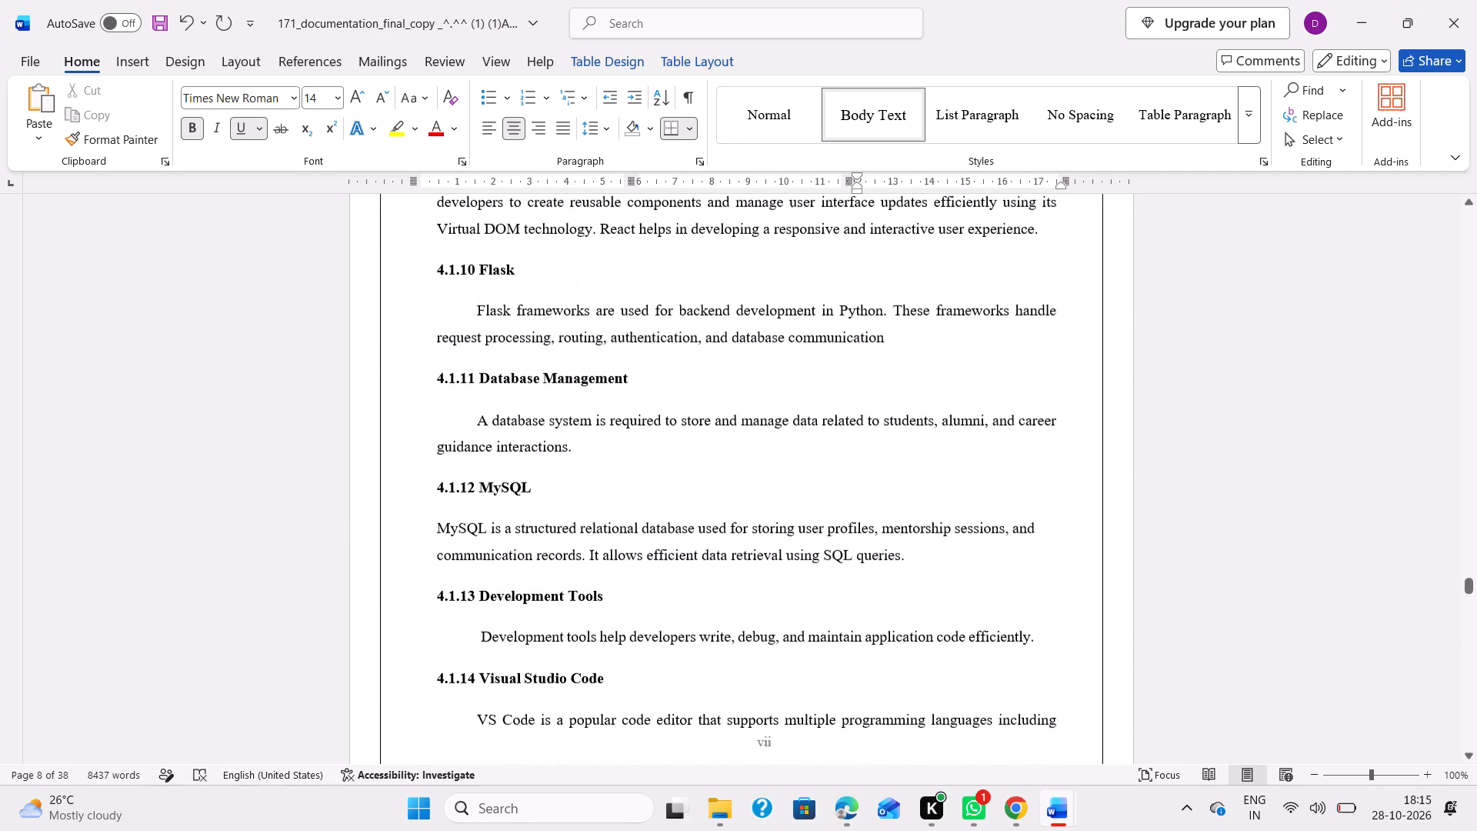
scroll(894, 516, "up", 8)
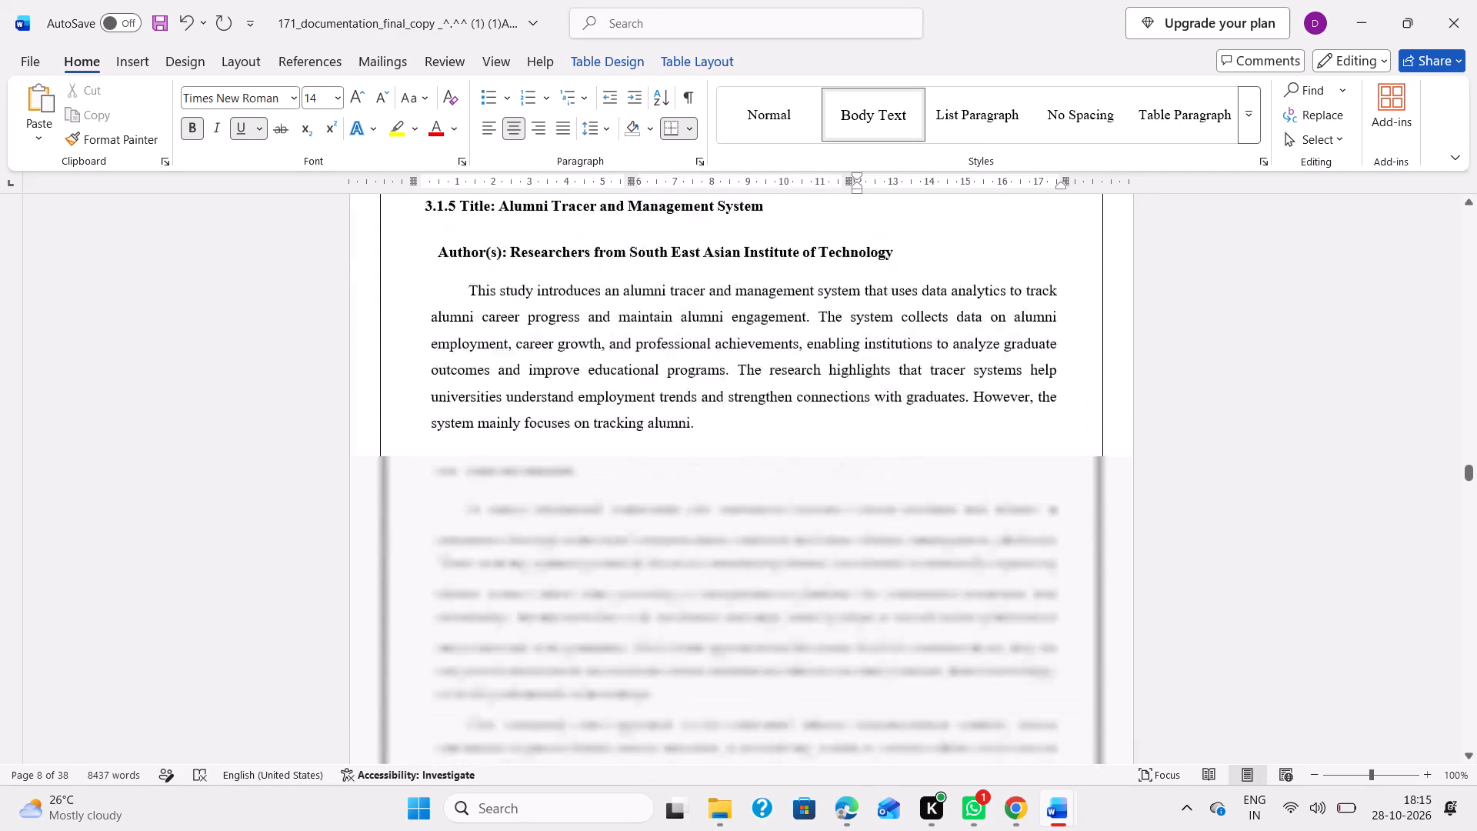
scroll(894, 516, "up", 1)
scroll(894, 516, "down", 4)
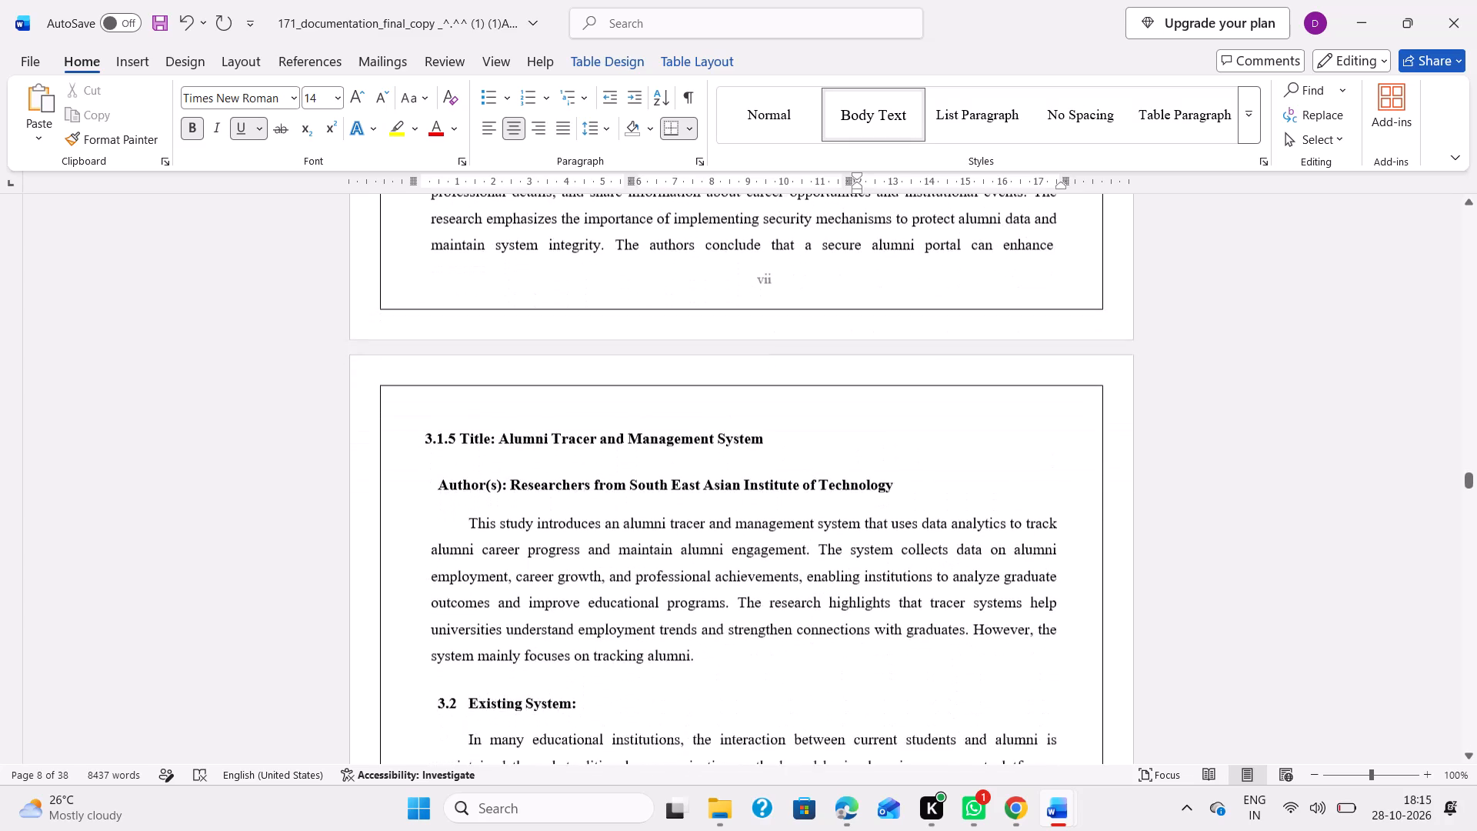
scroll(894, 516, "down", 7)
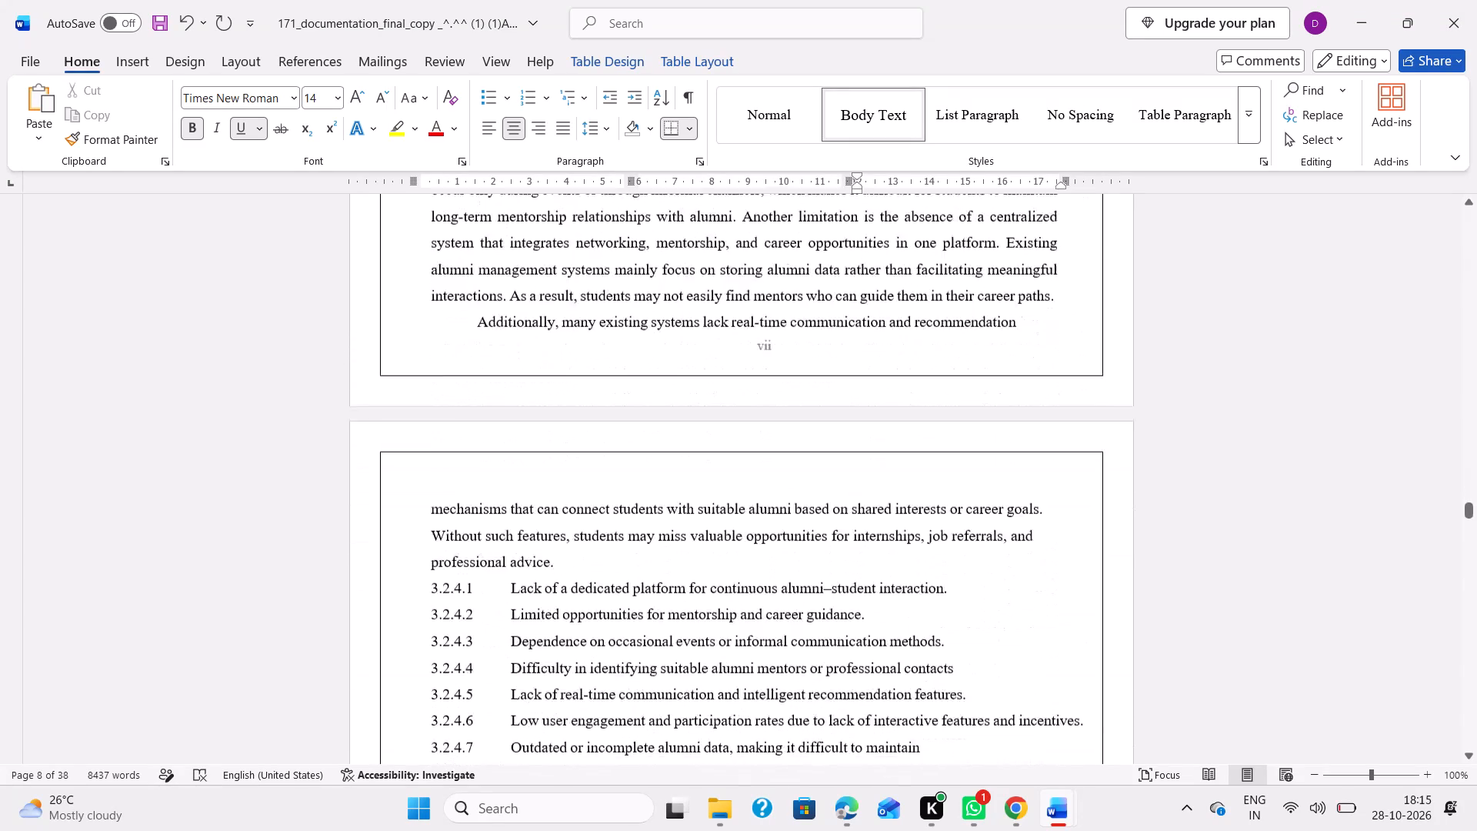
scroll(894, 516, "down", 4)
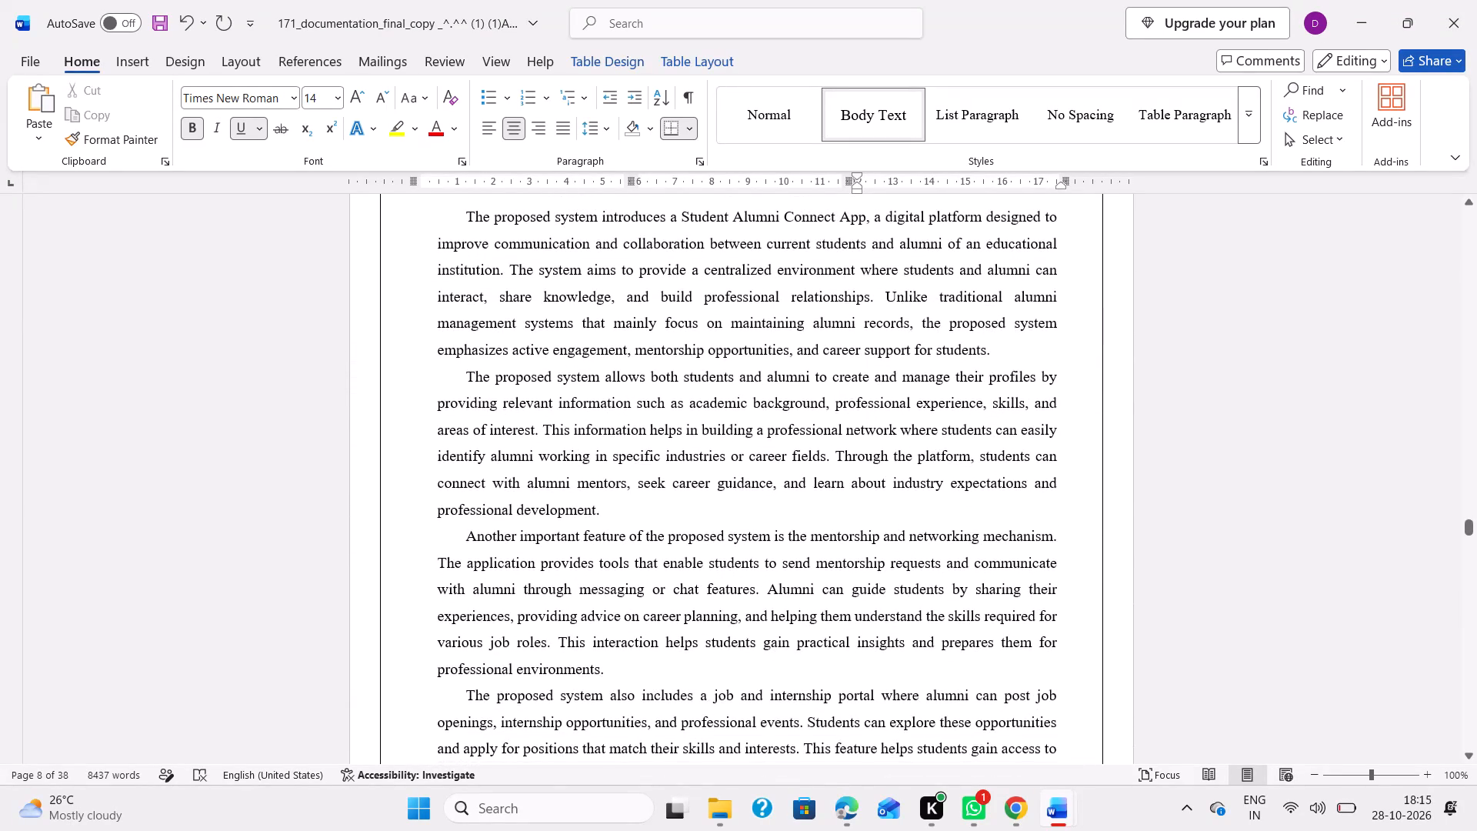
scroll(894, 516, "up", 1)
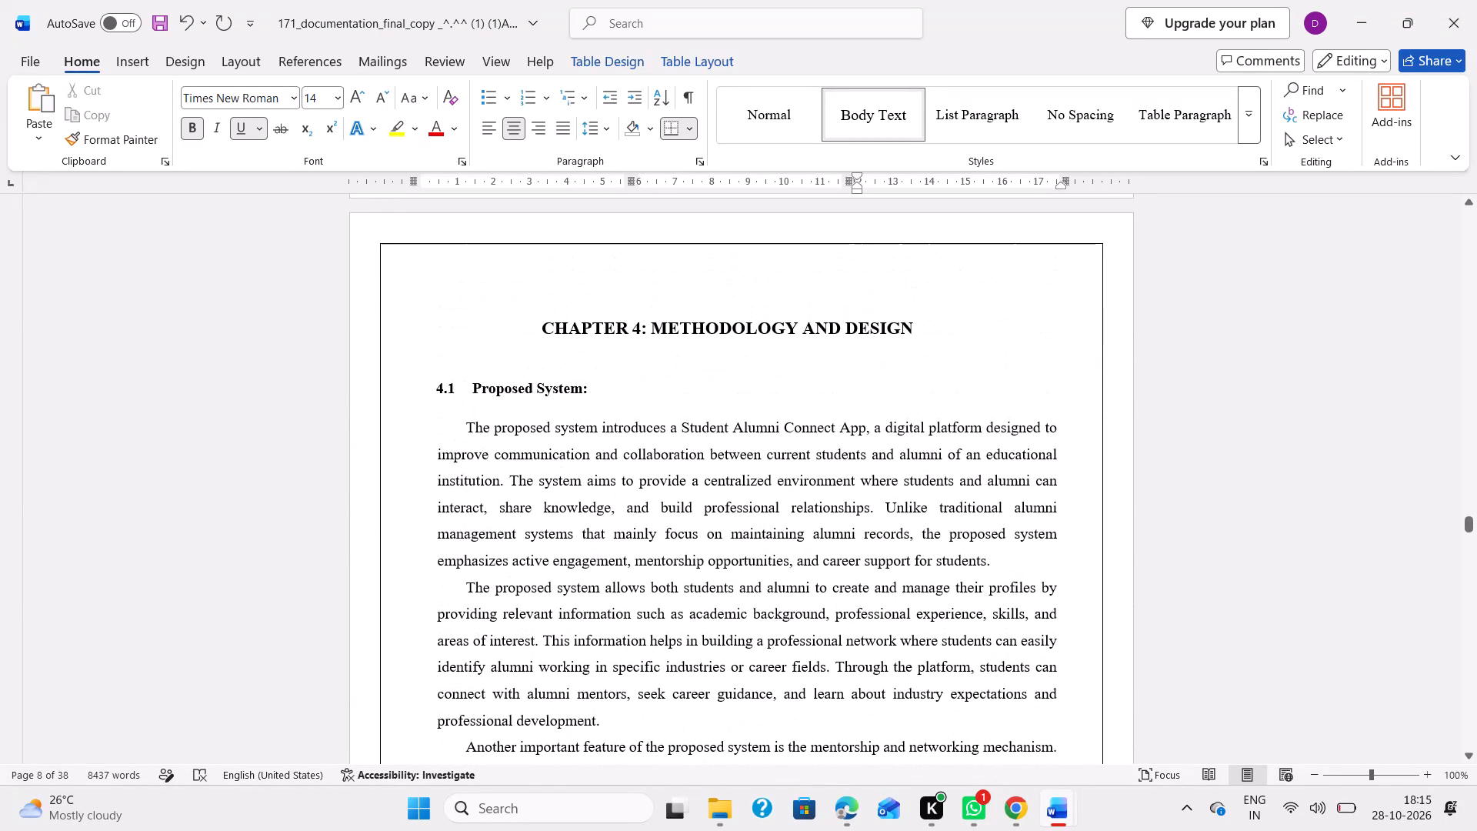
scroll(888, 426, "down", 5)
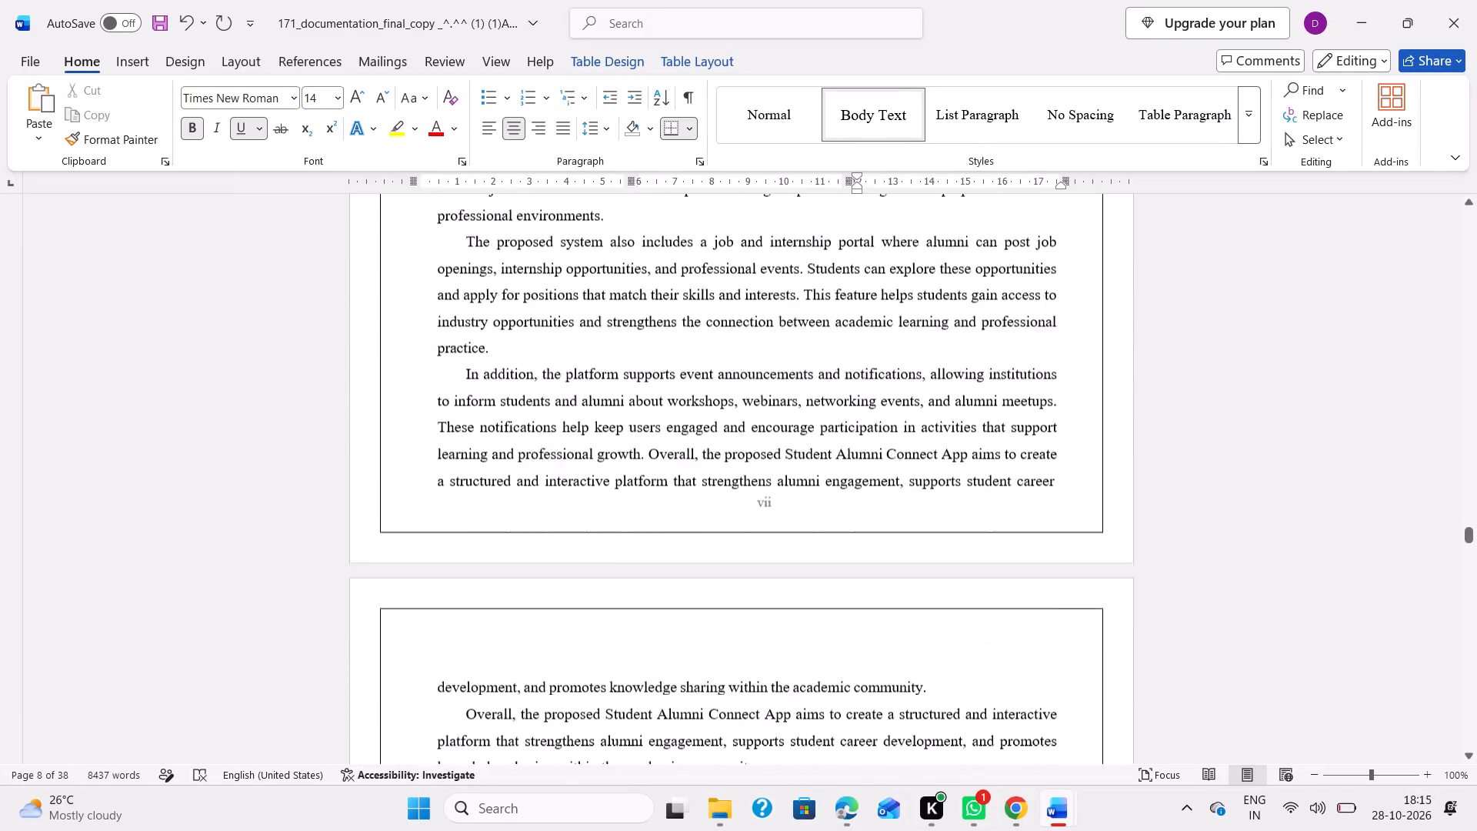
scroll(888, 426, "down", 7)
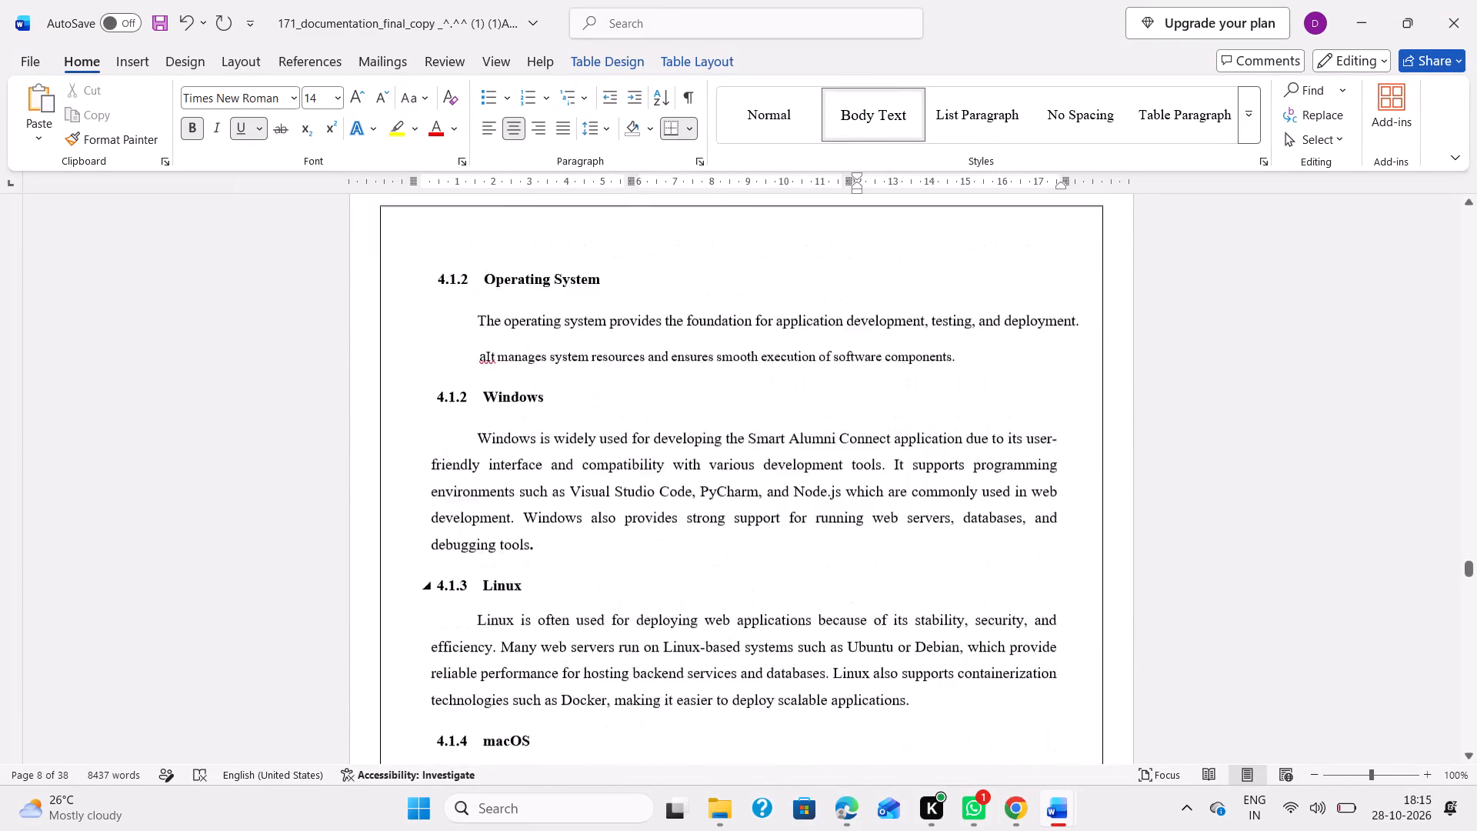
scroll(888, 426, "down", 8)
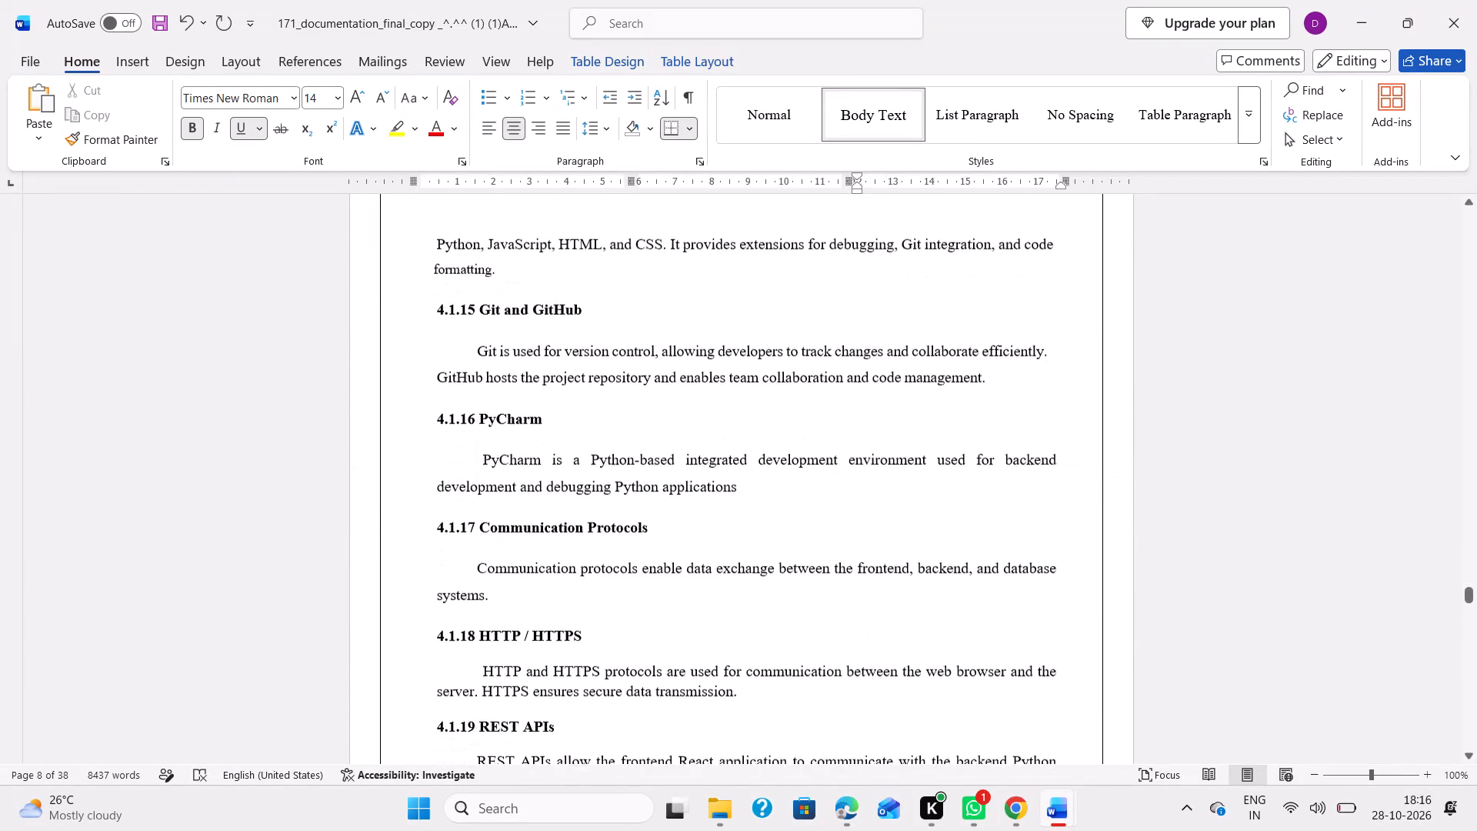
scroll(888, 426, "down", 7)
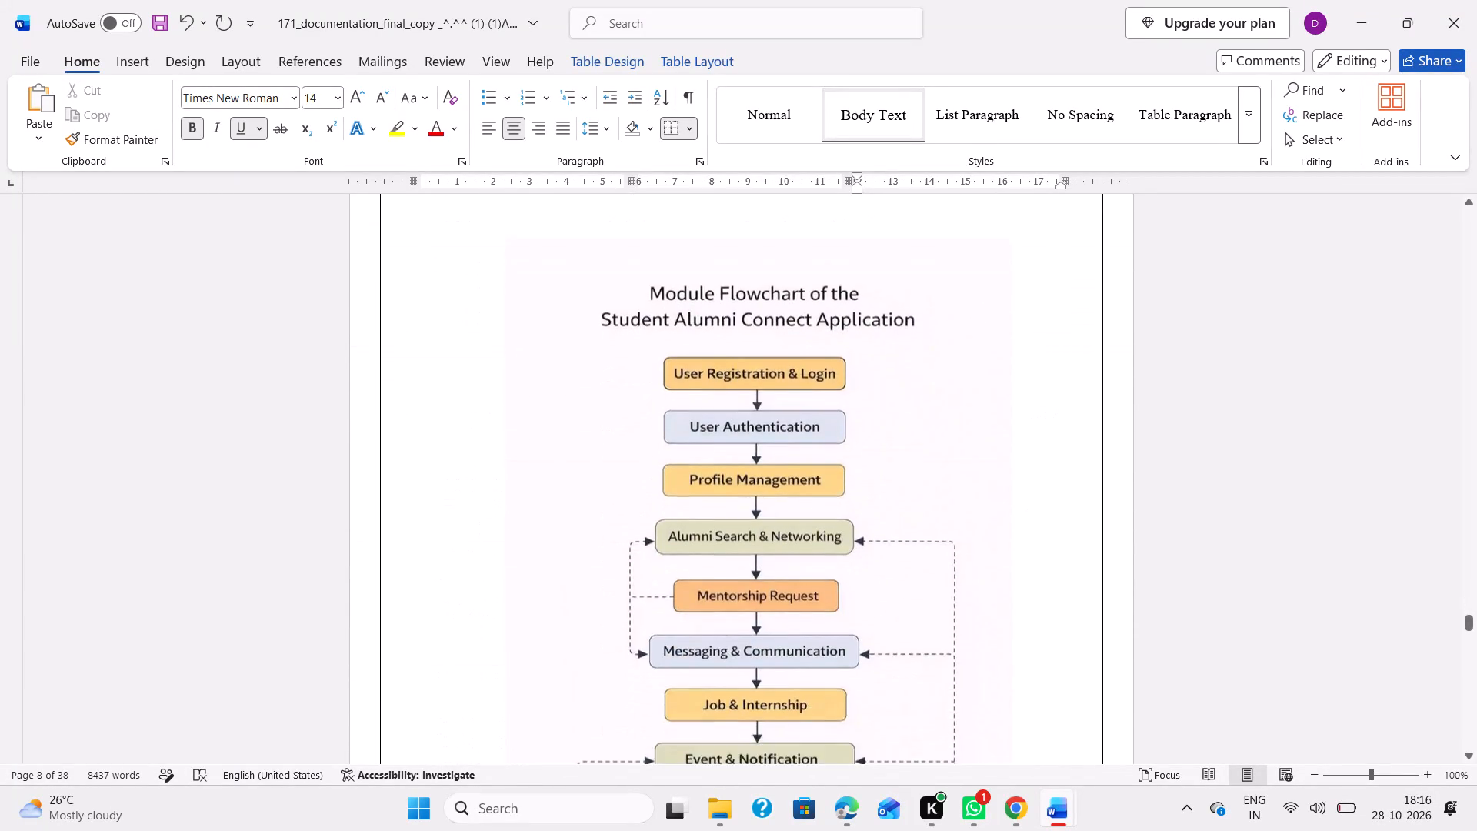
scroll(888, 426, "down", 3)
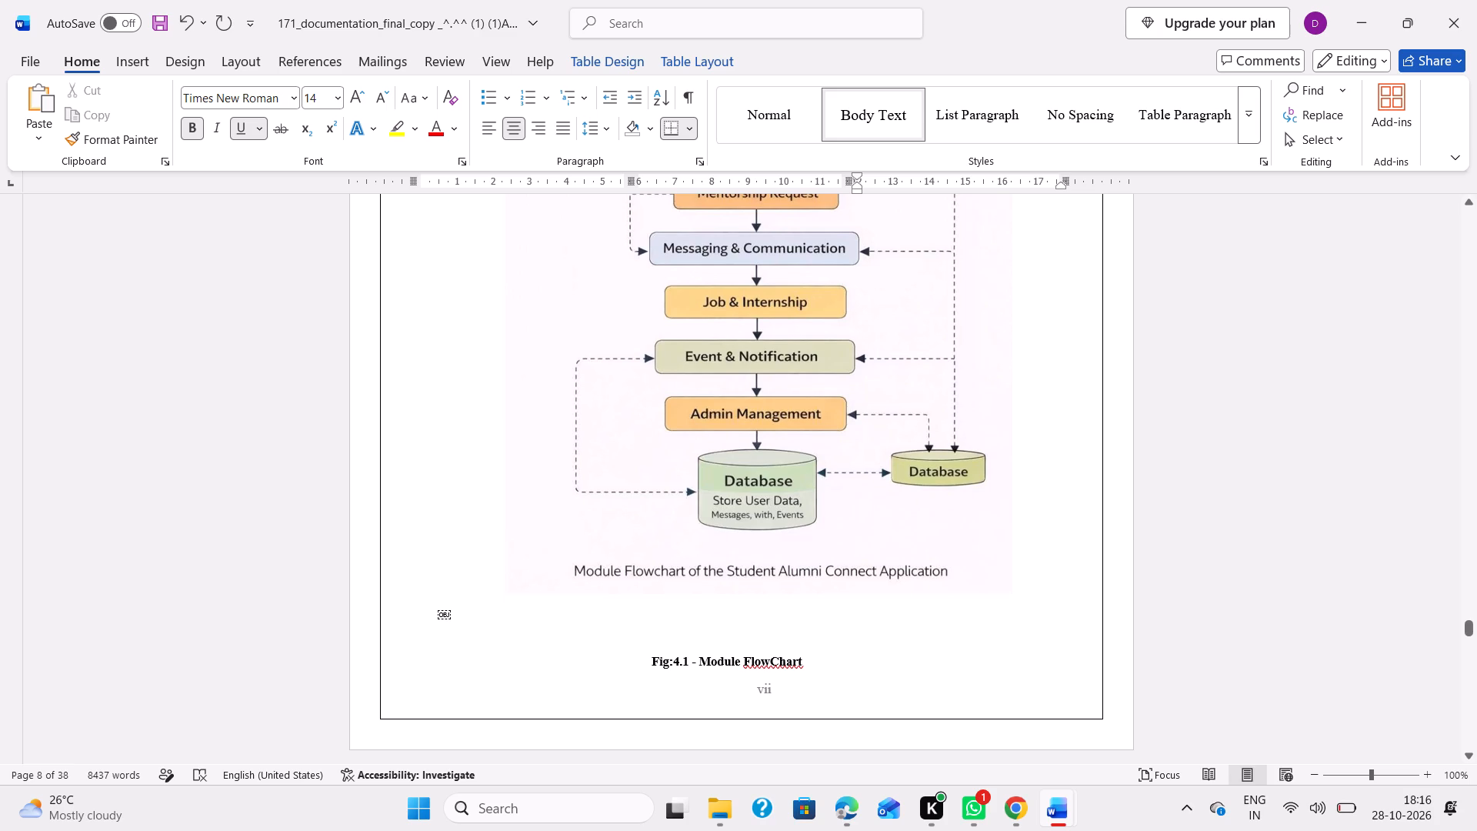
scroll(796, 697, "up", 6)
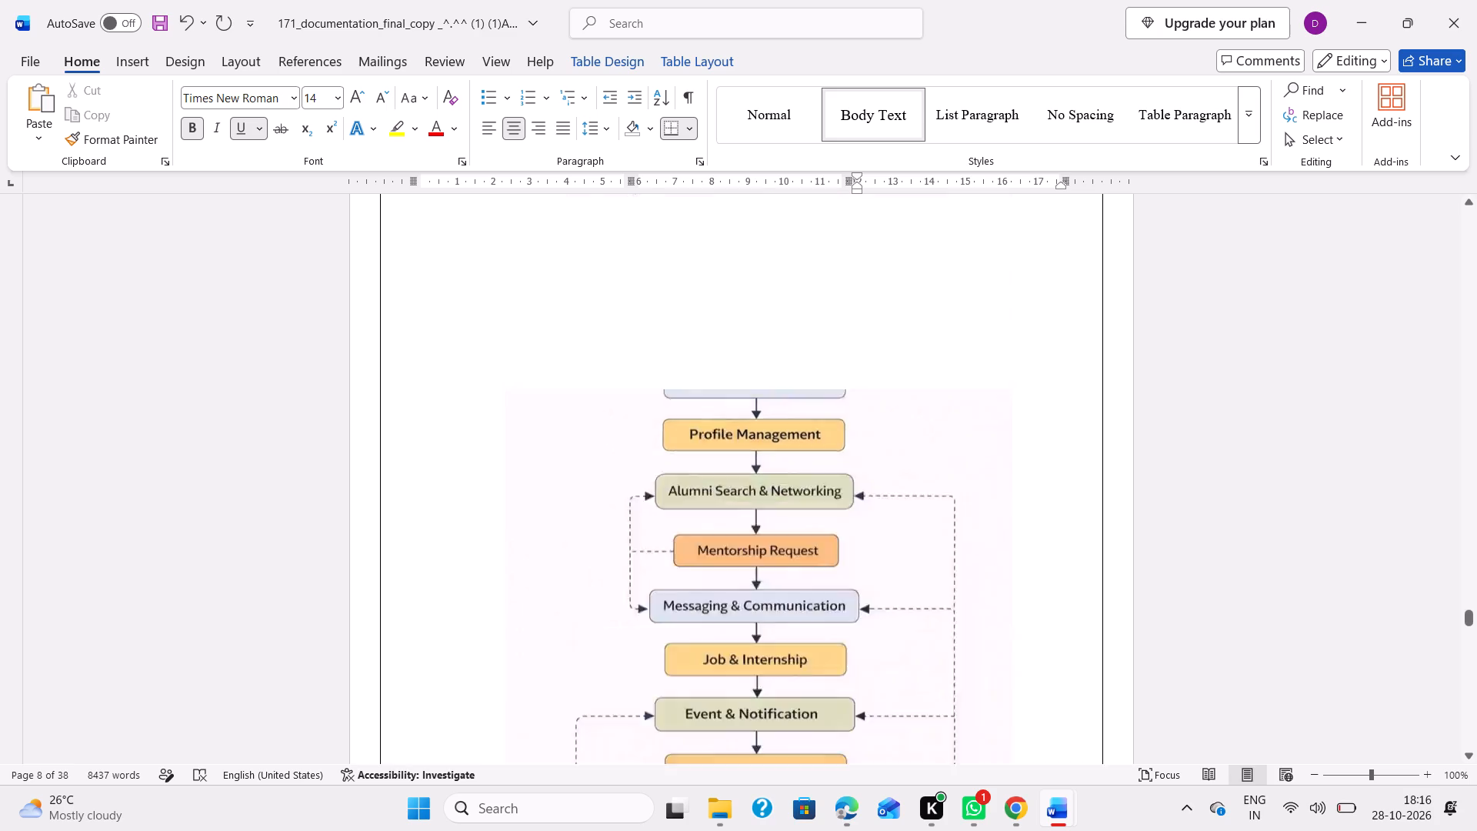
Delete the Roman page number "i" from the Section 2 footer on the bordered inner title page.
scroll(796, 697, "up", 20)
scroll(796, 697, "up", 20)
scroll(796, 697, "up", 11)
scroll(796, 697, "down", 5)
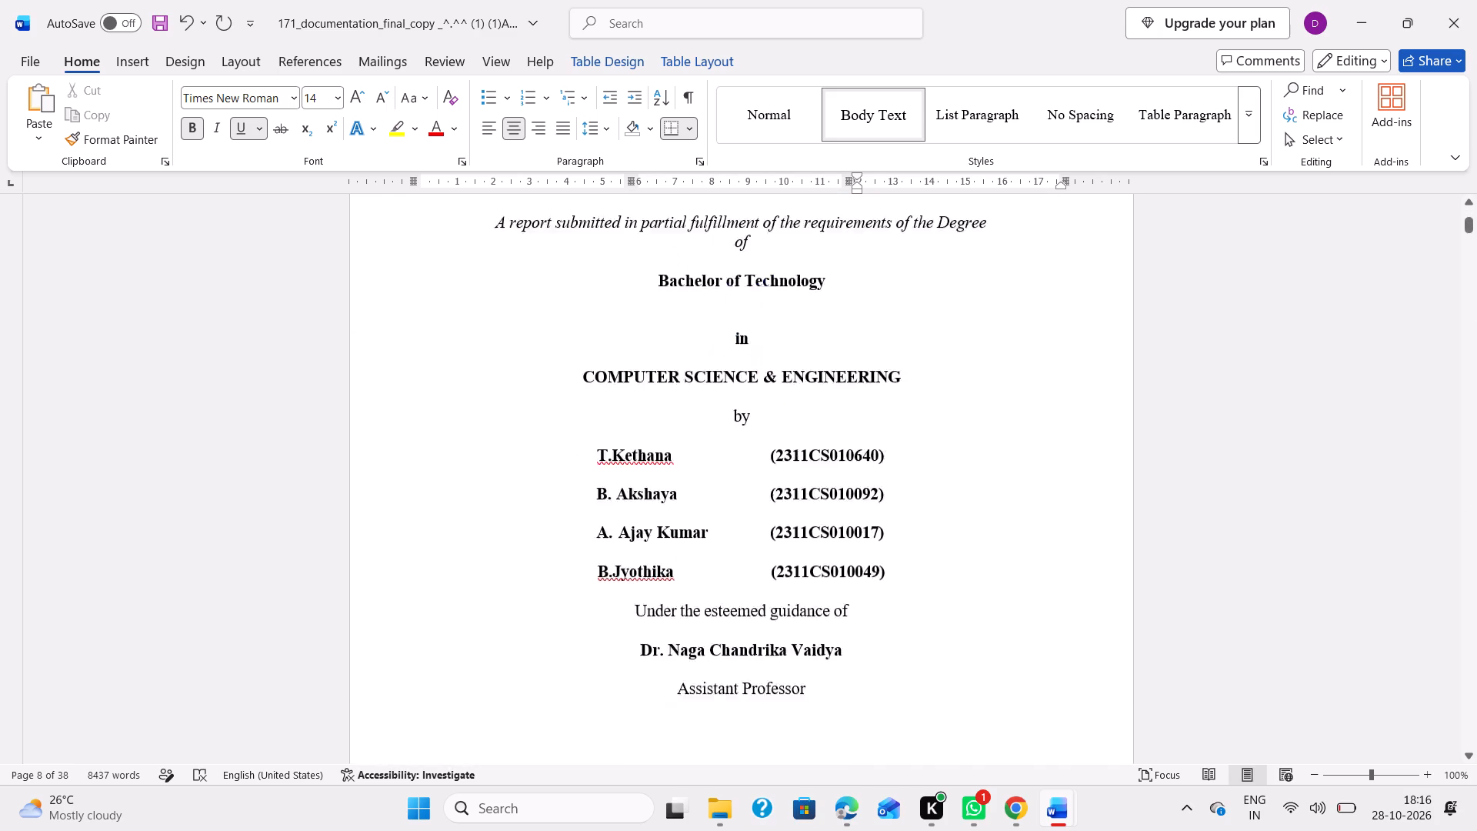
scroll(796, 697, "down", 6)
scroll(796, 697, "up", 4)
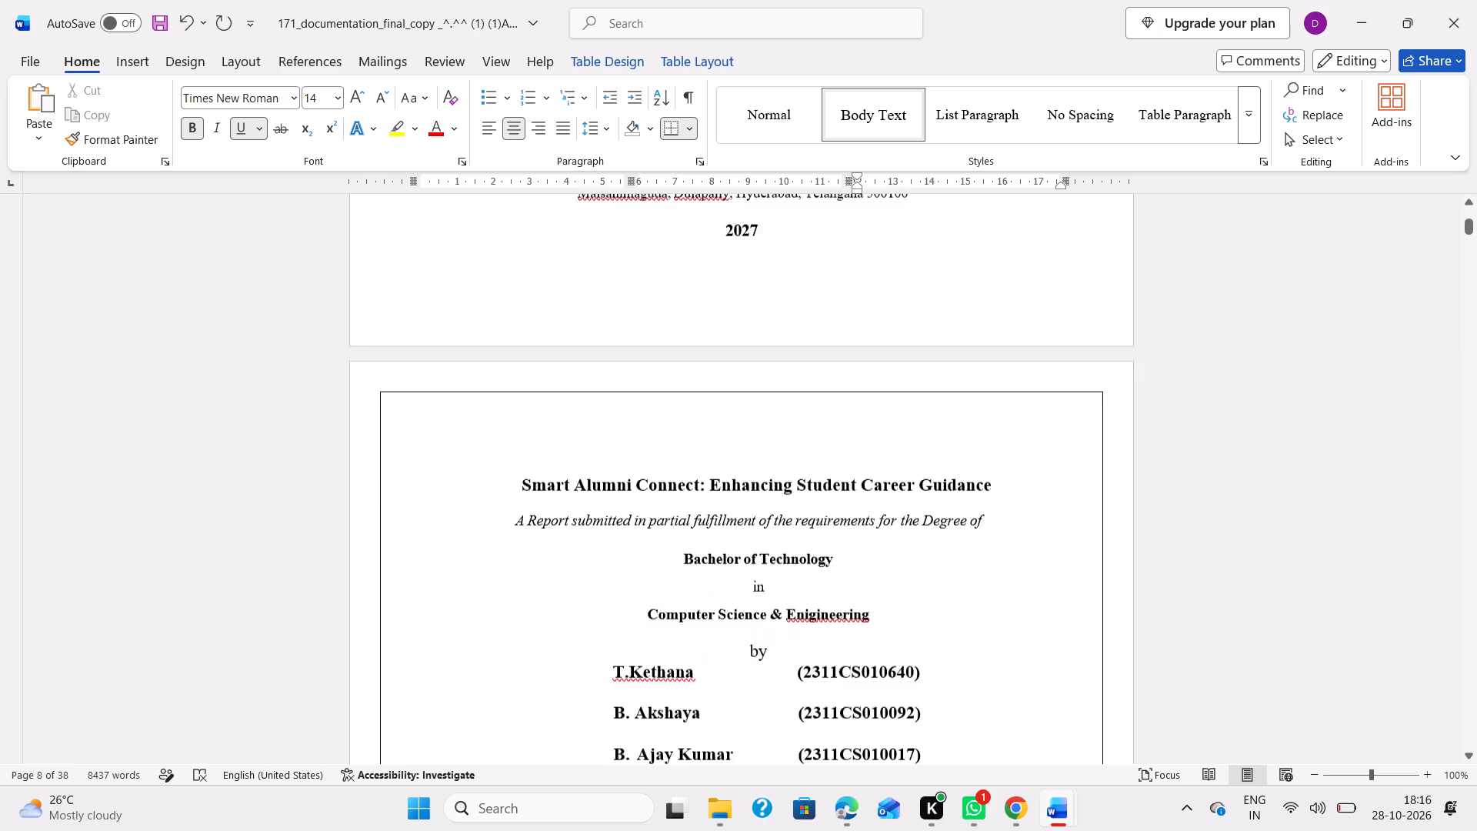
scroll(796, 697, "down", 5)
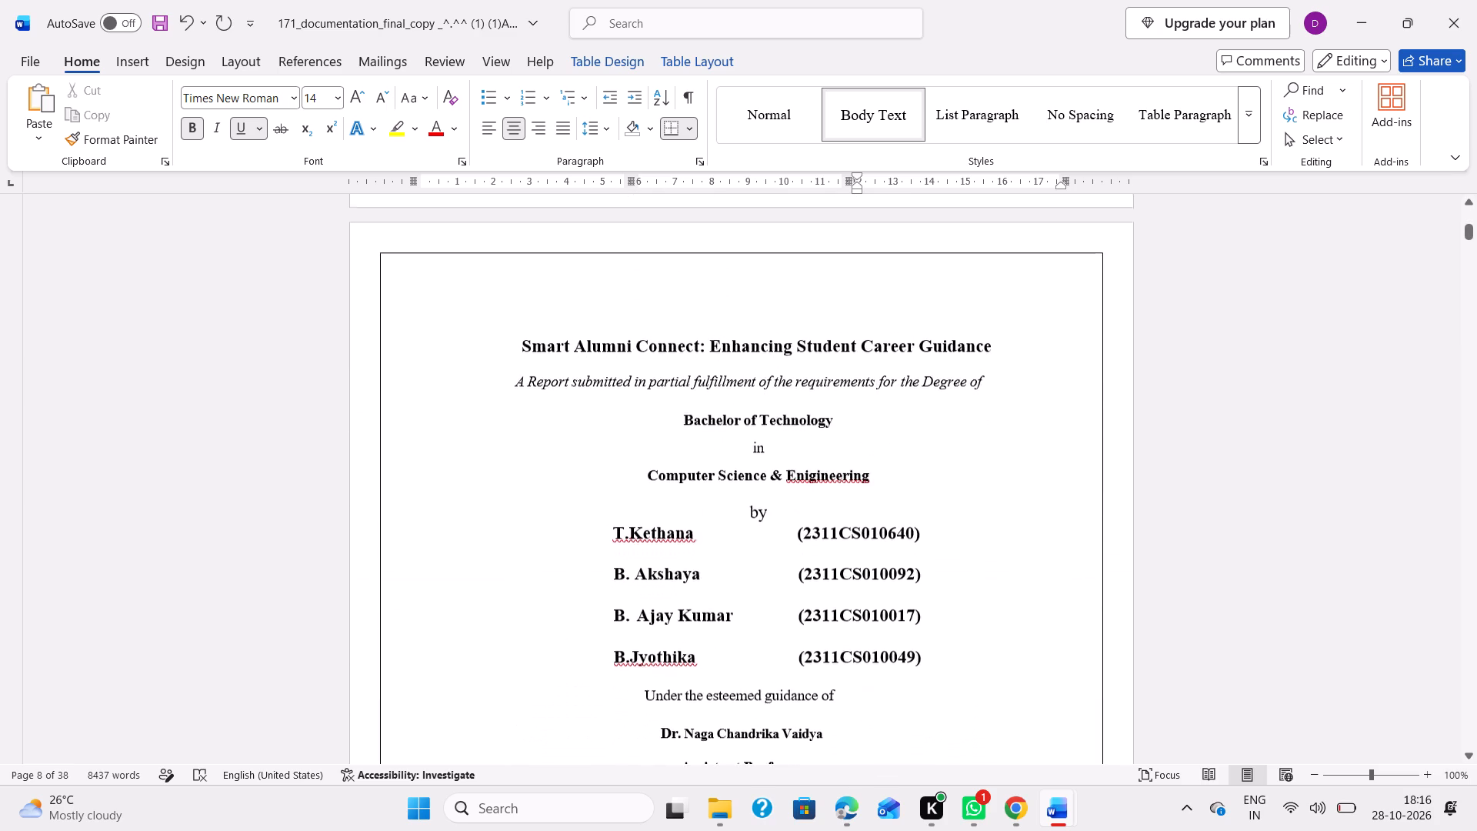
scroll(796, 697, "down", 2)
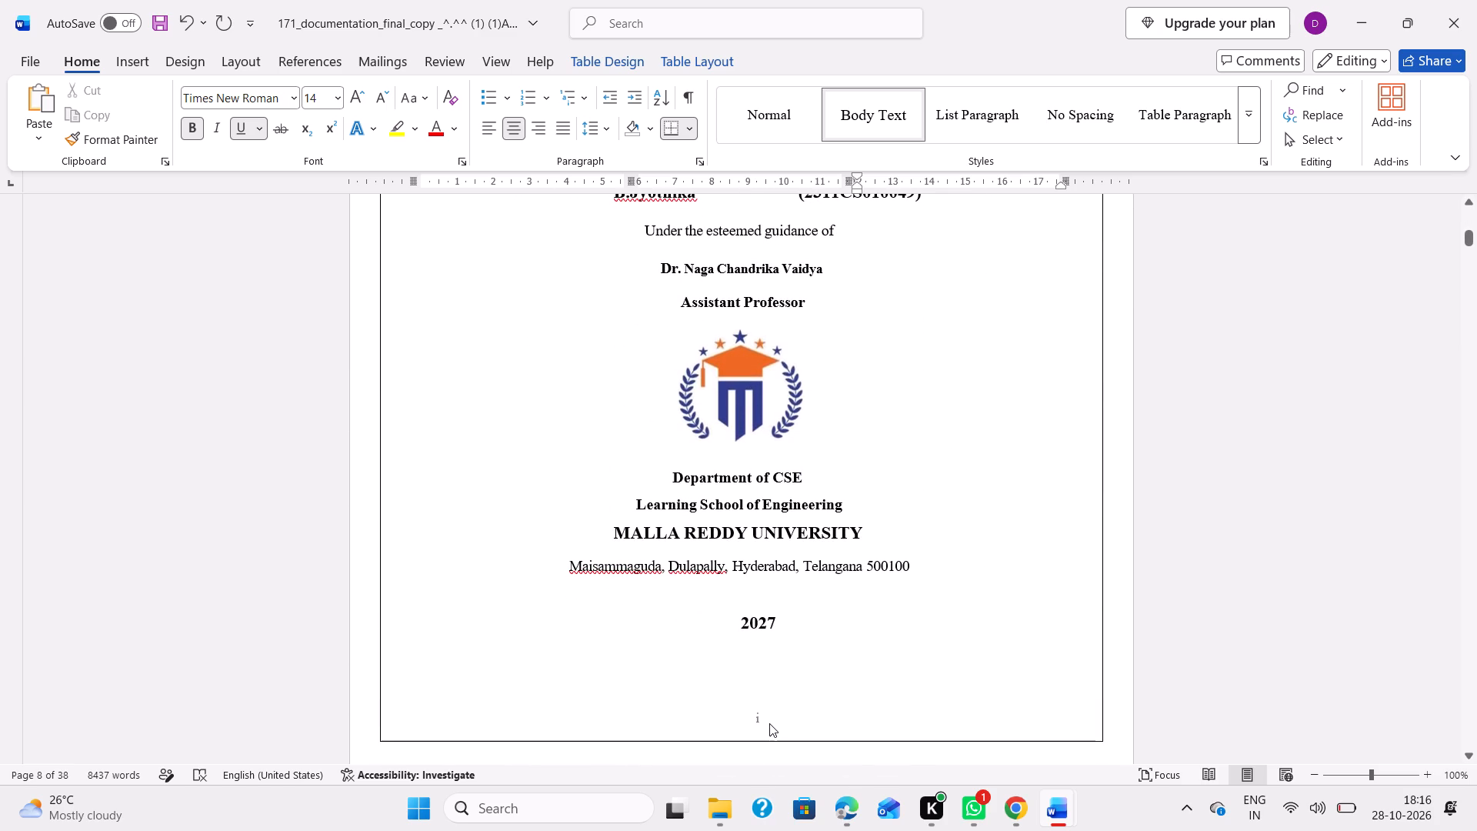
double_click(769, 723)
left_click(756, 718)
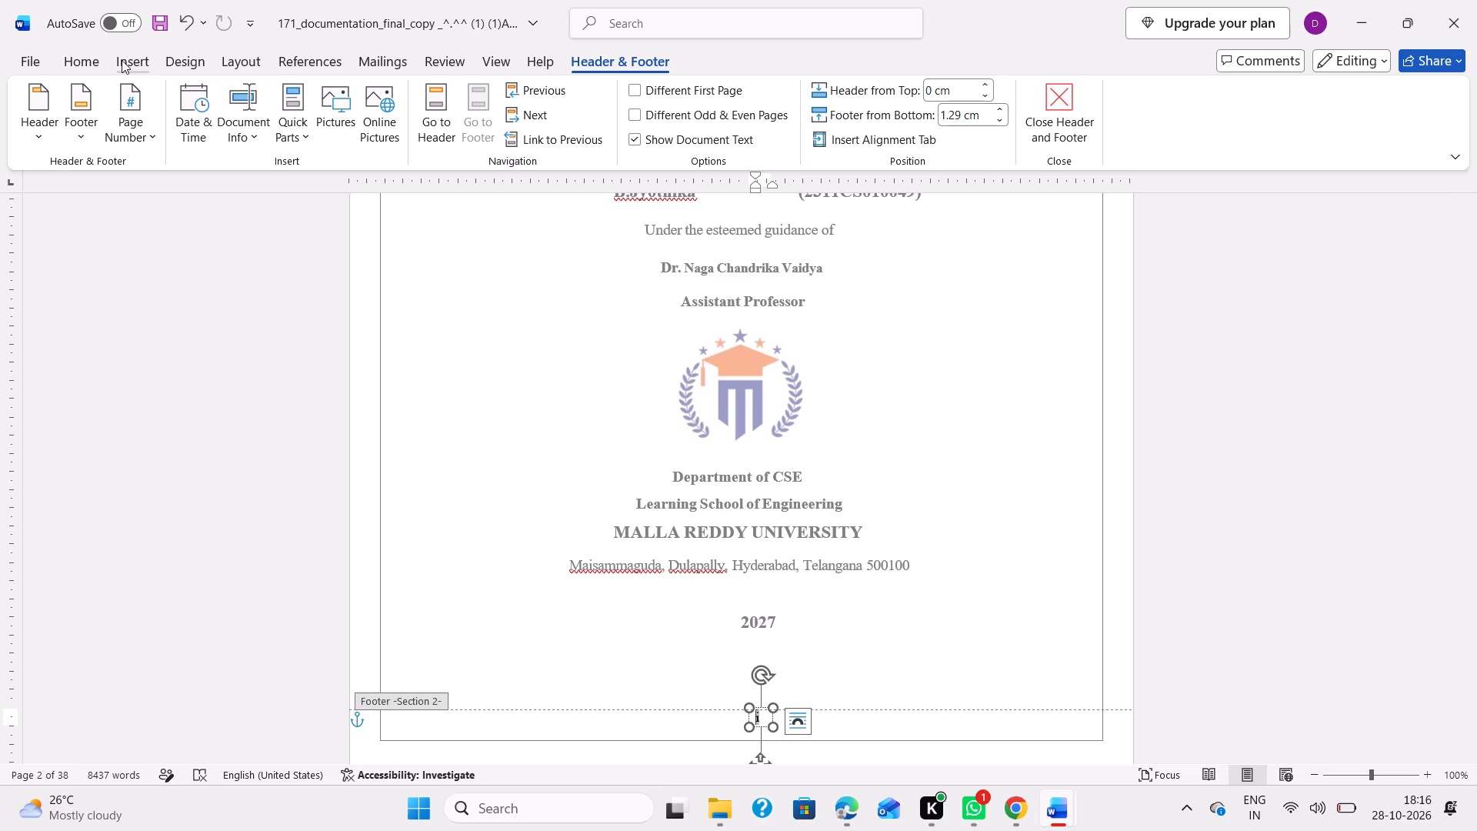
key("BackSpace")
key("BackSpace")
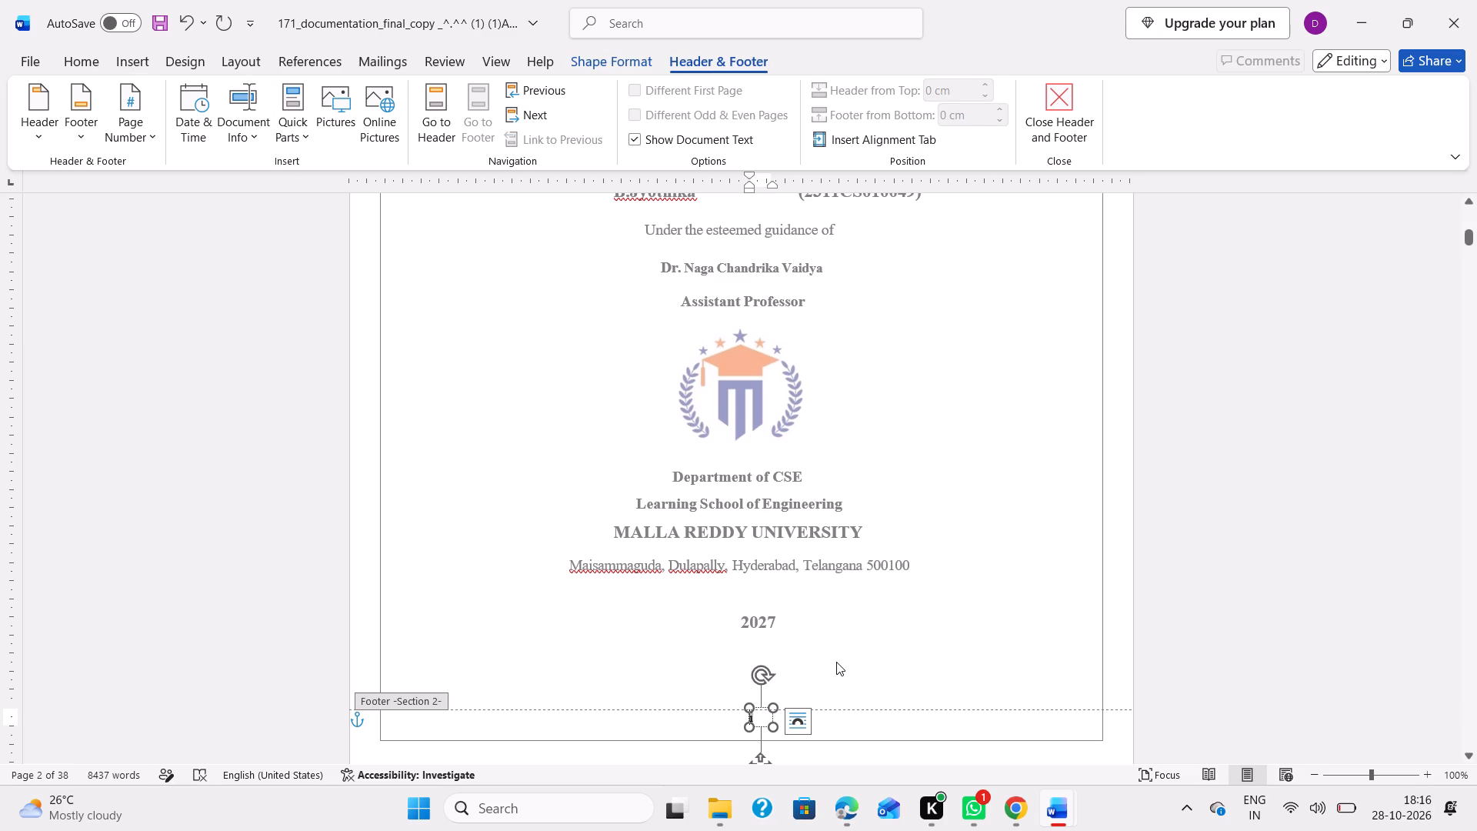
left_click(759, 713)
key("BackSpace")
key("BackSpace")
Unlink the Section 3 footer on the certificate page from the previous section and enter a centred page number "ii" there.
scroll(856, 666, "down", 4)
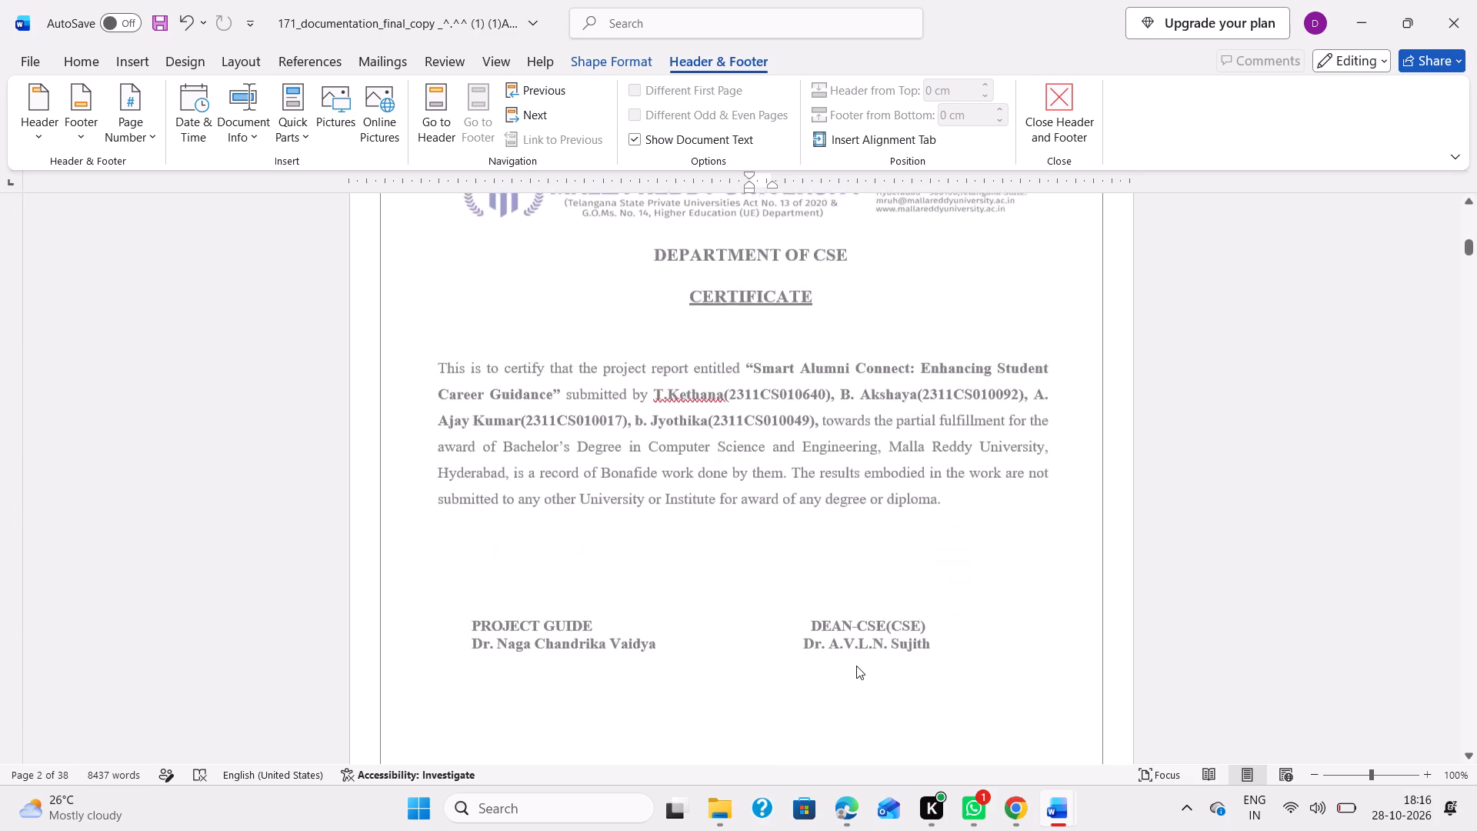
scroll(856, 666, "down", 2)
left_click(755, 627)
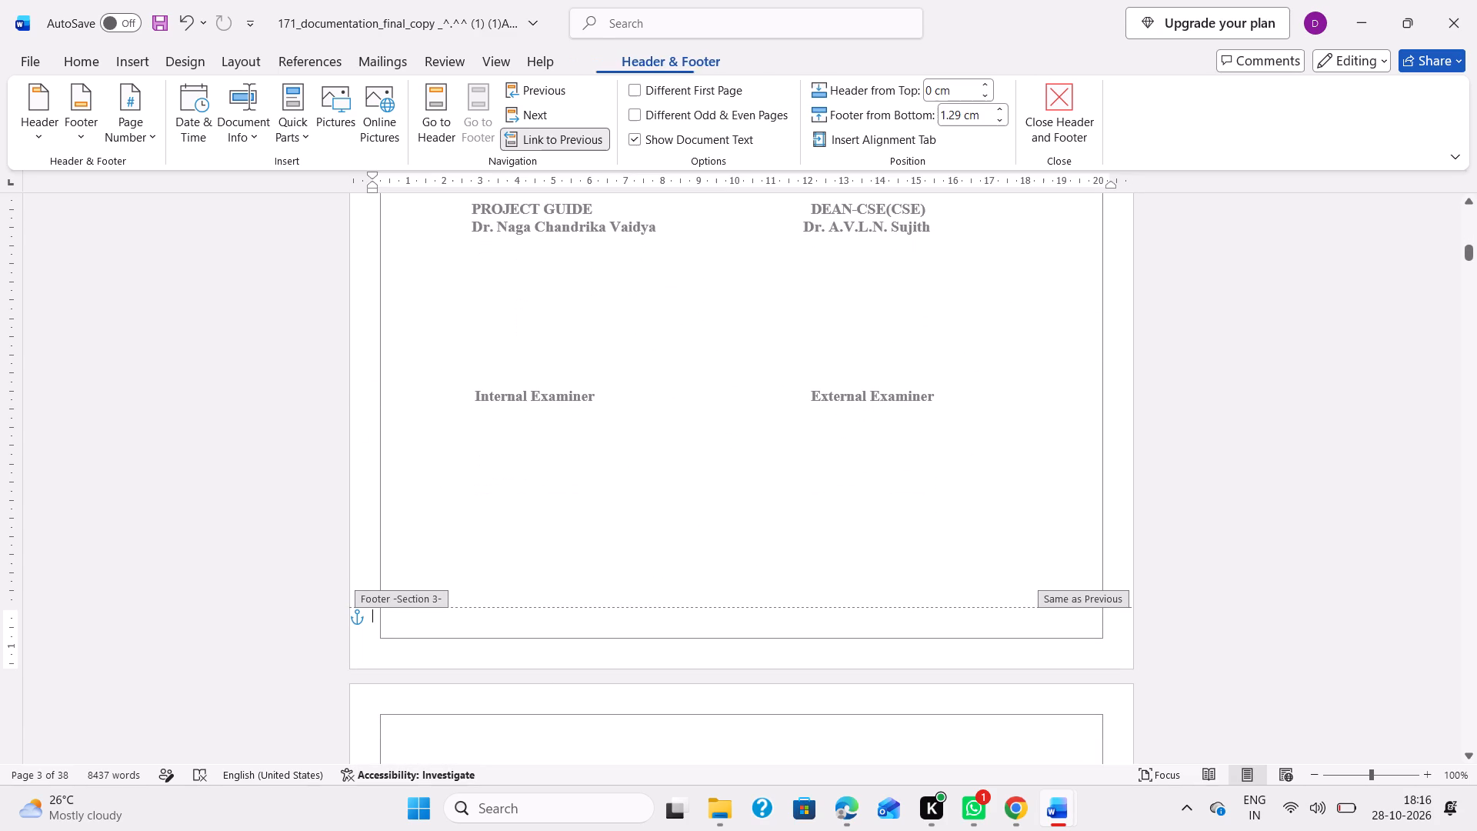
left_click(562, 140)
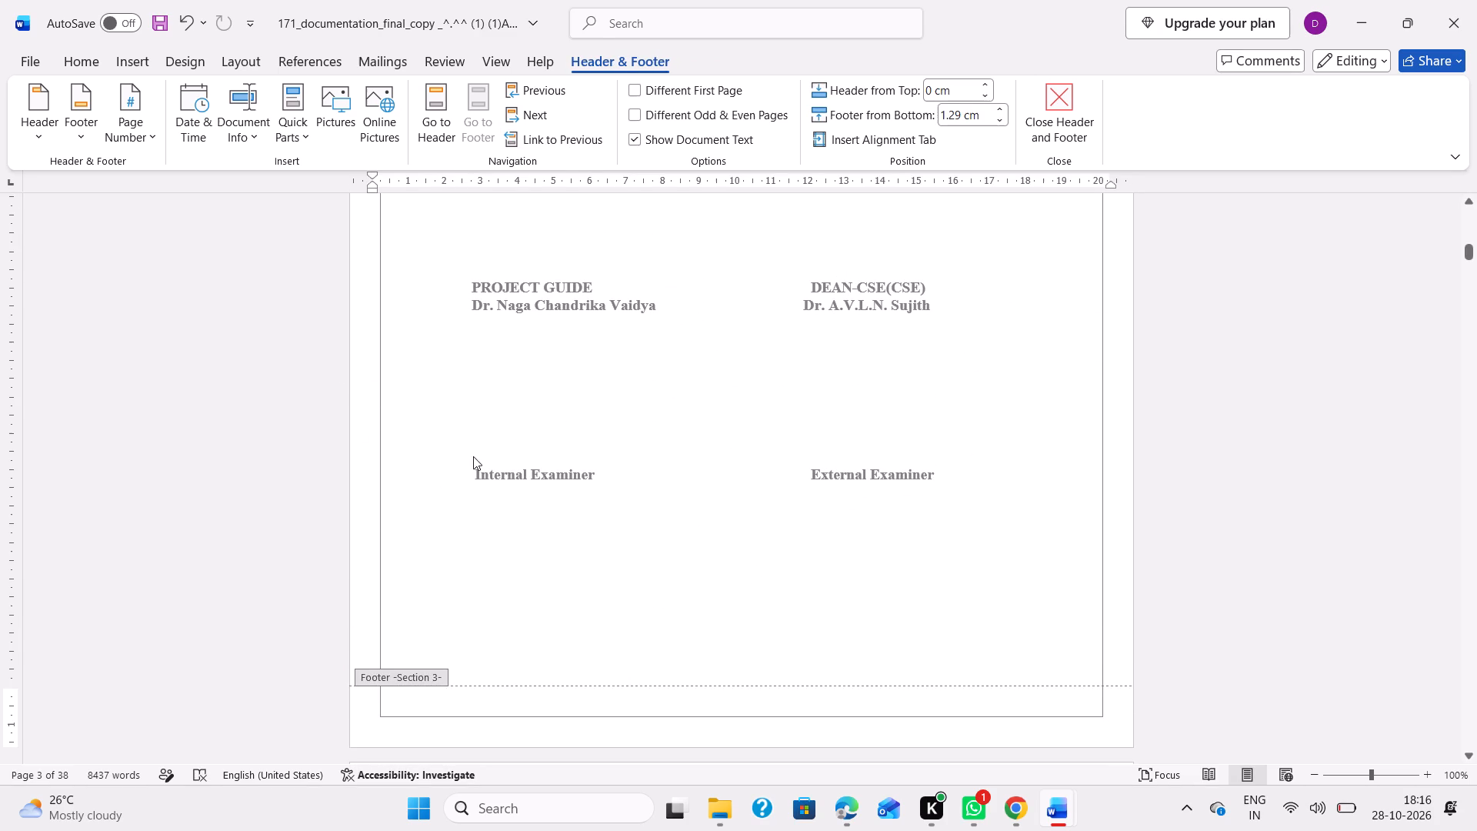
left_click(72, 64)
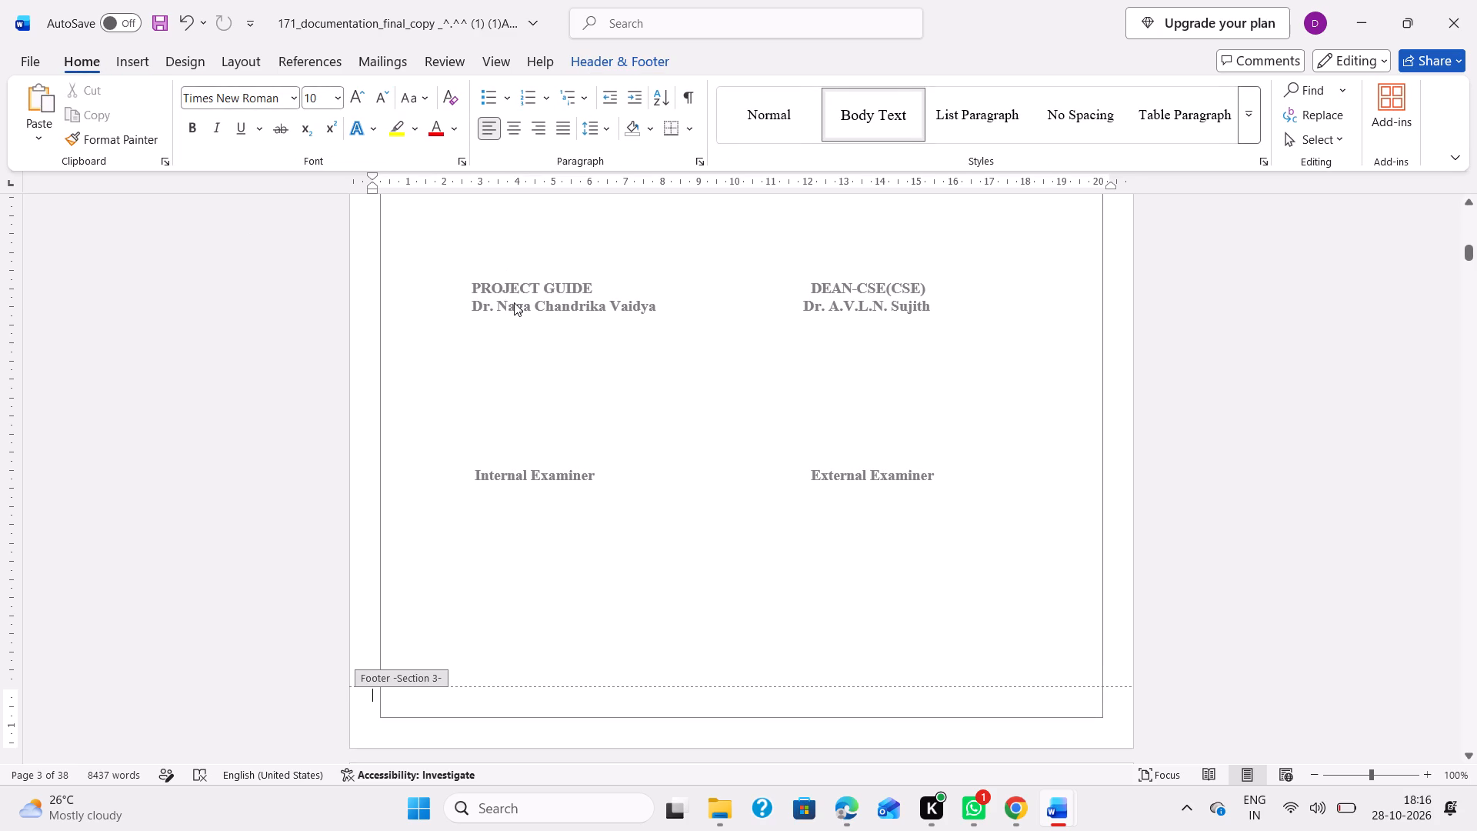
type("ii")
left_click(513, 128)
Examine the footer page numbers from the declaration page through the List of Figures to the start of Chapter 1.
scroll(711, 583, "down", 1)
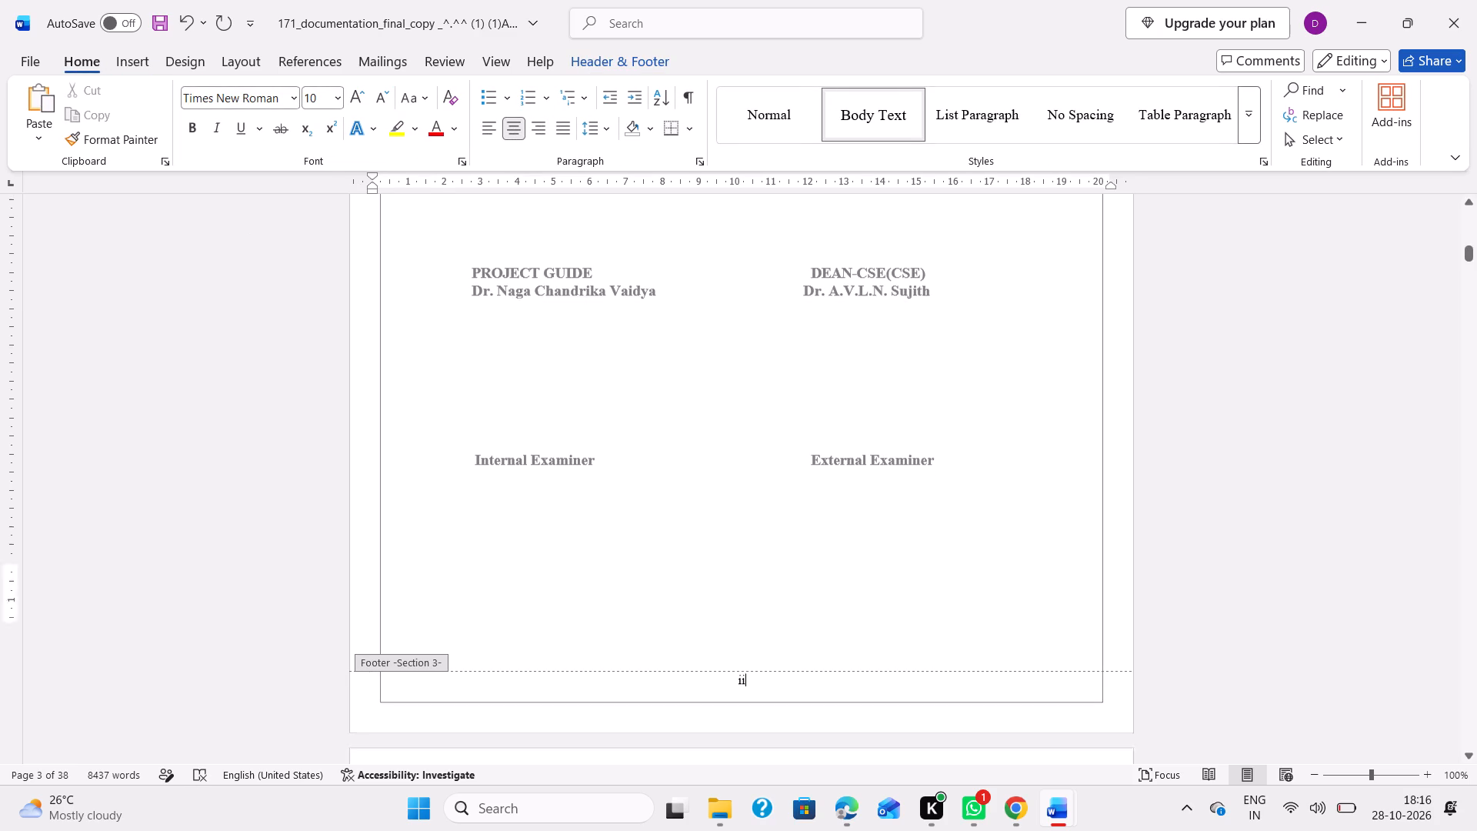
scroll(711, 583, "down", 4)
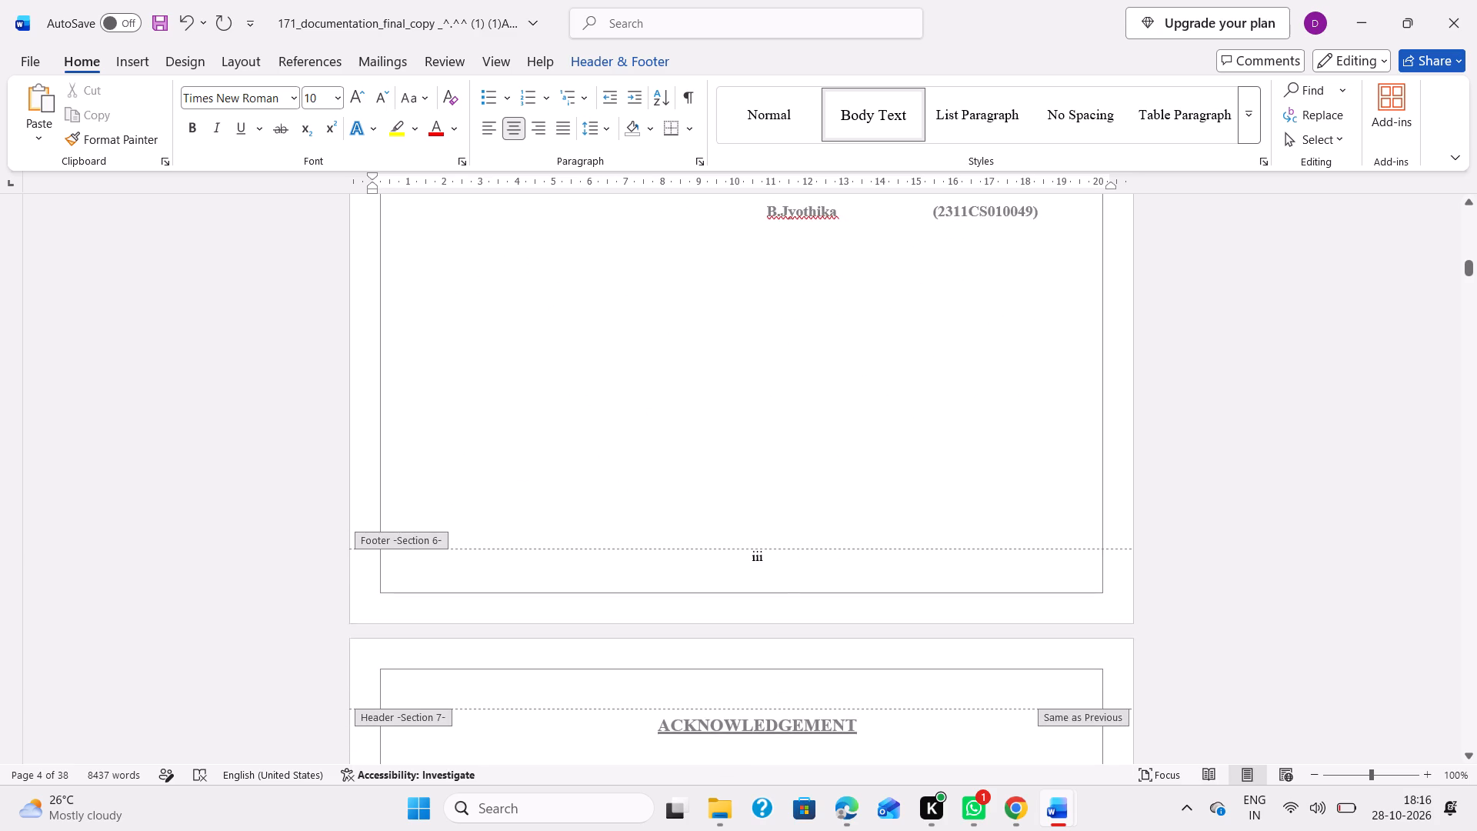
scroll(779, 571, "down", 5)
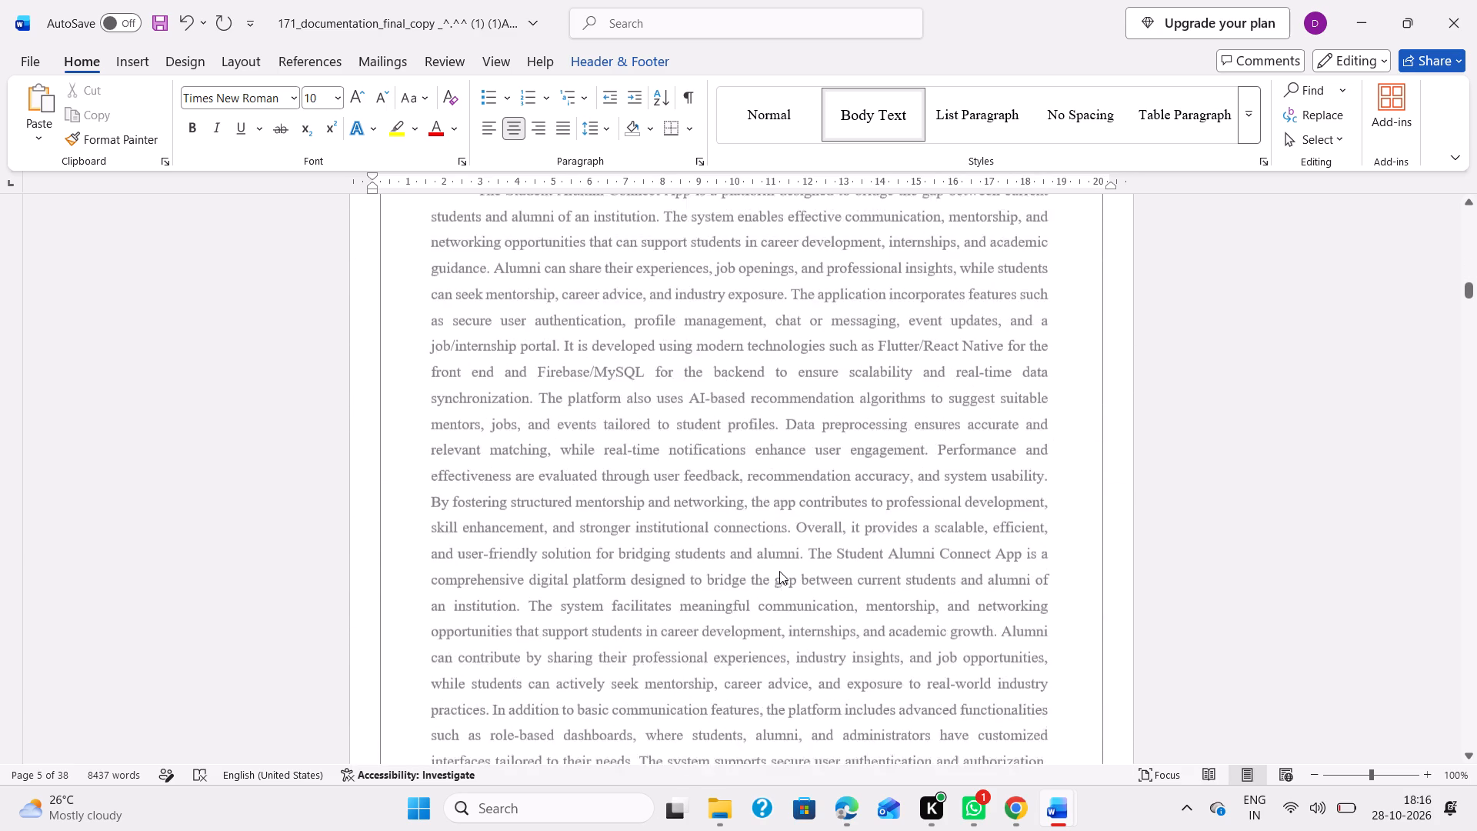
scroll(779, 571, "down", 4)
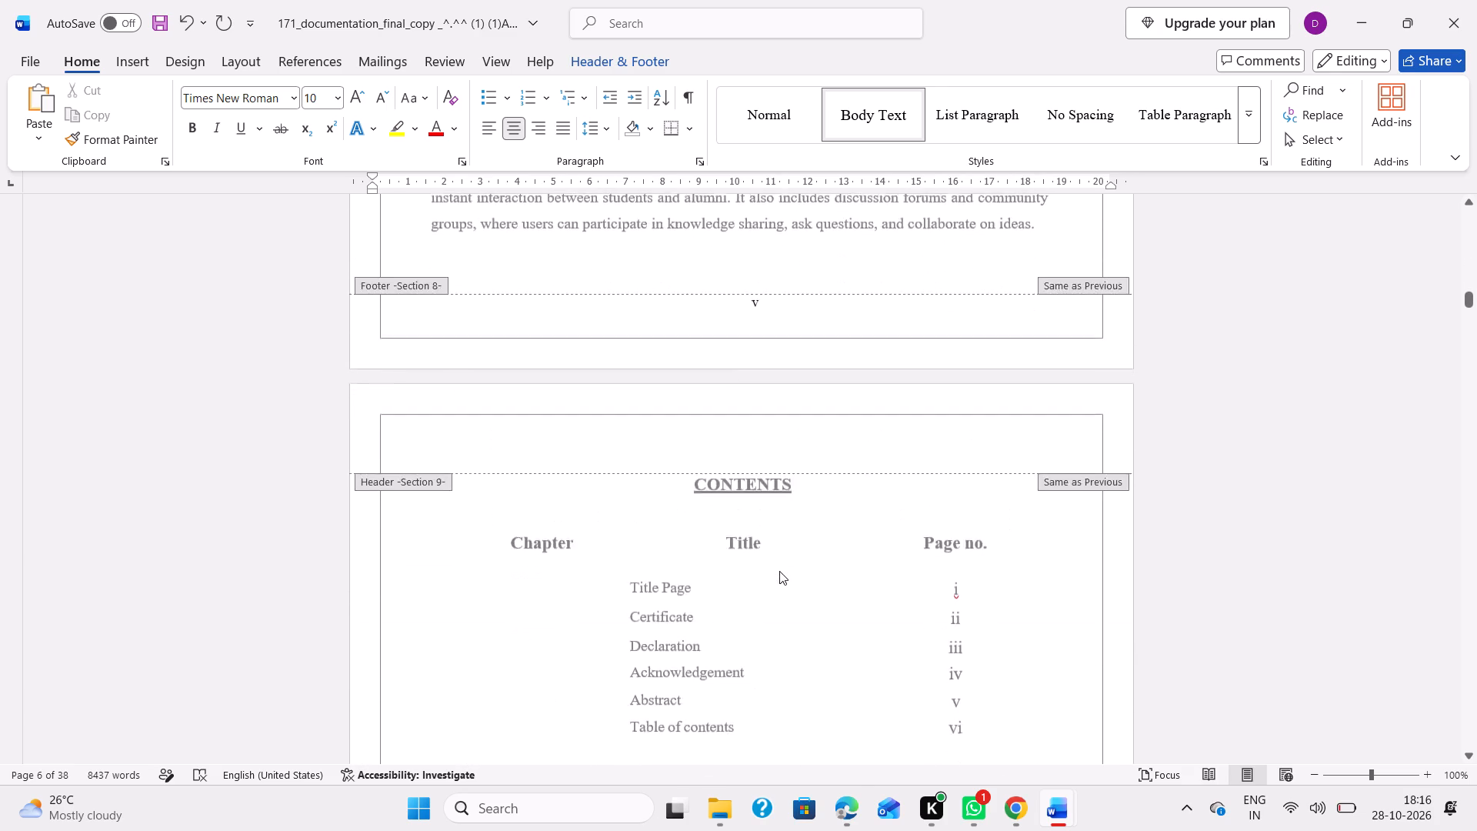
scroll(779, 571, "down", 3)
scroll(779, 571, "up", 1)
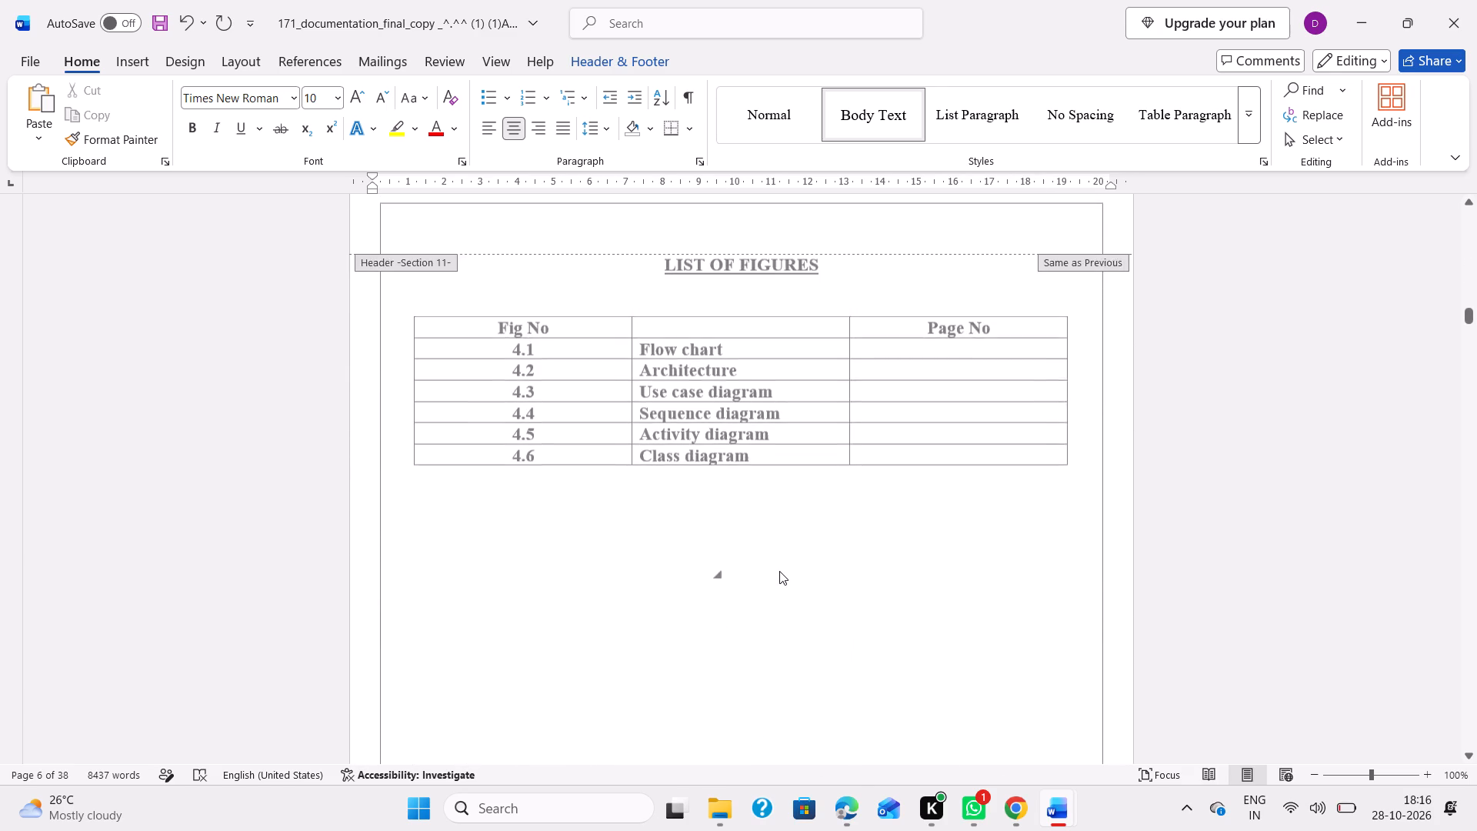
scroll(779, 571, "down", 4)
scroll(779, 571, "up", 1)
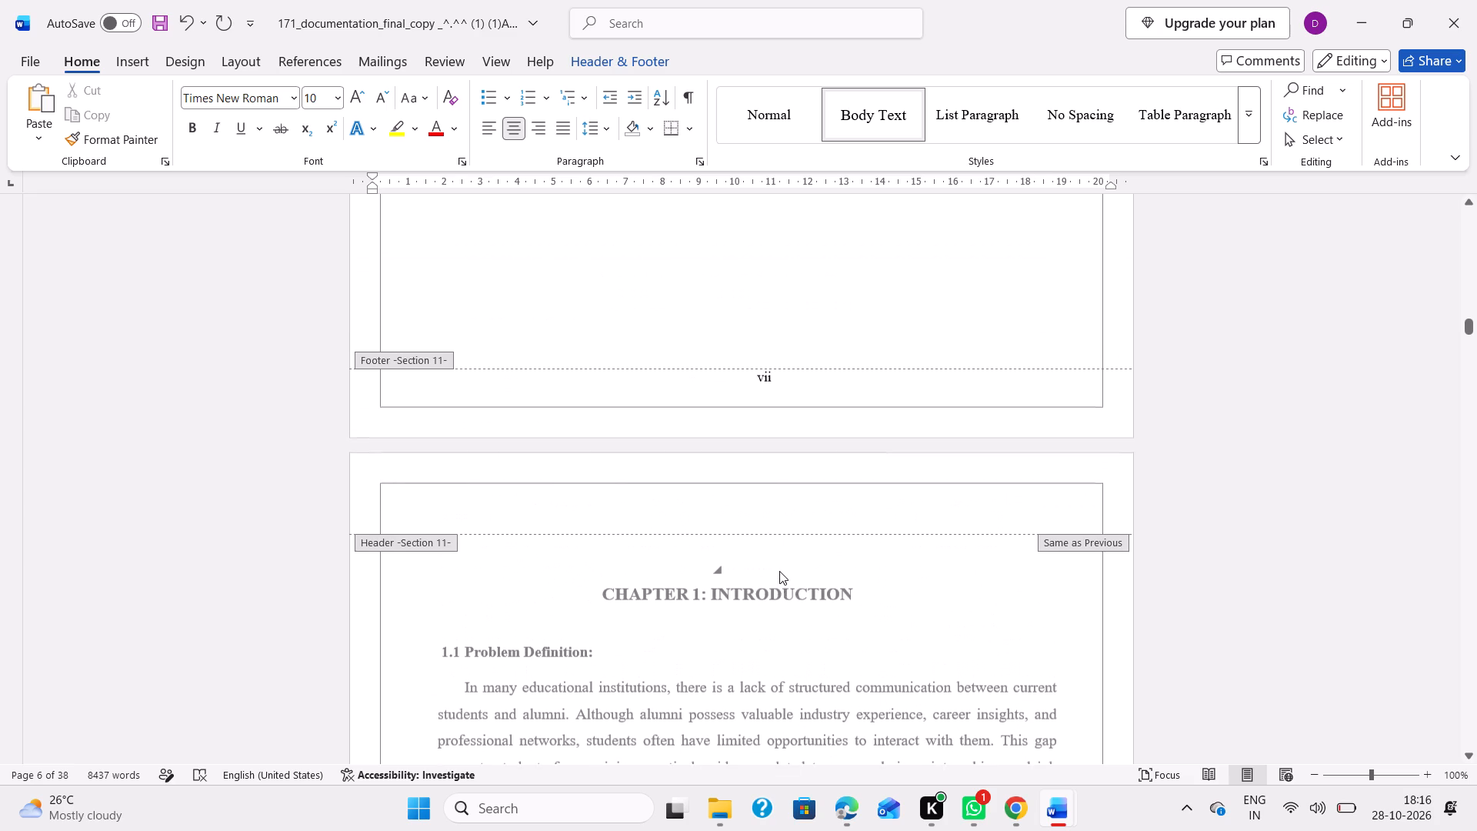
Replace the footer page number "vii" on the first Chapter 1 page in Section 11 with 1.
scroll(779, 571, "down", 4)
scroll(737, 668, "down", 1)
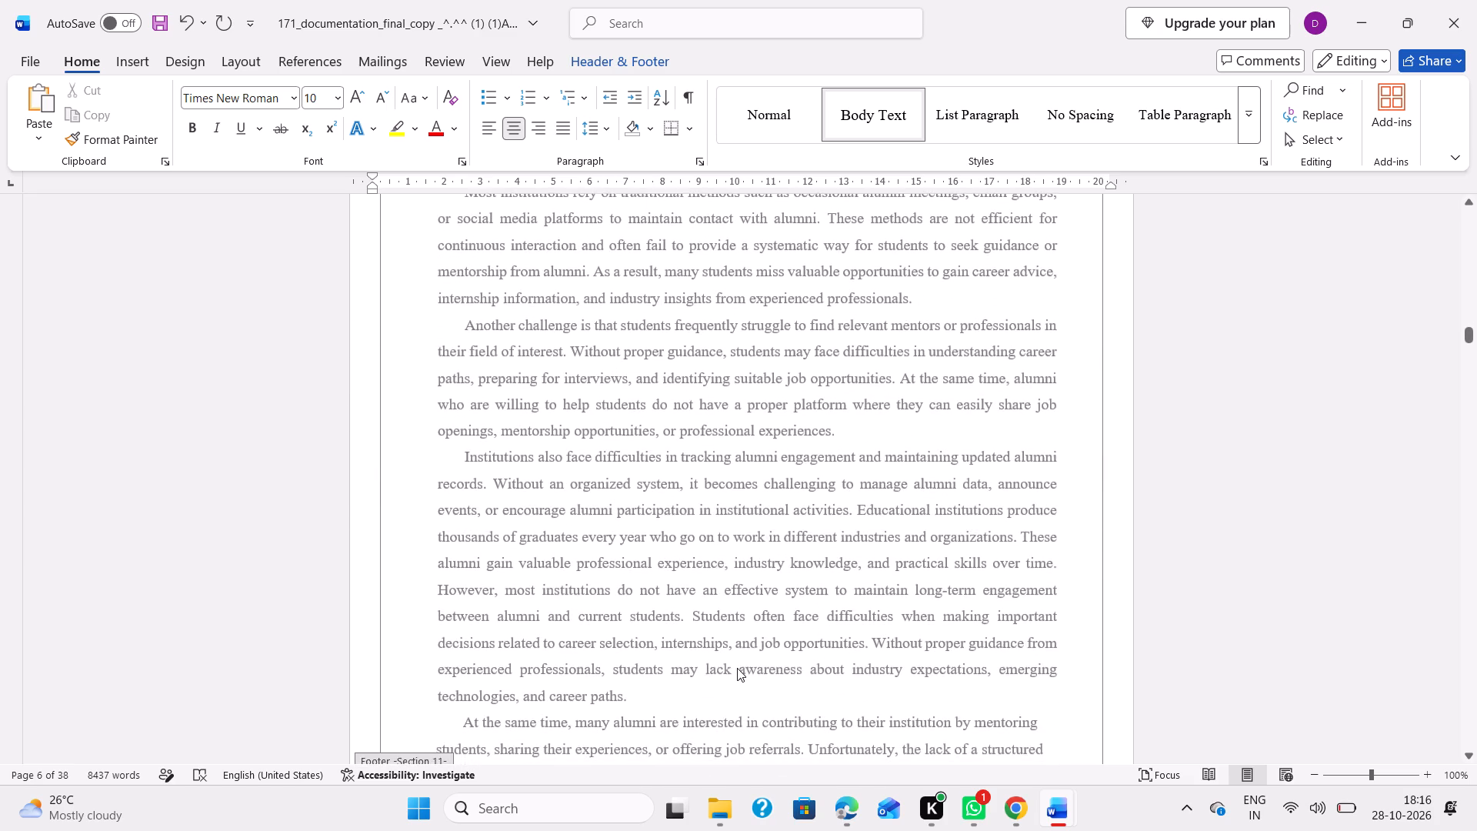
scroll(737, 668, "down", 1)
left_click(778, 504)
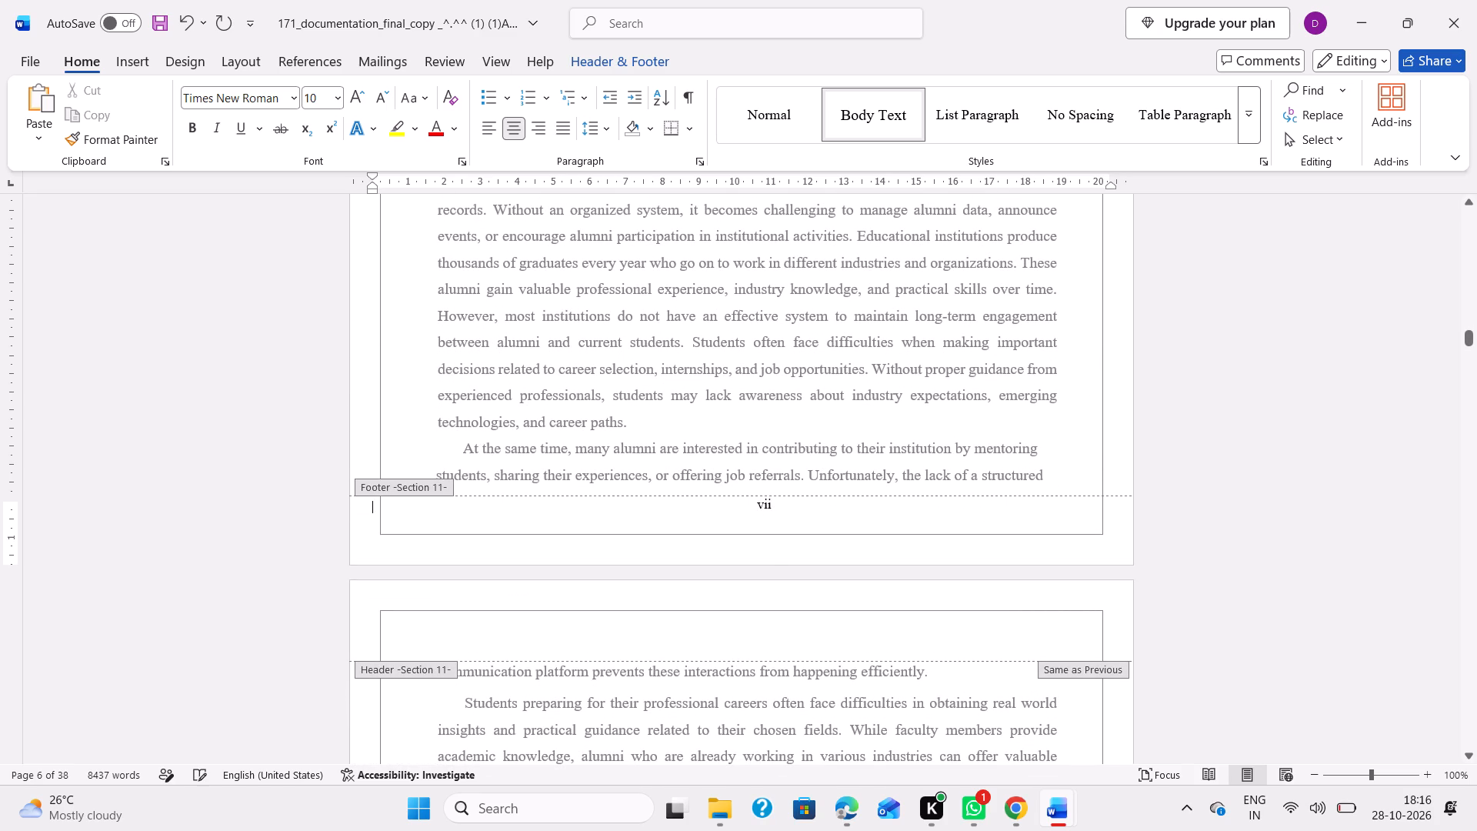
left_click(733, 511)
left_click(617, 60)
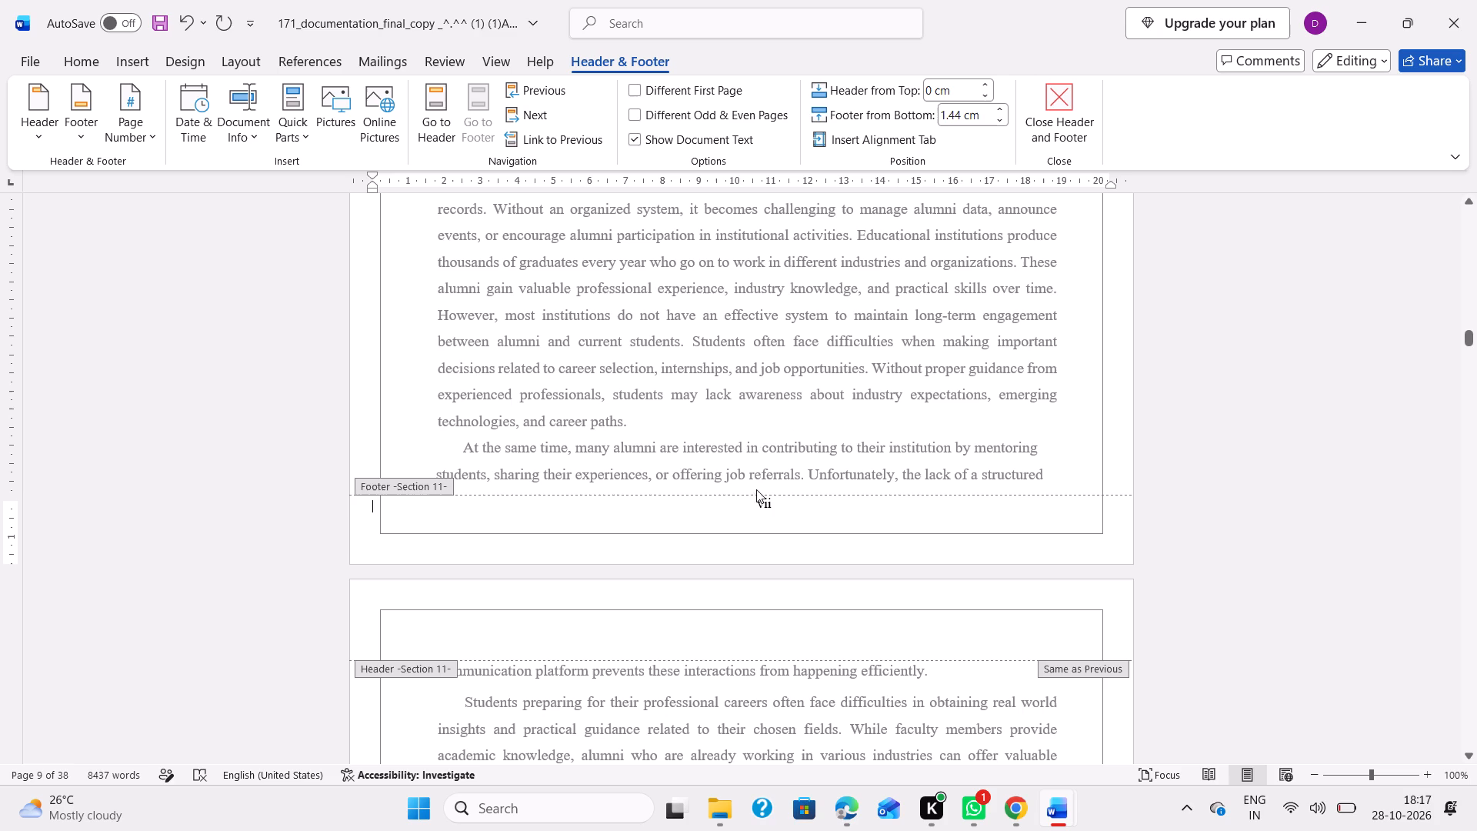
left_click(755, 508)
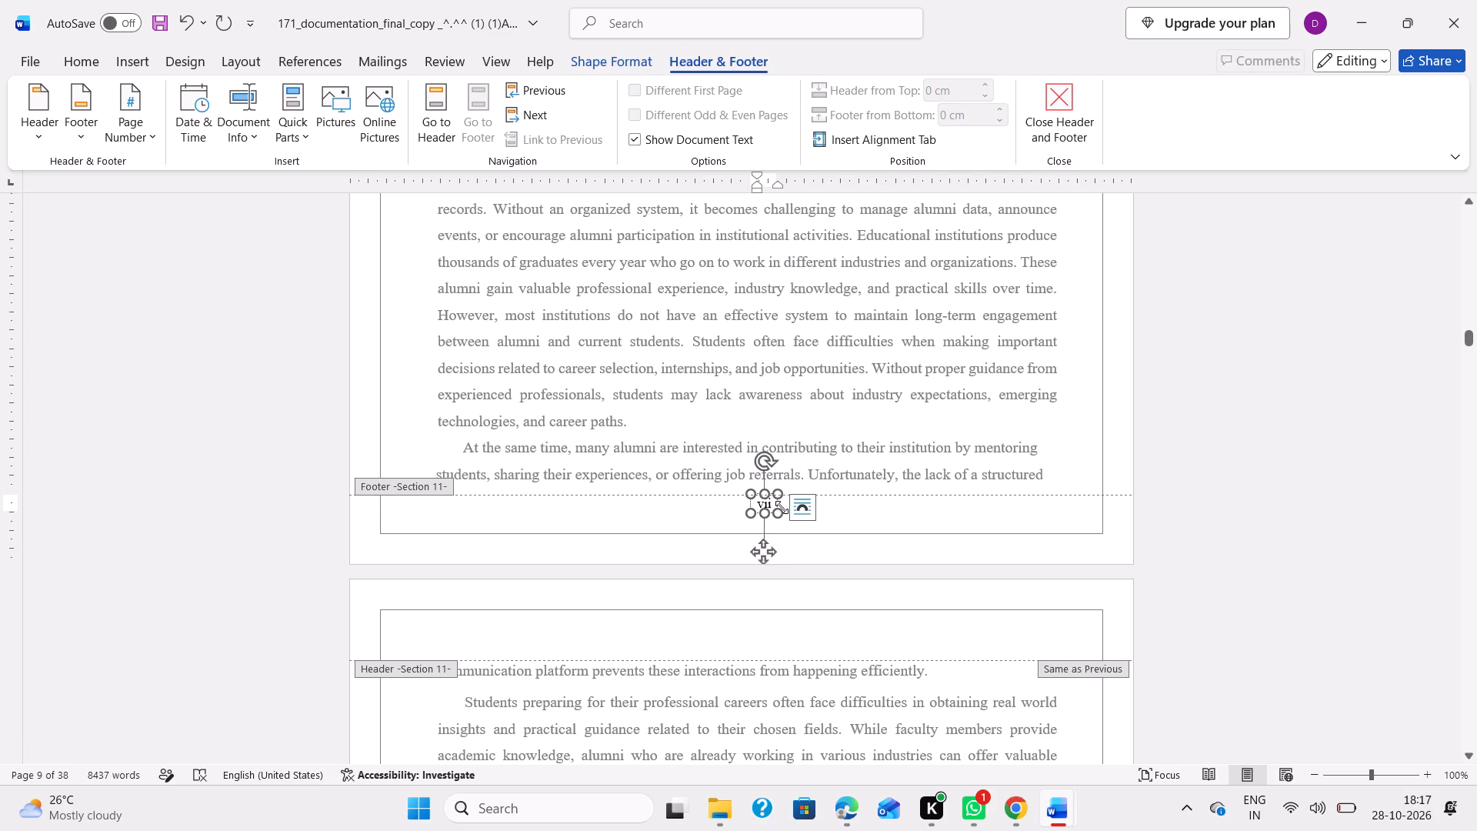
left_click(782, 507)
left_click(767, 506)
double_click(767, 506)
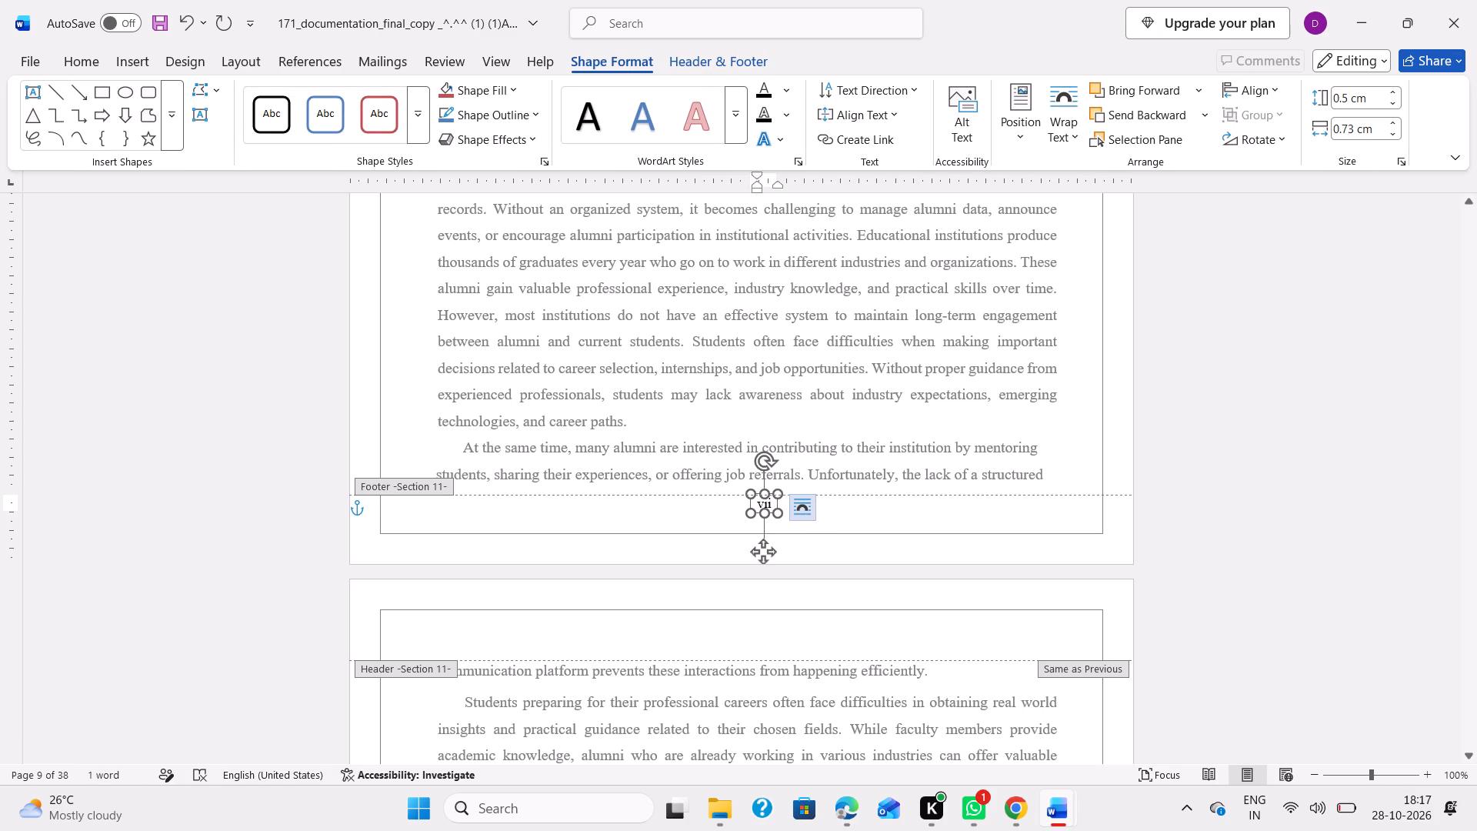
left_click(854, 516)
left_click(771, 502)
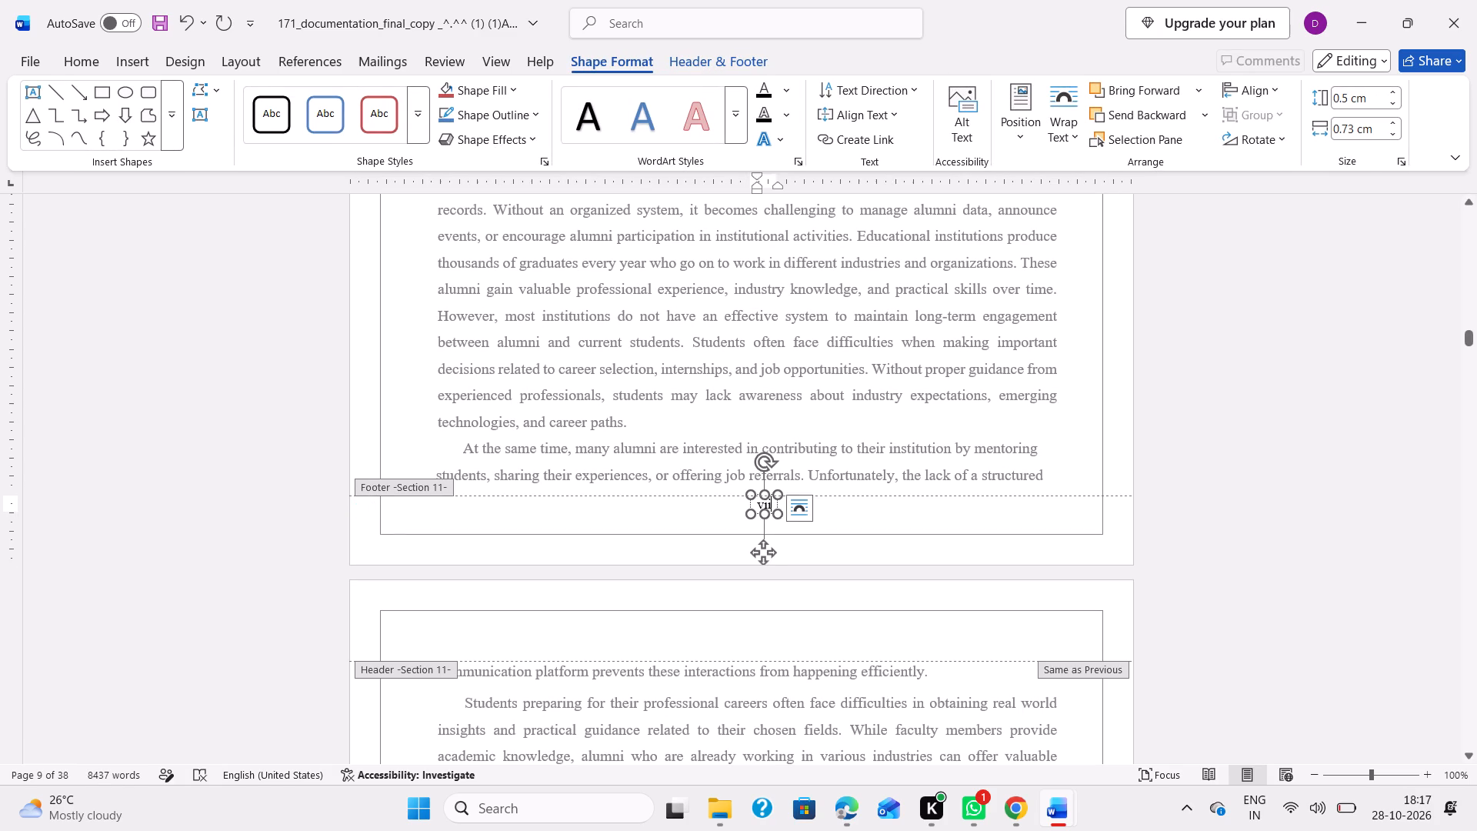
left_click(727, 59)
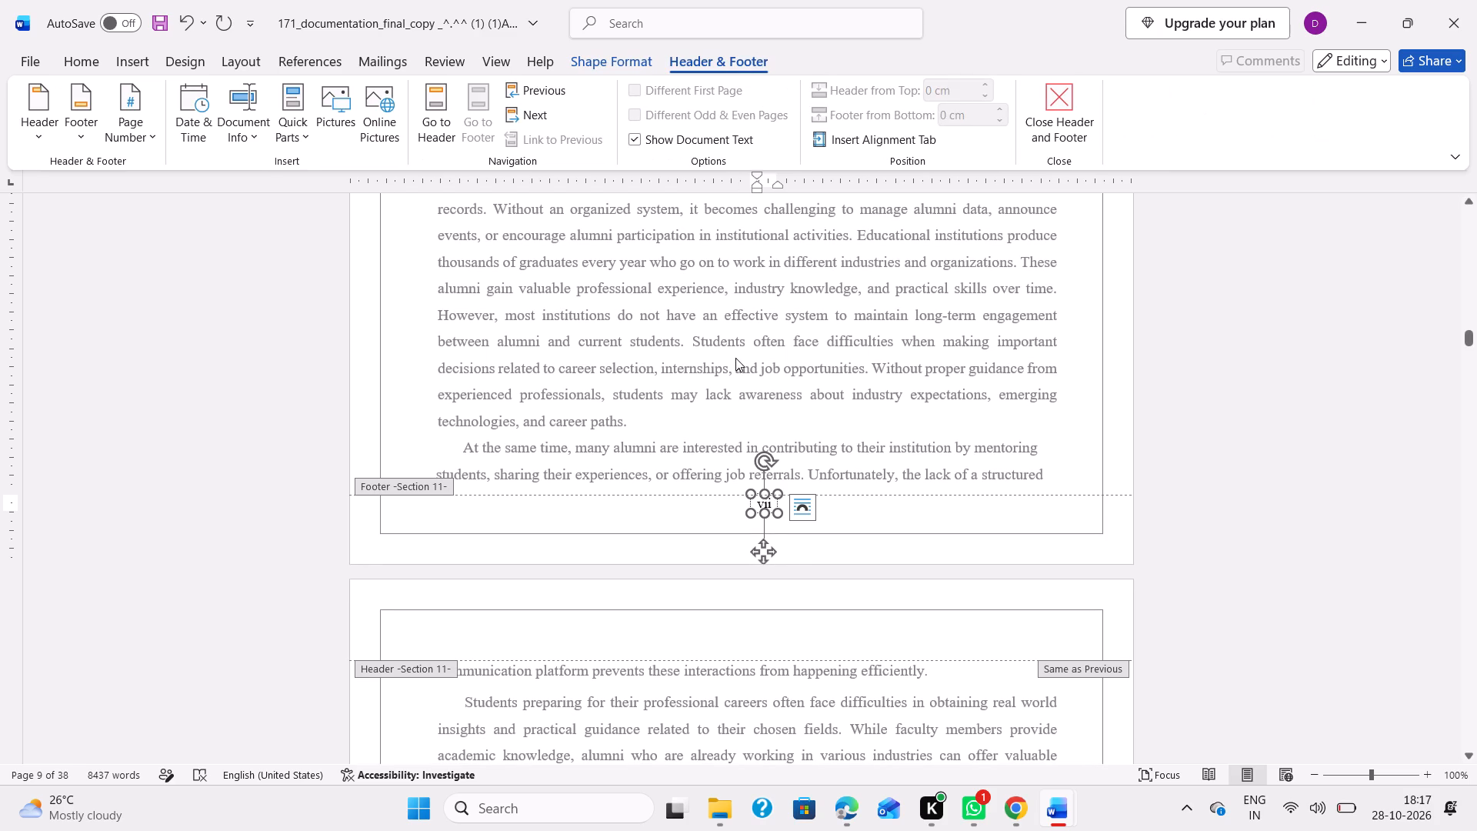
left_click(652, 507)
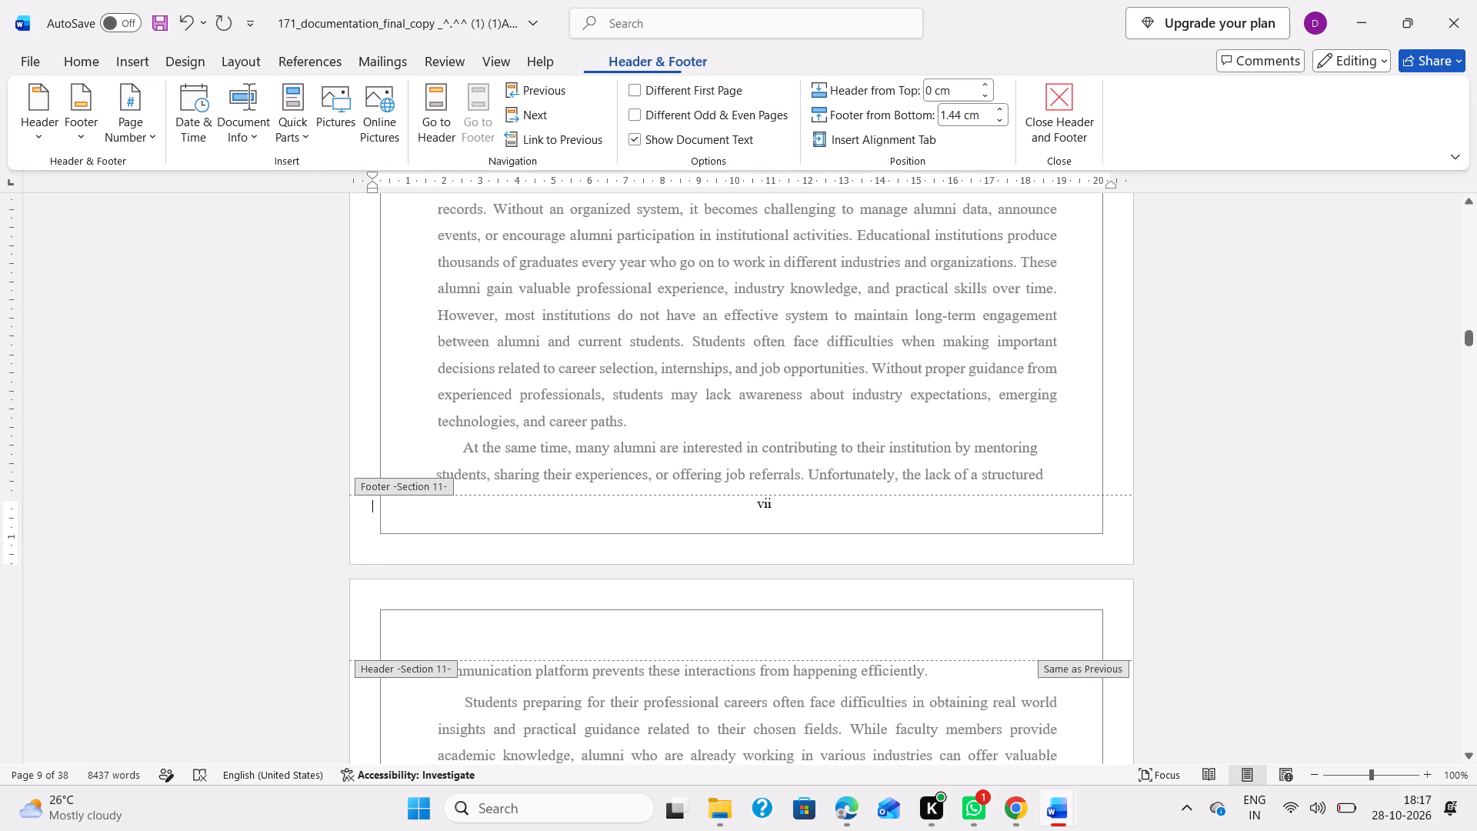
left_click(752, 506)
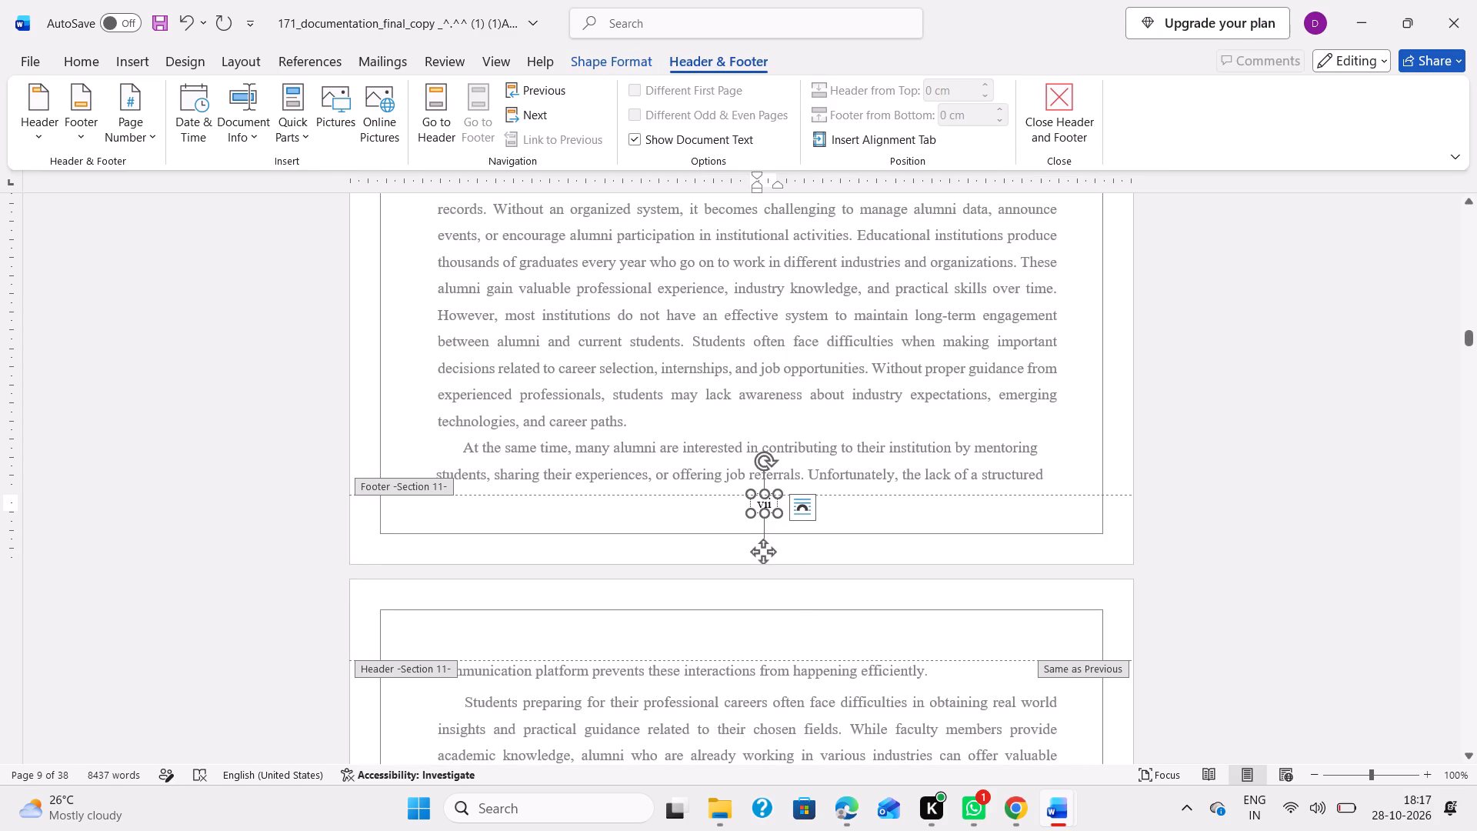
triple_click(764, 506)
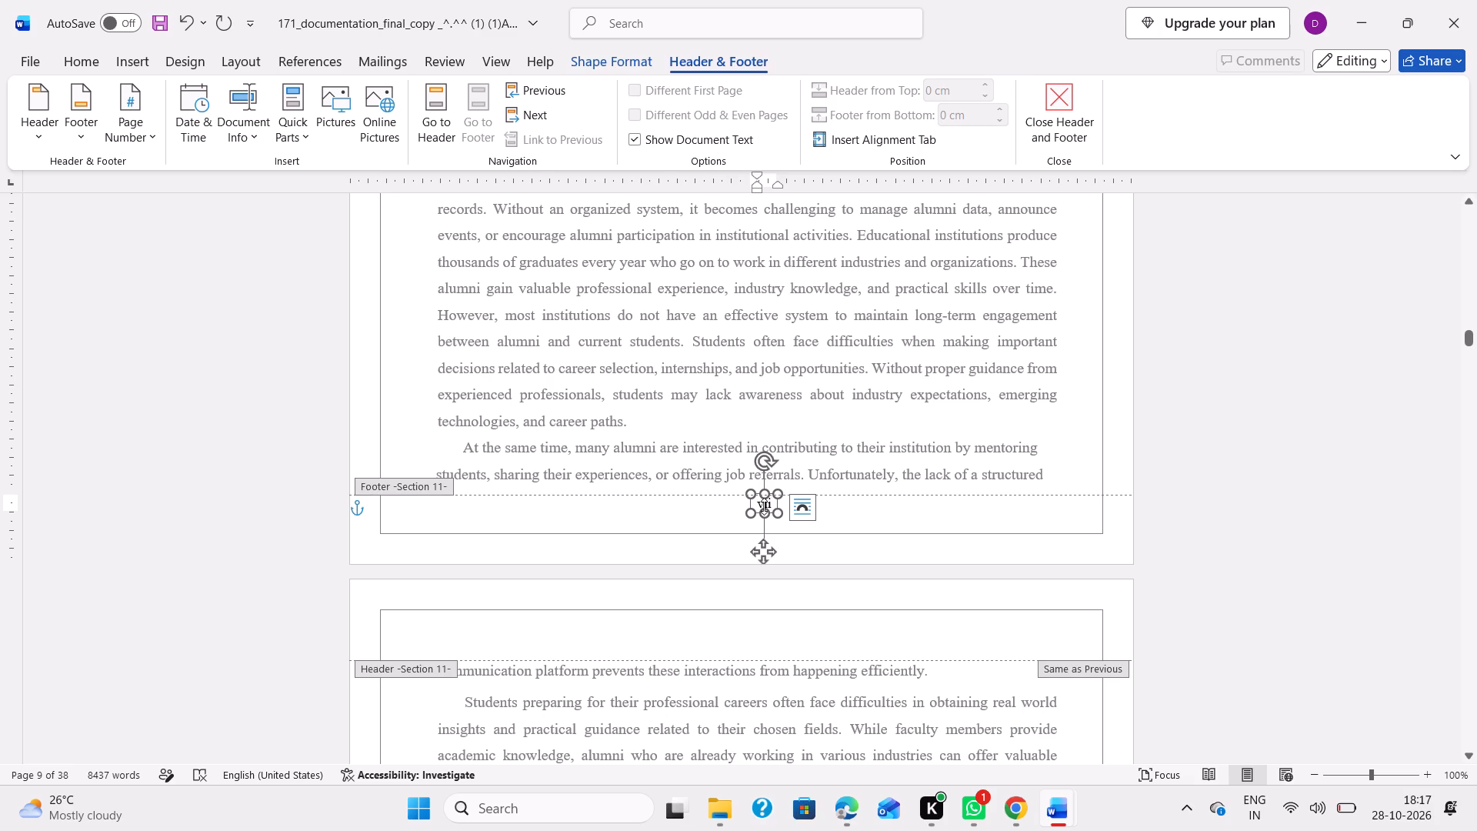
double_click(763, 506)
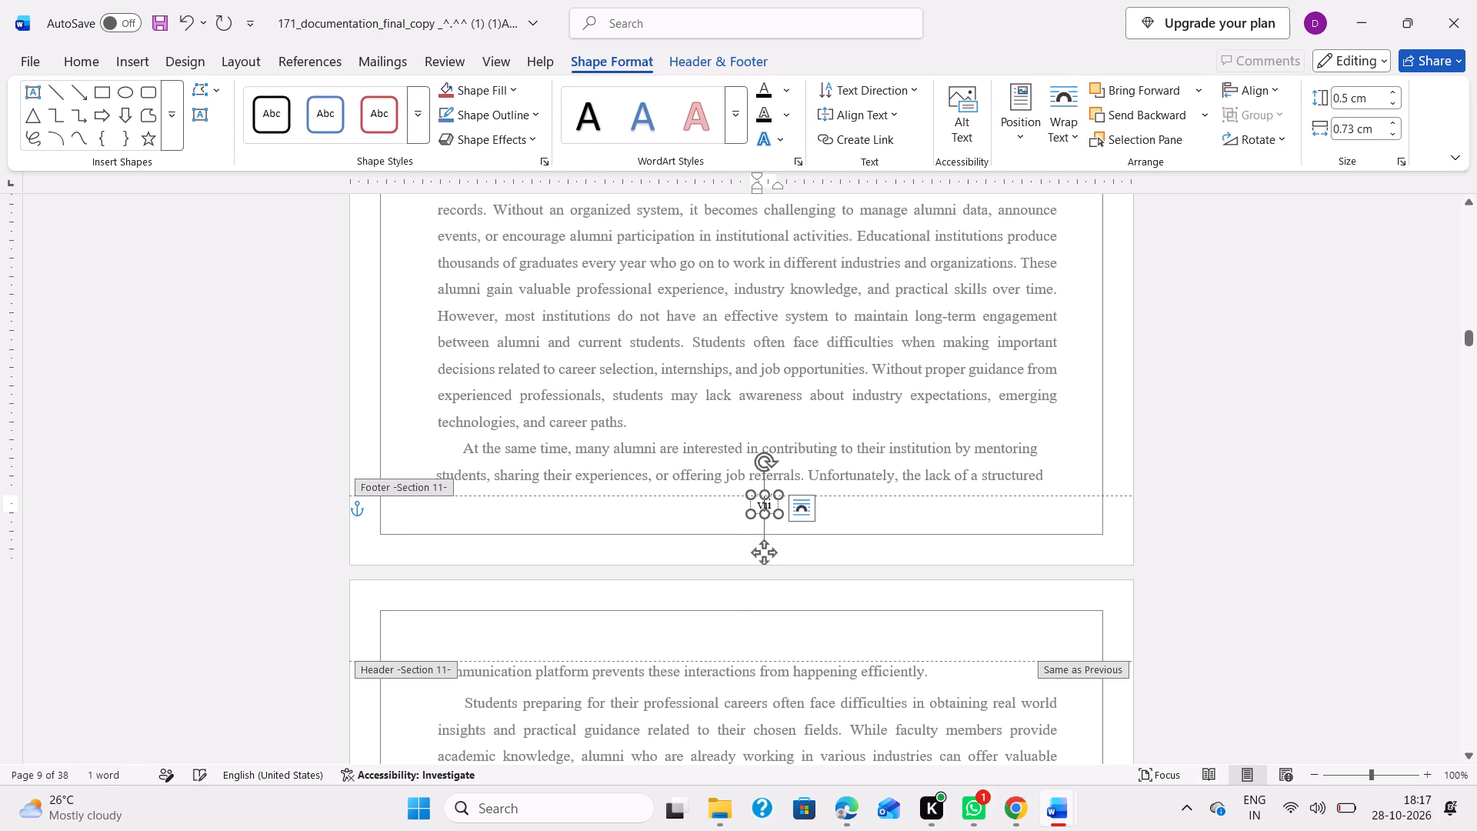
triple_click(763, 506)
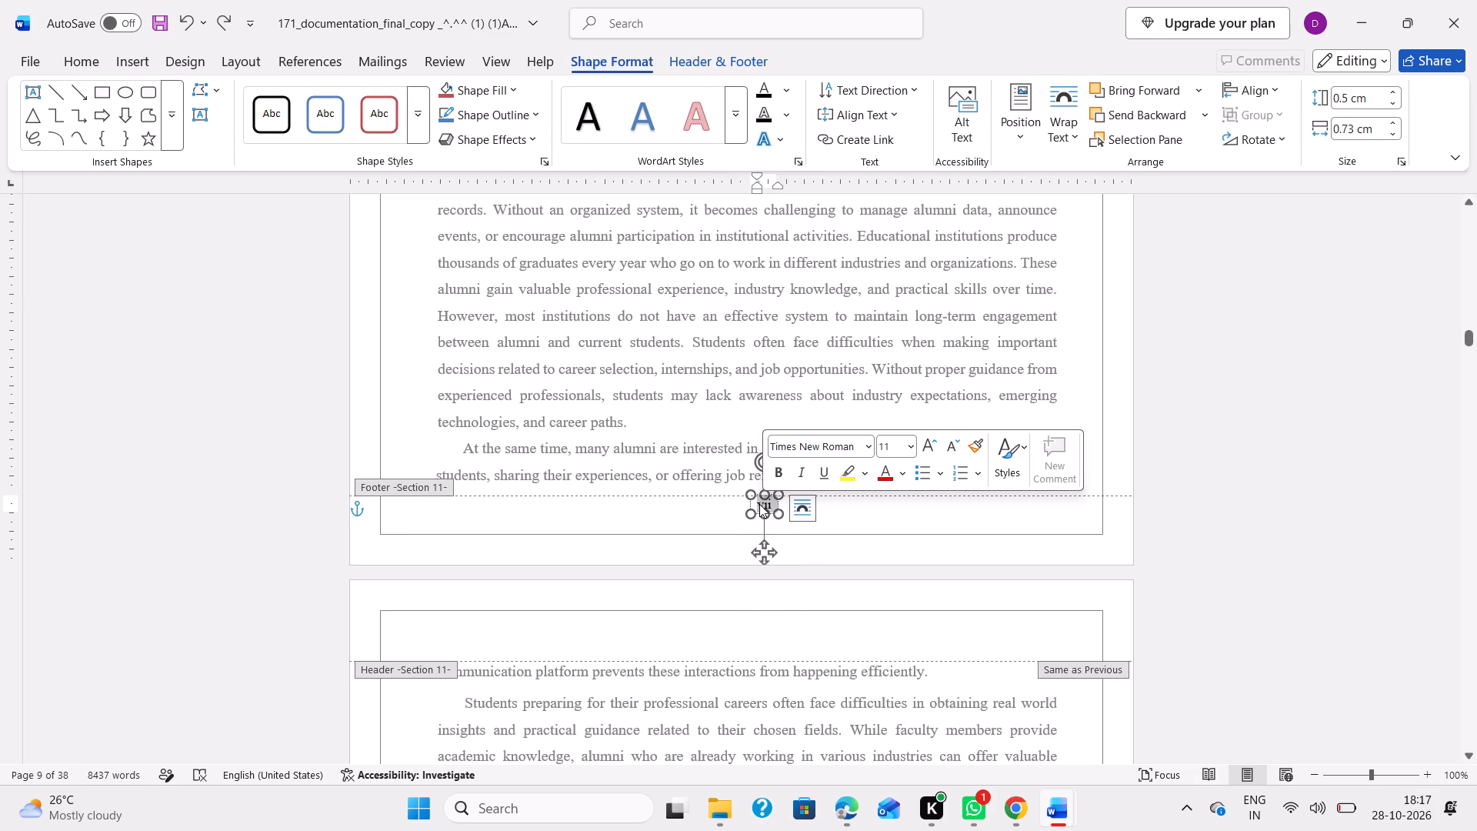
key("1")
Set the Section 11 footer page number on the List of Figures page to "vii".
scroll(856, 532, "up", 3)
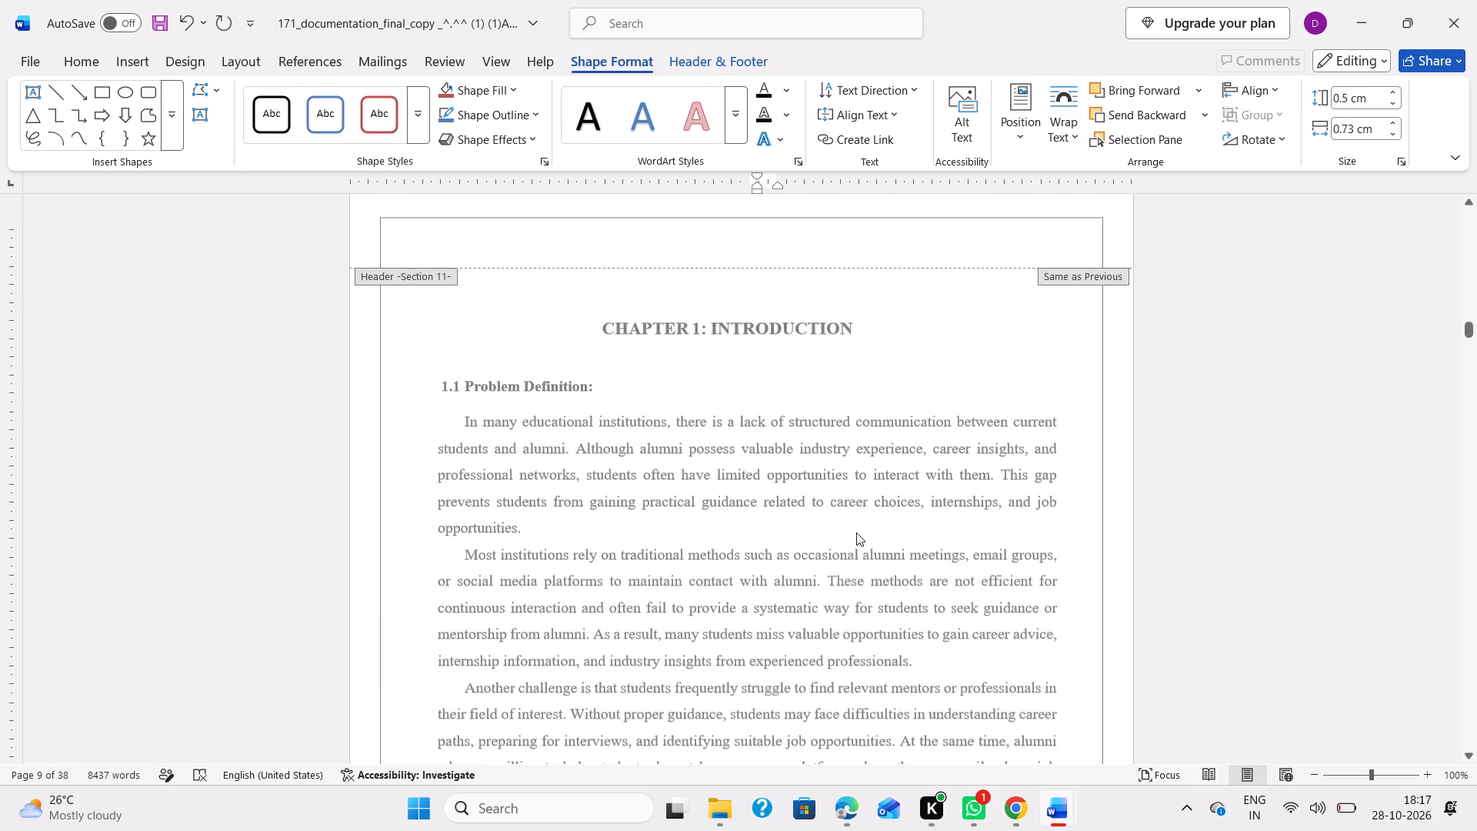
scroll(856, 532, "up", 5)
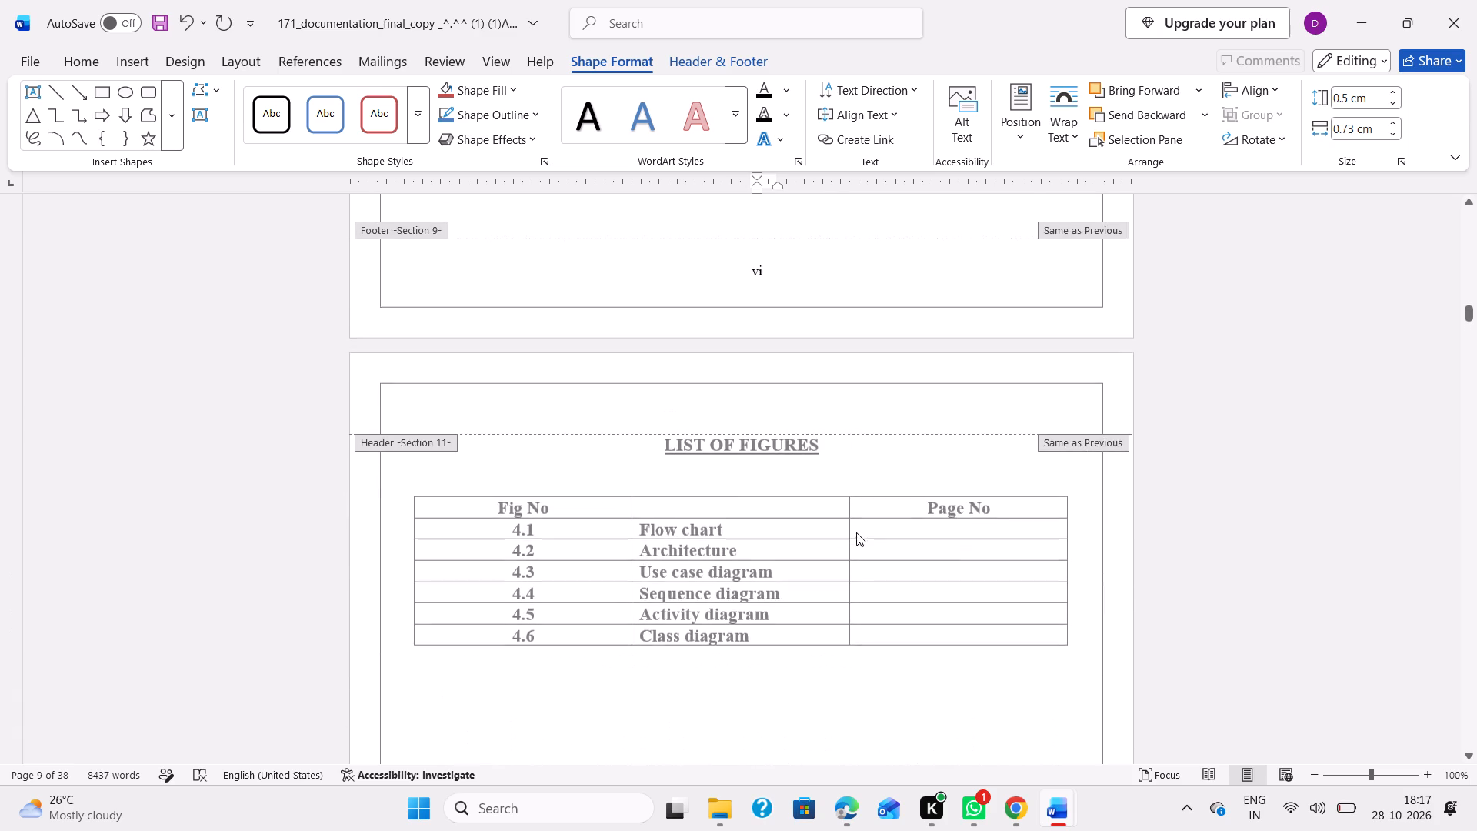
scroll(856, 532, "up", 1)
scroll(856, 532, "down", 4)
scroll(856, 532, "up", 1)
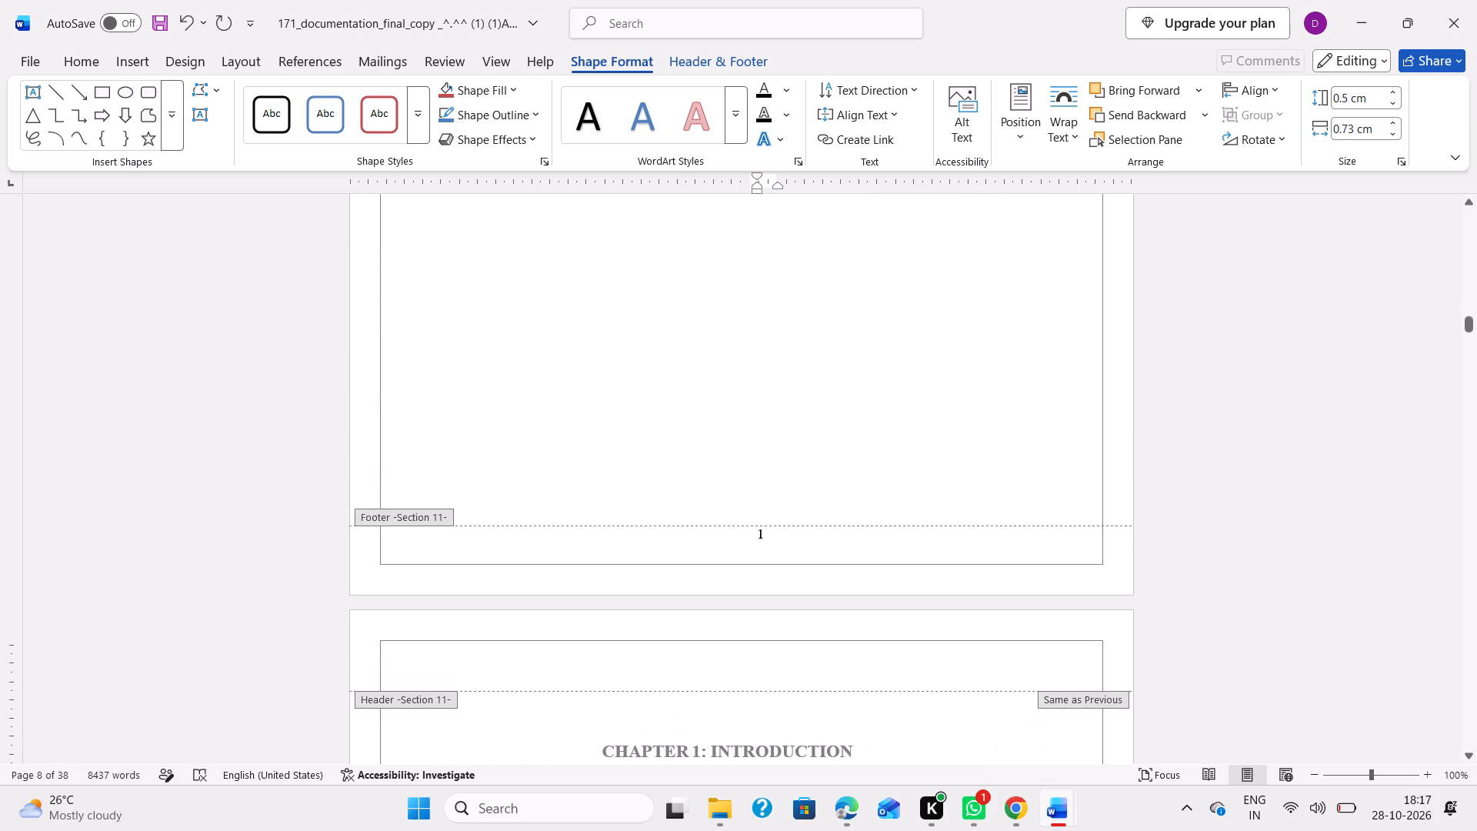
left_click(772, 537)
double_click(765, 536)
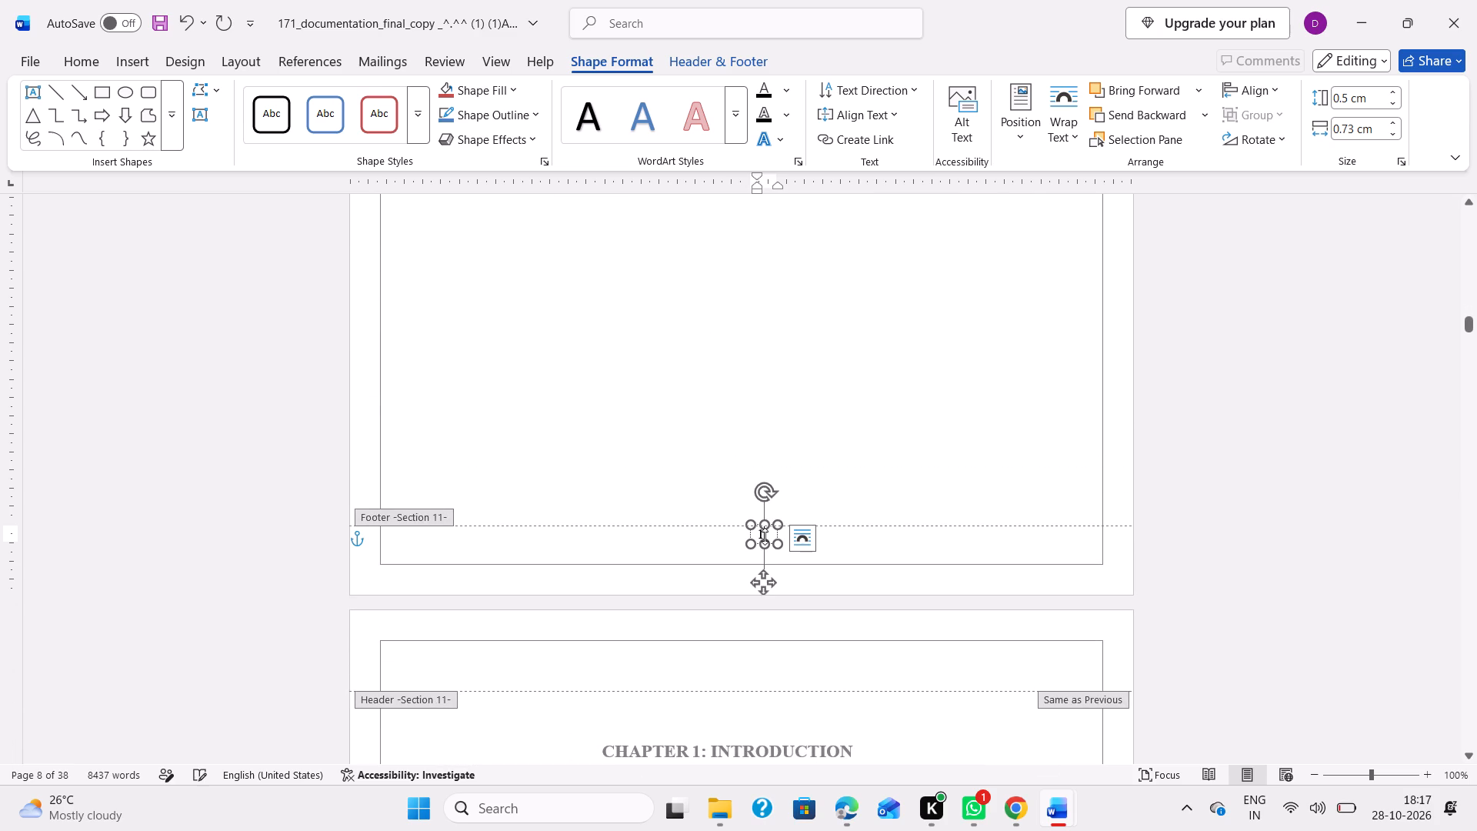
key("BackSpace")
type("vo")
key("BackSpace")
type("ii")
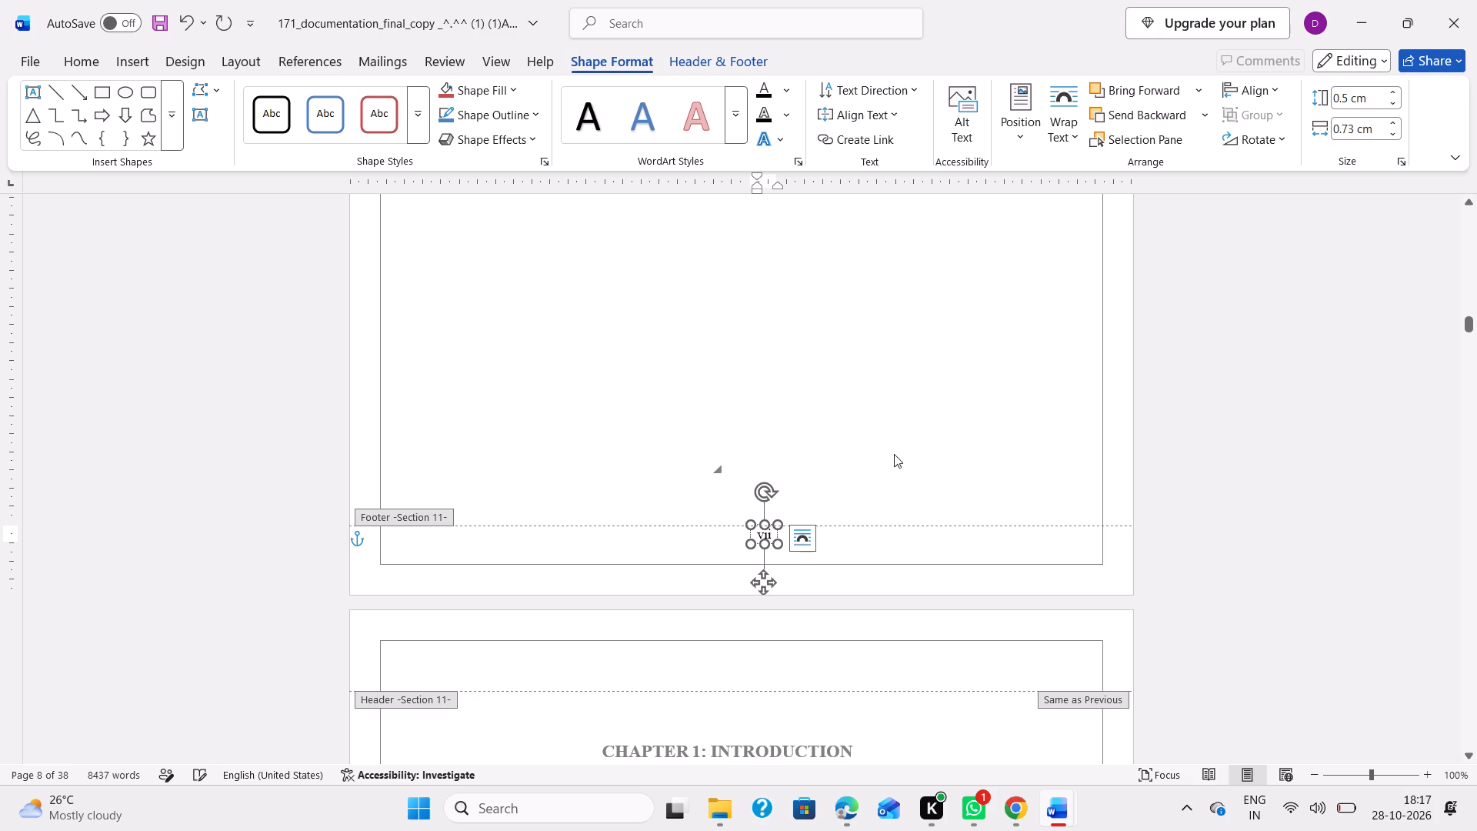
left_click(894, 454)
left_click(894, 454)
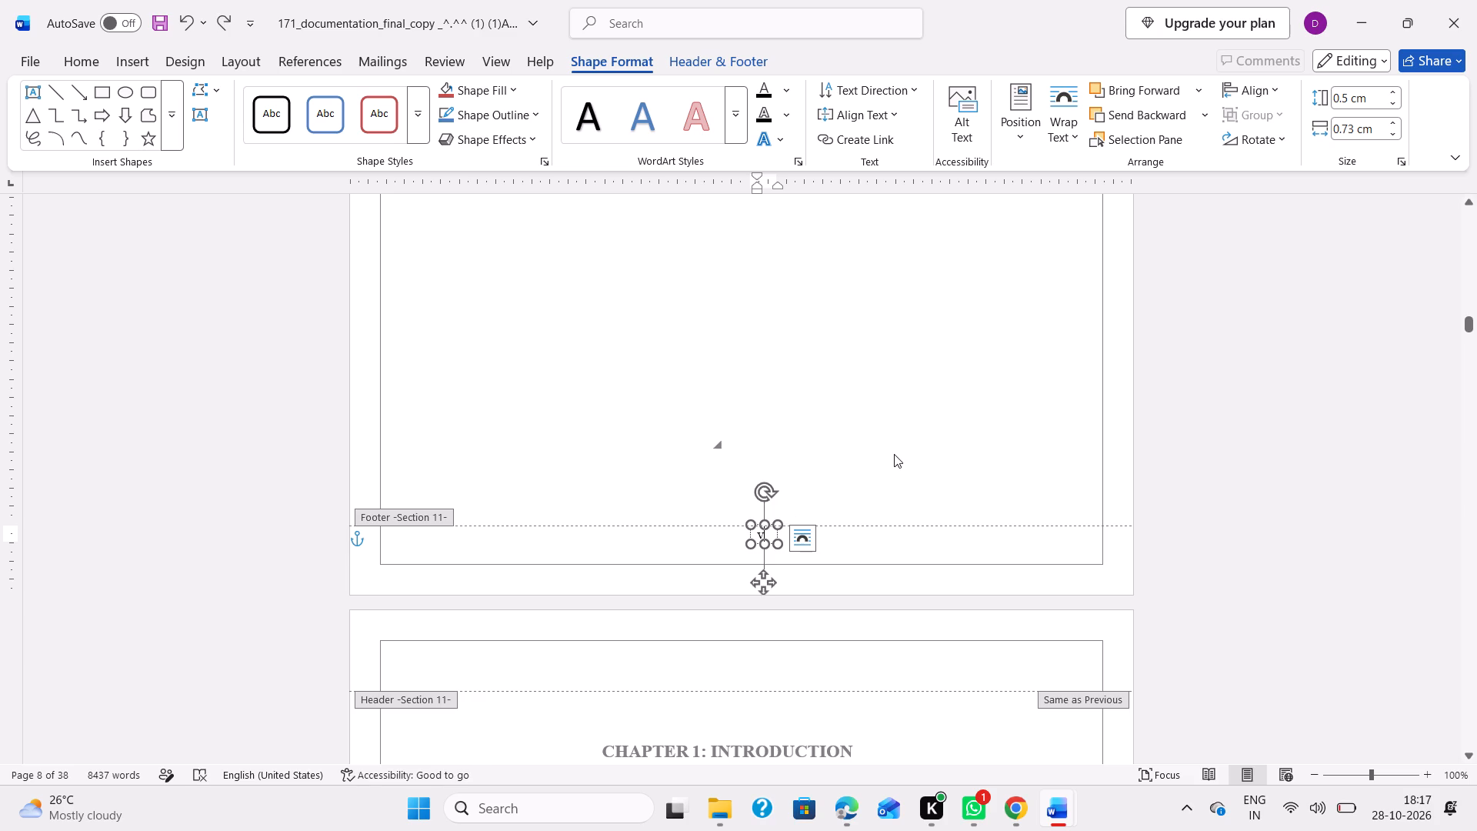
Examine the front matter pages between the List of Figures and the abstract, checking their headers and footer page numbers.
scroll(849, 474, "up", 4)
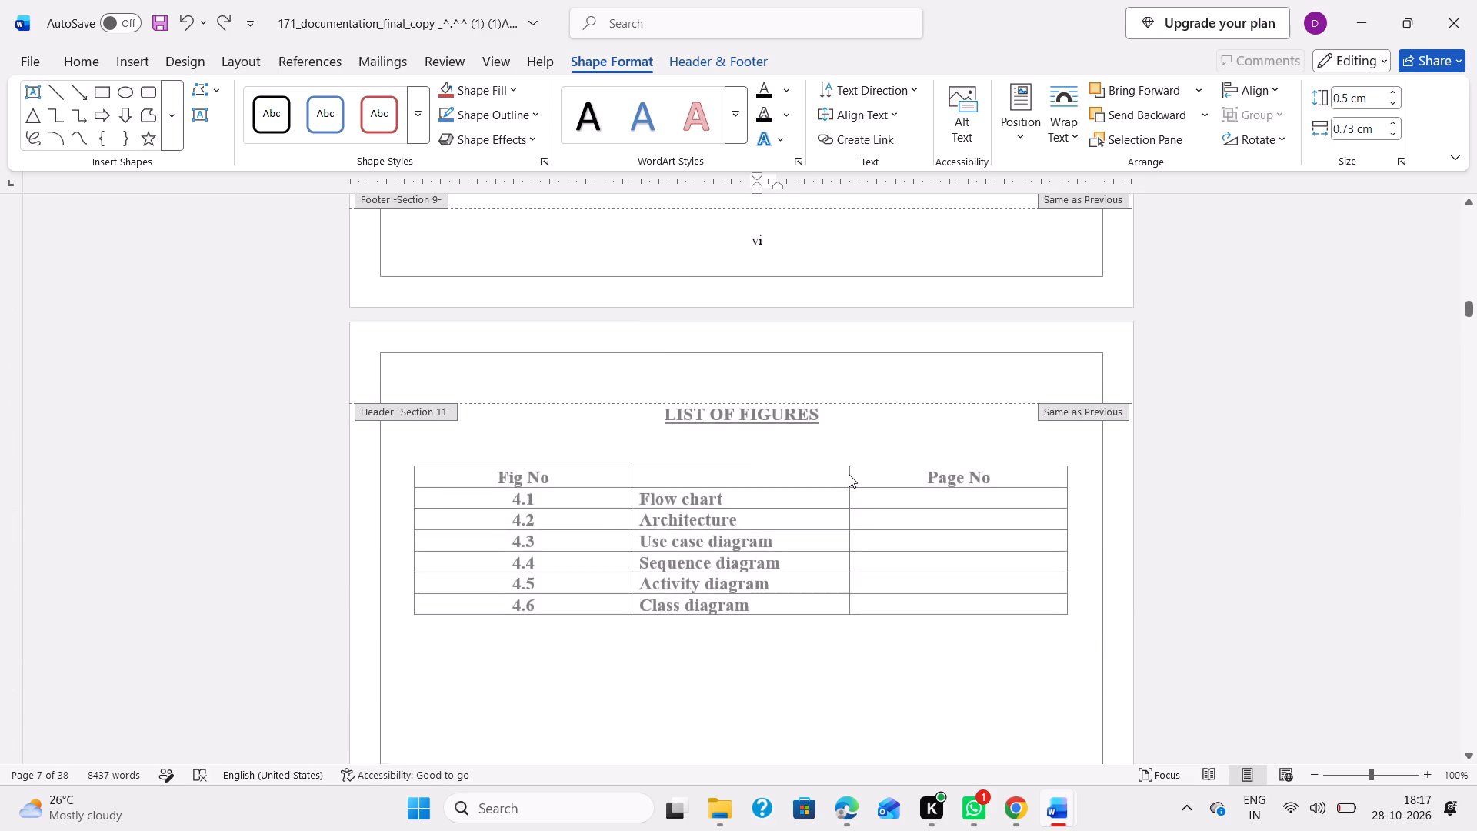
scroll(849, 474, "up", 5)
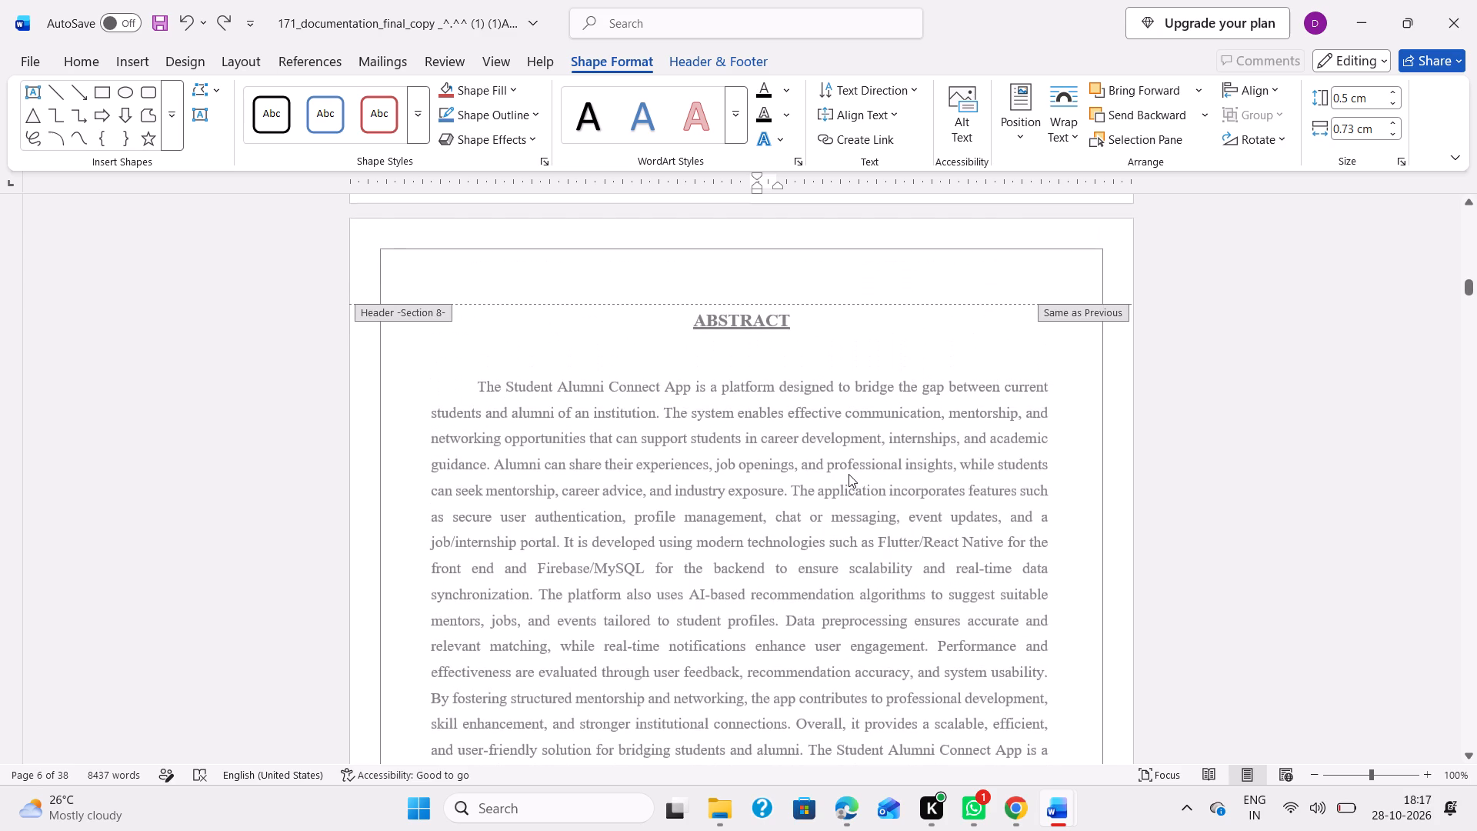
scroll(849, 474, "up", 1)
scroll(849, 474, "down", 10)
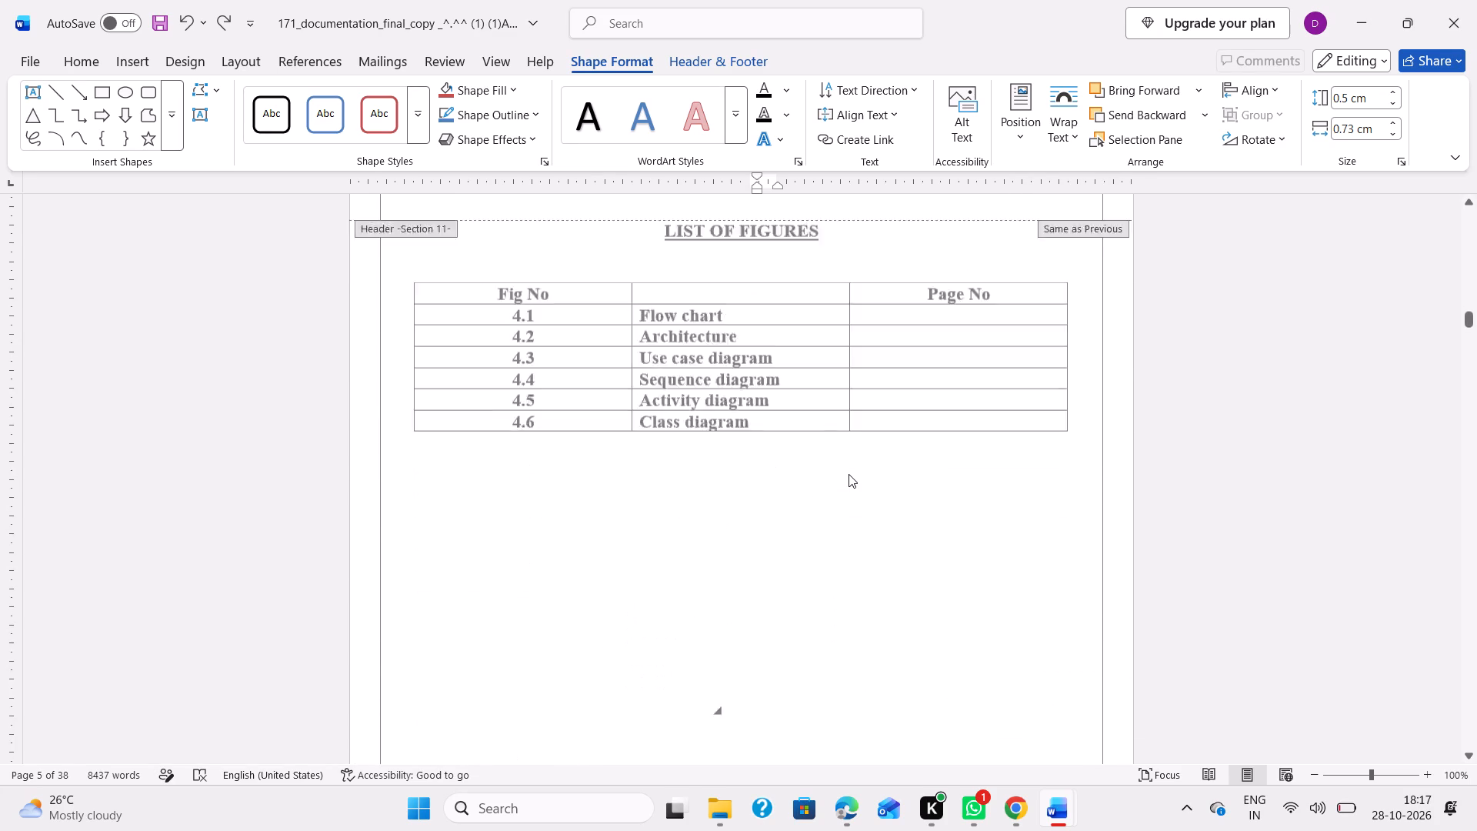
Complete the Section 11 footer page number on the List of Figures page as "vii" and return to the body text.
scroll(849, 474, "down", 2)
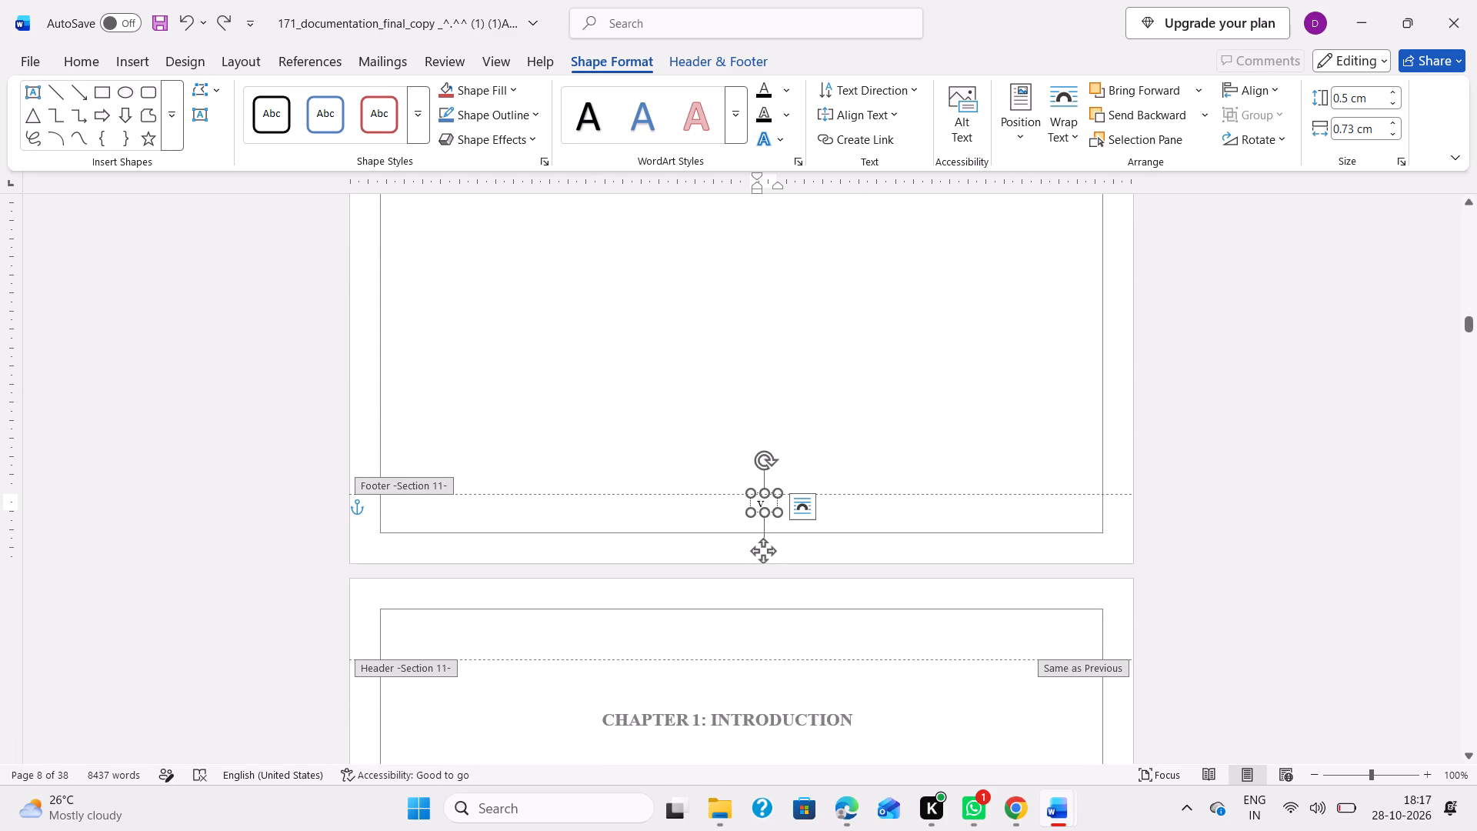
type("ii")
double_click(956, 437)
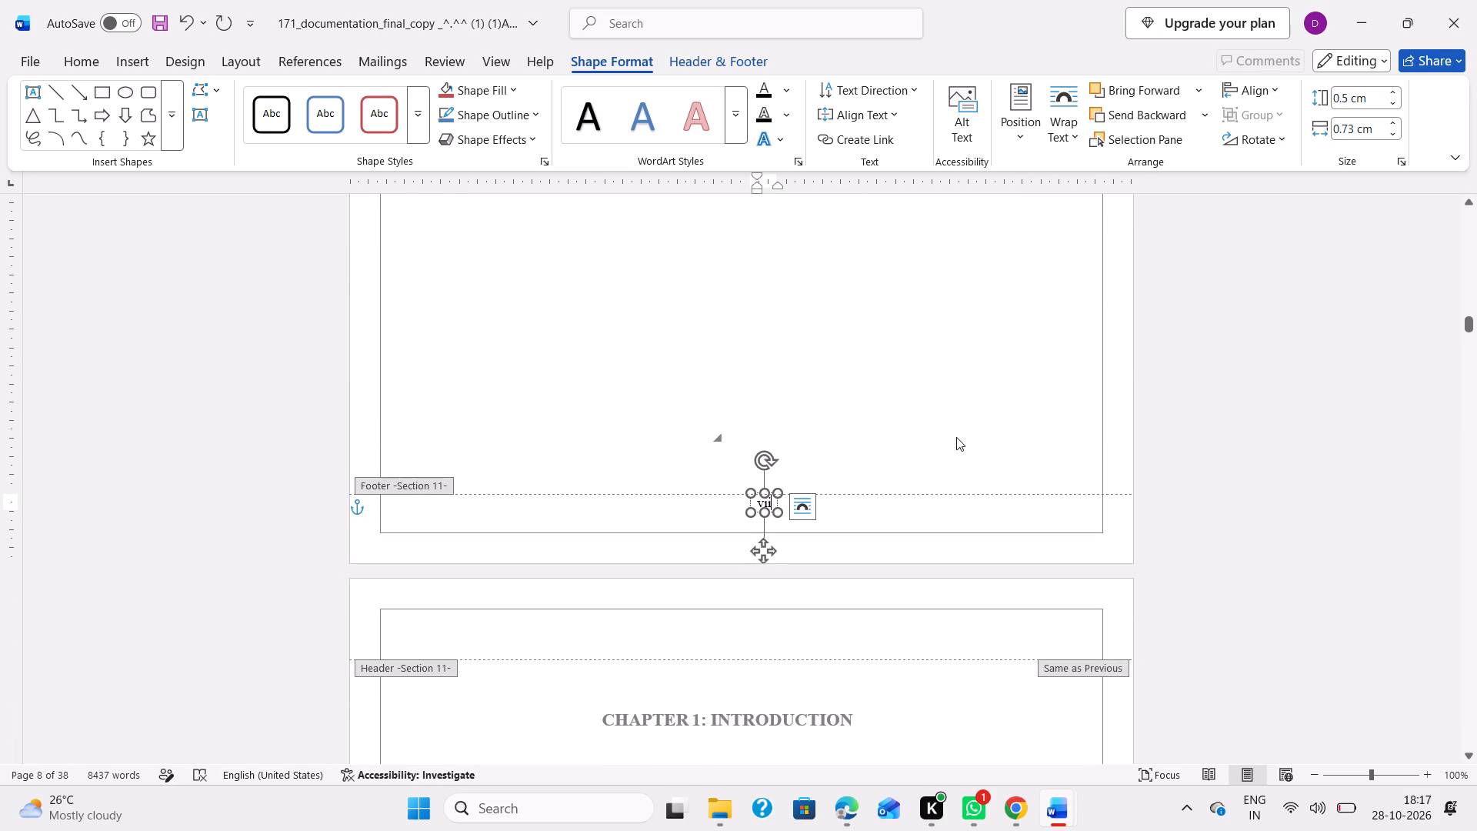
Examine the footer page number on the first Chapter 1 page and compare it with the List of Figures page.
scroll(867, 455, "down", 5)
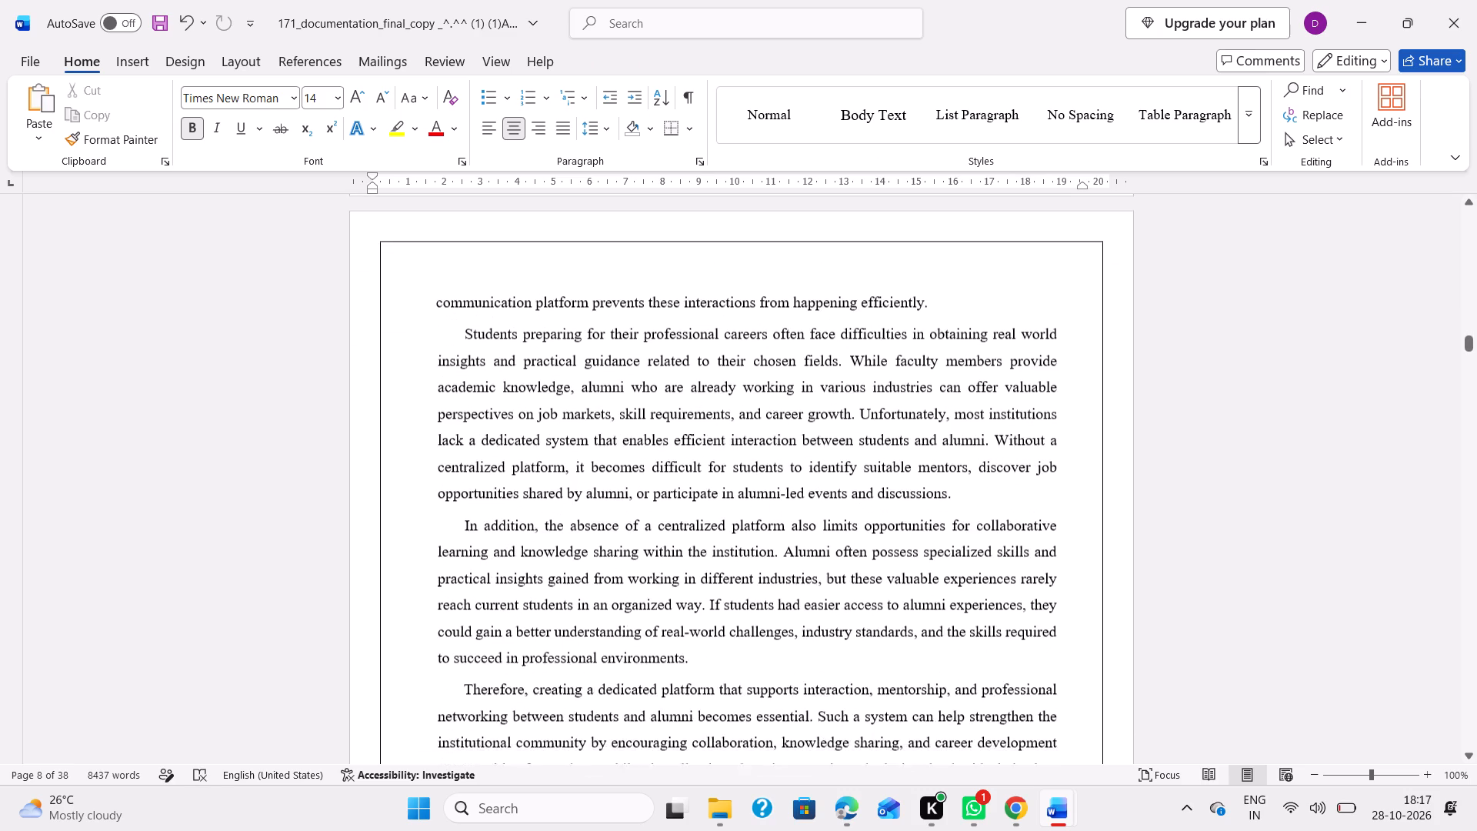
scroll(785, 470, "up", 1)
double_click(768, 467)
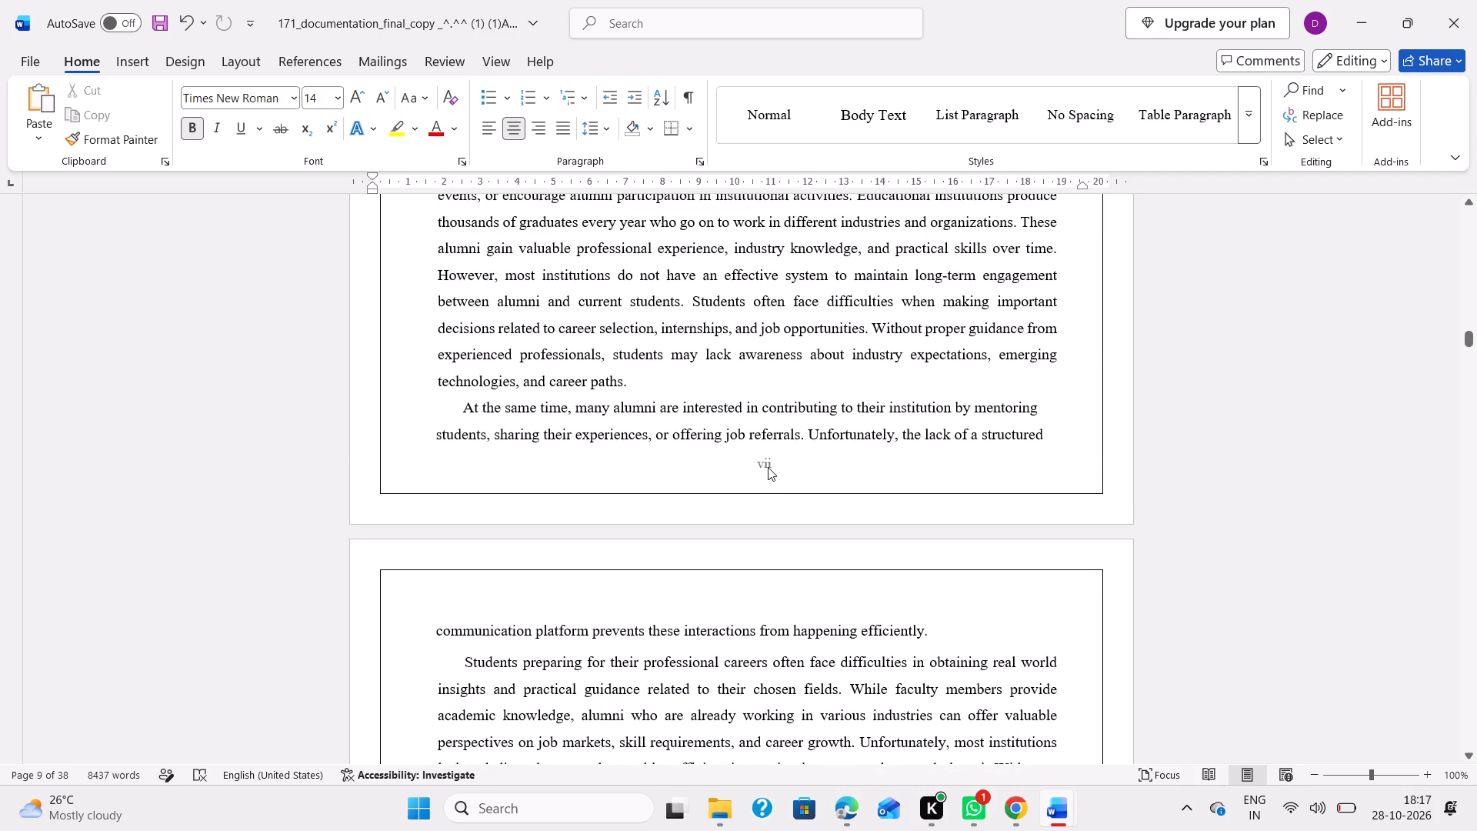
scroll(797, 392, "up", 2)
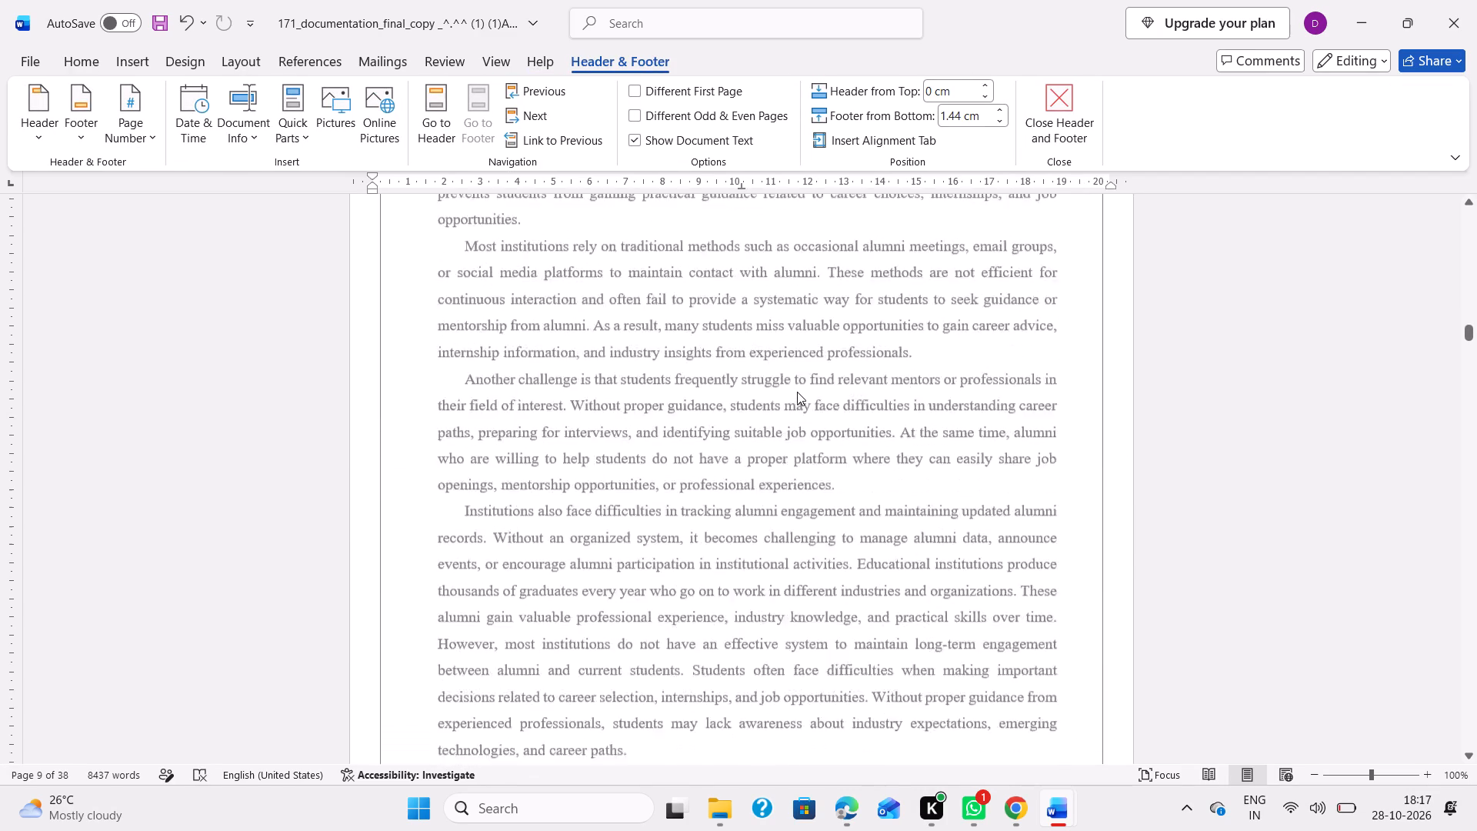
scroll(797, 392, "up", 1)
scroll(873, 393, "up", 3)
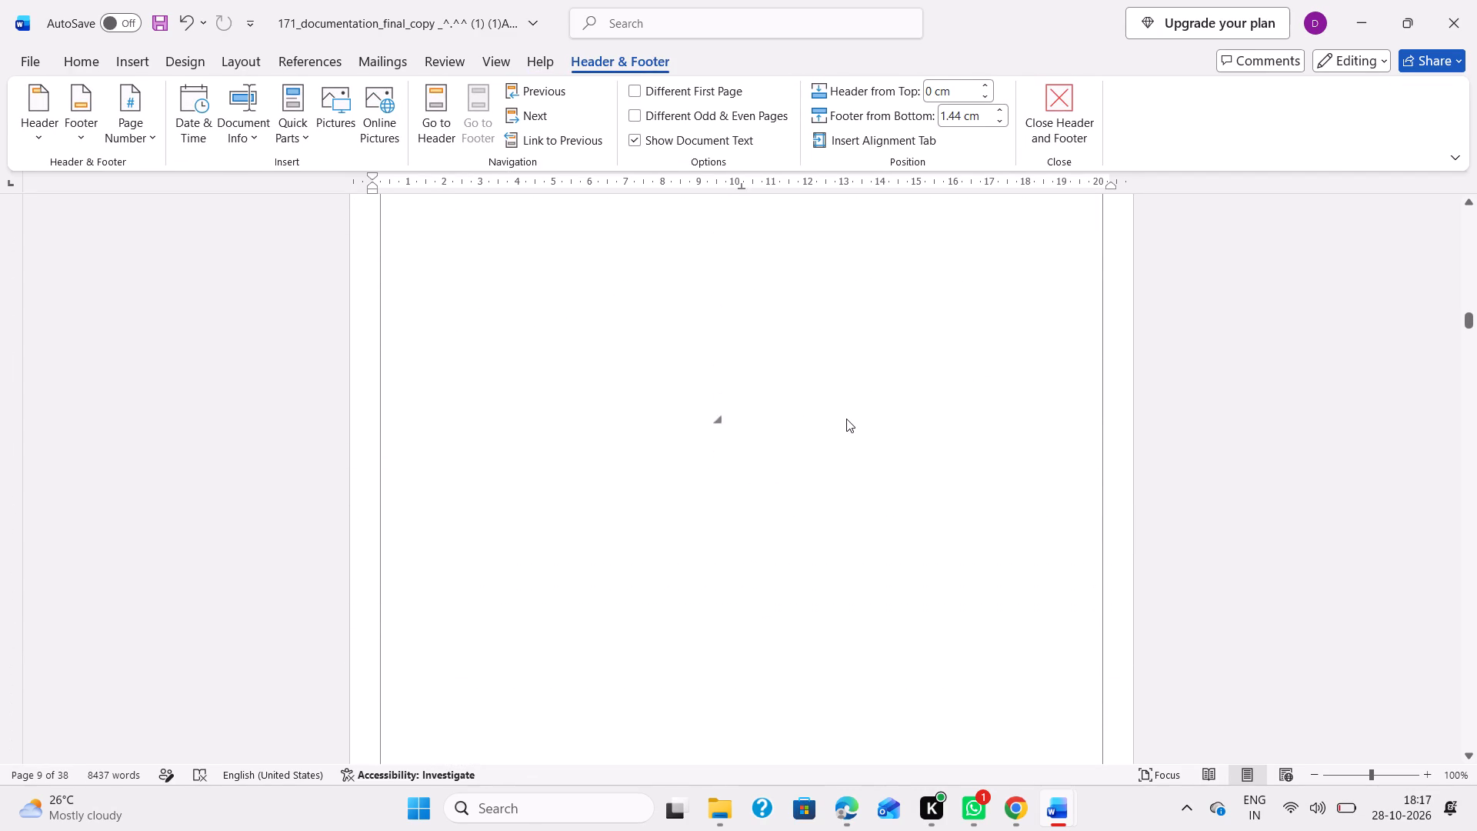
Insert a page break in the blank area below the List of Figures table.
double_click(817, 446)
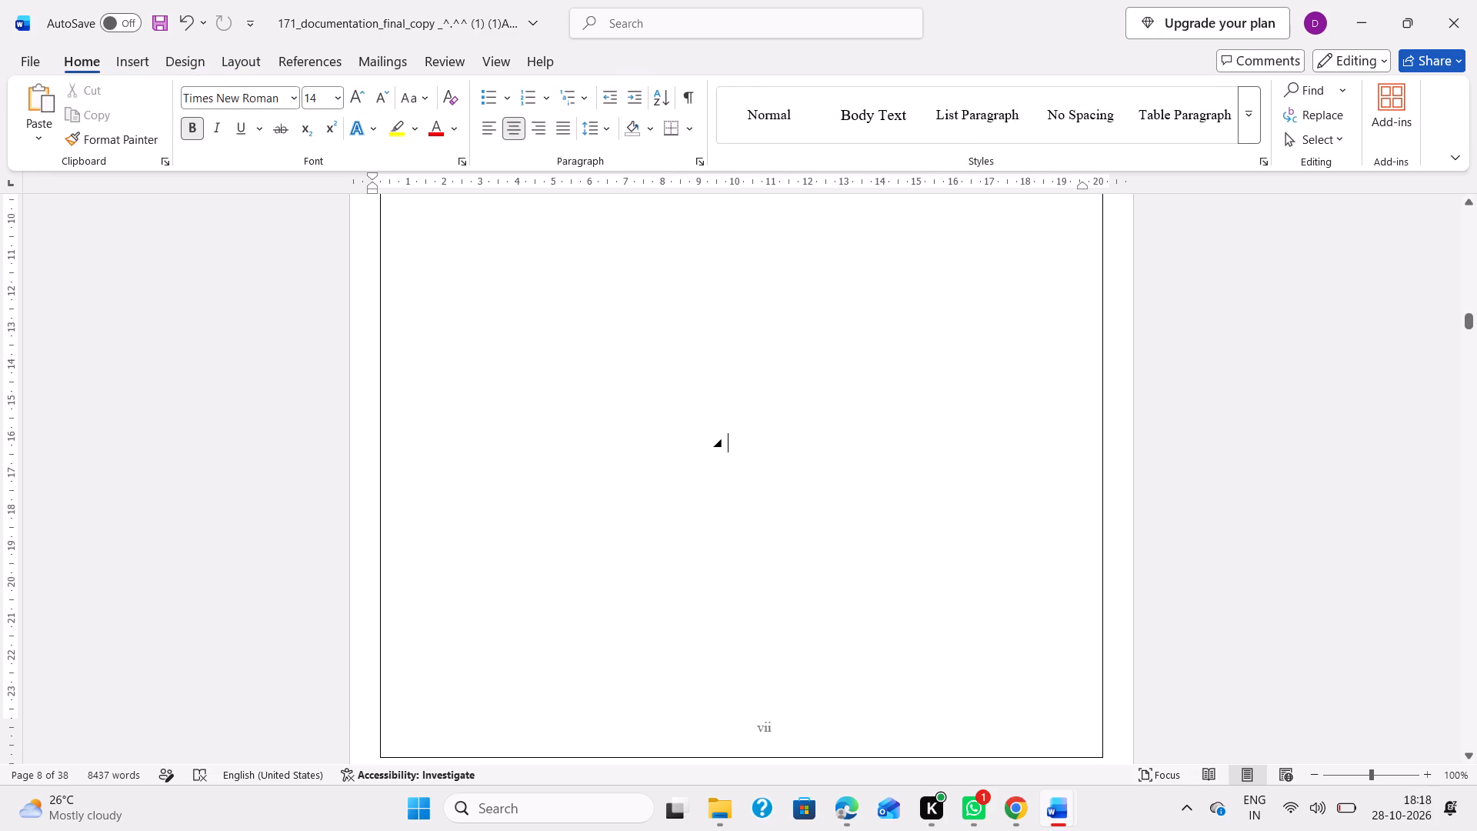
left_click(133, 68)
left_click(76, 144)
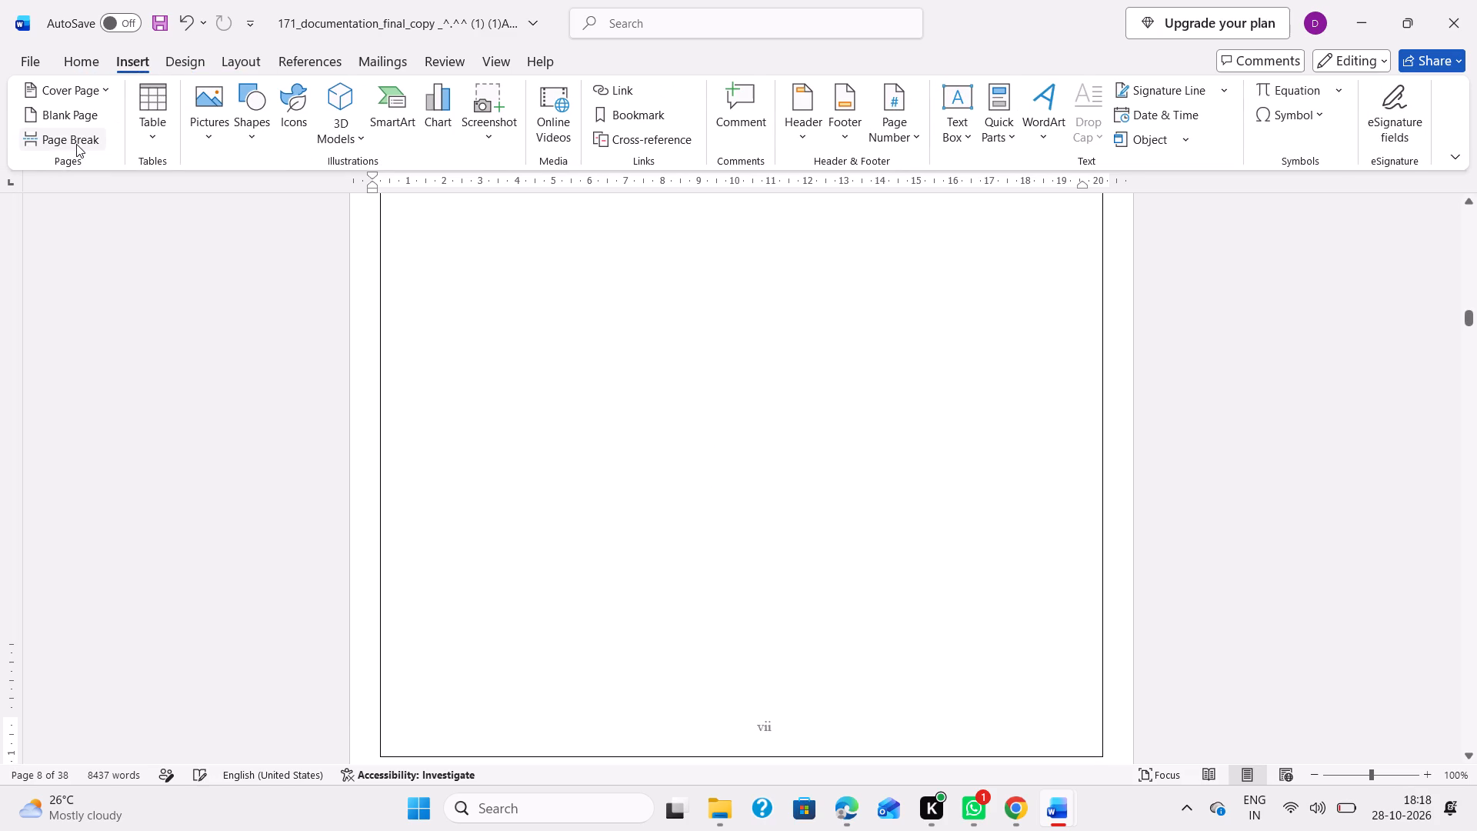
scroll(566, 450, "down", 3)
scroll(566, 450, "up", 1)
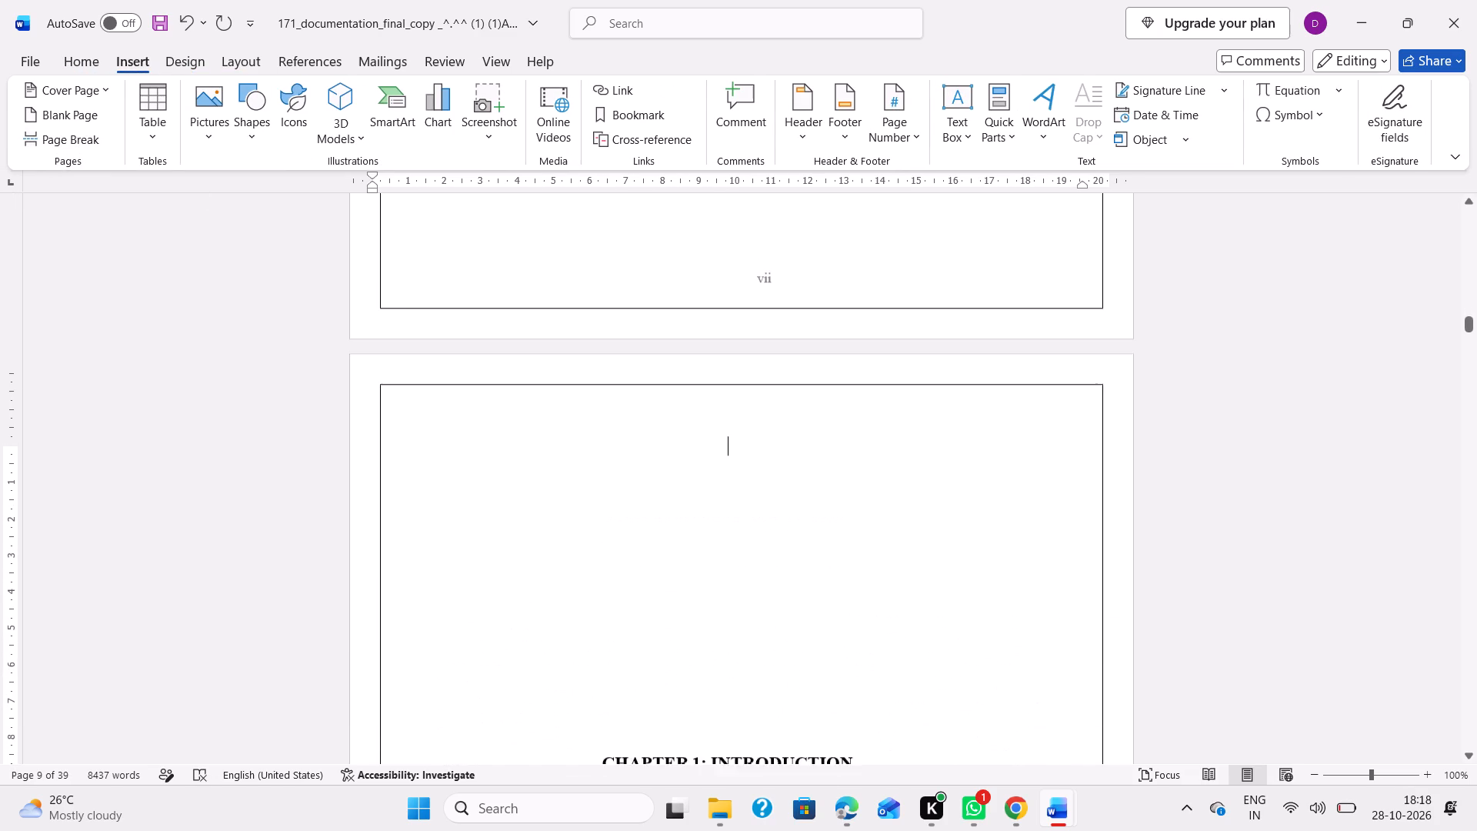
Delete the blank lines above the "CHAPTER 1: INTRODUCTION" heading so it sits at the top of its page.
scroll(692, 713, "down", 1)
left_click(690, 558)
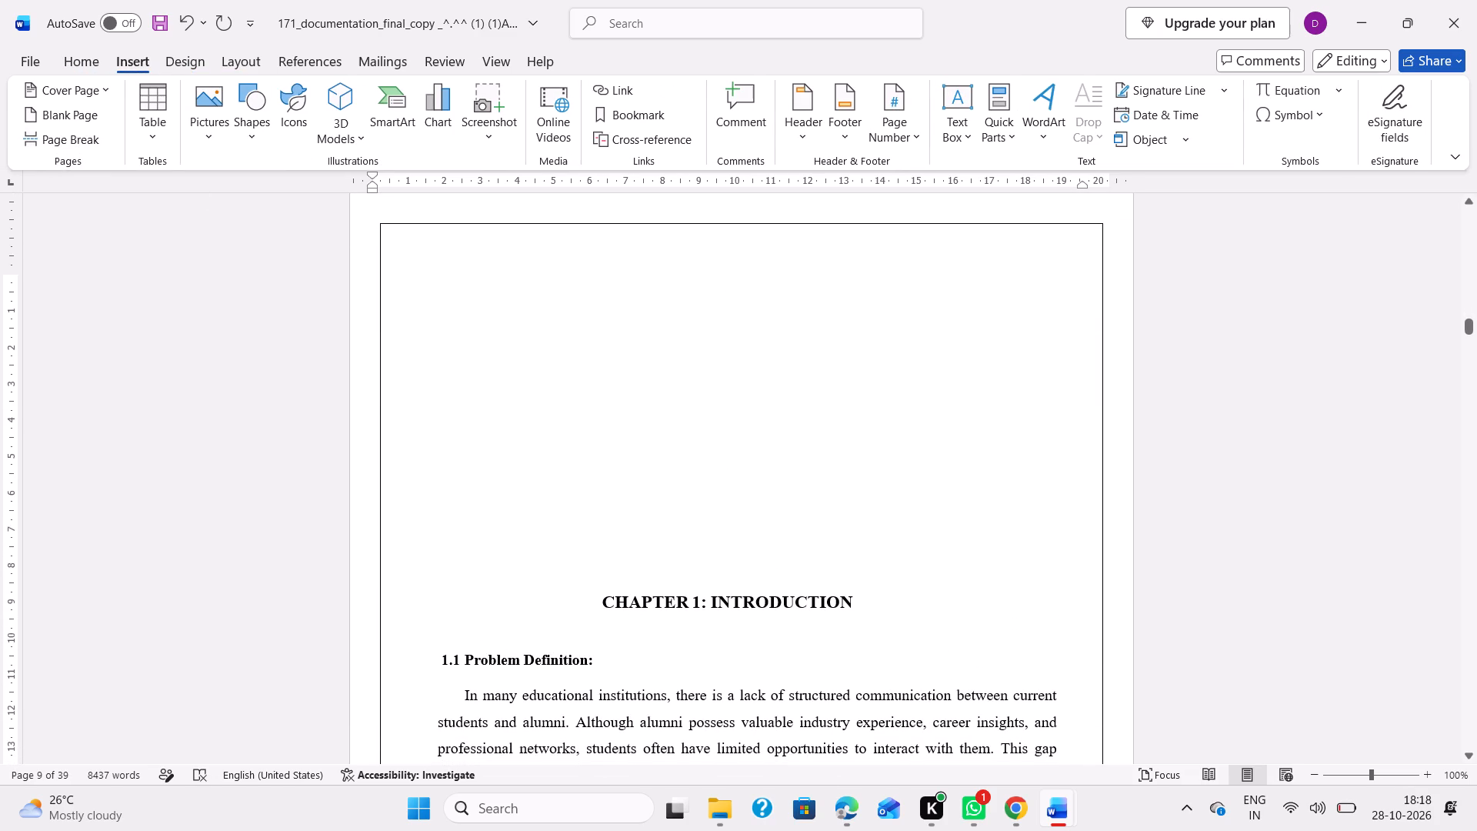
left_click(601, 599)
key("BackSpace")
key("BackSpace")
key("BackSpace")
key("BackSpace")
key("BackSpace")
key("BackSpace")
key("BackSpace")
key("BackSpace")
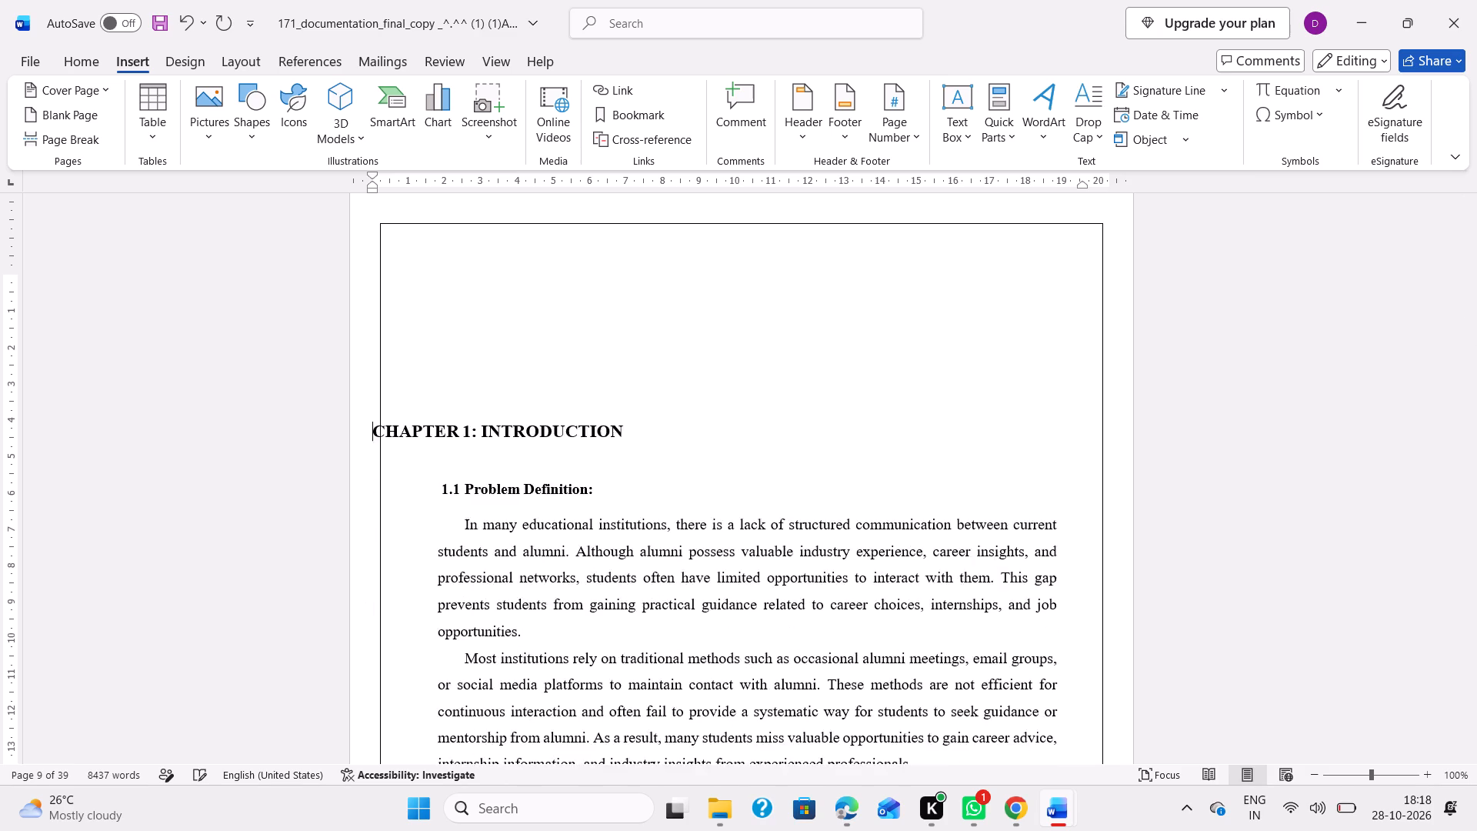
key("BackSpace")
key("BackSpace")
key("BackSpace")
key("BackSpace")
key("BackSpace")
key("BackSpace")
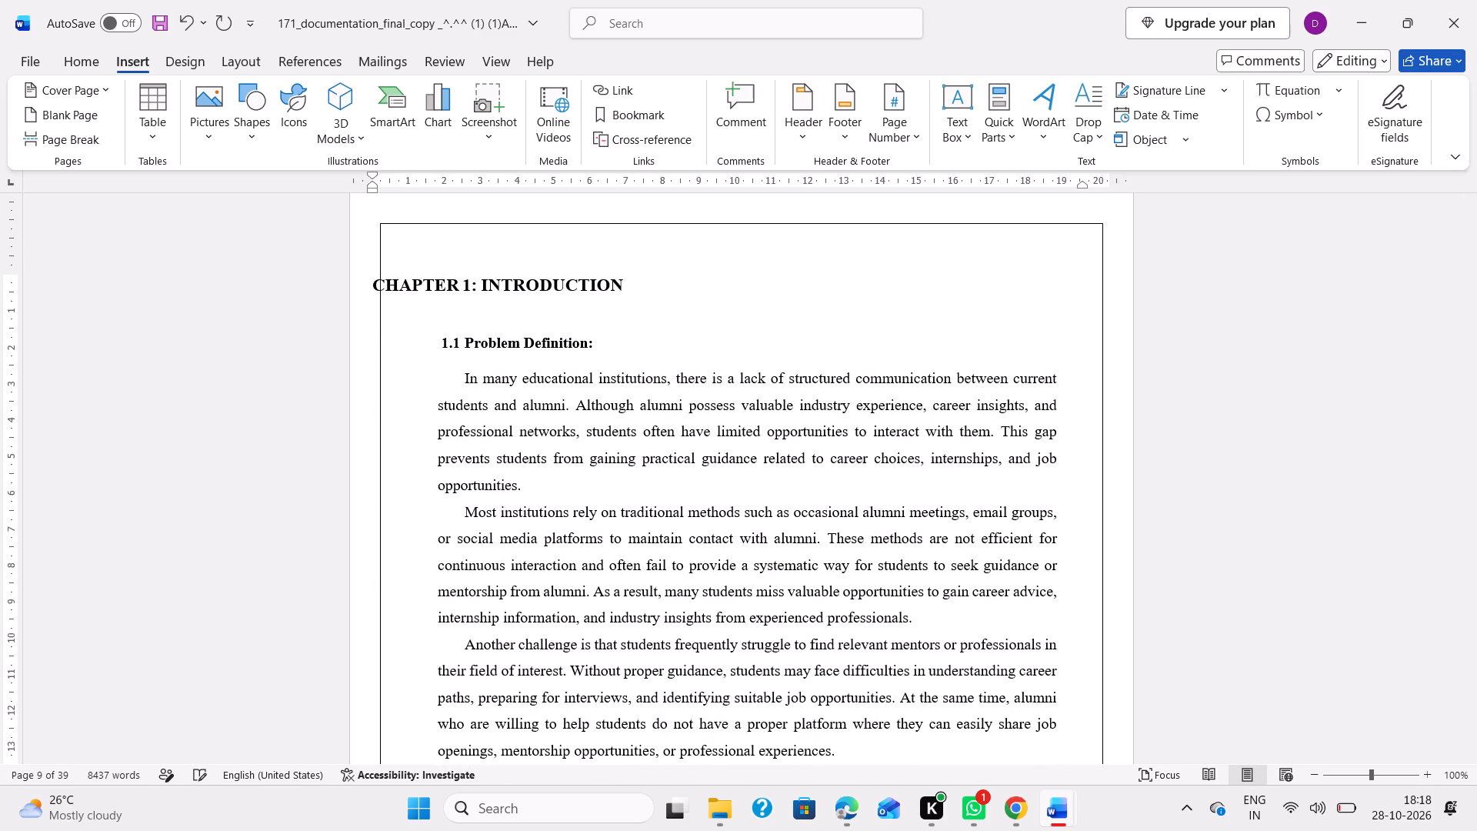
key("BackSpace")
key("ctrl+z")
Indent the "CHAPTER 1: INTRODUCTION" heading toward the middle of the page.
key("Tab")
key("Tab")
key("Tab")
key("Tab")
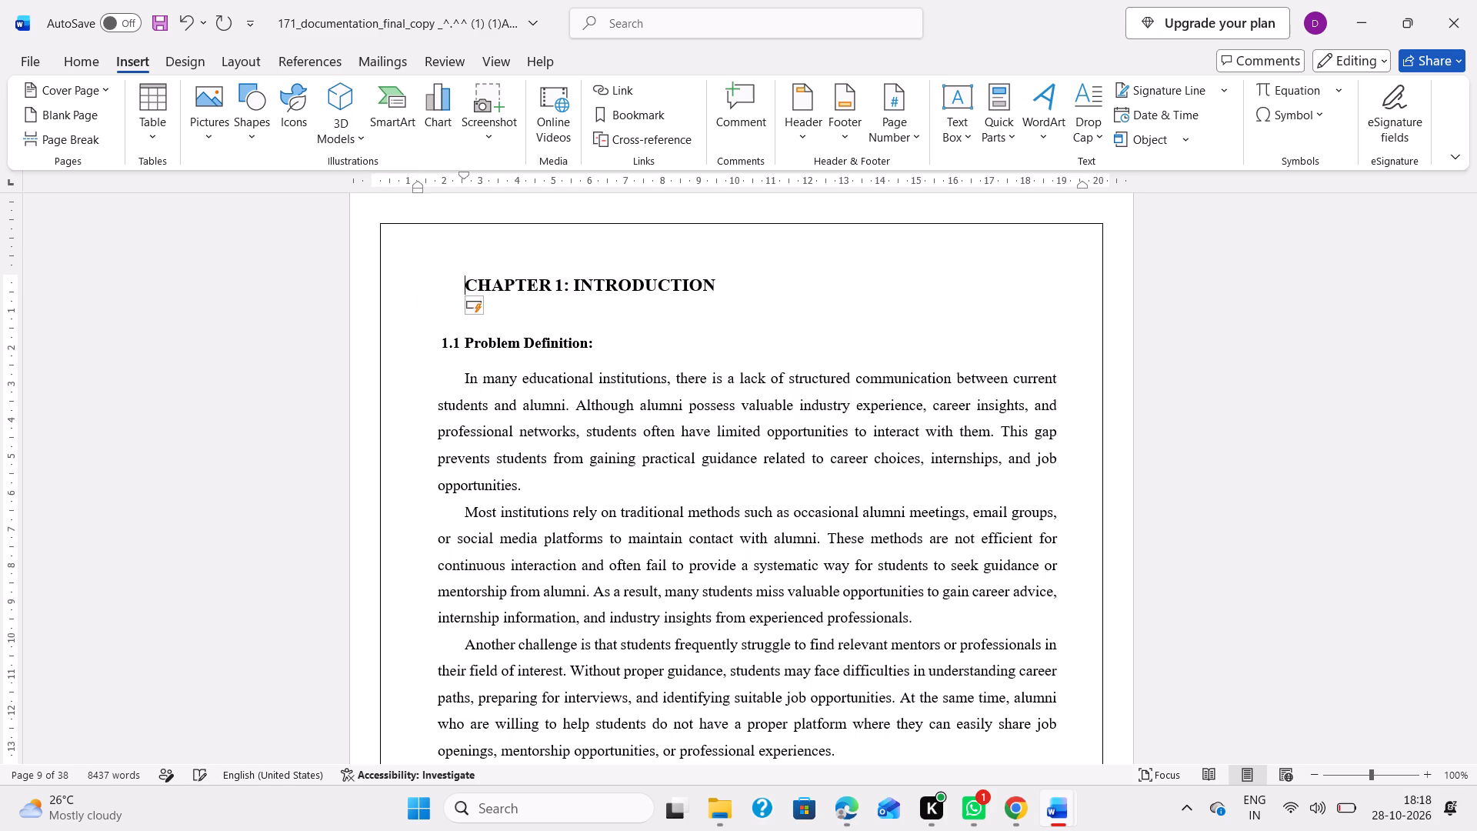
key("Tab")
key("Tab")
key("Tab")
key("Tab")
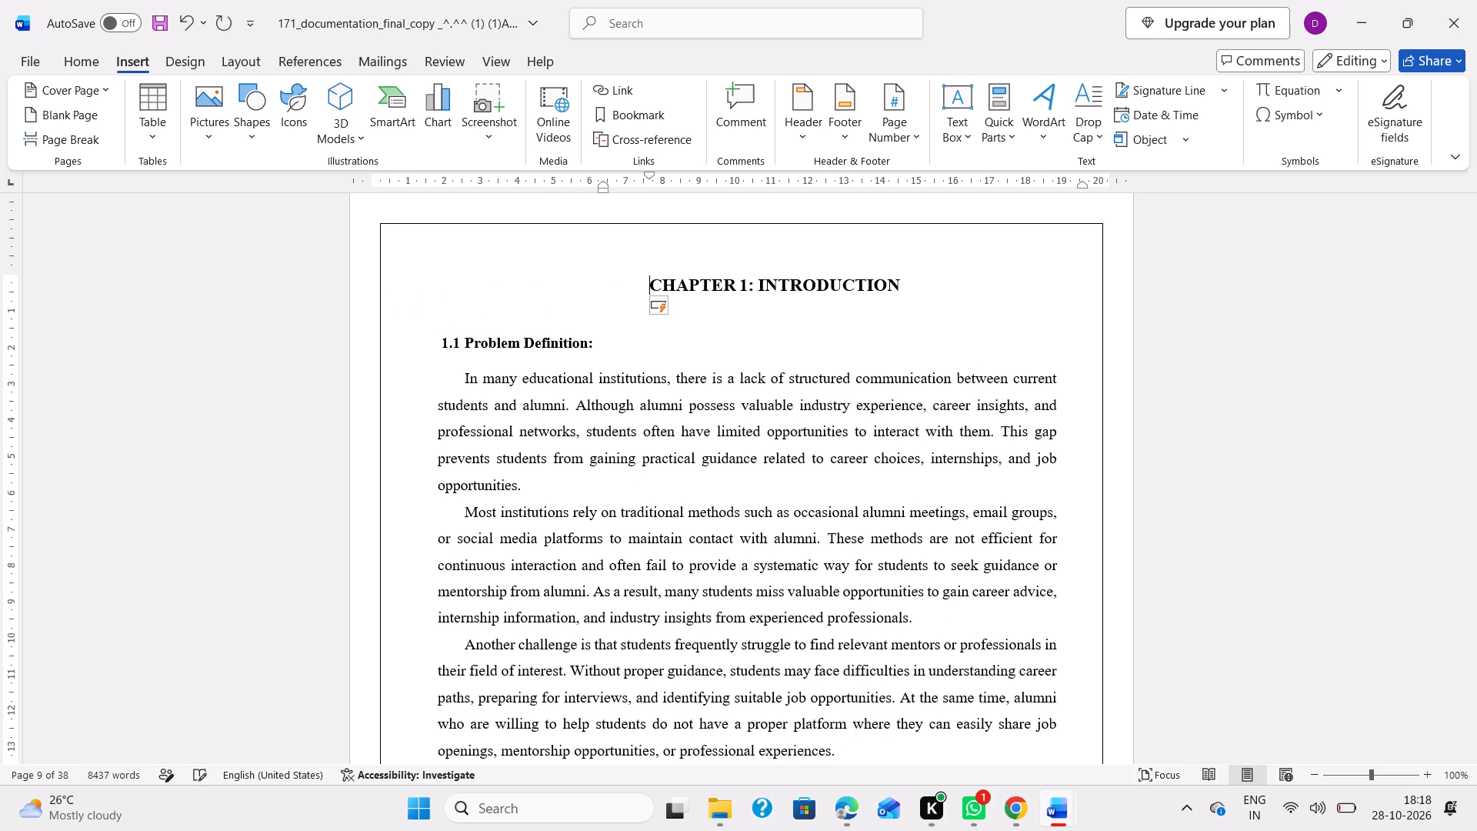
key("Tab")
Split the chapter heading before INTRODUCTION and remove the indent from the new line.
key("Right")
key("Right")
key("Right")
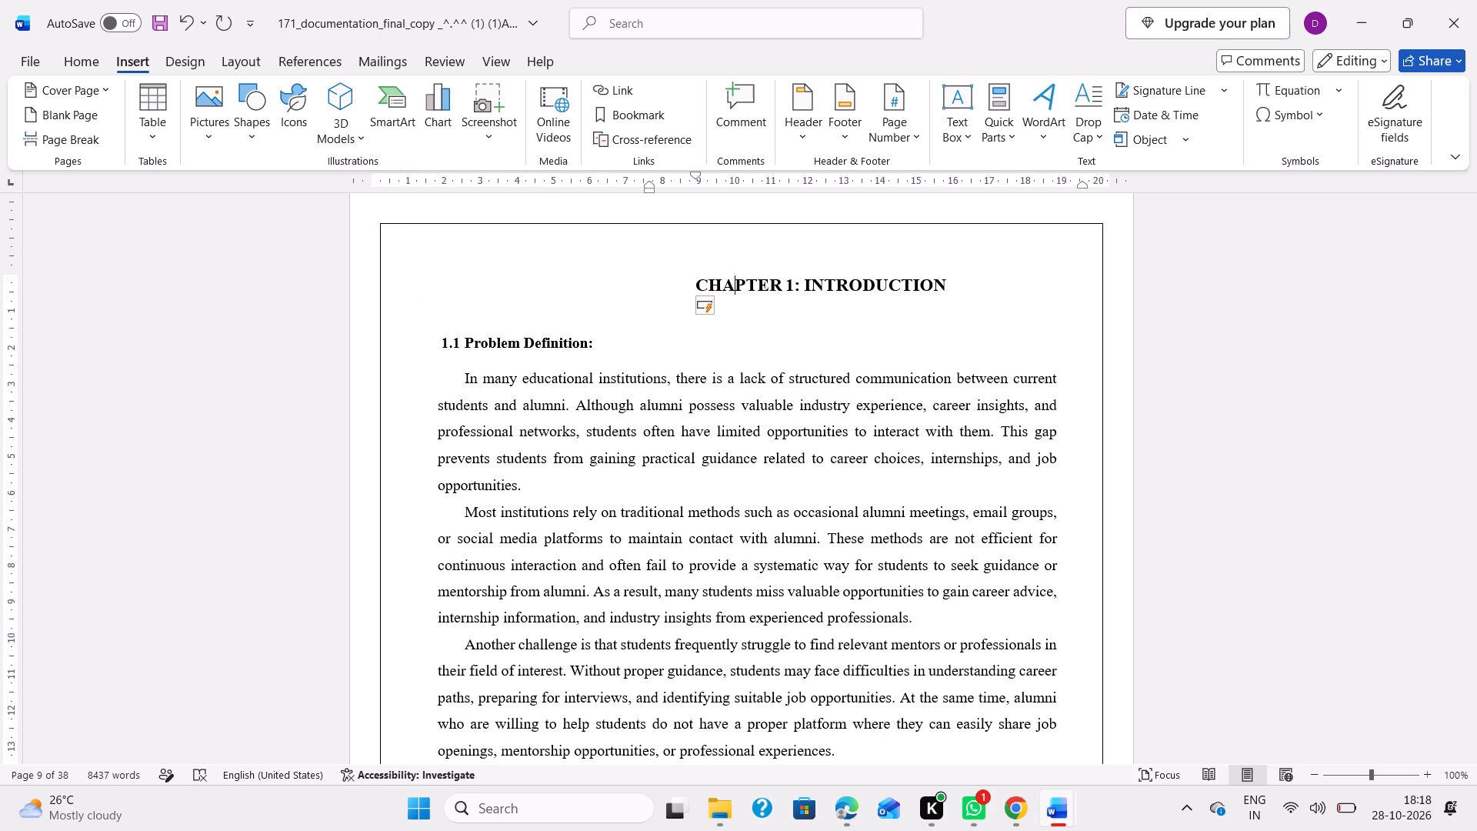
key("Right")
key("Right")
key("Right")
key("Right")
key("Right")
key("Right")
key("Right")
key("Right")
key("Return")
key("BackSpace")
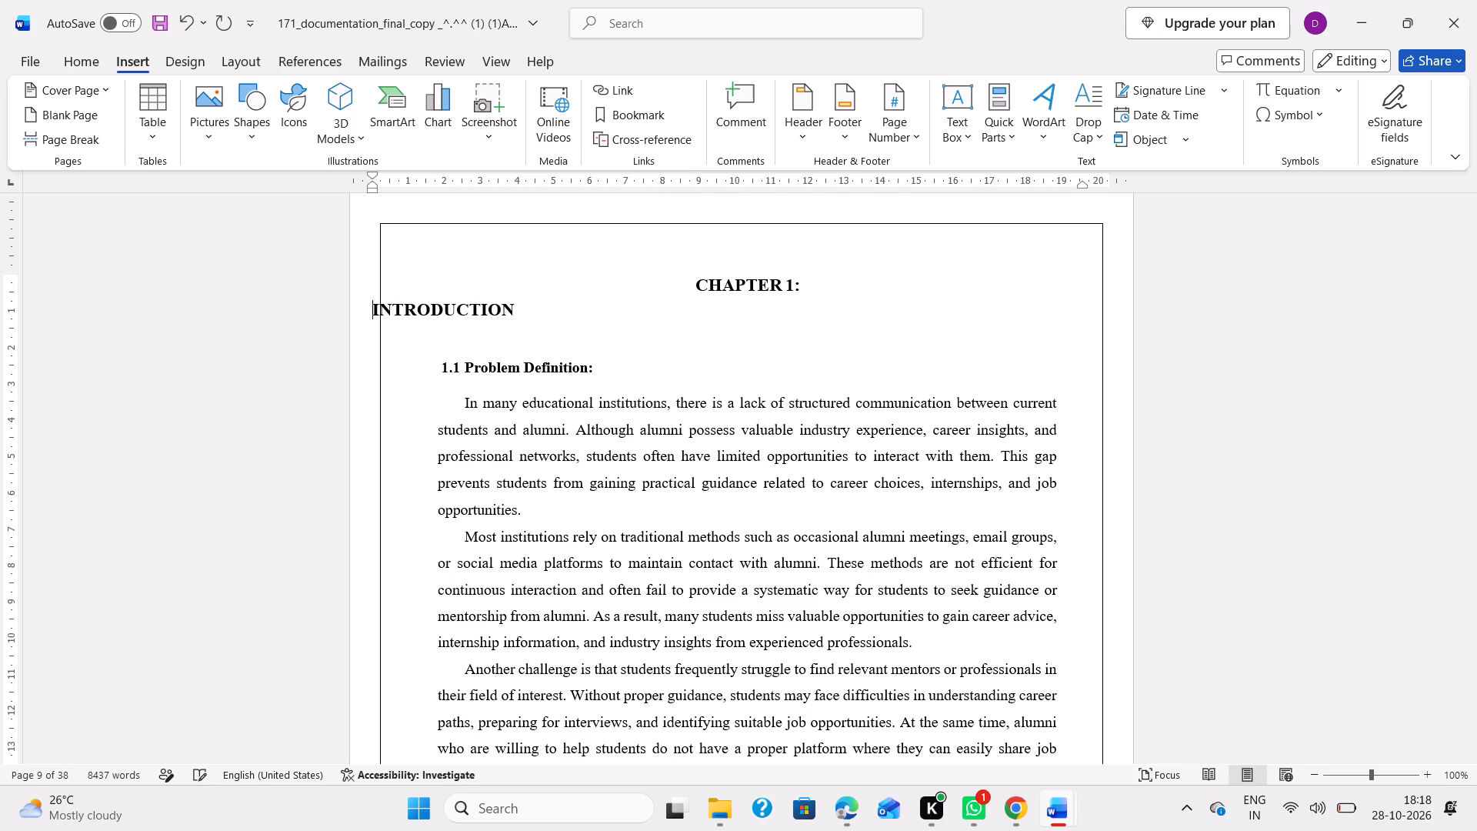
Indent the INTRODUCTION line with tab stops and spaces so it is centred beneath "CHAPTER 1:".
key("Tab")
key("Tab")
key("Tab")
key("Tab")
key("Tab")
key("Tab")
key("Tab")
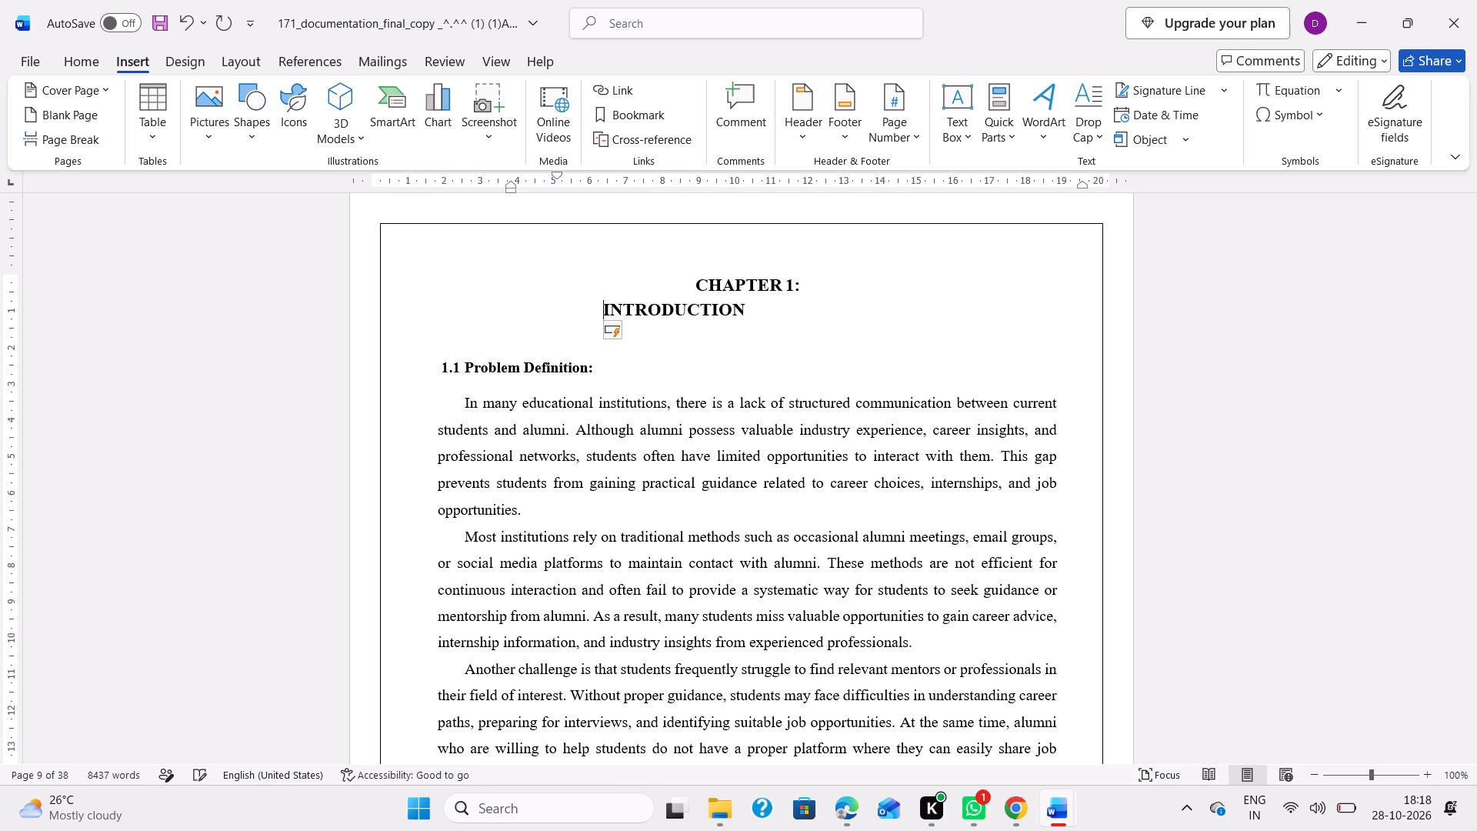
key("Tab")
key("Tab")
key("BackSpace")
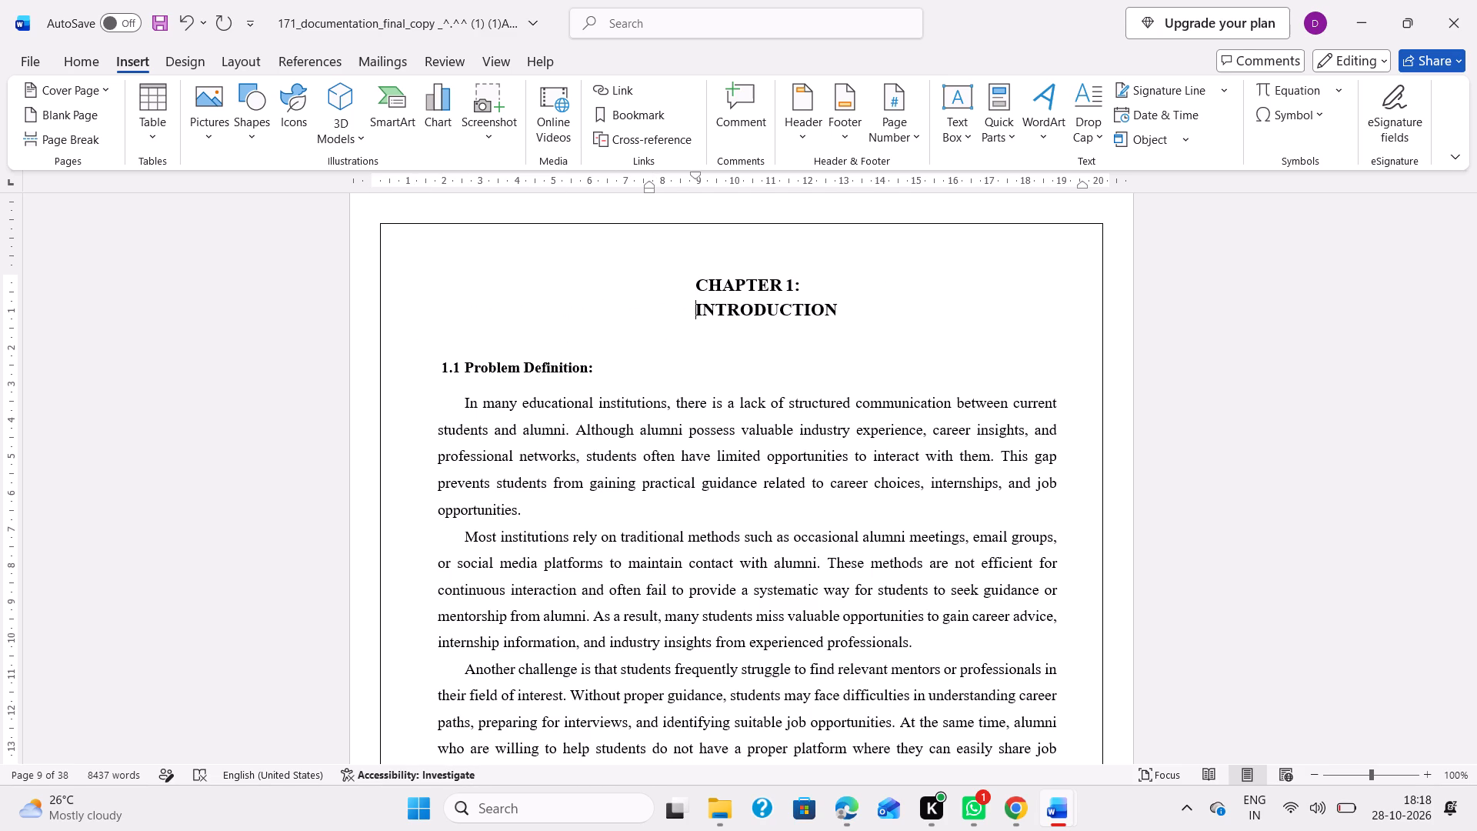
type("mm")
key("BackSpace")
key("BackSpace")
key("space")
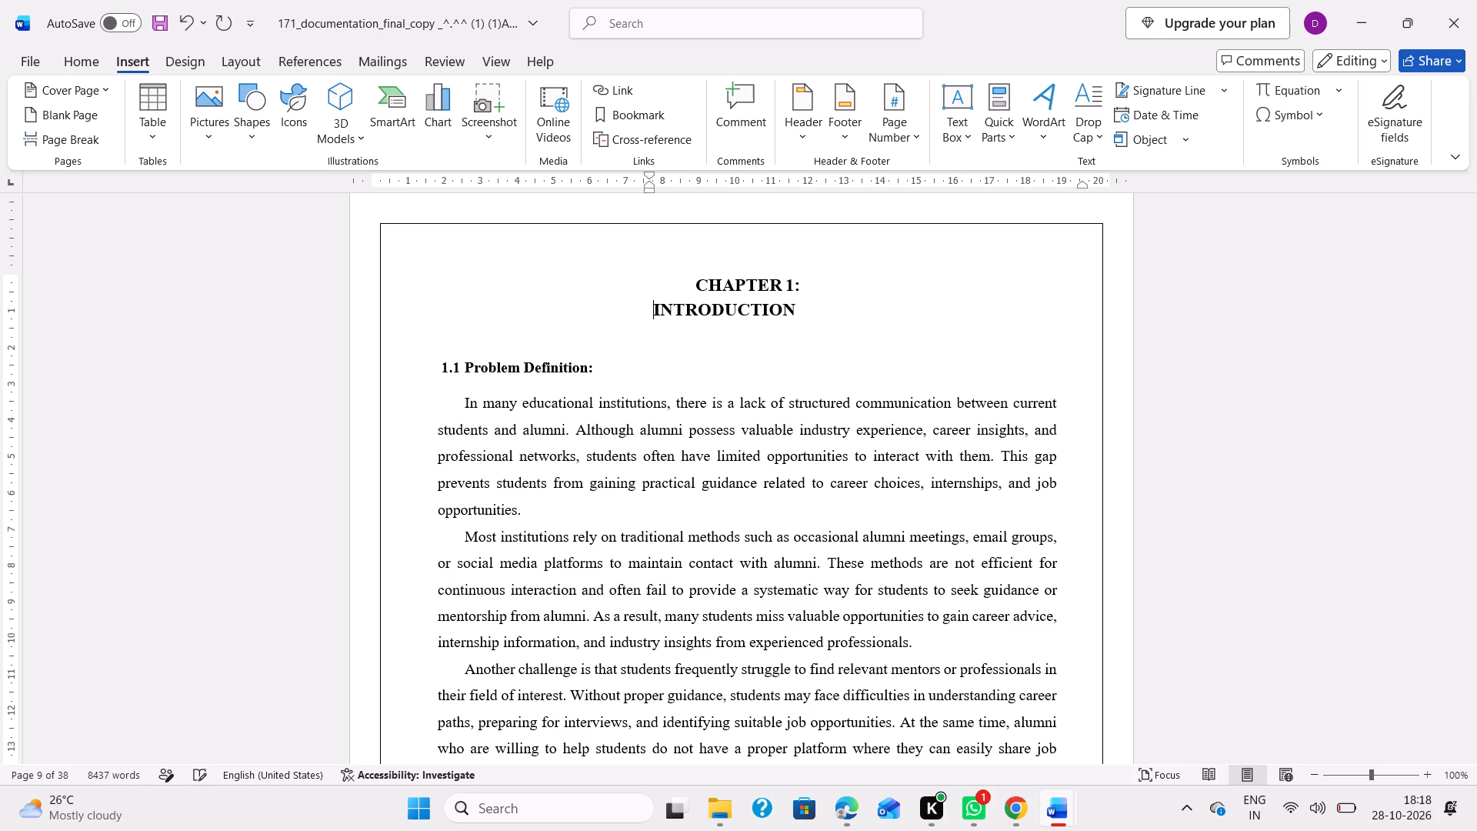
key("space")
key("space")
key("space")
key("space")
key("space")
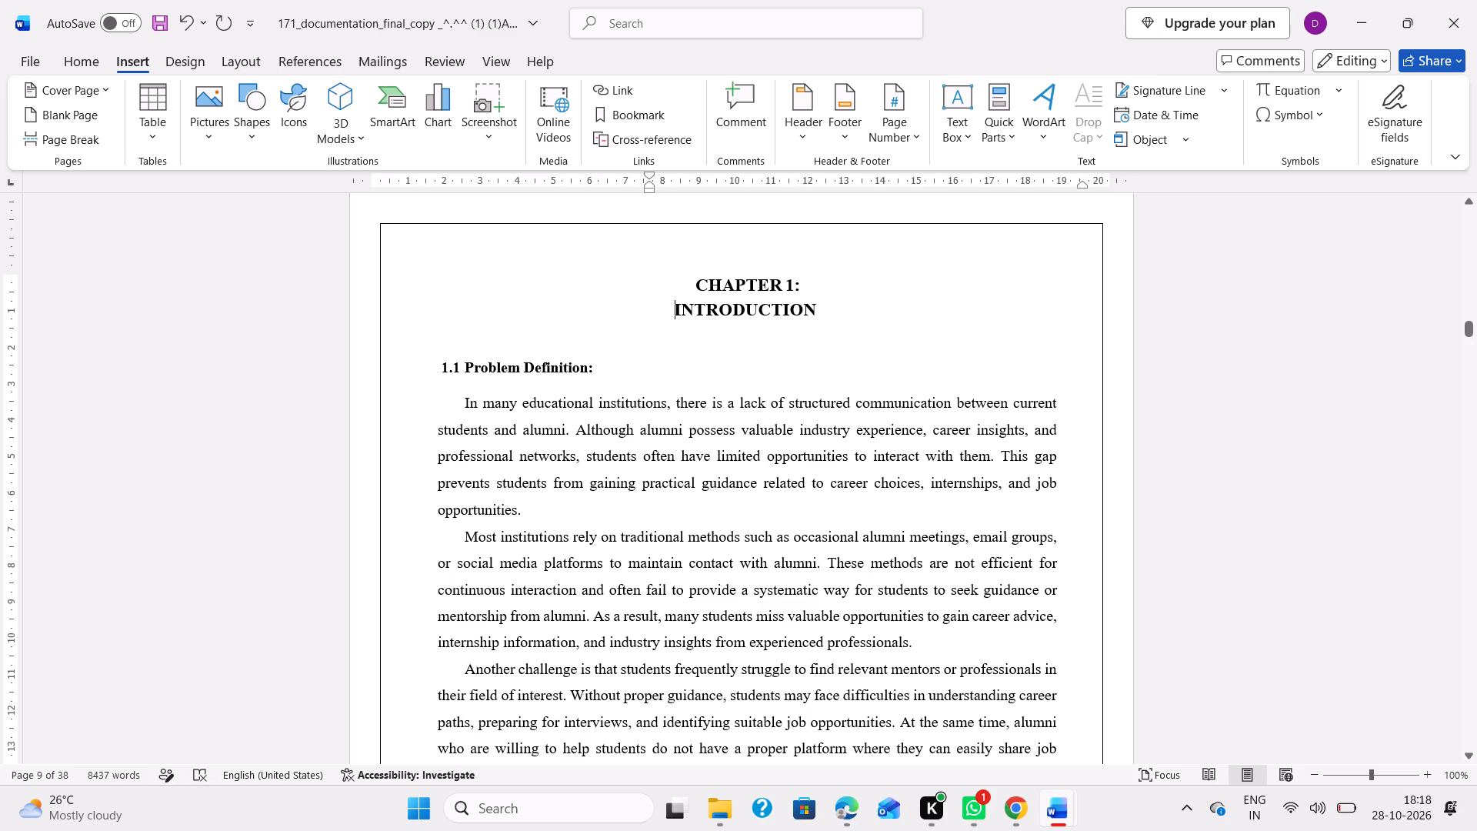
Delete the colon after "CHAPTER 1" in the heading.
left_click(818, 287)
key("BackSpace")
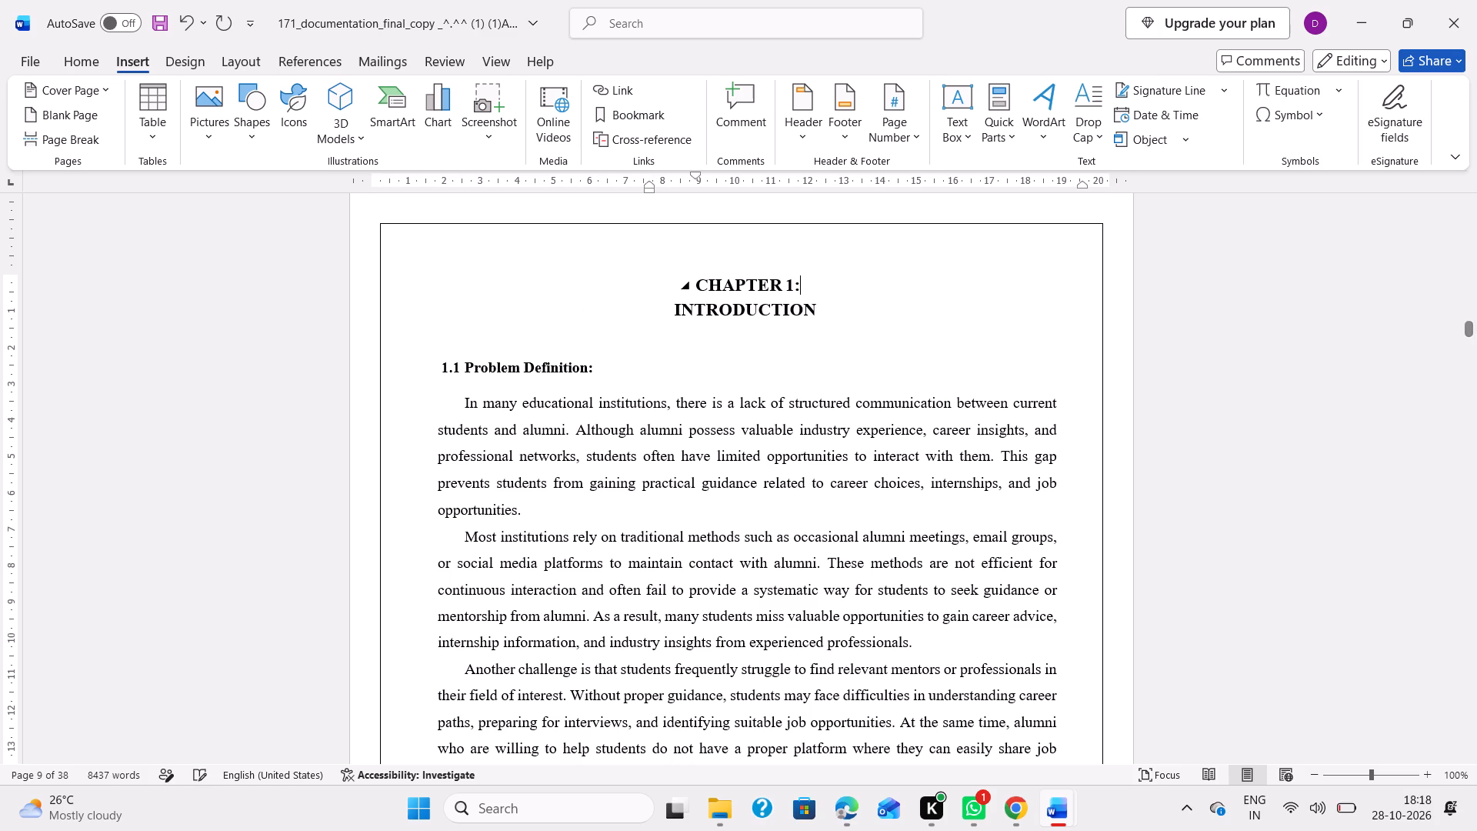
key("BackSpace")
Set the line spacing of the CHAPTER 1 and INTRODUCTION heading lines to 1.5.
left_click_drag(698, 283, 865, 314)
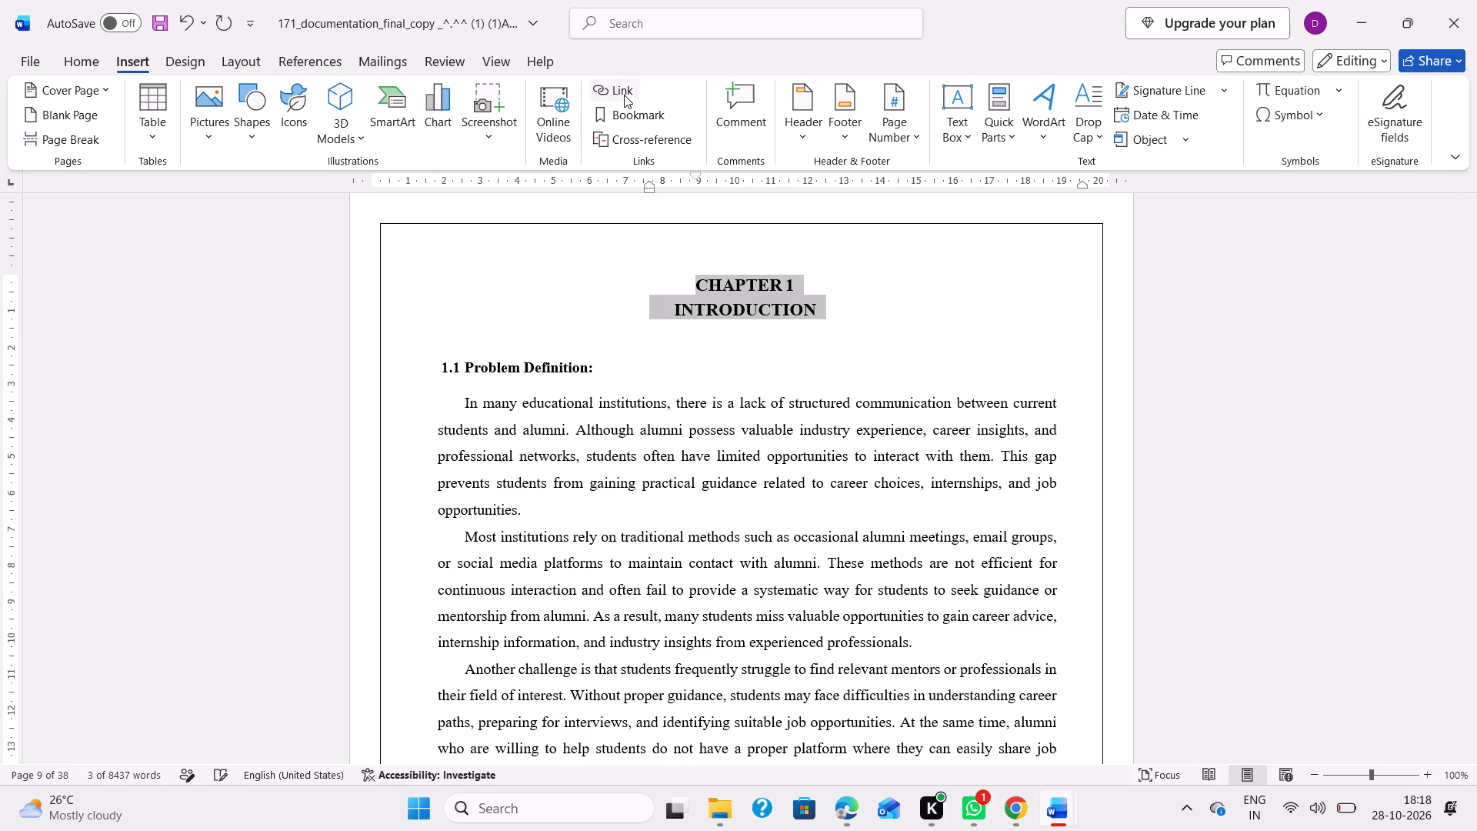
left_click(92, 70)
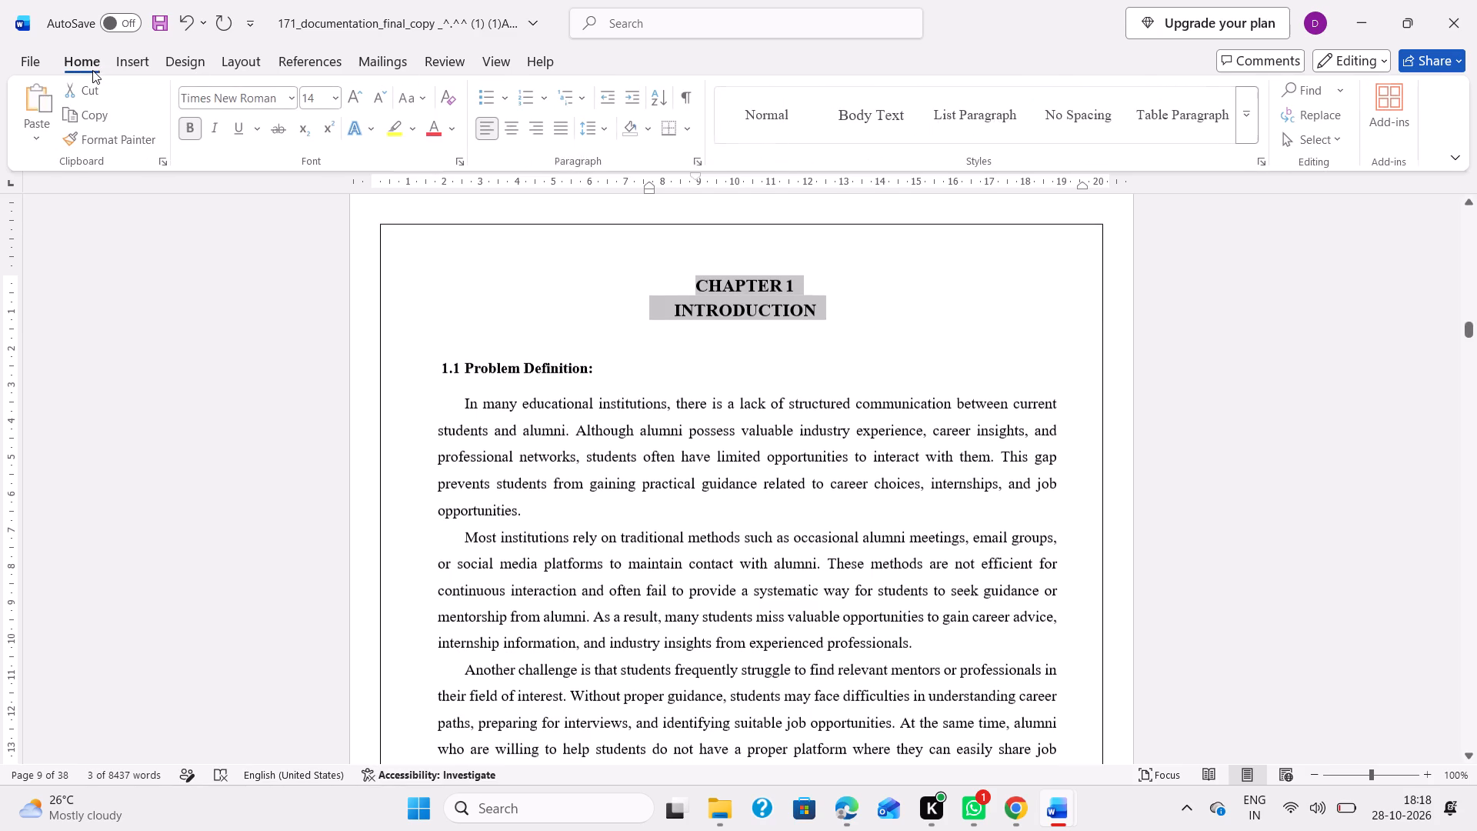
left_click(614, 132)
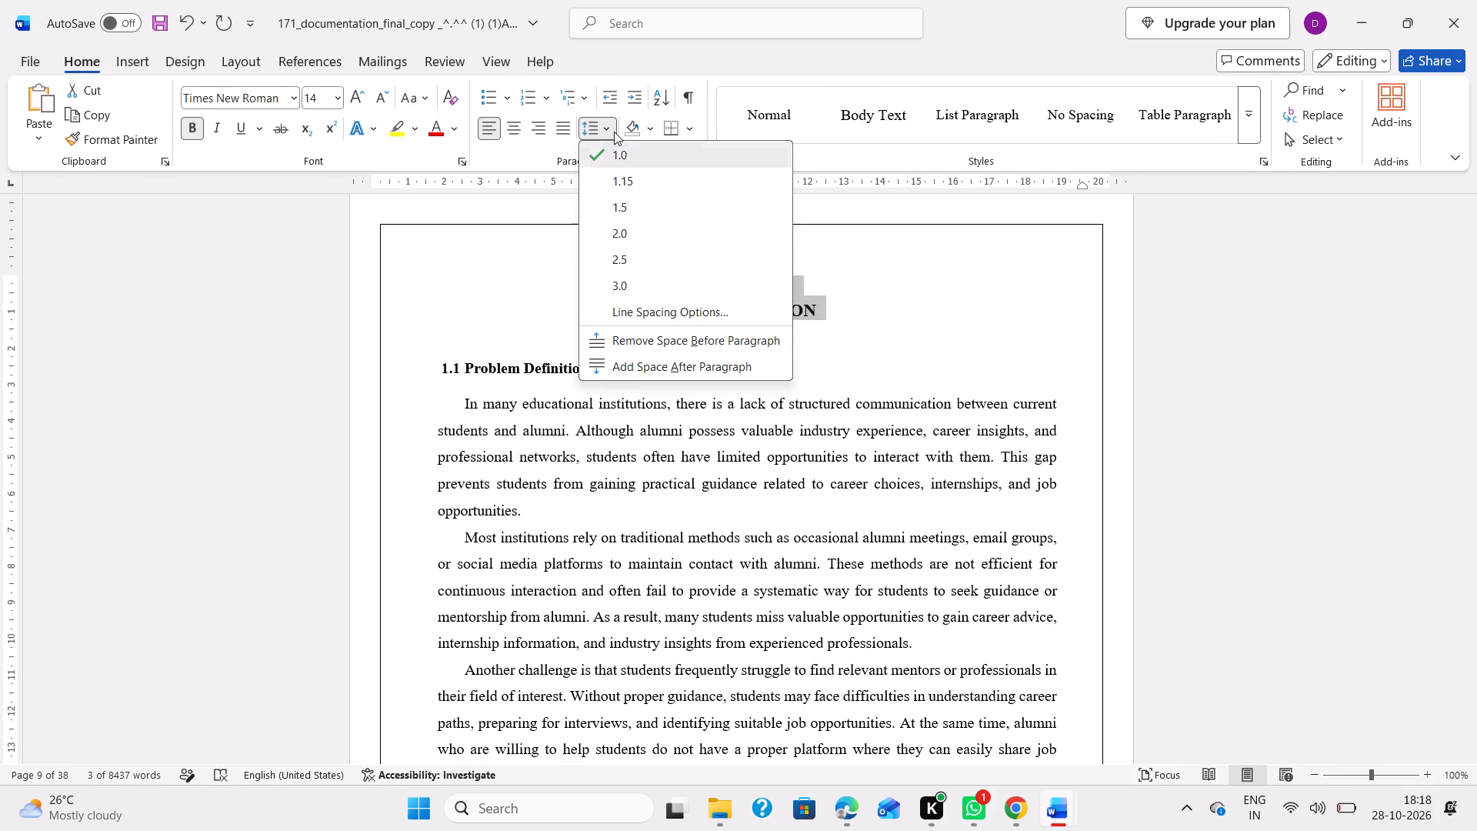
left_click(632, 205)
left_click(822, 425)
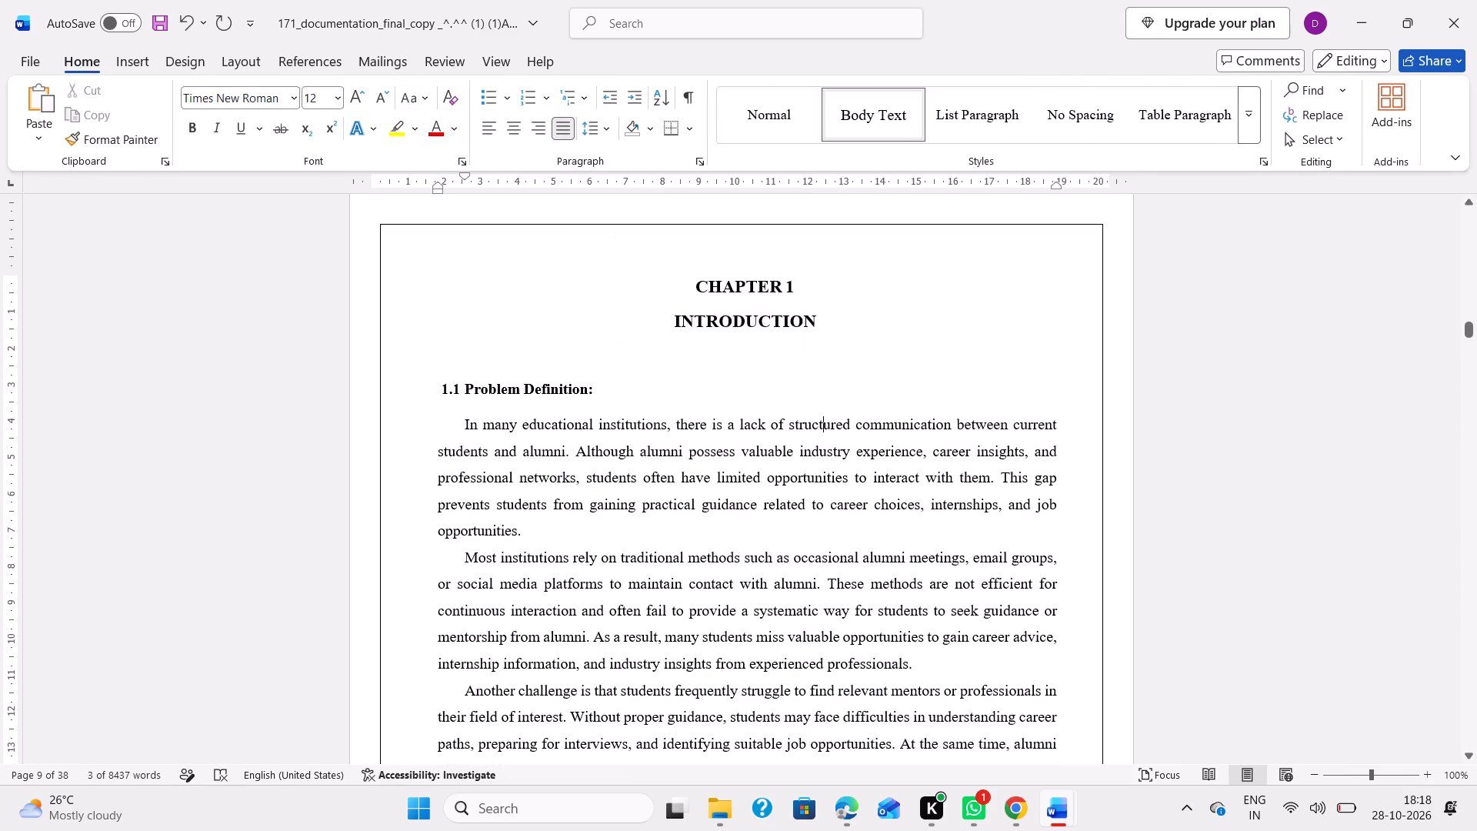
Replace the Section 11 footer page number "vii" on the first Chapter 1 page with 1.
scroll(822, 425, "up", 4)
scroll(781, 532, "down", 3)
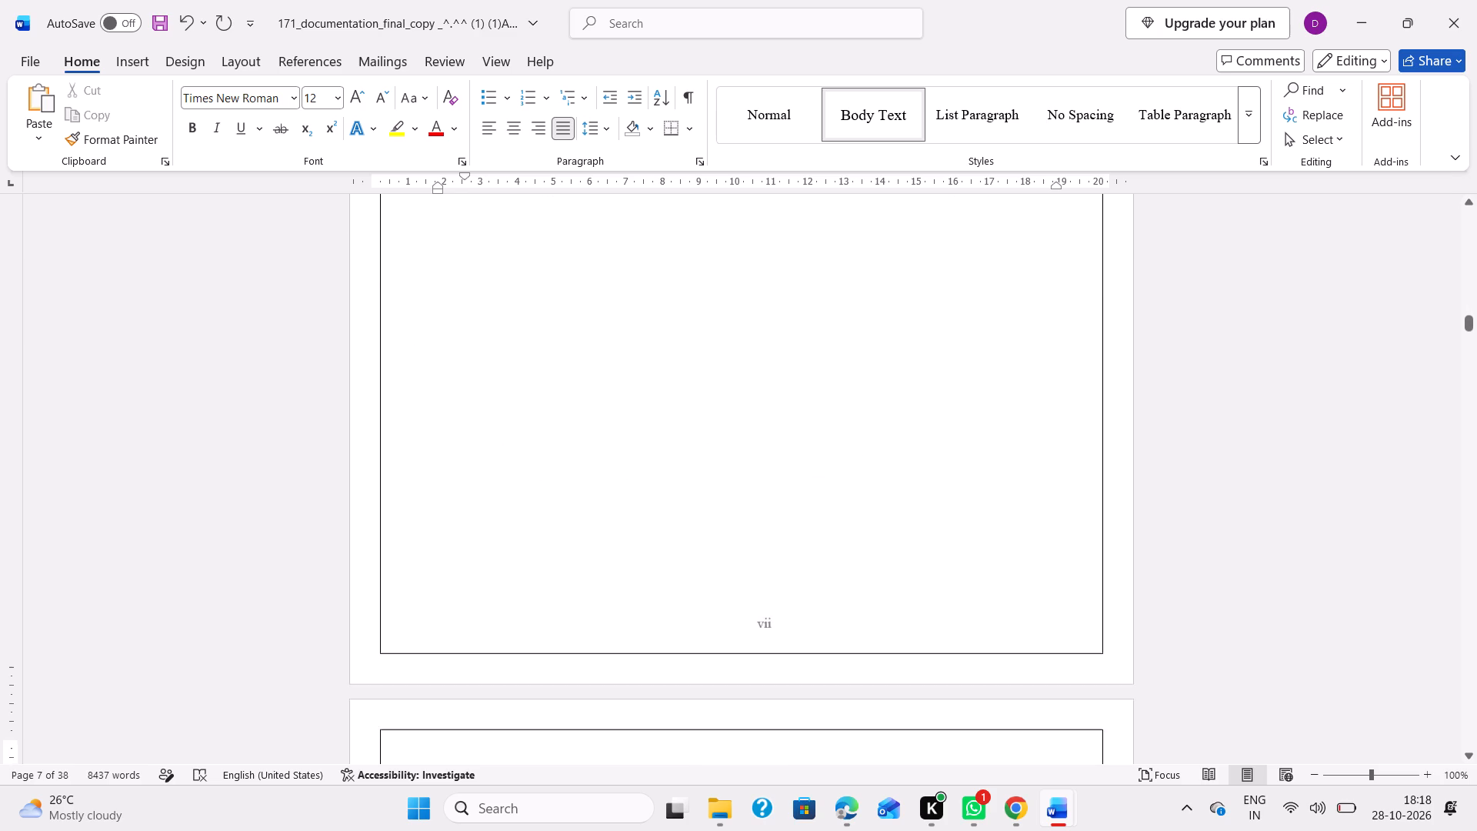
scroll(781, 532, "down", 4)
scroll(777, 504, "up", 1)
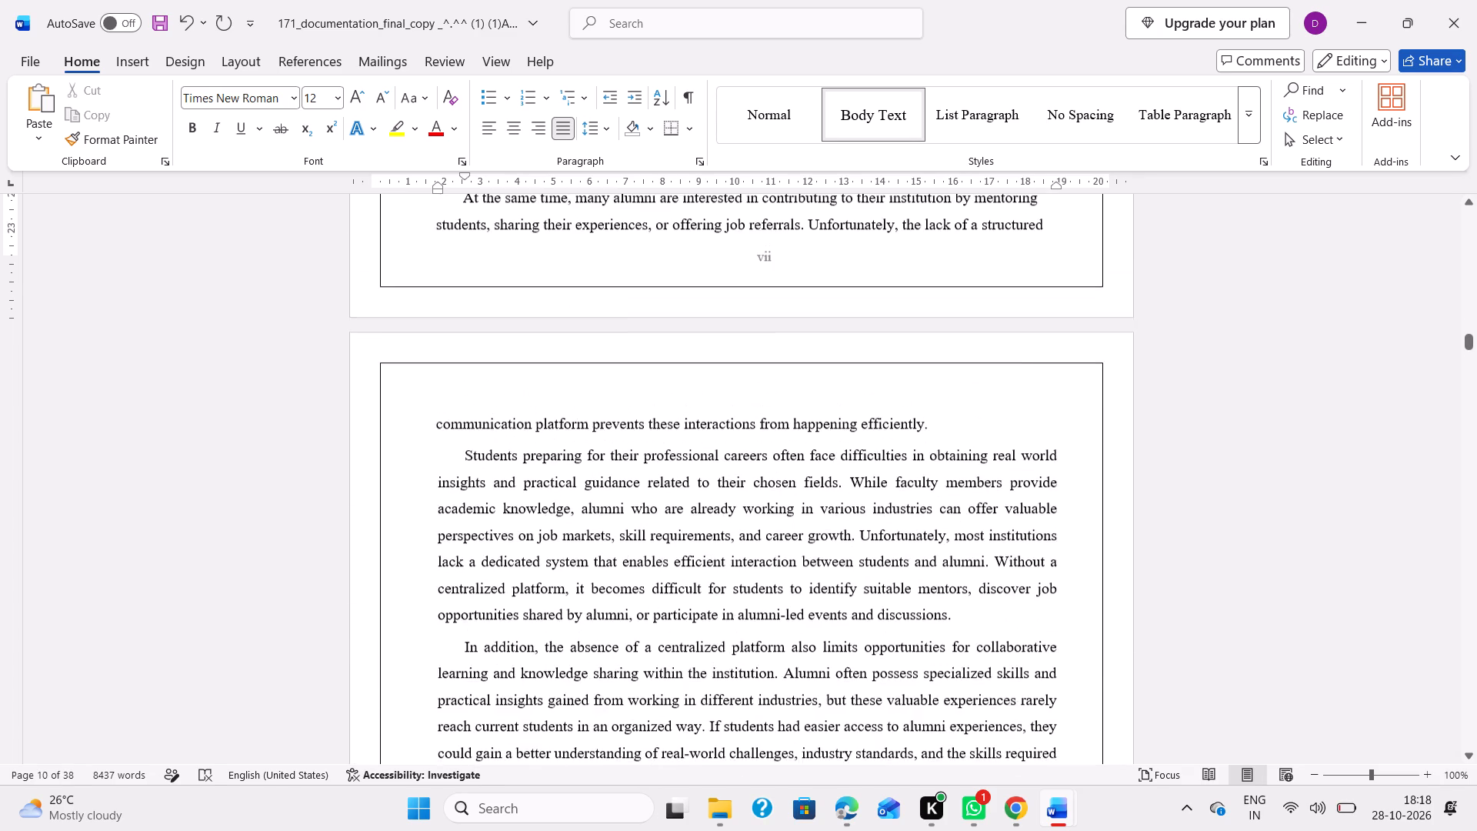
scroll(777, 504, "up", 1)
double_click(766, 342)
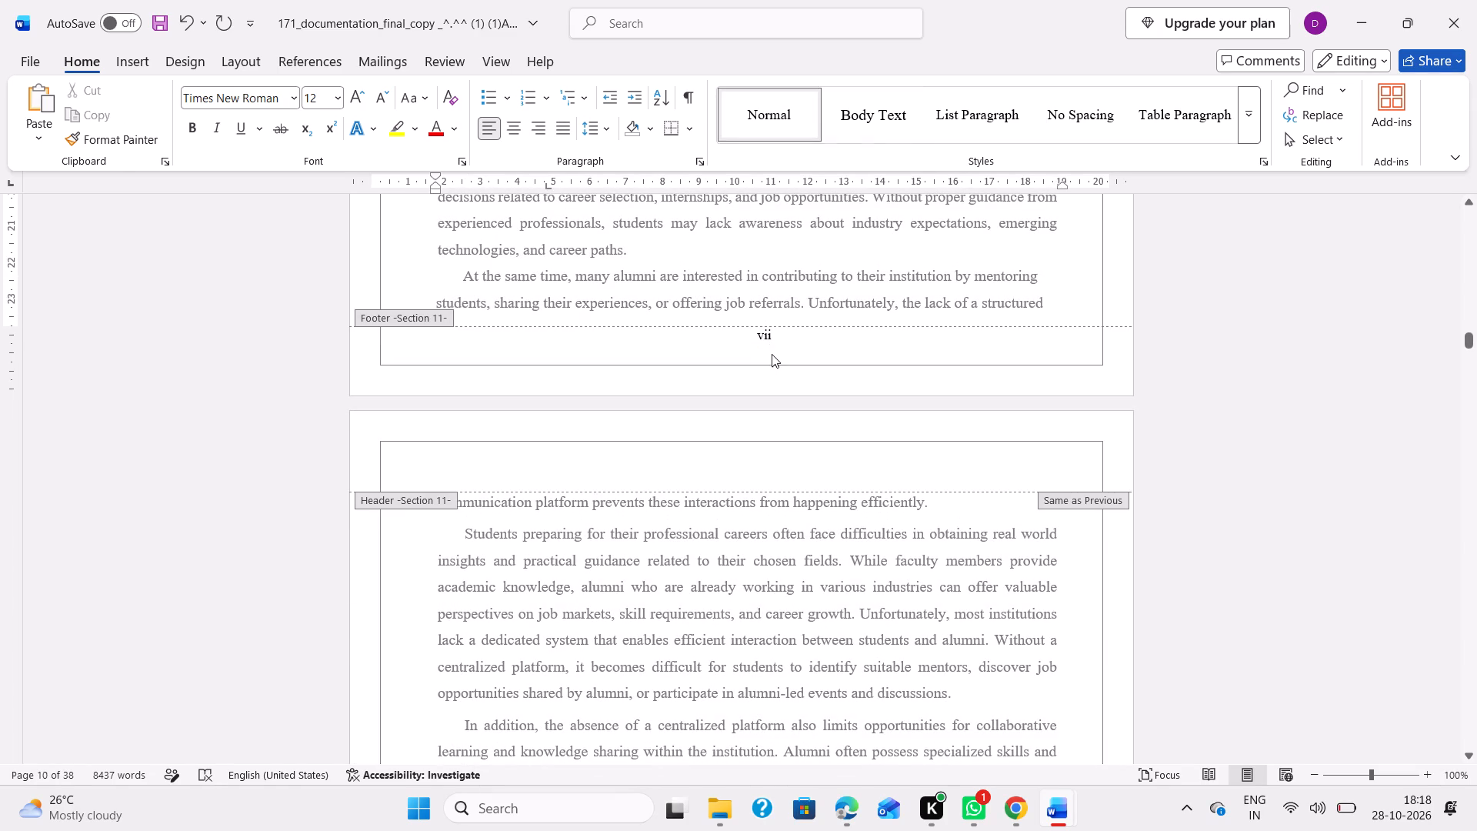
left_click(773, 338)
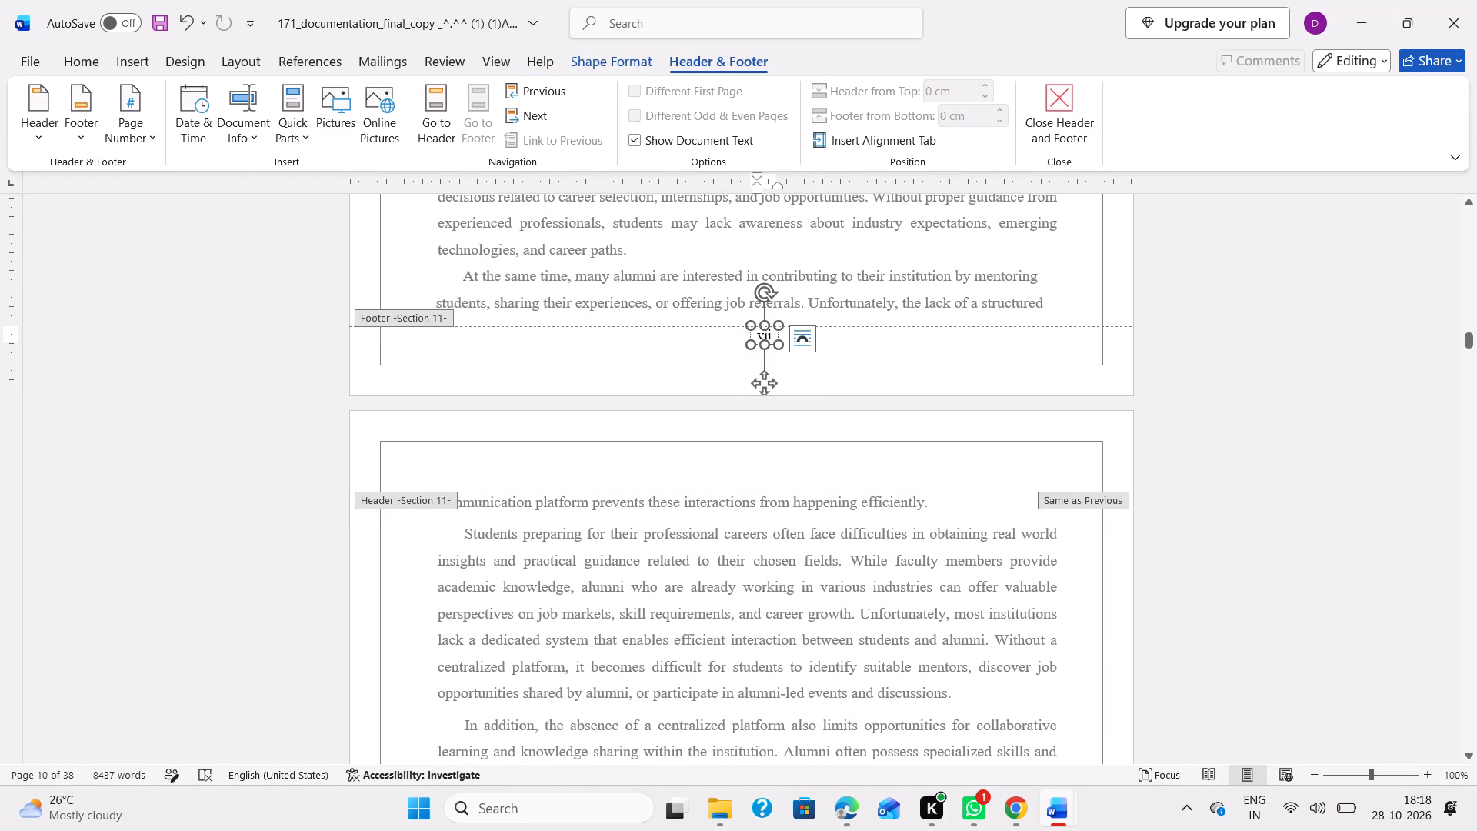
double_click(756, 335)
key("1")
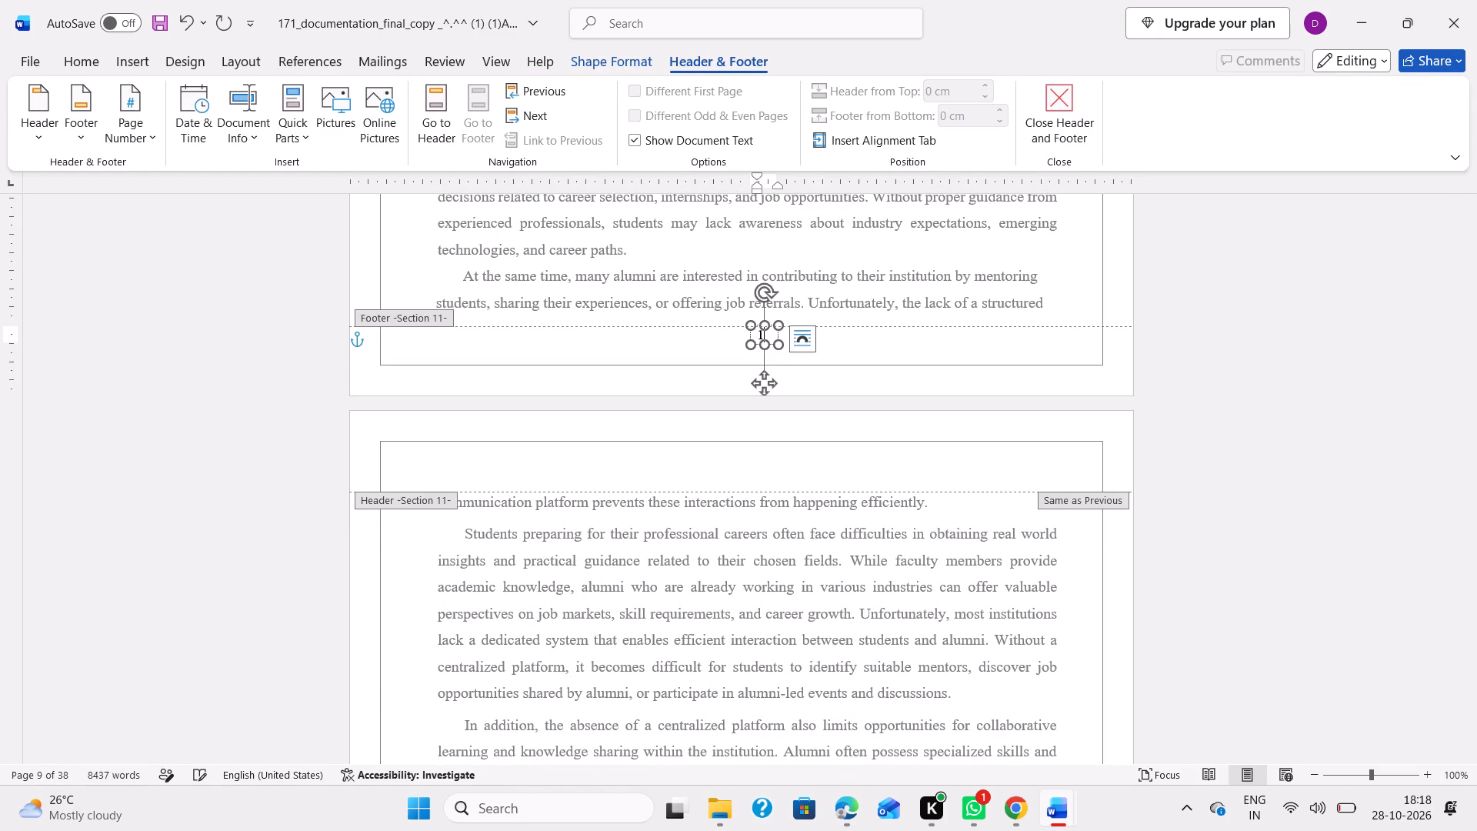
Replace the Section 11 footer page number on the page with the figure list table with vii.
scroll(837, 350, "up", 6)
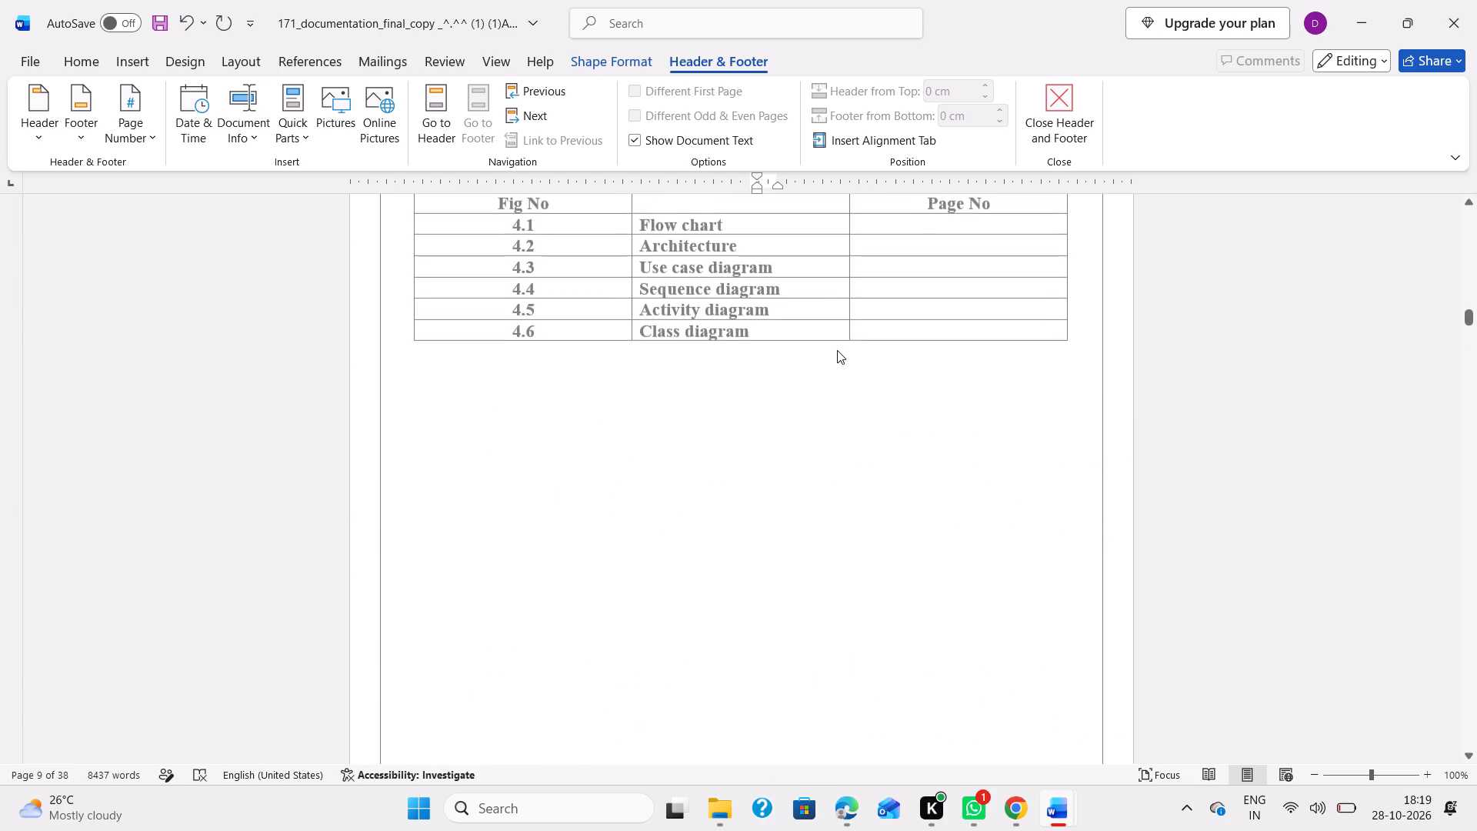
scroll(837, 350, "up", 1)
scroll(837, 350, "down", 3)
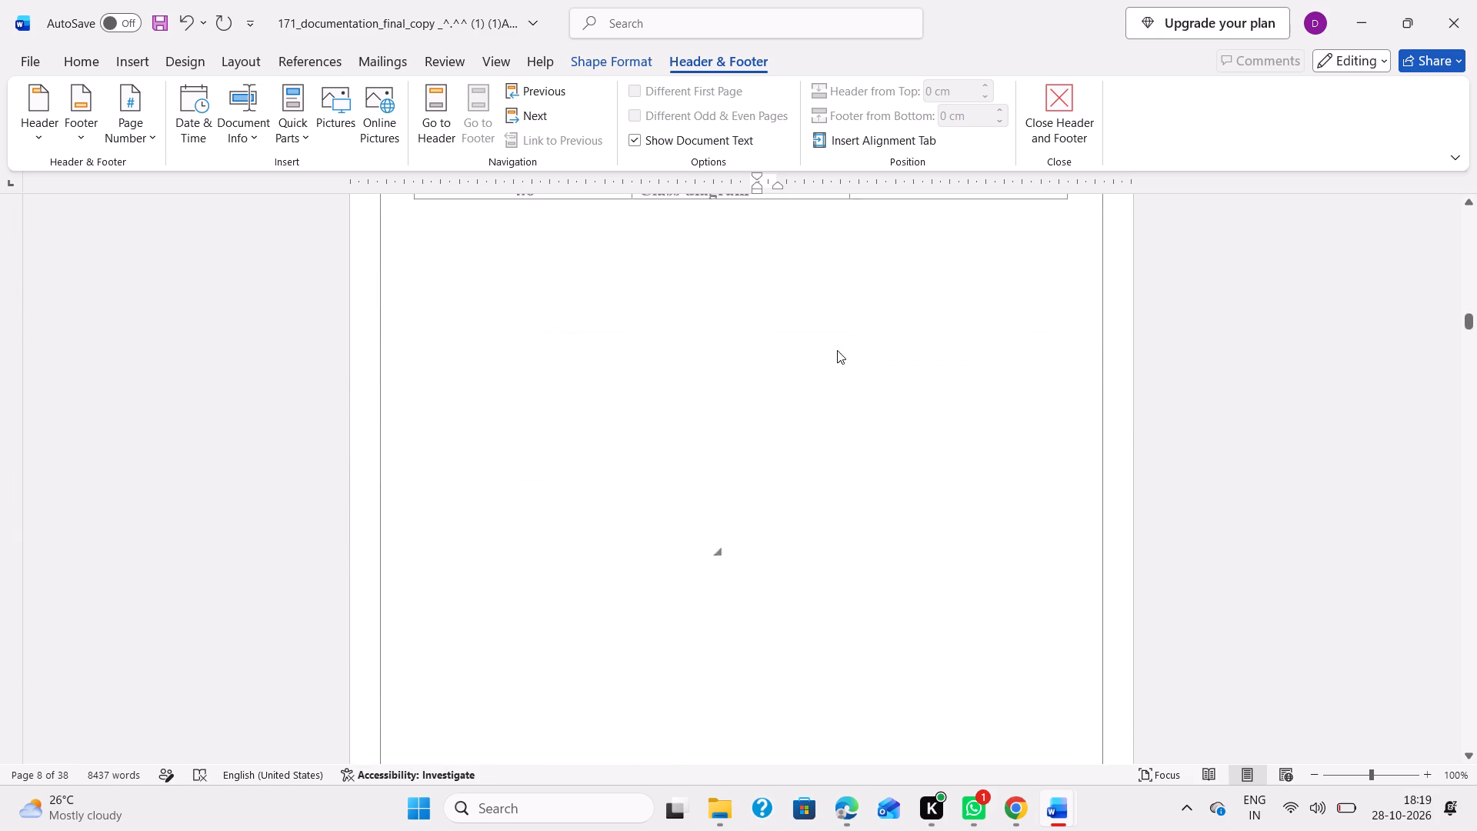
scroll(837, 350, "down", 1)
left_click(767, 605)
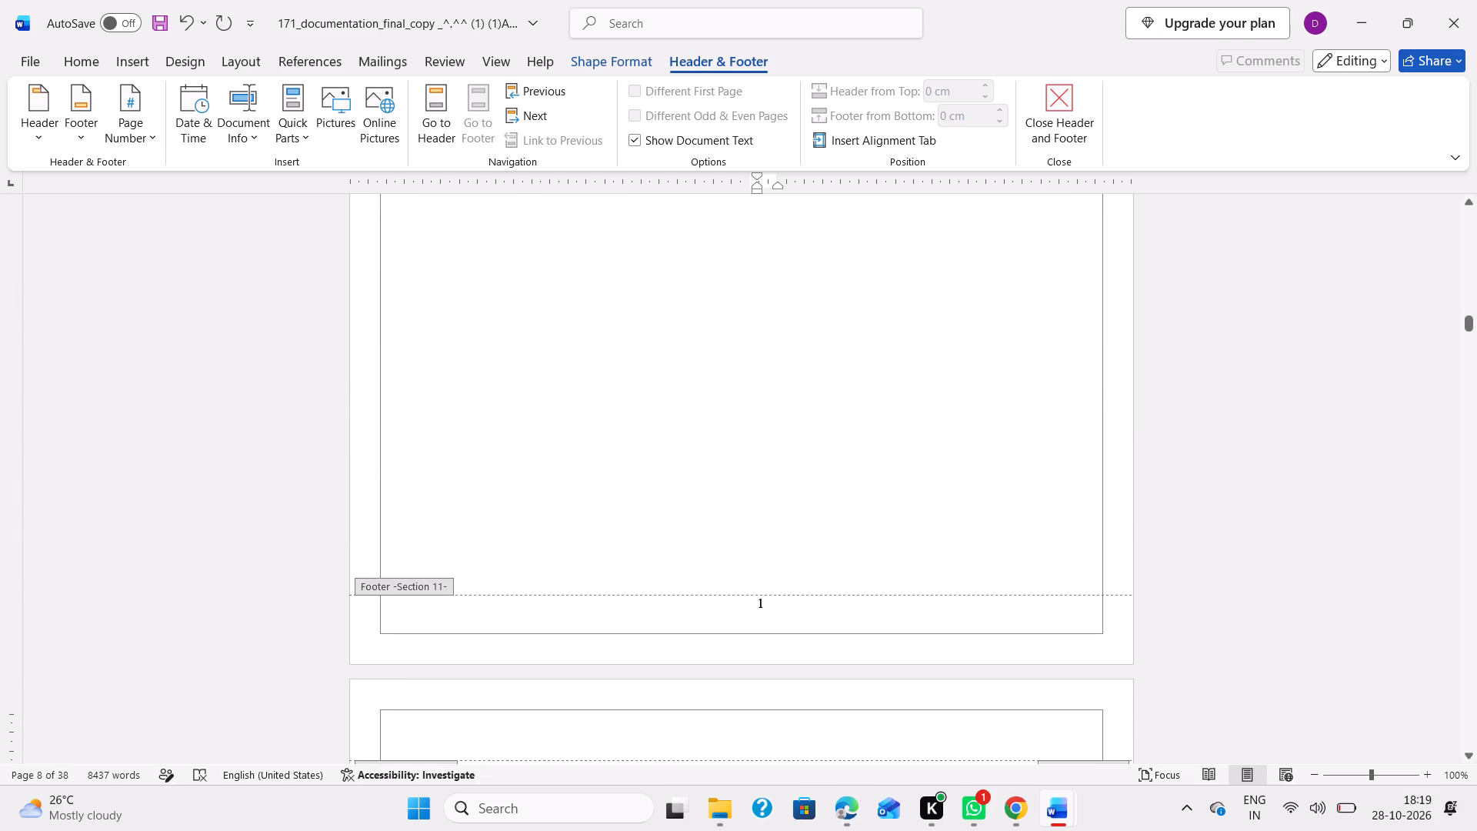
key("BackSpace")
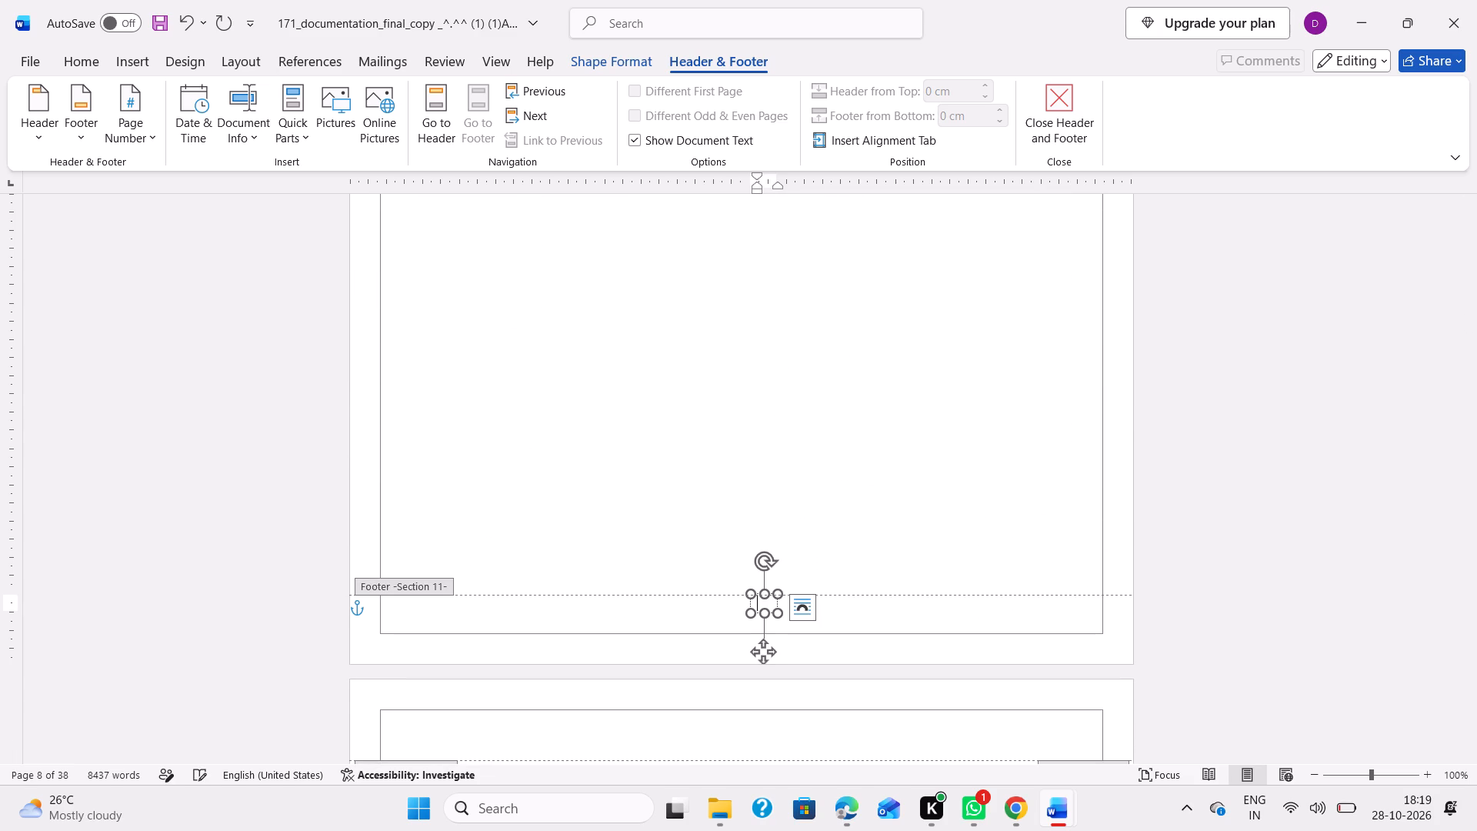
type("vii")
Open the Section 11 footer page number on the first Chapter 1 page for editing.
scroll(835, 563, "down", 5)
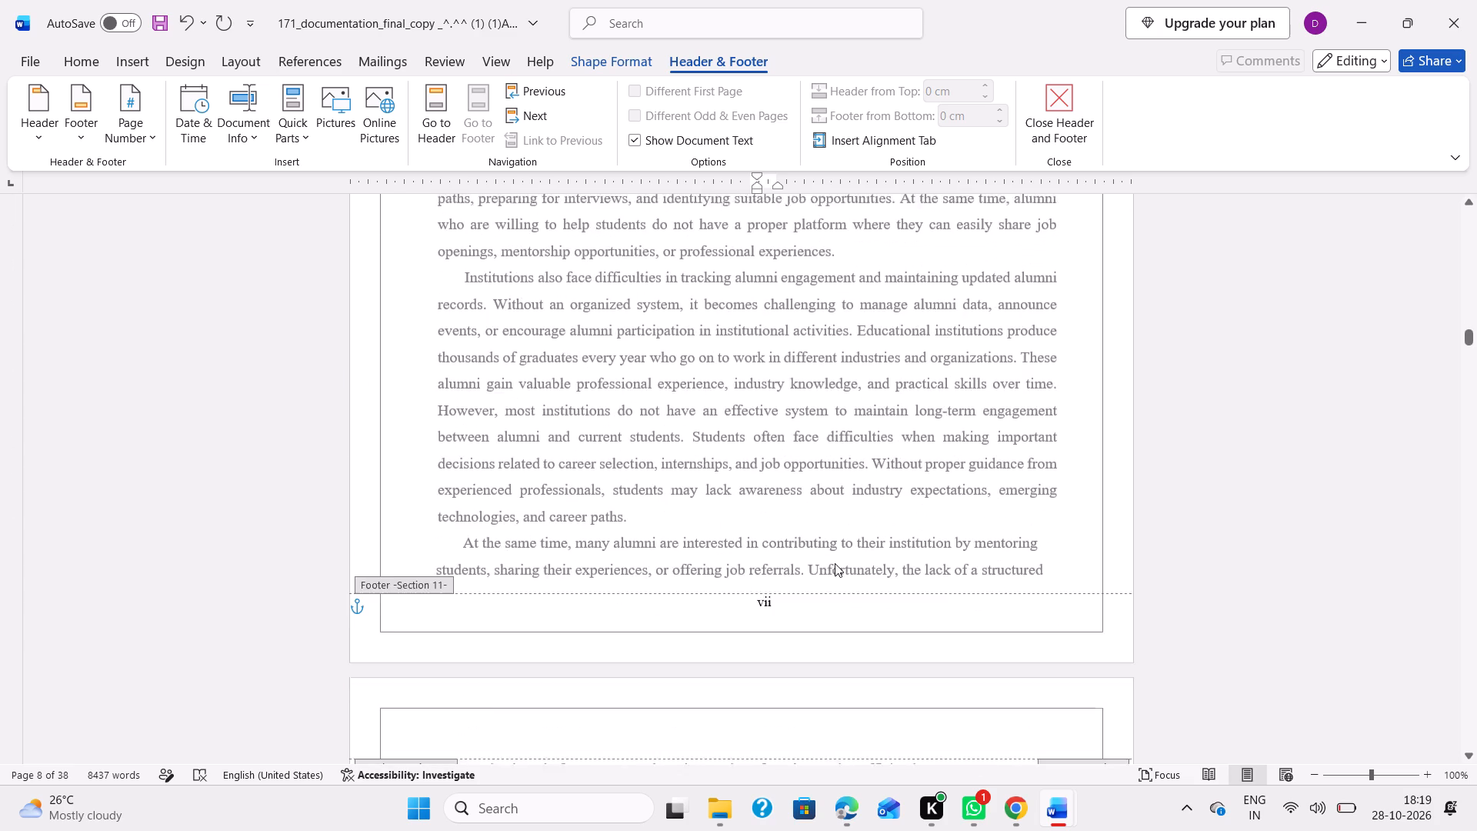
left_click(766, 576)
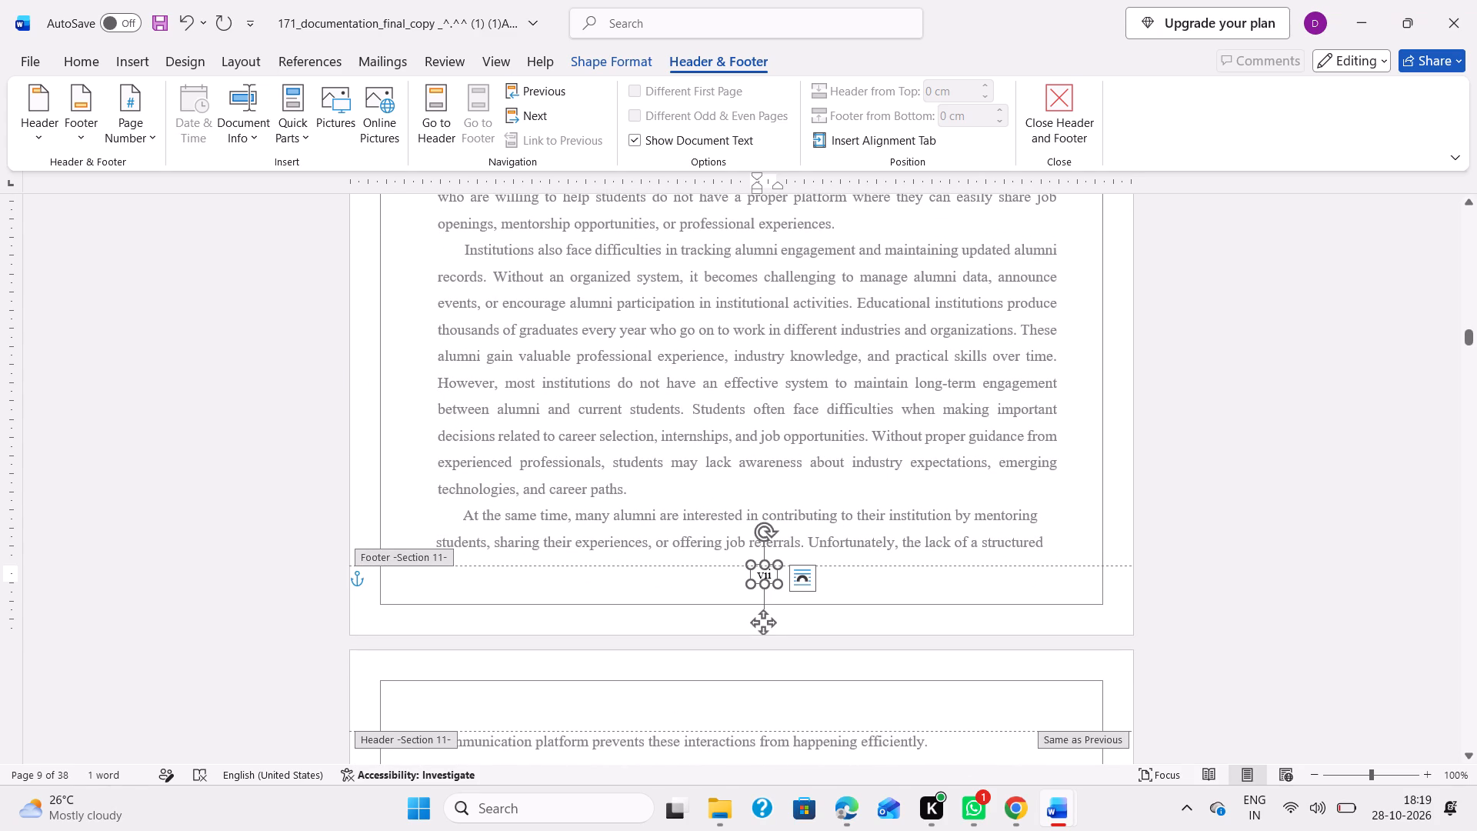
left_click(777, 571)
left_click(773, 575)
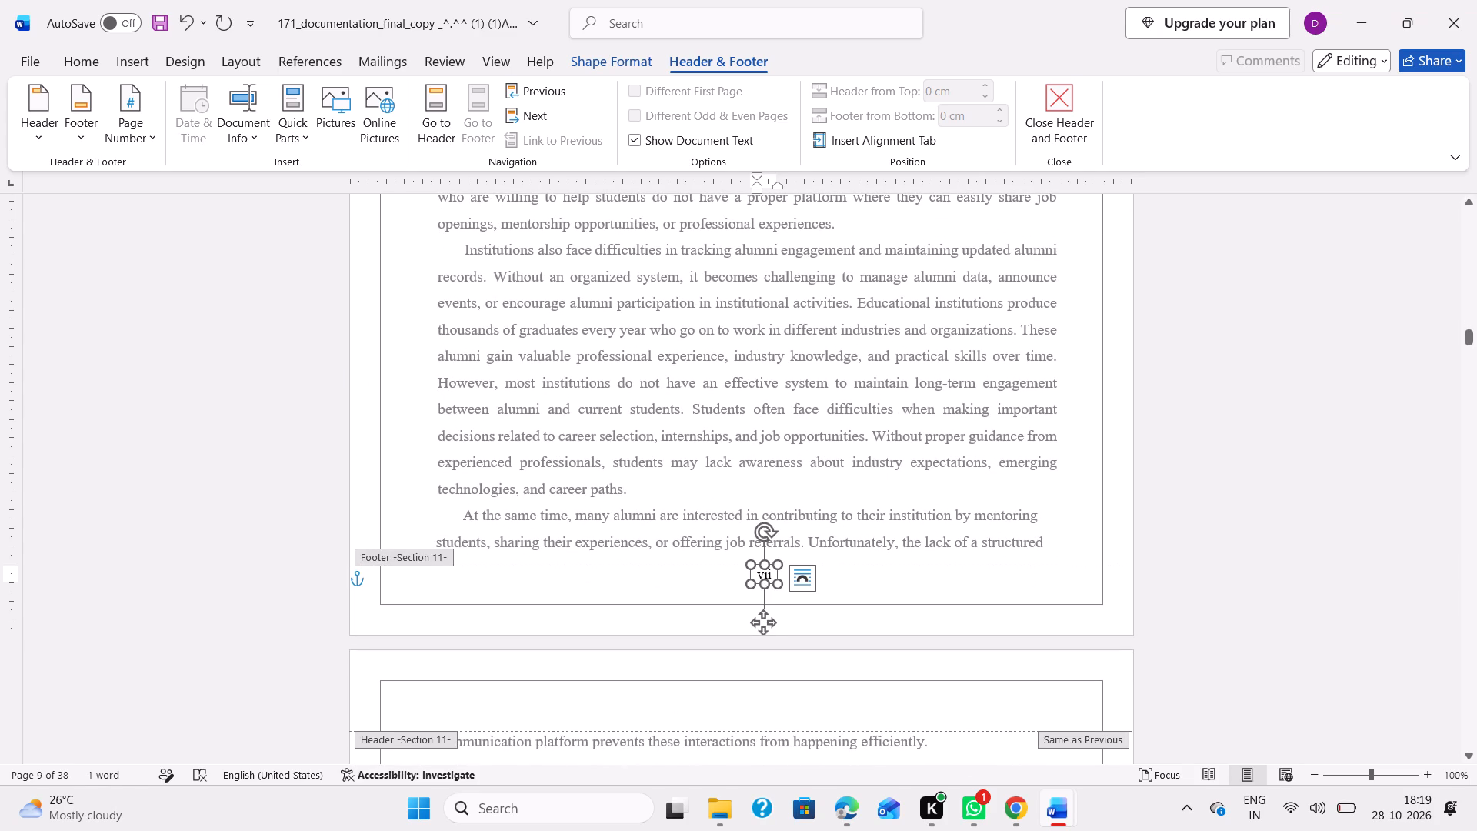
left_click(771, 575)
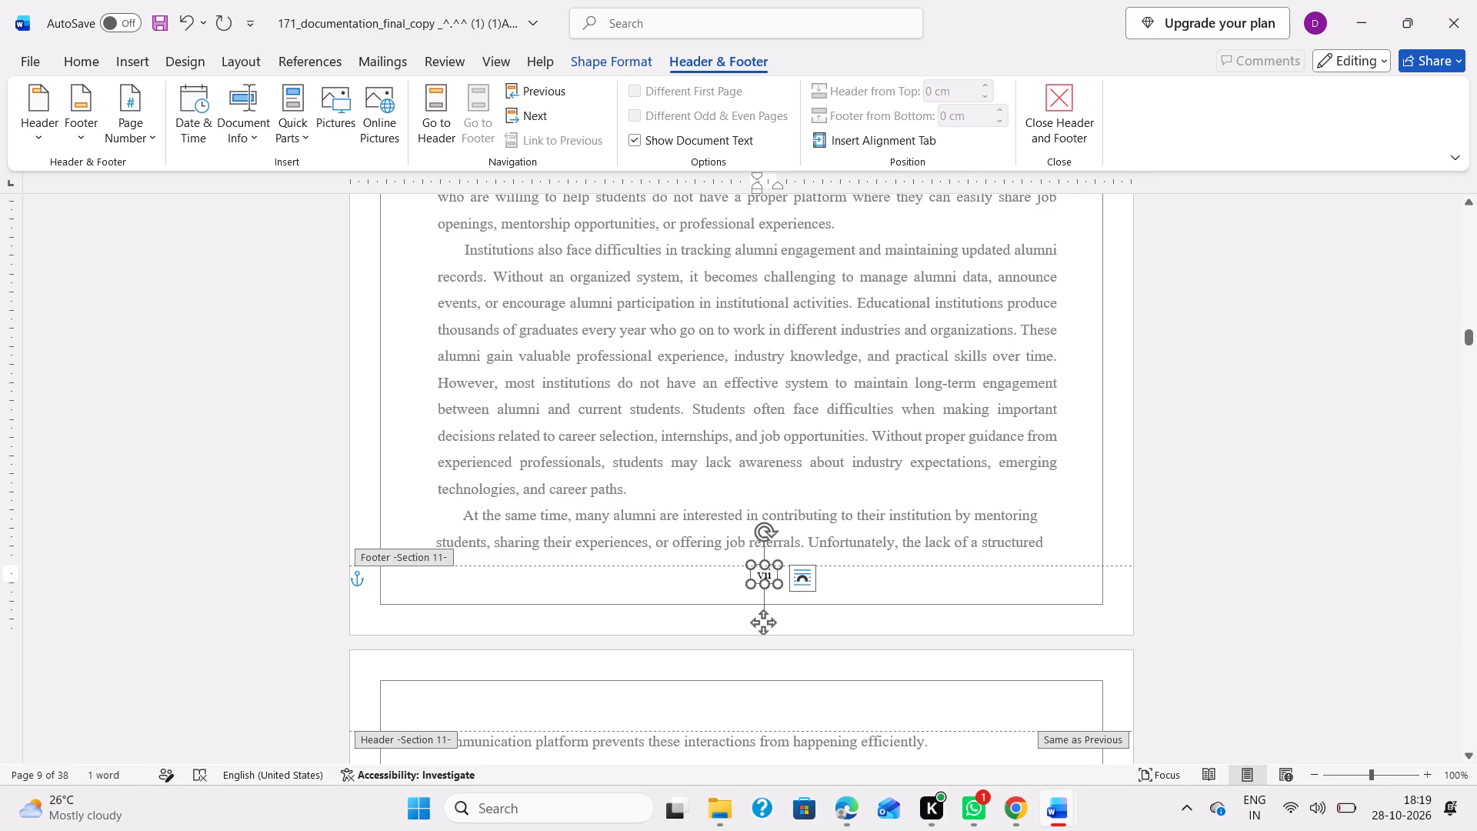